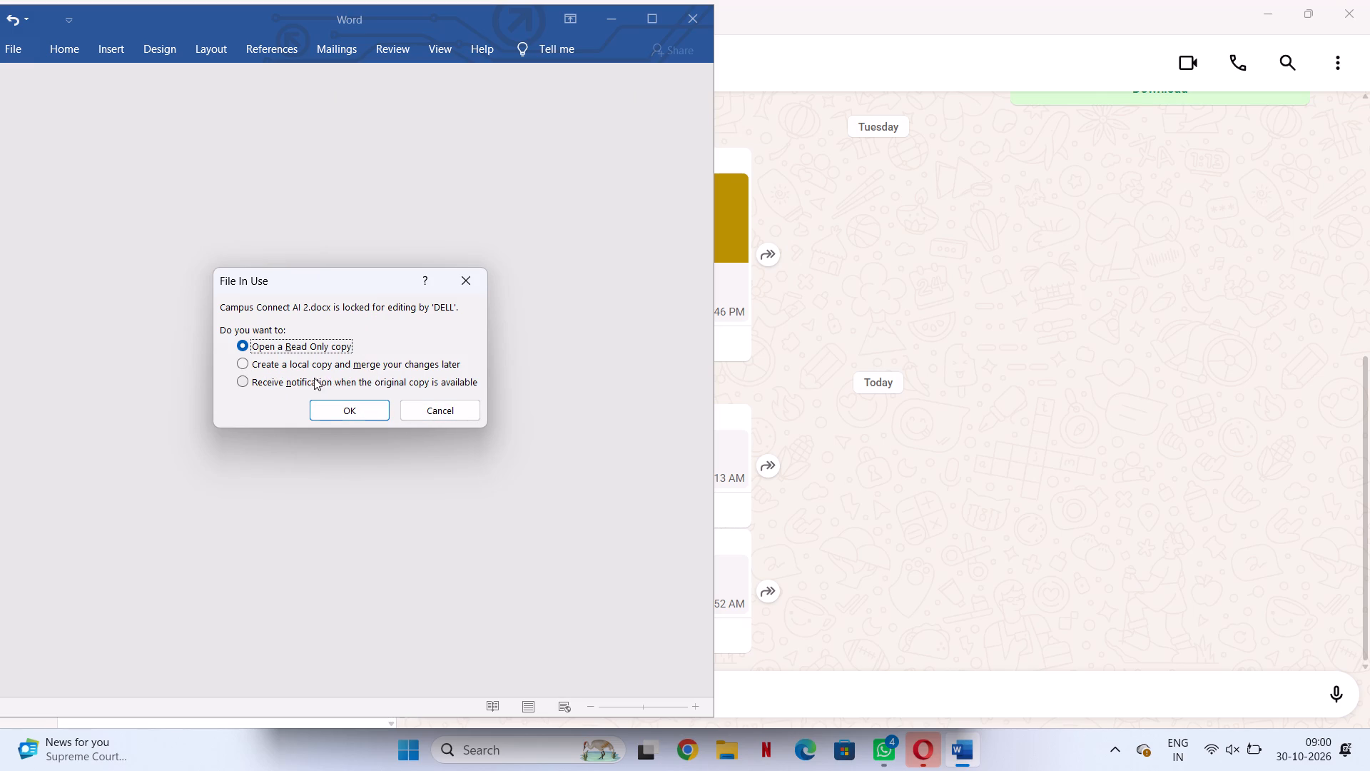
# Dismiss the file-in-use prompt for Campus Connect AI 2.docx without opening a copy, and maximize the Word window.
pyautogui.click(457, 292)
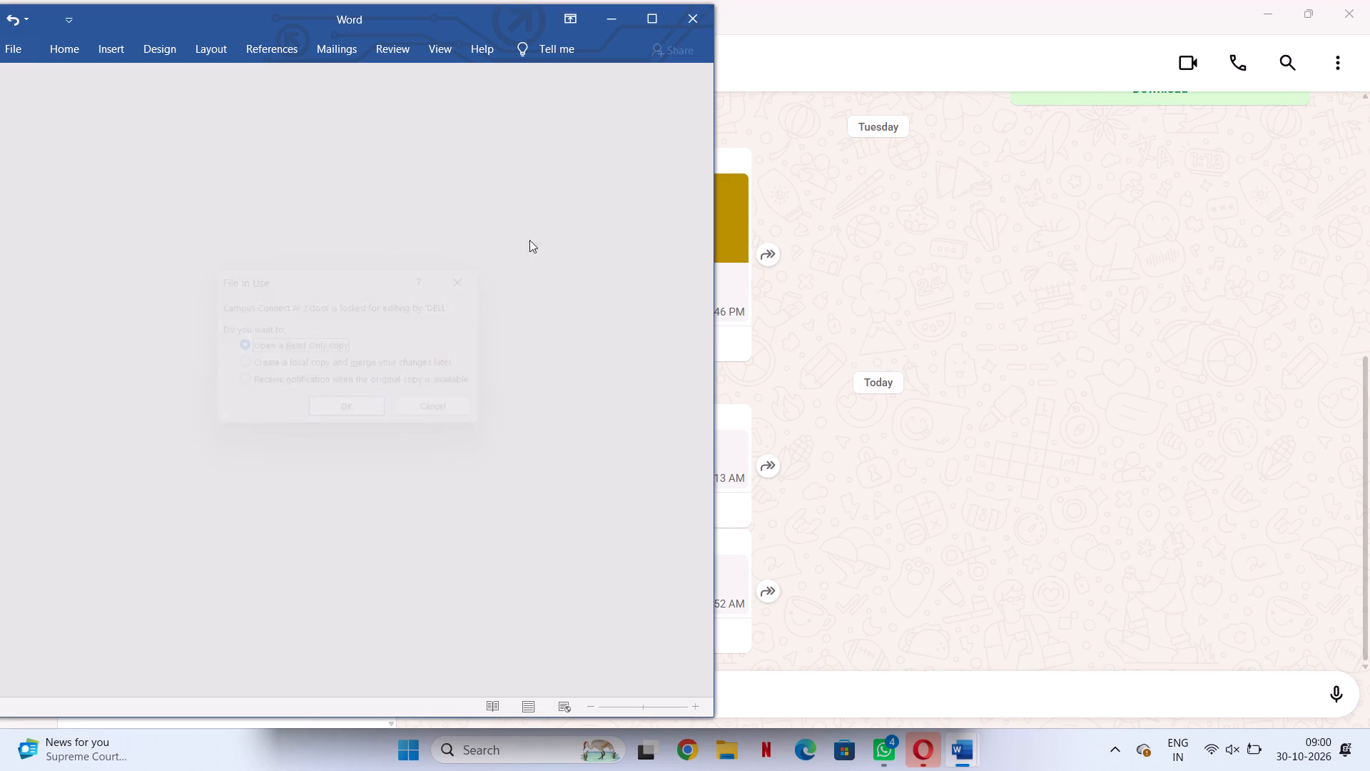
pyautogui.click(655, 25)
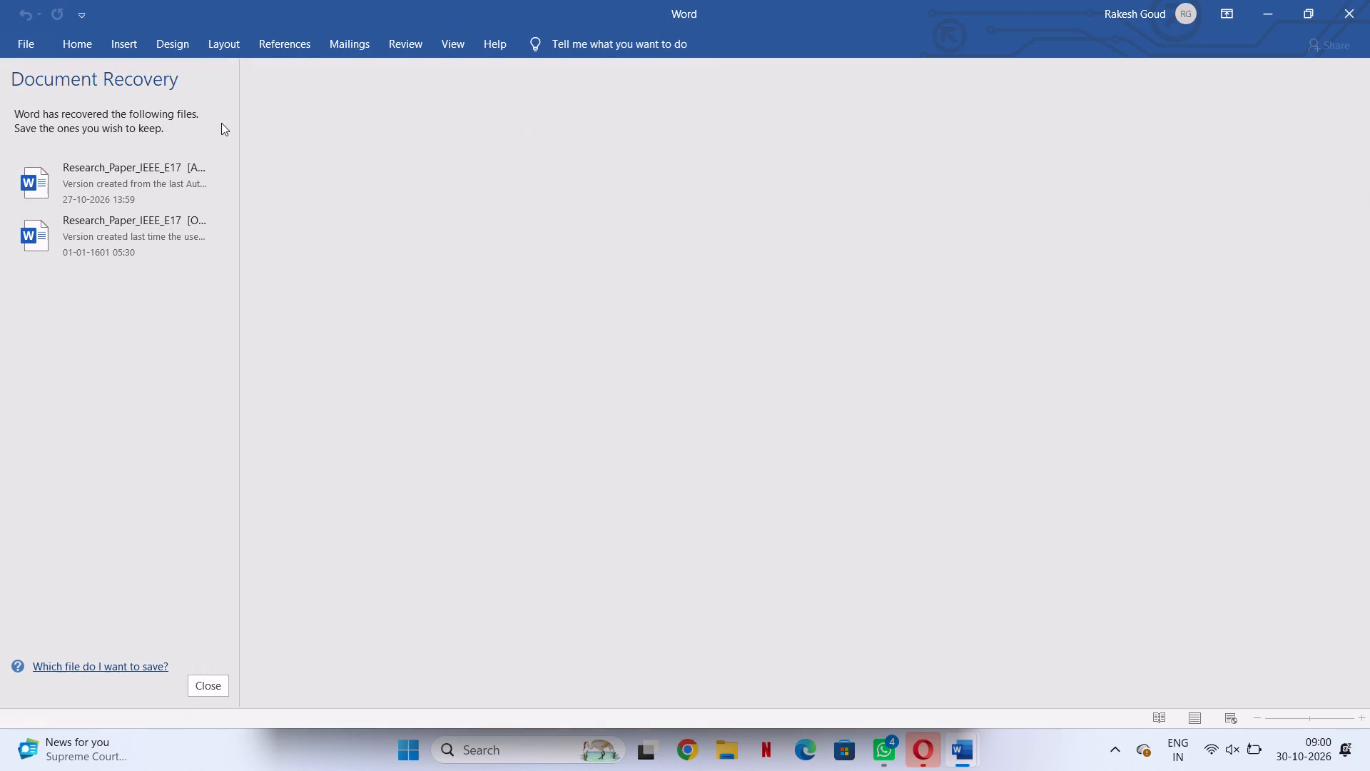
# Close the empty Word window, choosing to remove the recovered files.
pyautogui.click(42, 54)
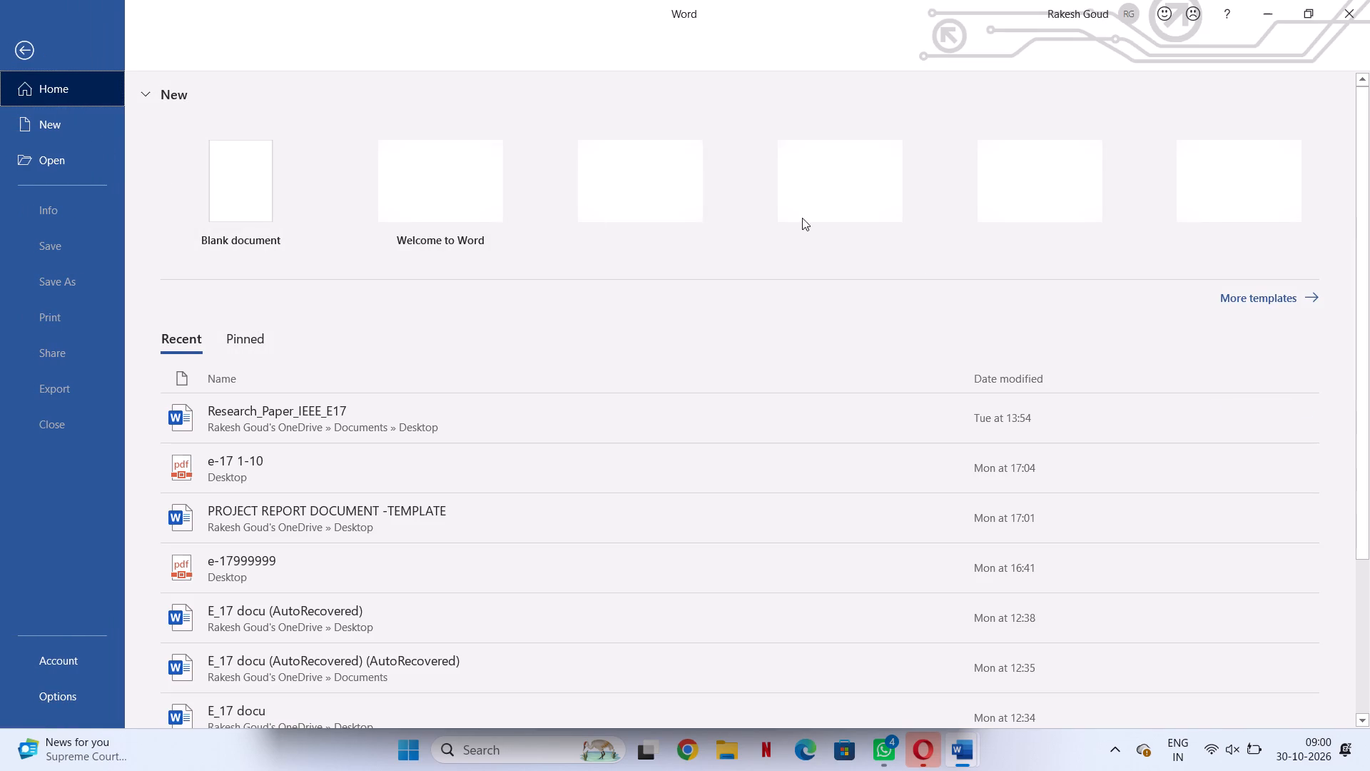
pyautogui.click(1364, 1)
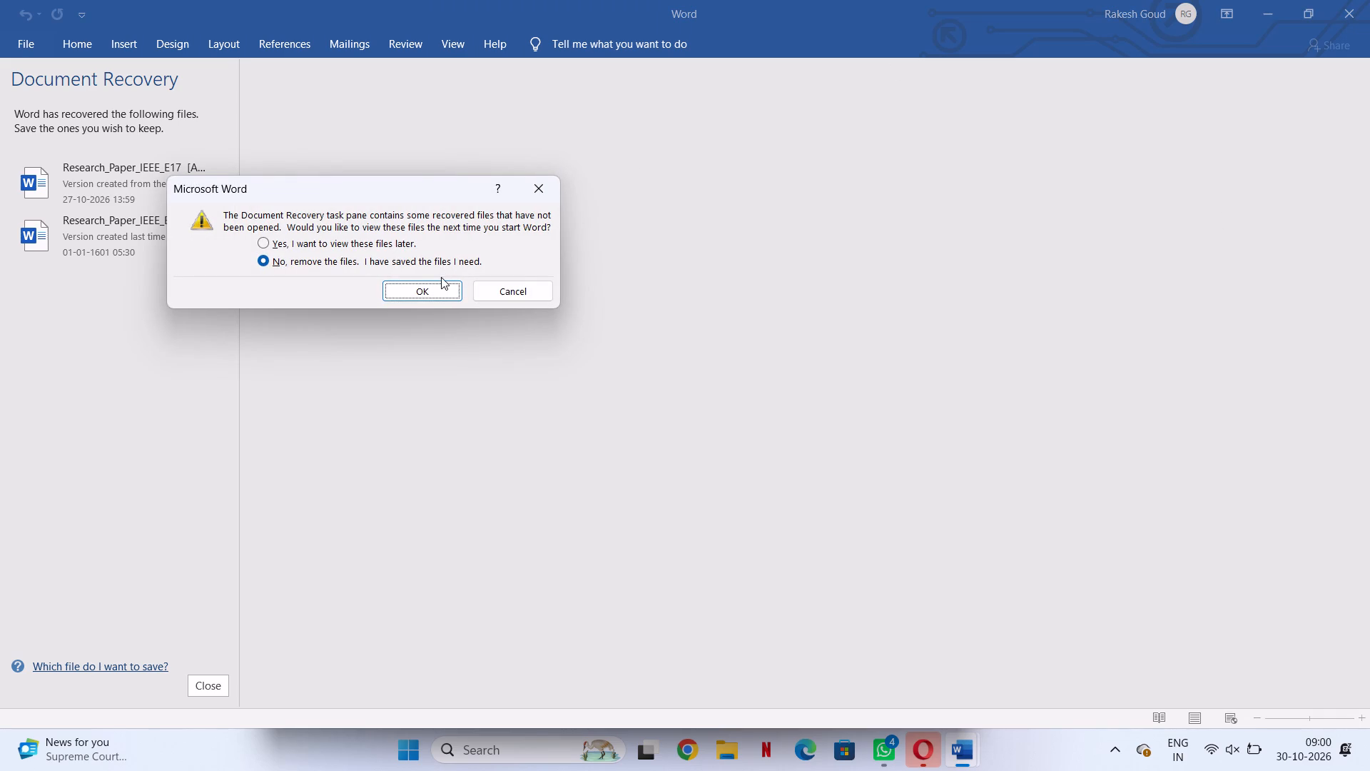
pyautogui.click(440, 286)
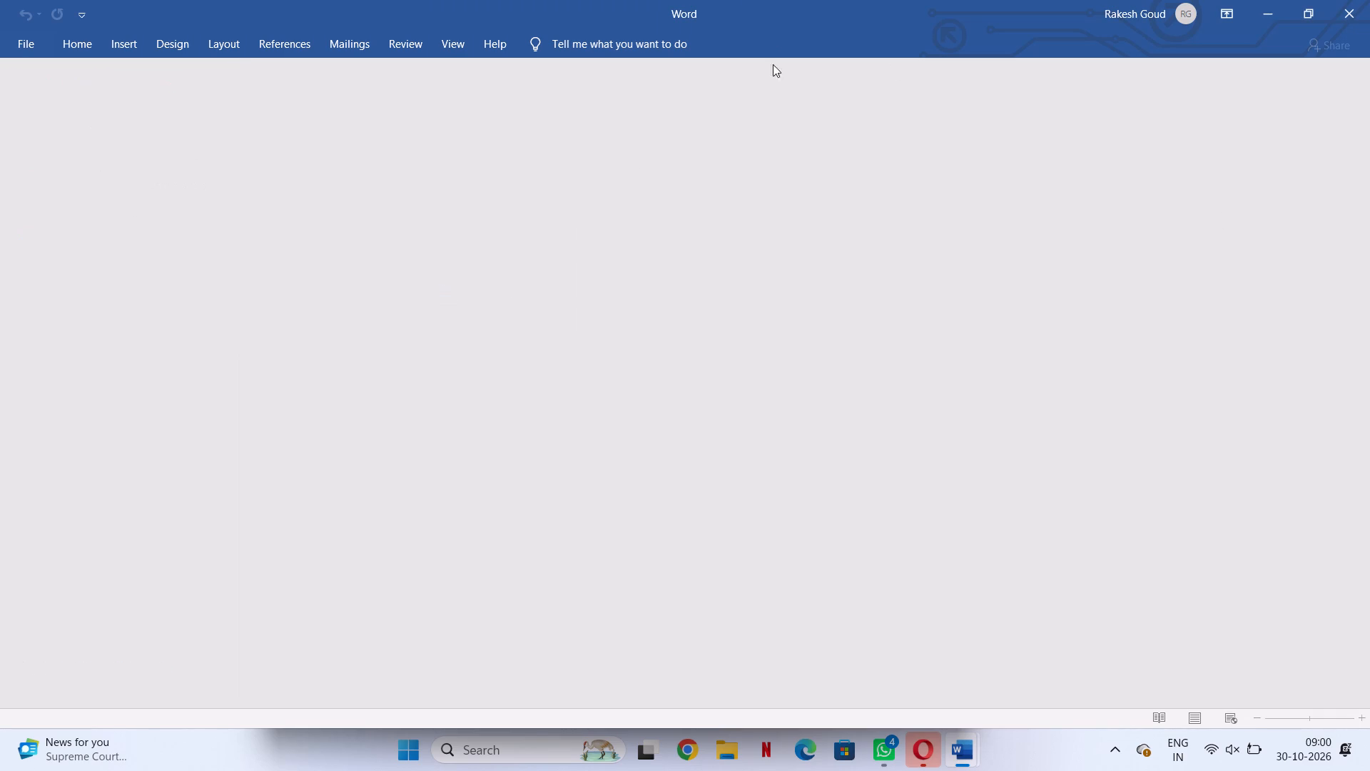
pyautogui.click(641, 16)
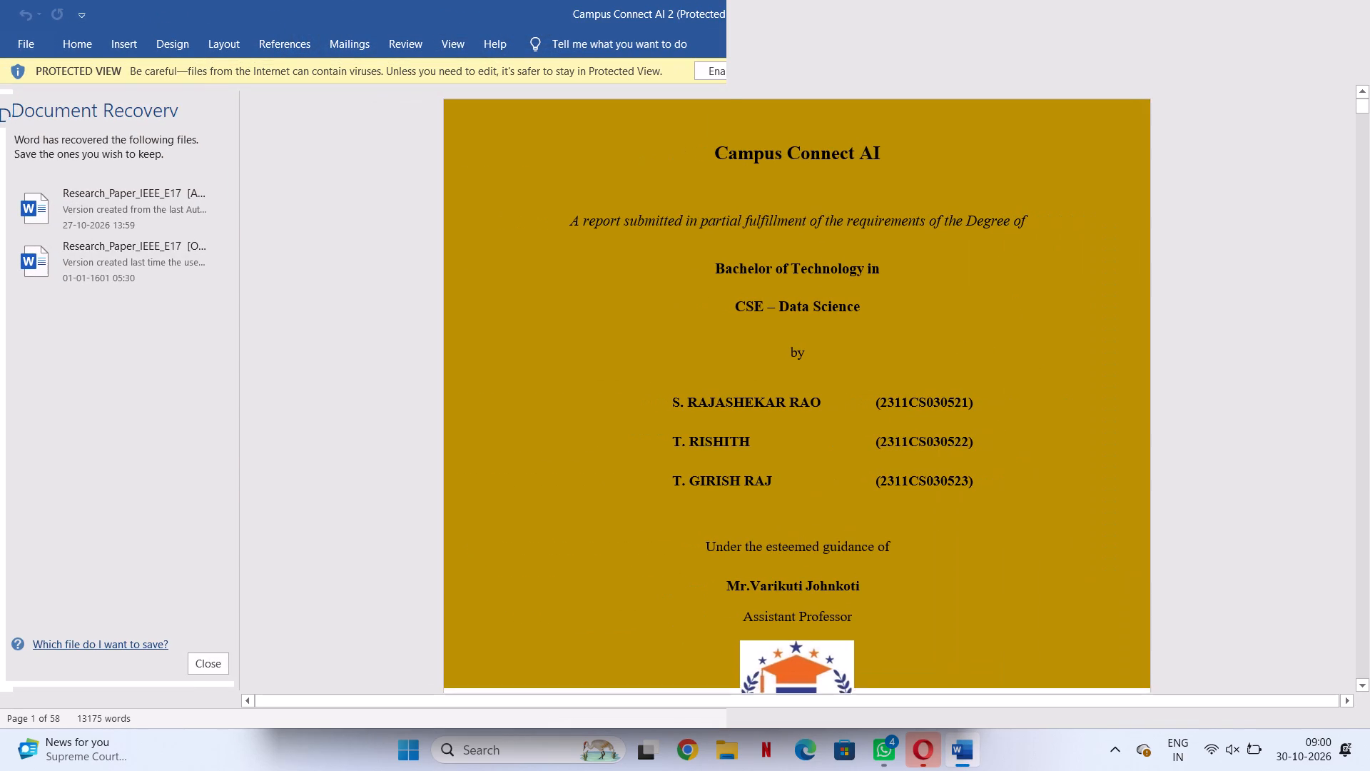
# Enable editing for the protected Campus Connect AI 2 document.
pyautogui.click(728, 78)
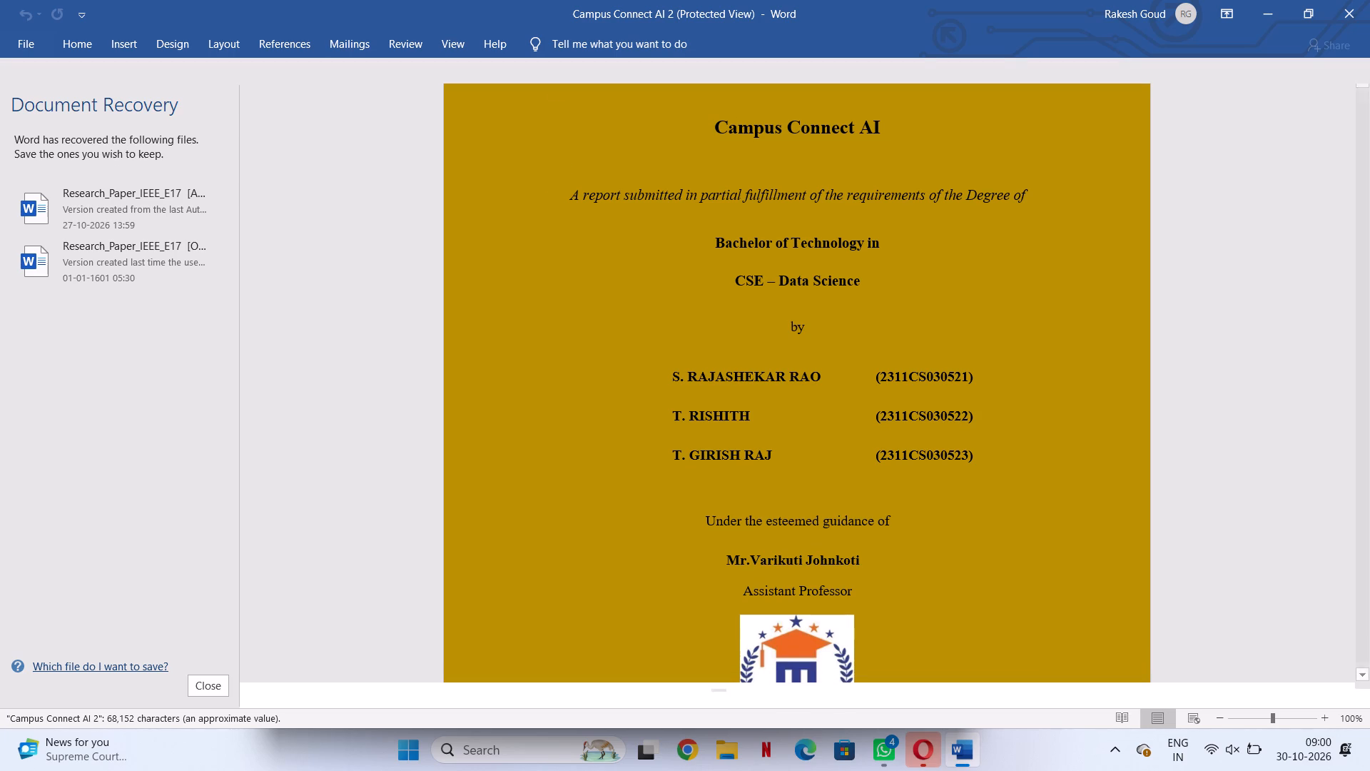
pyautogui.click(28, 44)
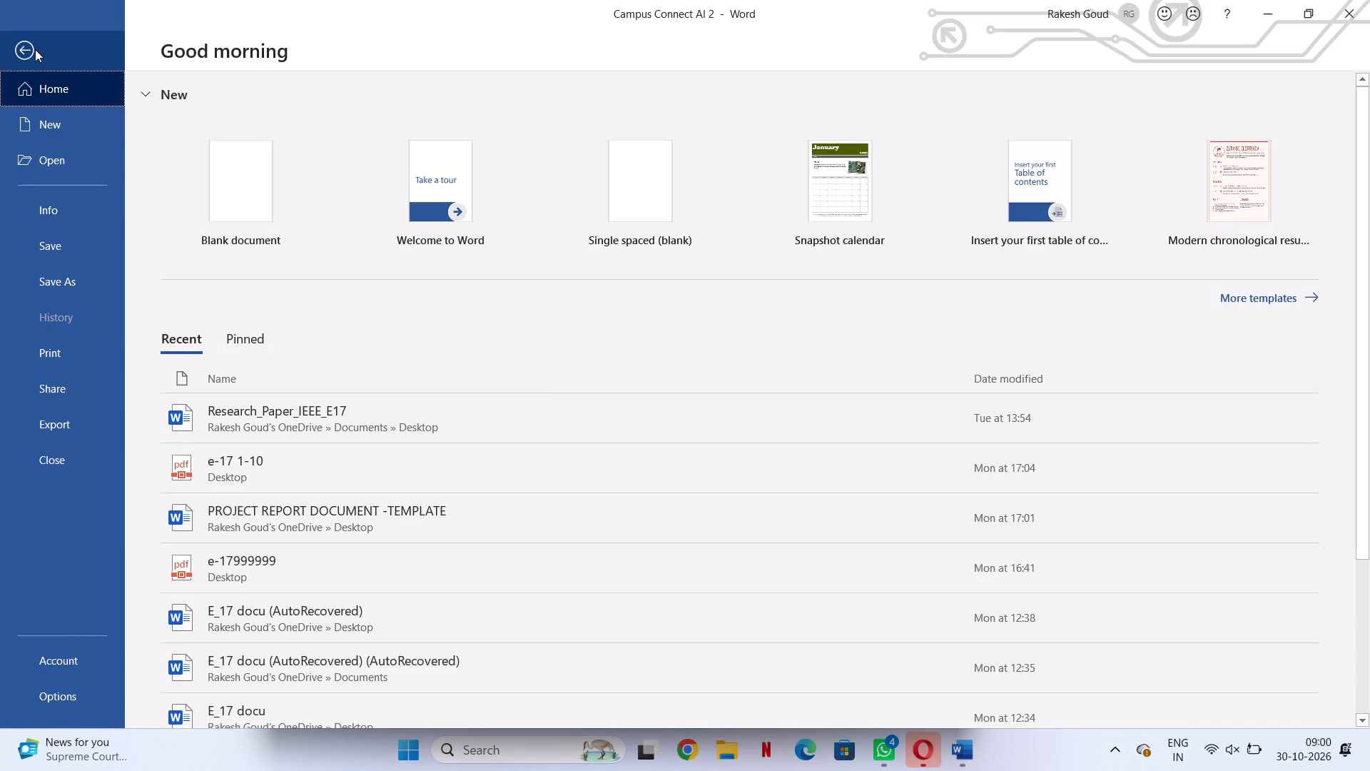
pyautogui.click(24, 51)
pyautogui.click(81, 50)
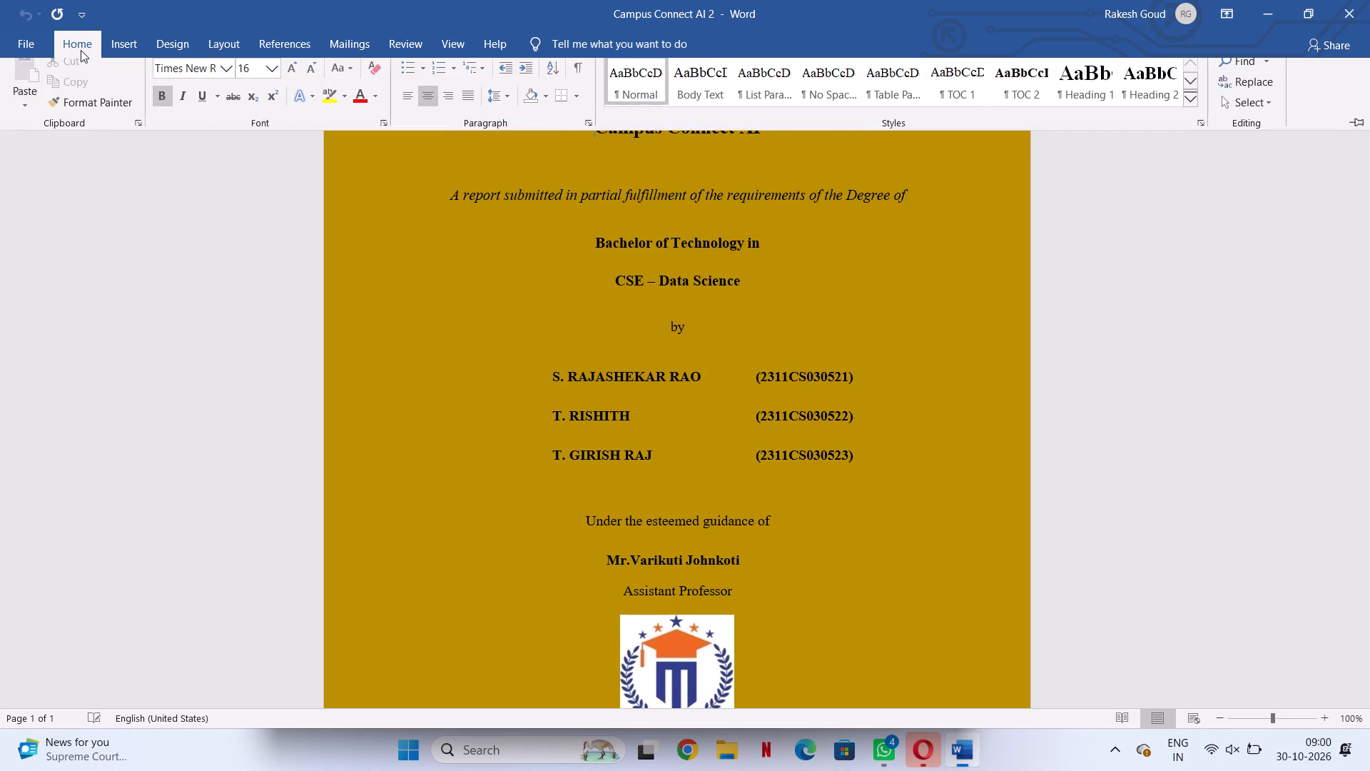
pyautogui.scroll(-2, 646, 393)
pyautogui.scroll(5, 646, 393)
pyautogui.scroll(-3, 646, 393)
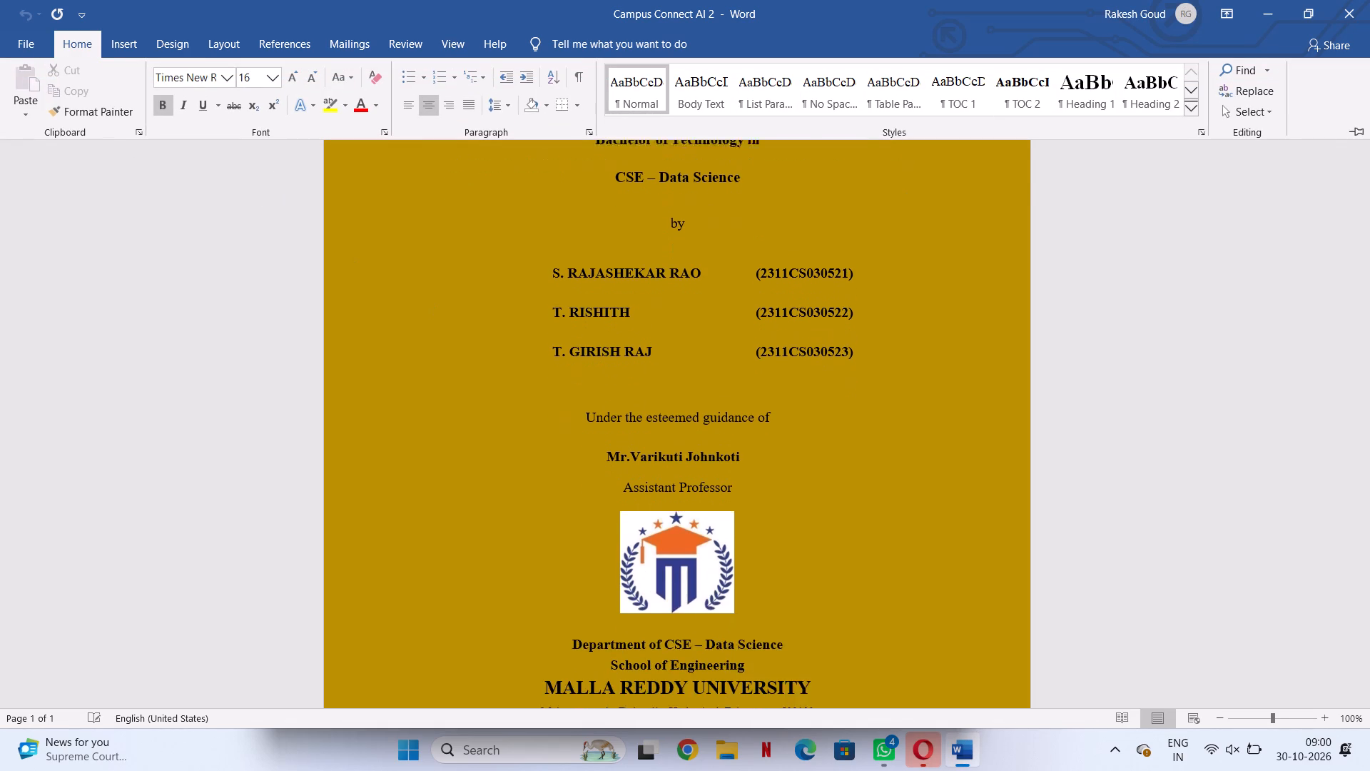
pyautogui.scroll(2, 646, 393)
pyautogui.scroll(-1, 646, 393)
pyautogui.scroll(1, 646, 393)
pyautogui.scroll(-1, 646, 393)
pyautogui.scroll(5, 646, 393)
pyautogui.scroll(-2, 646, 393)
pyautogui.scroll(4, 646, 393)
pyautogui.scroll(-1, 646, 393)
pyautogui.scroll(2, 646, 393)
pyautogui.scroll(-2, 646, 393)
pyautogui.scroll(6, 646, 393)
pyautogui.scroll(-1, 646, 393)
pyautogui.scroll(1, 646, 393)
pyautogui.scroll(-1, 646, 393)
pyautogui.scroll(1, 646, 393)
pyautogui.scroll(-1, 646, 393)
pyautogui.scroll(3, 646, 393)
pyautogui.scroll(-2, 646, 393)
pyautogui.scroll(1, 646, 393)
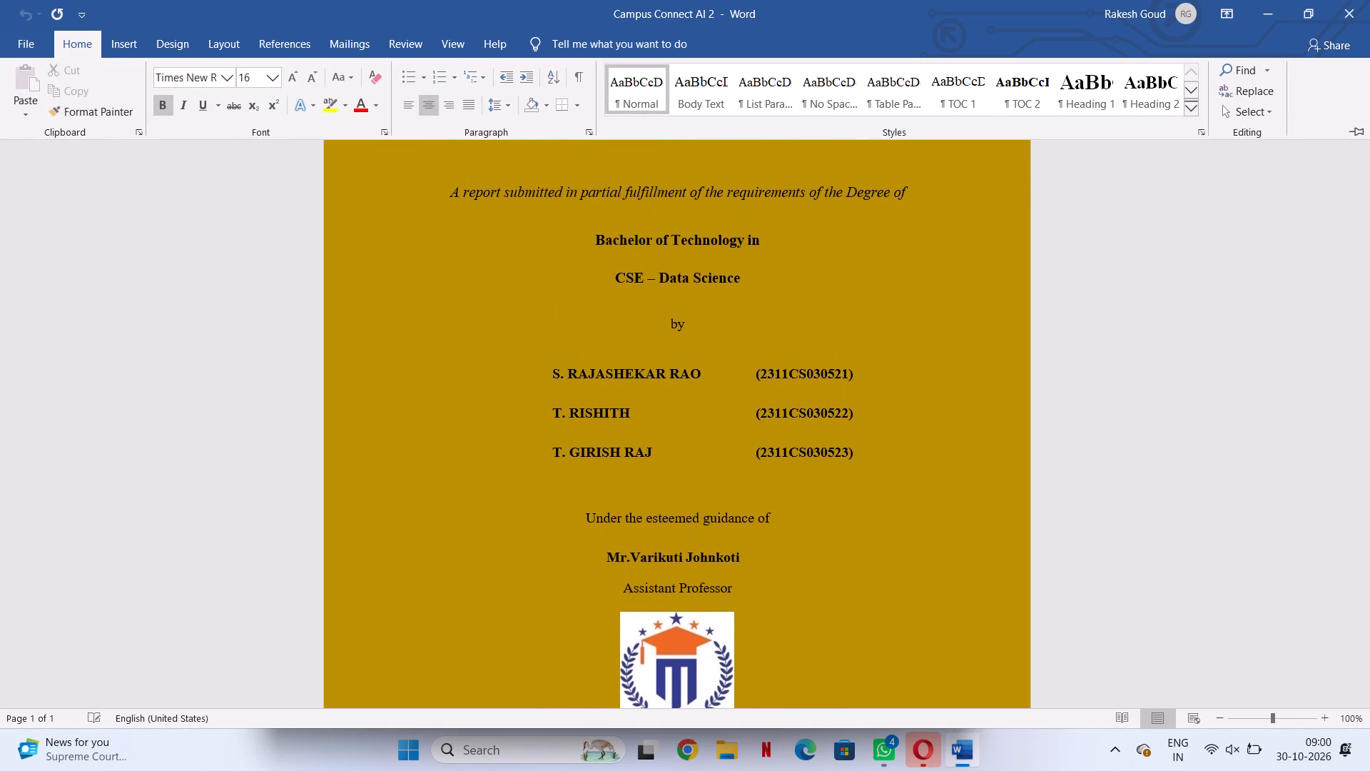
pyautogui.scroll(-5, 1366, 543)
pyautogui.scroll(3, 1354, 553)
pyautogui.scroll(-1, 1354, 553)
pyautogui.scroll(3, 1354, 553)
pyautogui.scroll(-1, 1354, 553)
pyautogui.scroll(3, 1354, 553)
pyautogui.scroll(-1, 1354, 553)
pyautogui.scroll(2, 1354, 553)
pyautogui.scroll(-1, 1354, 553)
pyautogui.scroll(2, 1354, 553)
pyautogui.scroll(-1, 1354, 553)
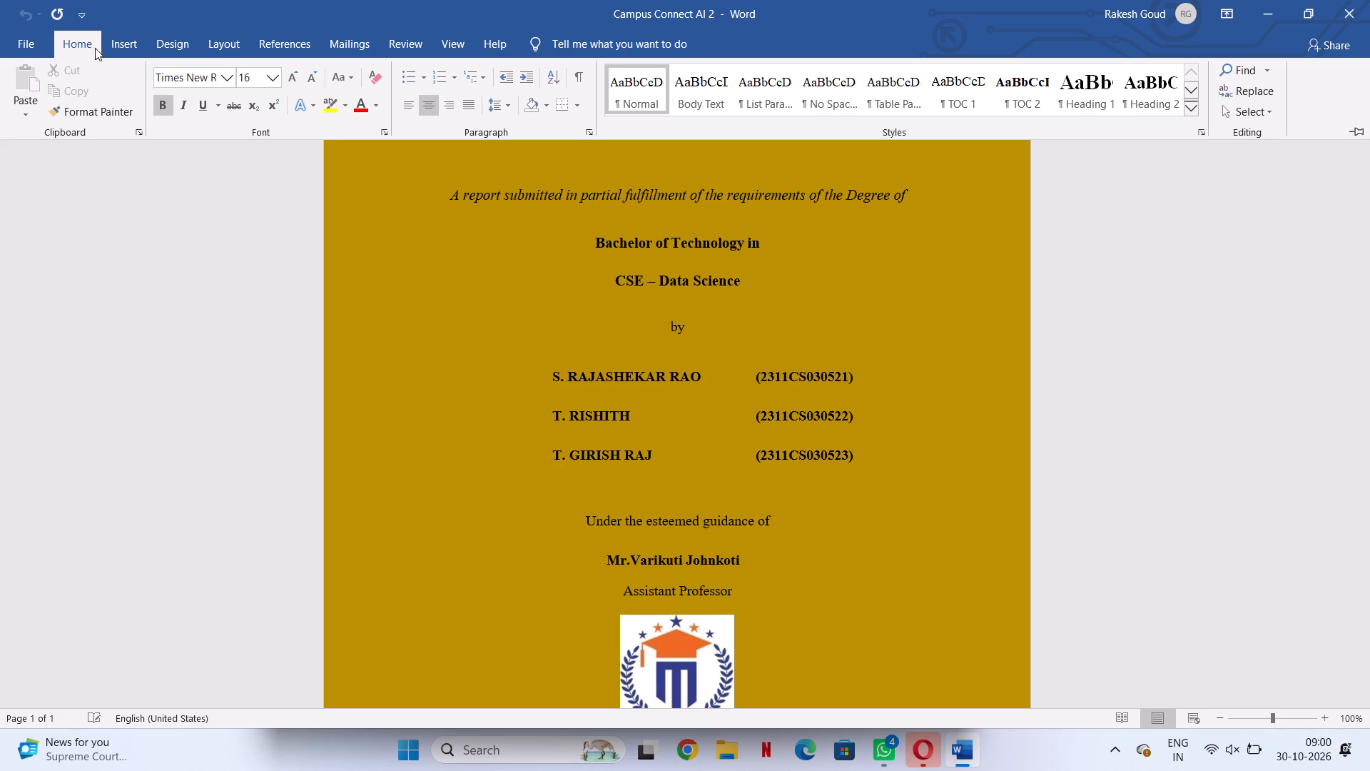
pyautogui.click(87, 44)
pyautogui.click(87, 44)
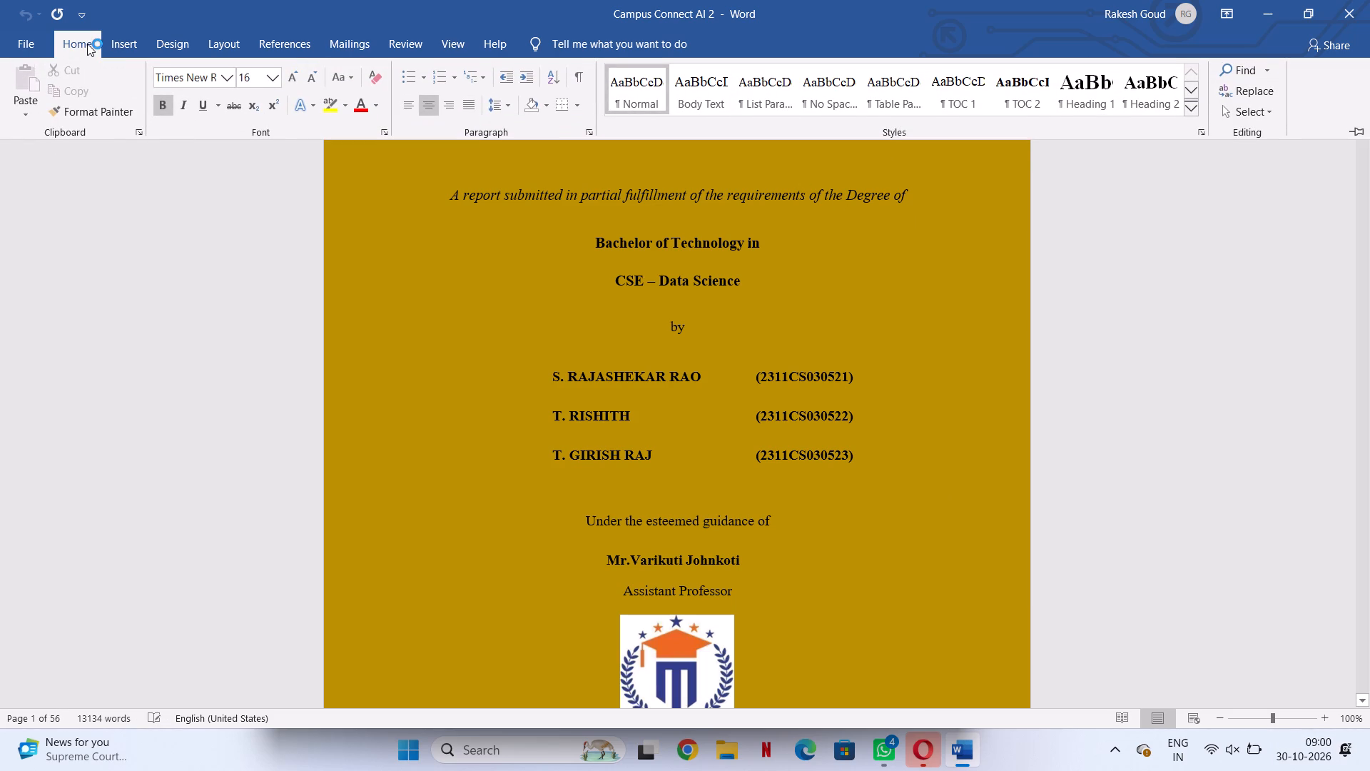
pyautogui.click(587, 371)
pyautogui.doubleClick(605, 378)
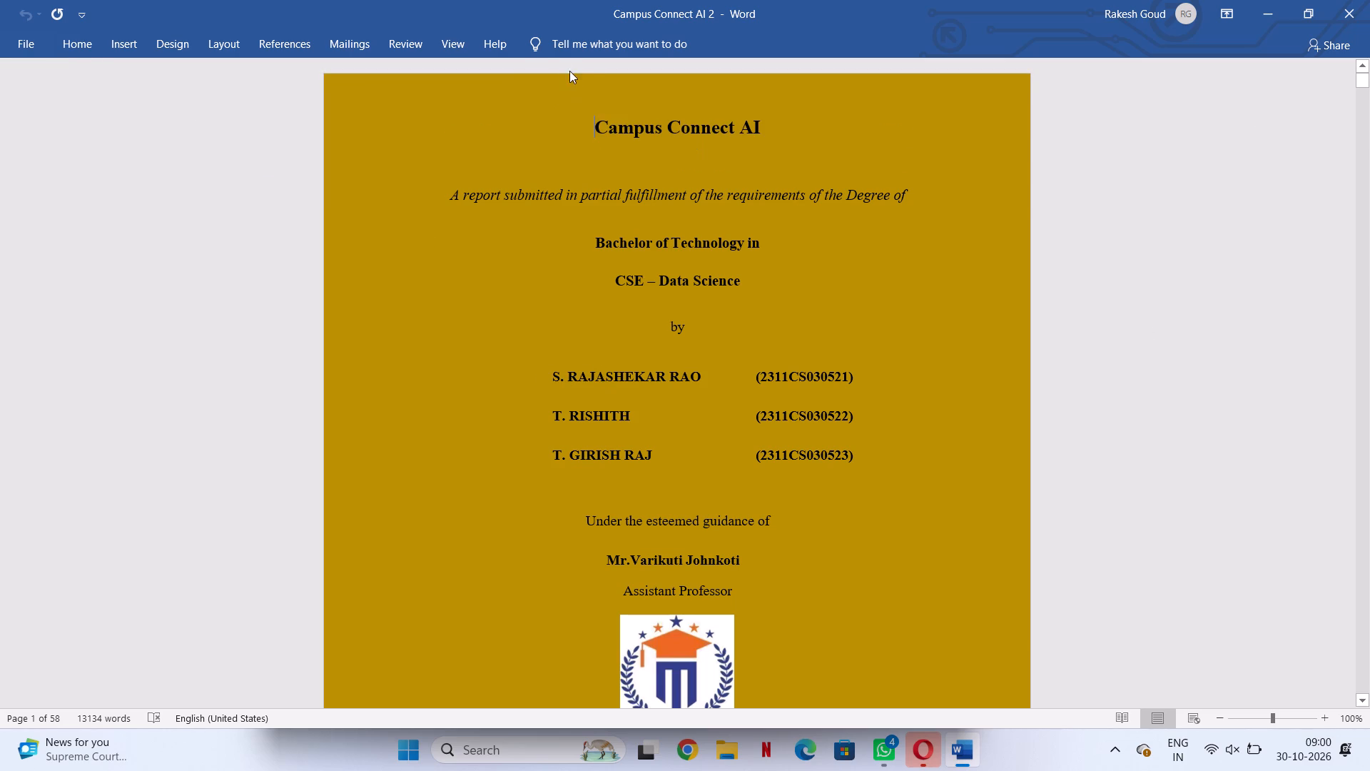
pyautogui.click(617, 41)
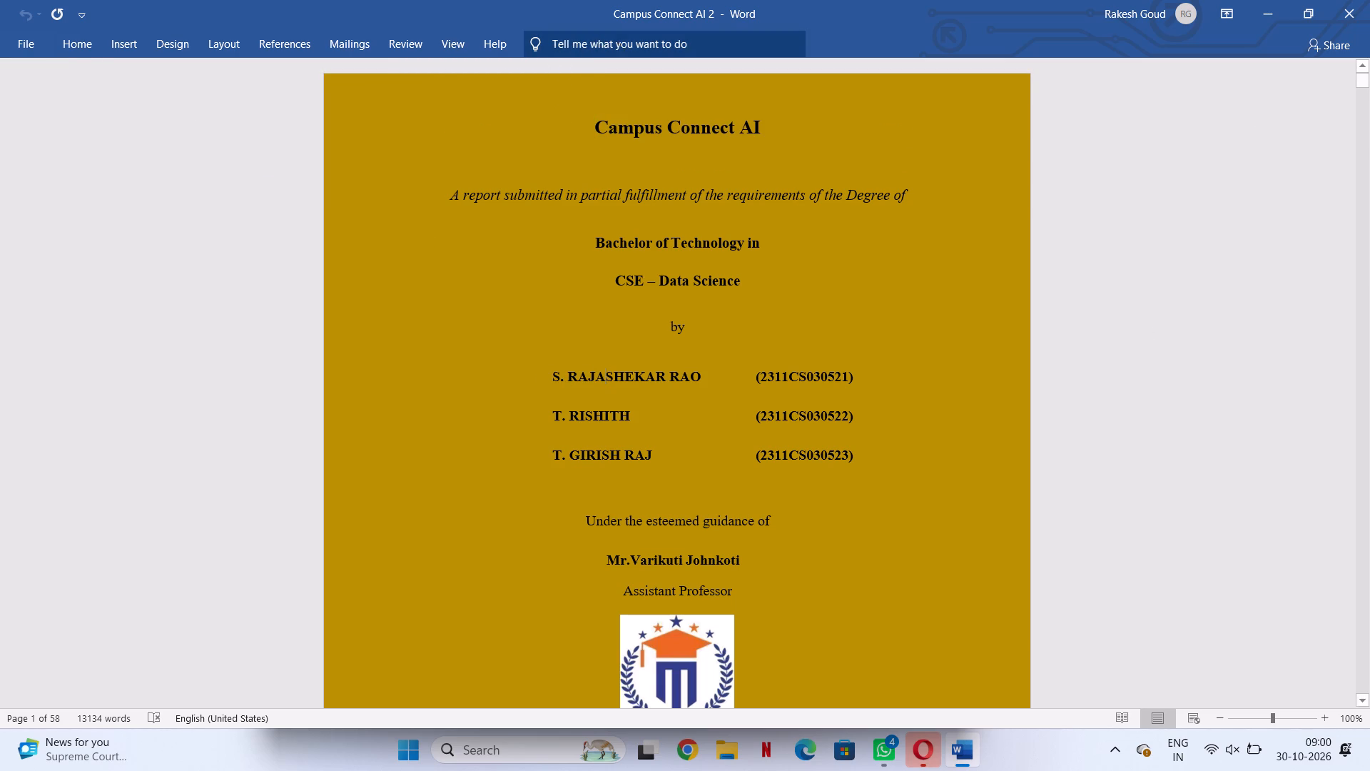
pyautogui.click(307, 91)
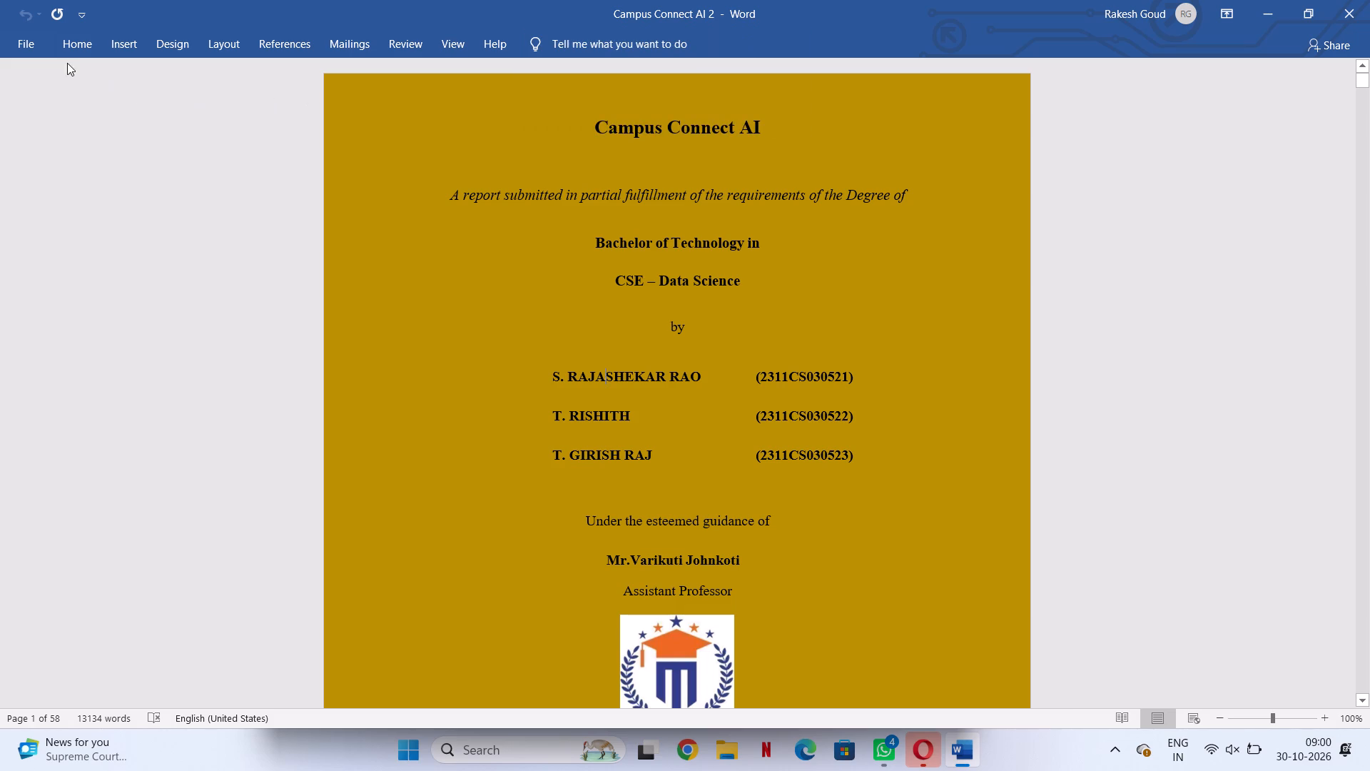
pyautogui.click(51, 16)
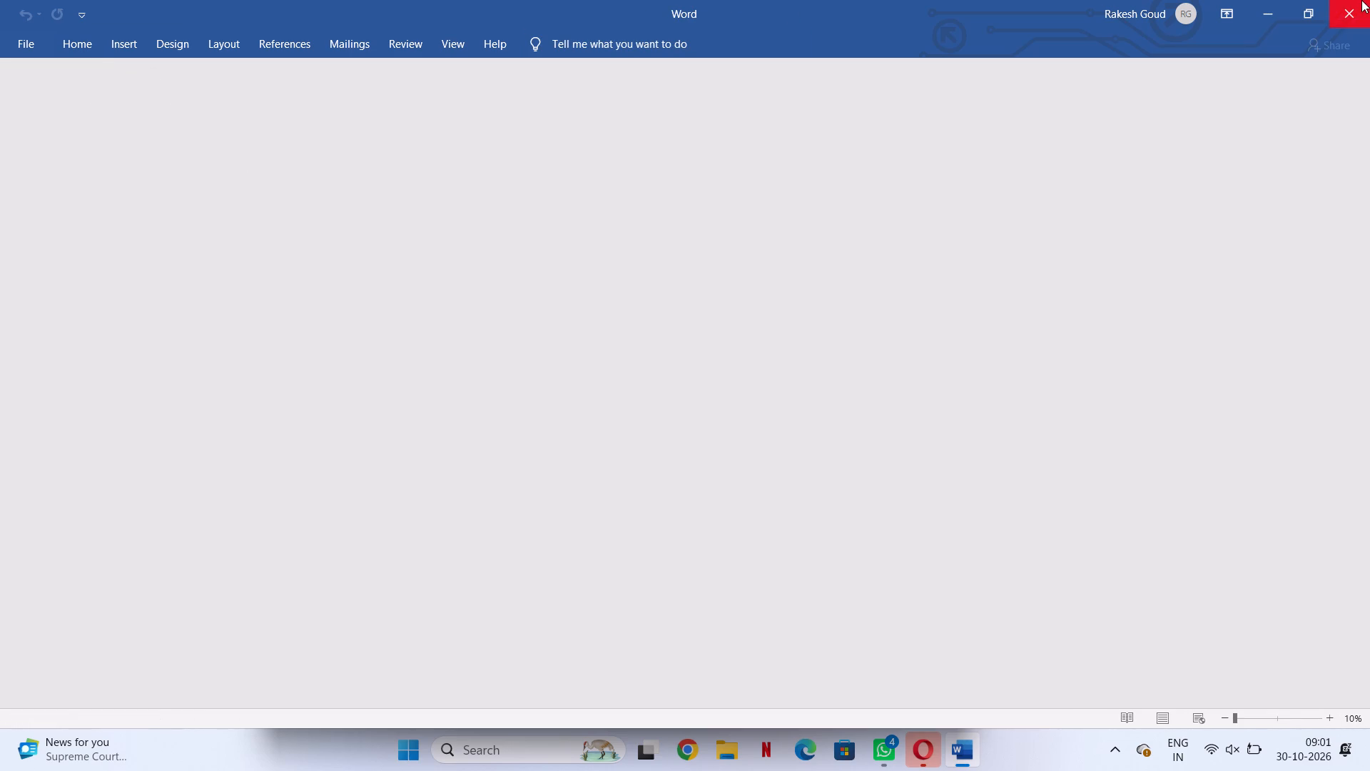
# Close Word, choosing to view the recovered files later.
pyautogui.click(1361, 0)
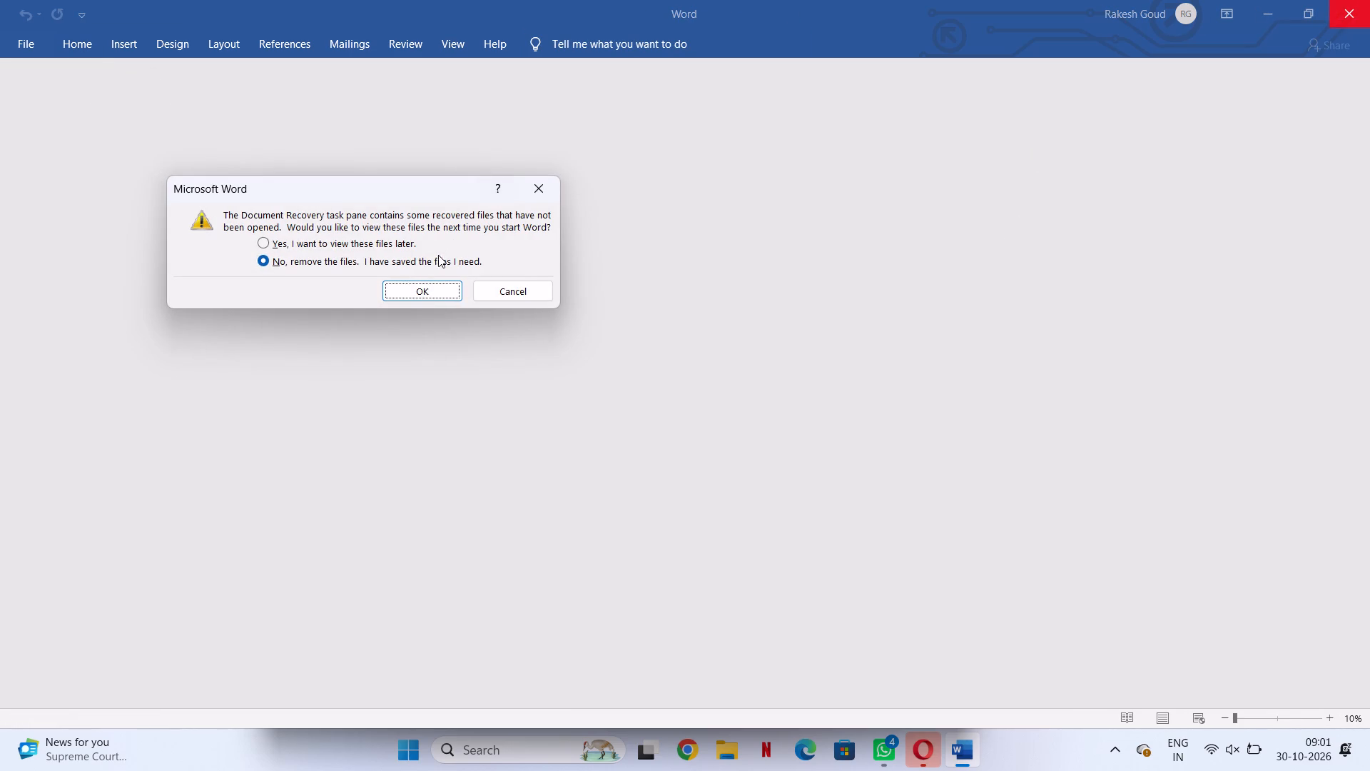
pyautogui.click(323, 242)
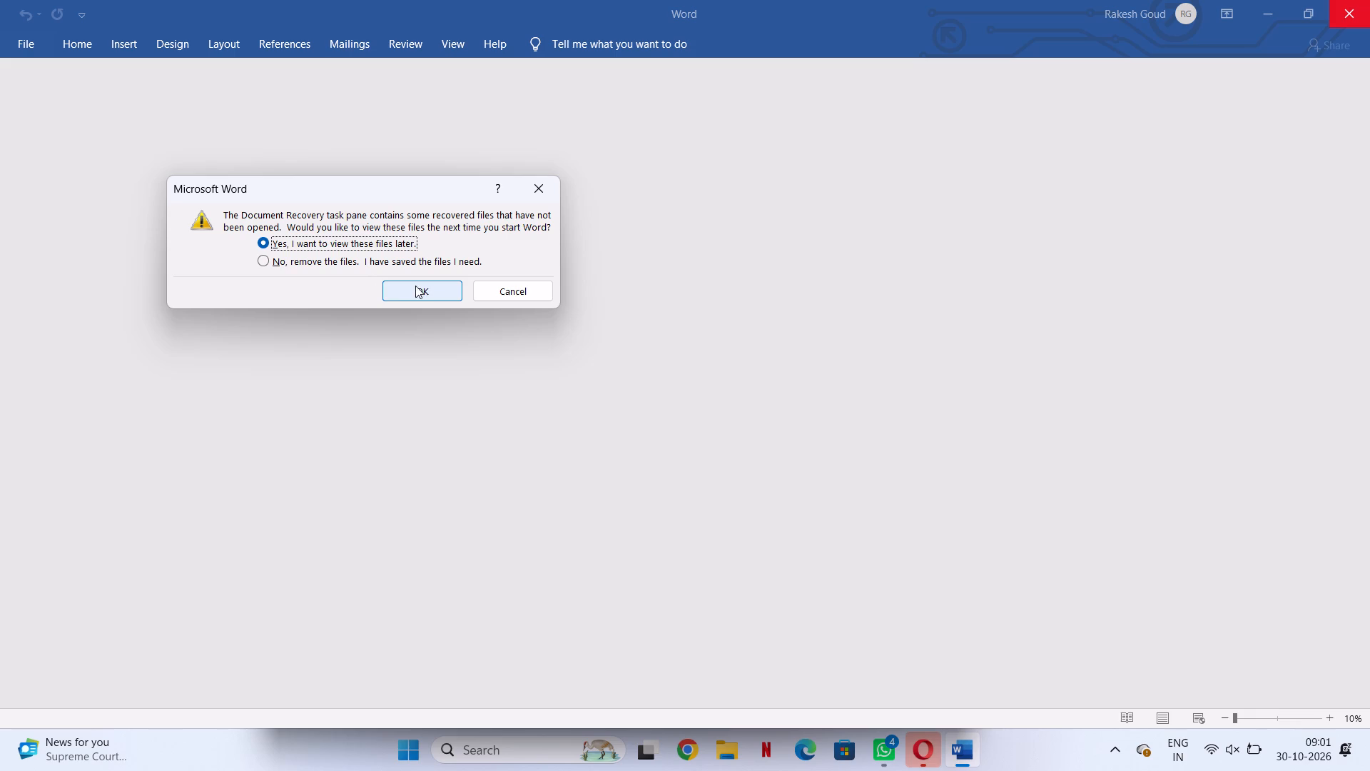
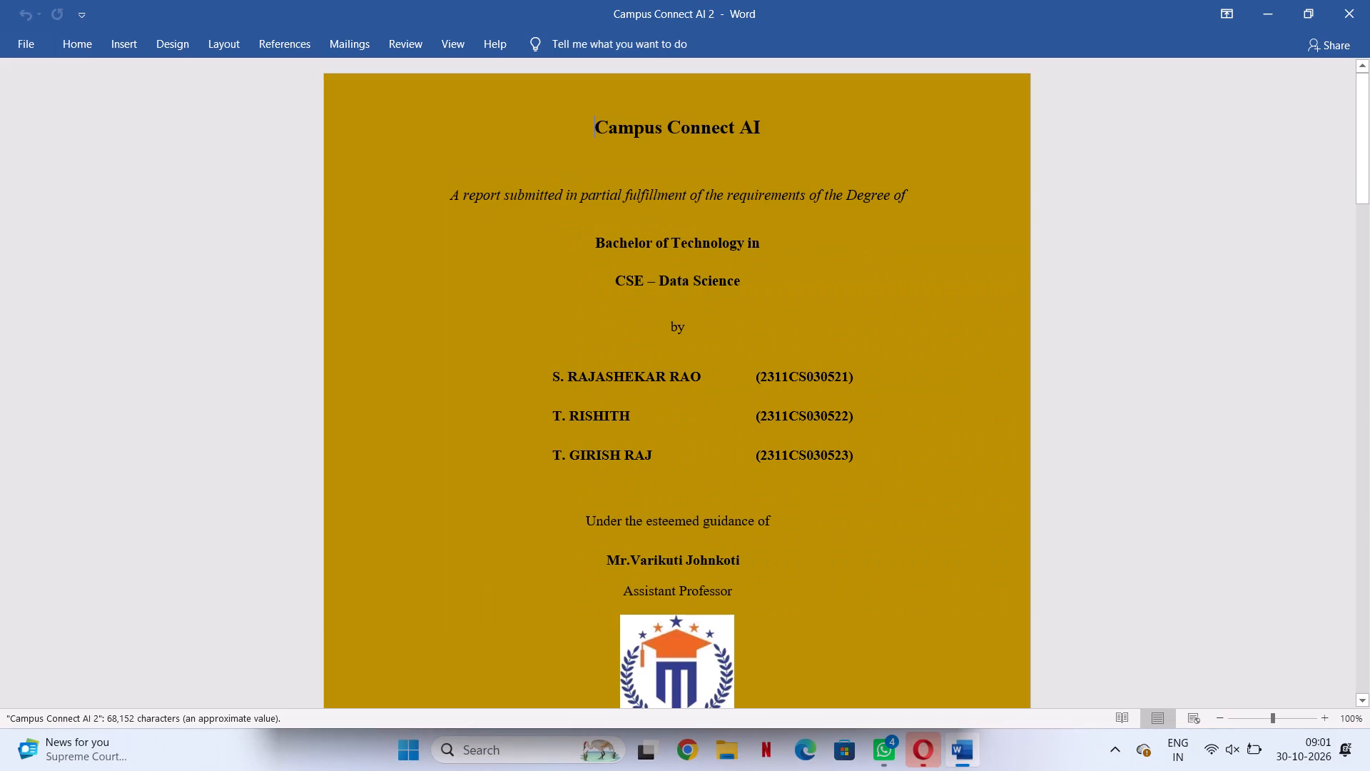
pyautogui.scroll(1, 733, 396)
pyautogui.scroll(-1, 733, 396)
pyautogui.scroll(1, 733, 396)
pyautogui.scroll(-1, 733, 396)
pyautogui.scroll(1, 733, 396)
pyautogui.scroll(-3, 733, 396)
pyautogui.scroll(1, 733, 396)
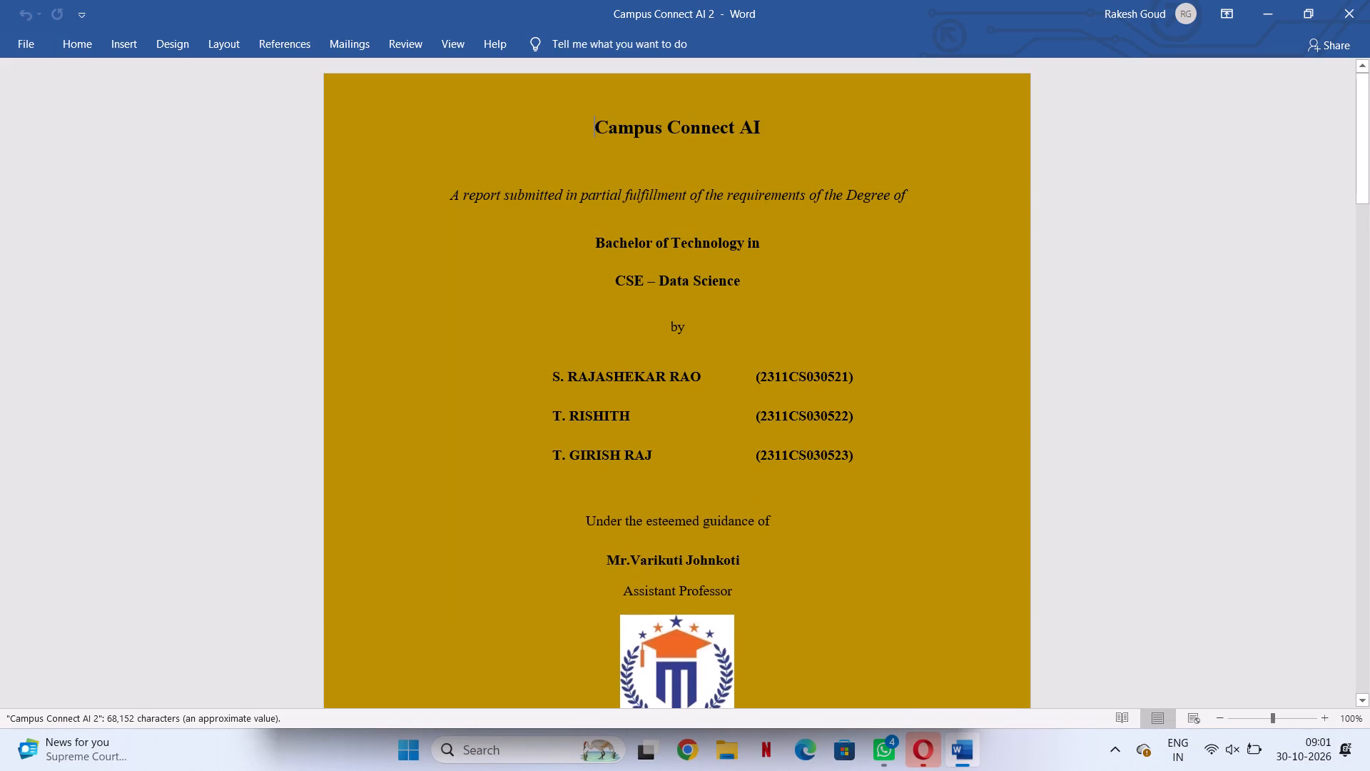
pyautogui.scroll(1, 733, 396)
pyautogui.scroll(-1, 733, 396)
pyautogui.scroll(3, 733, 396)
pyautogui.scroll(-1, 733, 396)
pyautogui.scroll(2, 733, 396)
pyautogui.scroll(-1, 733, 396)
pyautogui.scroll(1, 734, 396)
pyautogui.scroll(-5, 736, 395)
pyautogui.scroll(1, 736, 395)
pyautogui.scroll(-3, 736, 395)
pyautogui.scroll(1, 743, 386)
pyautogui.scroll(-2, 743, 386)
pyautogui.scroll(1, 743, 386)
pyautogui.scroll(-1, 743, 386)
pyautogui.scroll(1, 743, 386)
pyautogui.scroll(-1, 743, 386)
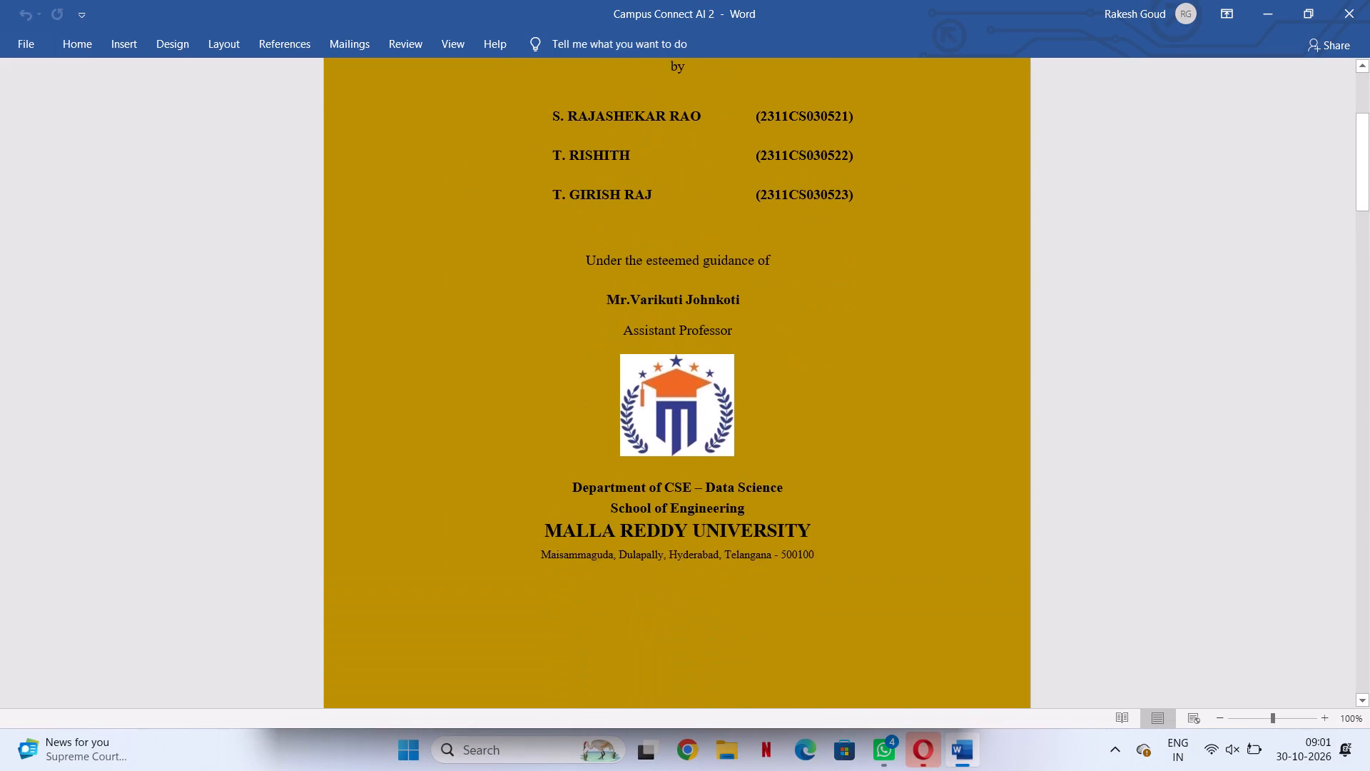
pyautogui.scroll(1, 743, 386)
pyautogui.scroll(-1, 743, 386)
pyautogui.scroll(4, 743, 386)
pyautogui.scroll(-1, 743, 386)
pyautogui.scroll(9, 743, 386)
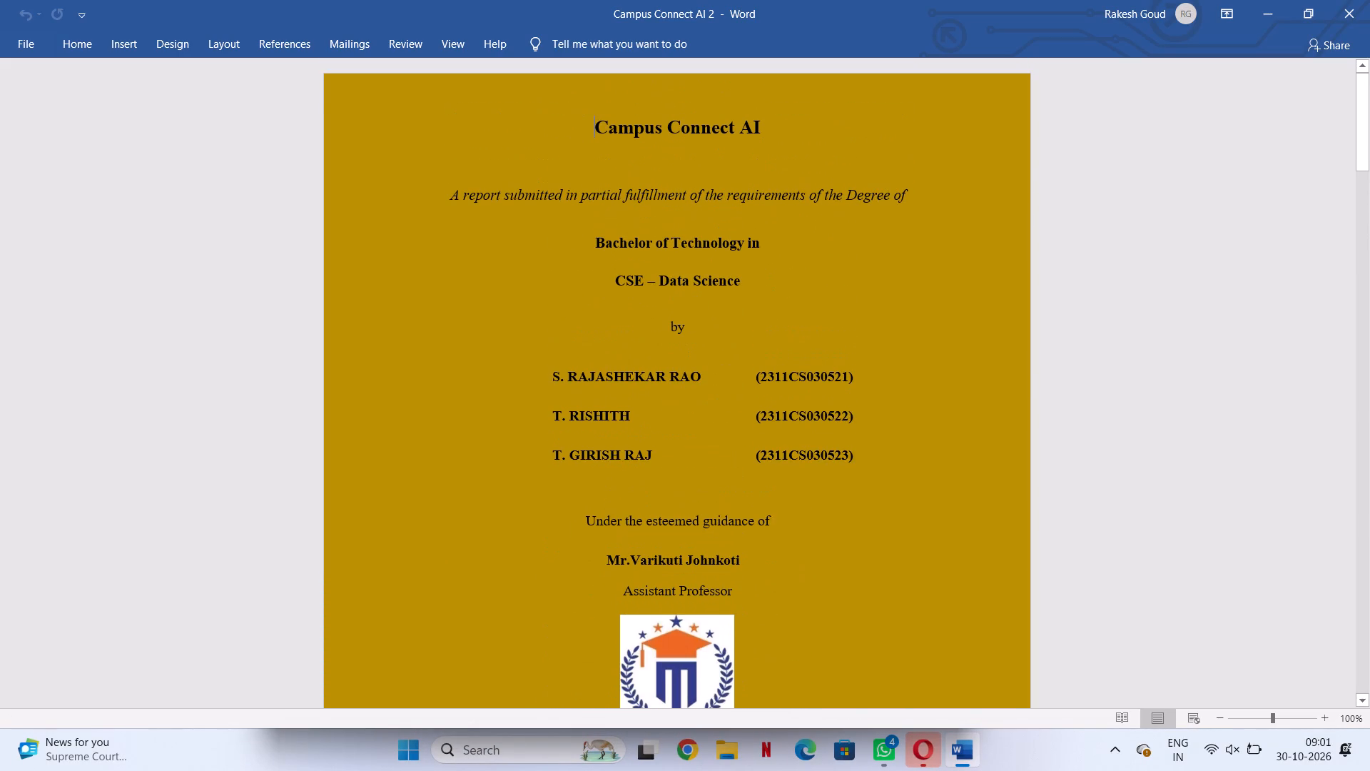
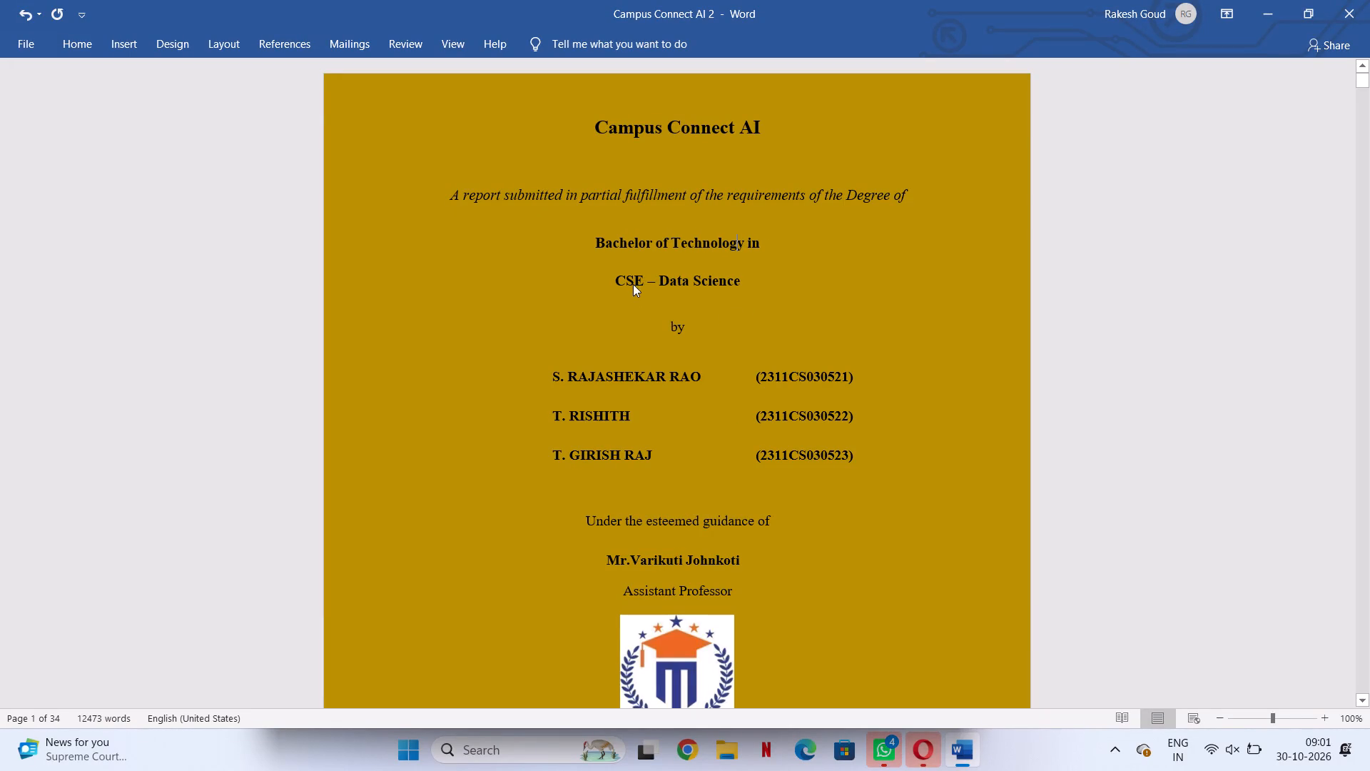
# Delete "CSE – " before "Data Science" on the gold cover page.
pyautogui.click(659, 278)
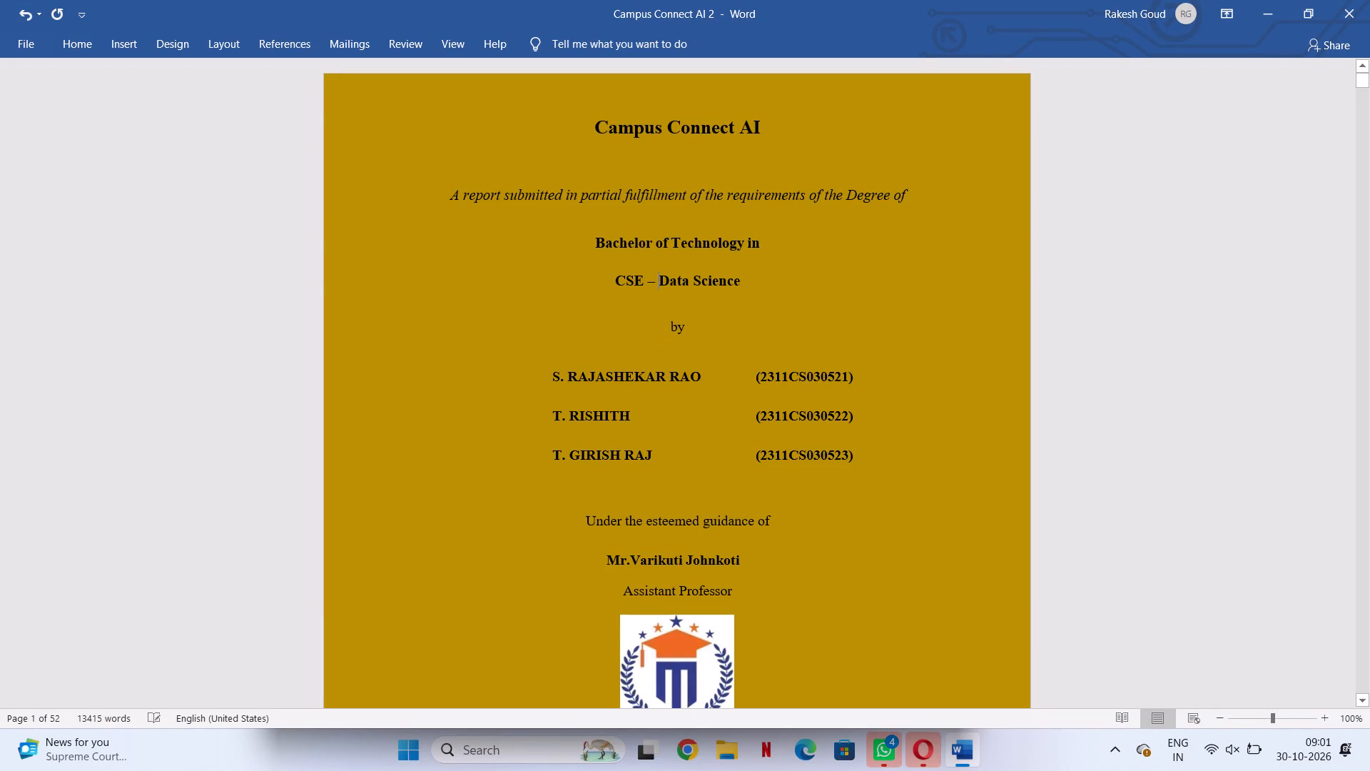
pyautogui.press('BackSpace')
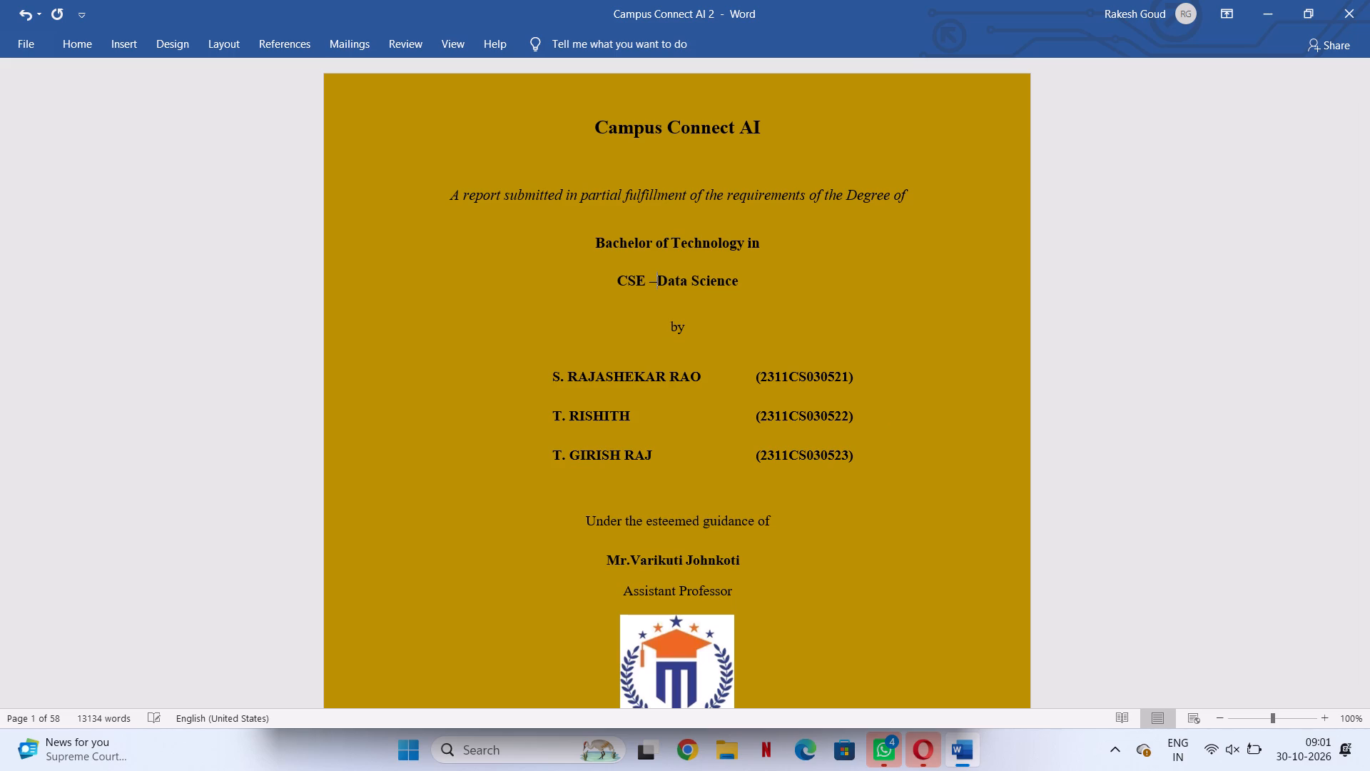
pyautogui.press('BackSpace')
pyautogui.press('BackSpace')
pyautogui.press('BackSpace')
pyautogui.press('BackSpace')
pyautogui.press('BackSpace')
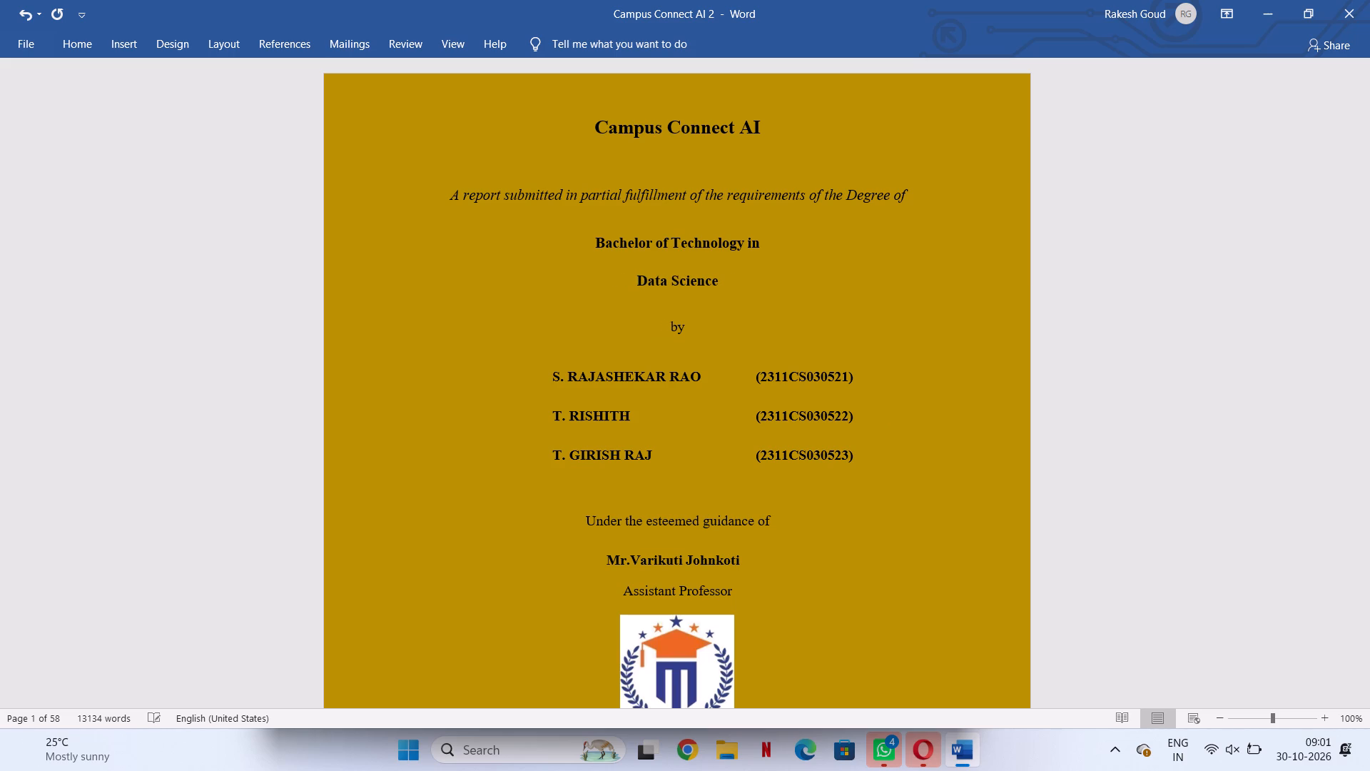
# Delete "CSE – " before "Data Science" in the degree lines of the white title page.
pyautogui.scroll(-3, 841, 411)
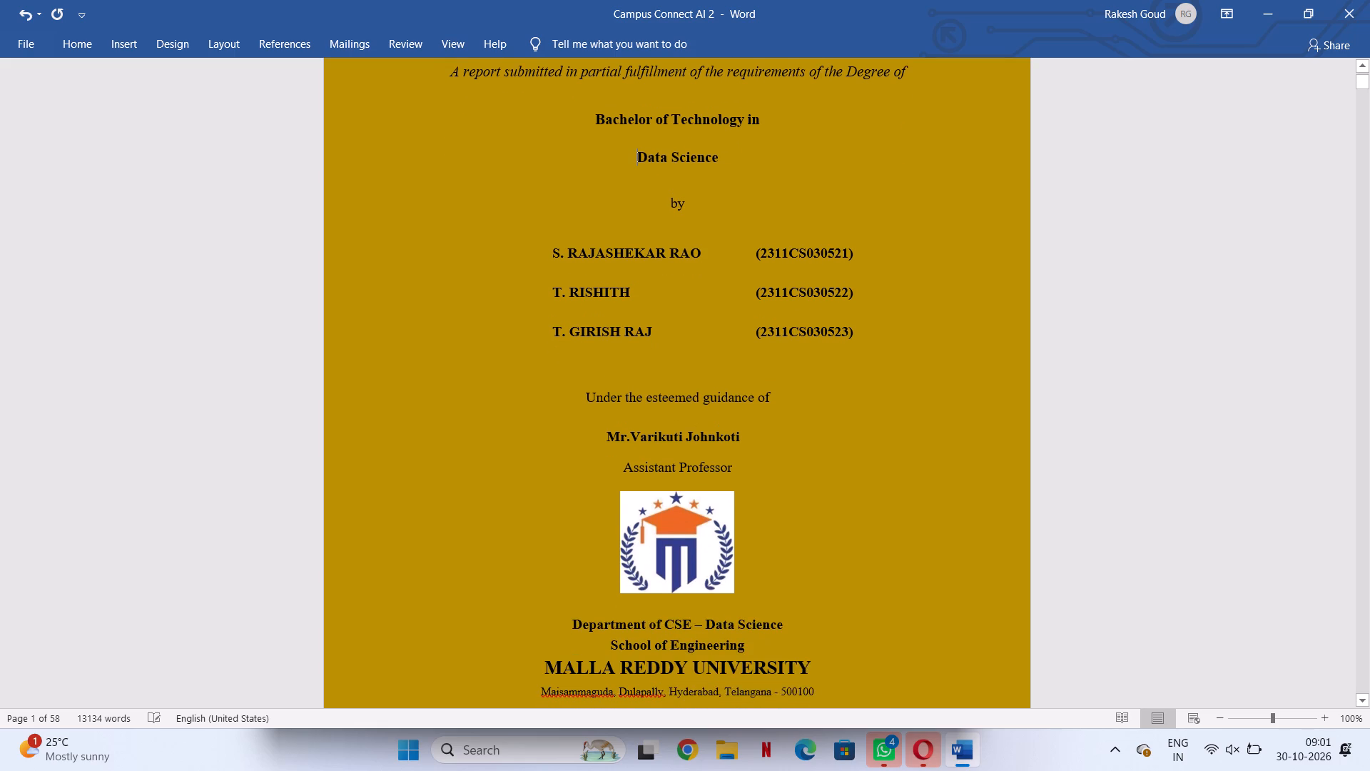
pyautogui.scroll(1, 841, 411)
pyautogui.scroll(-5, 841, 411)
pyautogui.scroll(1, 841, 411)
pyautogui.scroll(-1, 841, 411)
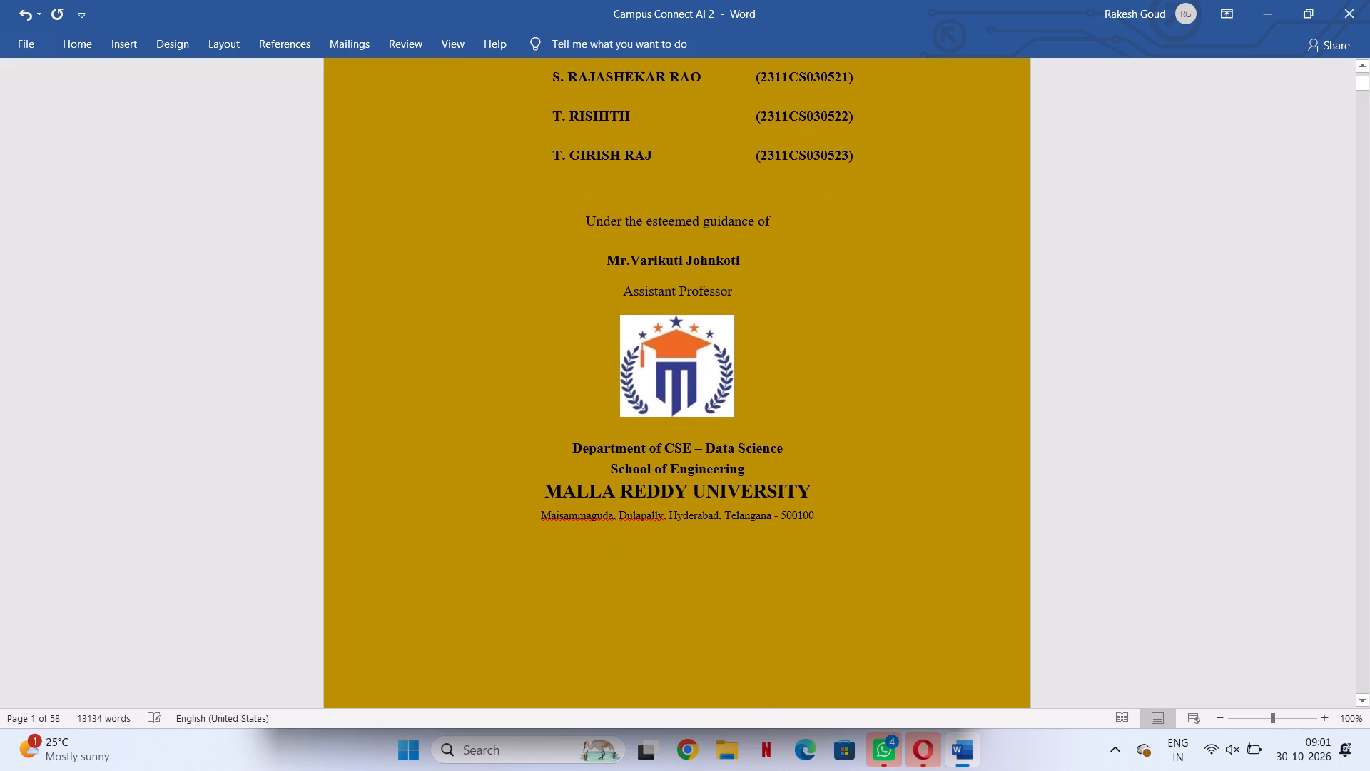
pyautogui.scroll(-4, 841, 411)
pyautogui.scroll(1, 841, 411)
pyautogui.scroll(-8, 841, 411)
pyautogui.scroll(1, 841, 411)
pyautogui.scroll(-6, 841, 411)
pyautogui.scroll(1, 841, 411)
pyautogui.scroll(-1, 841, 411)
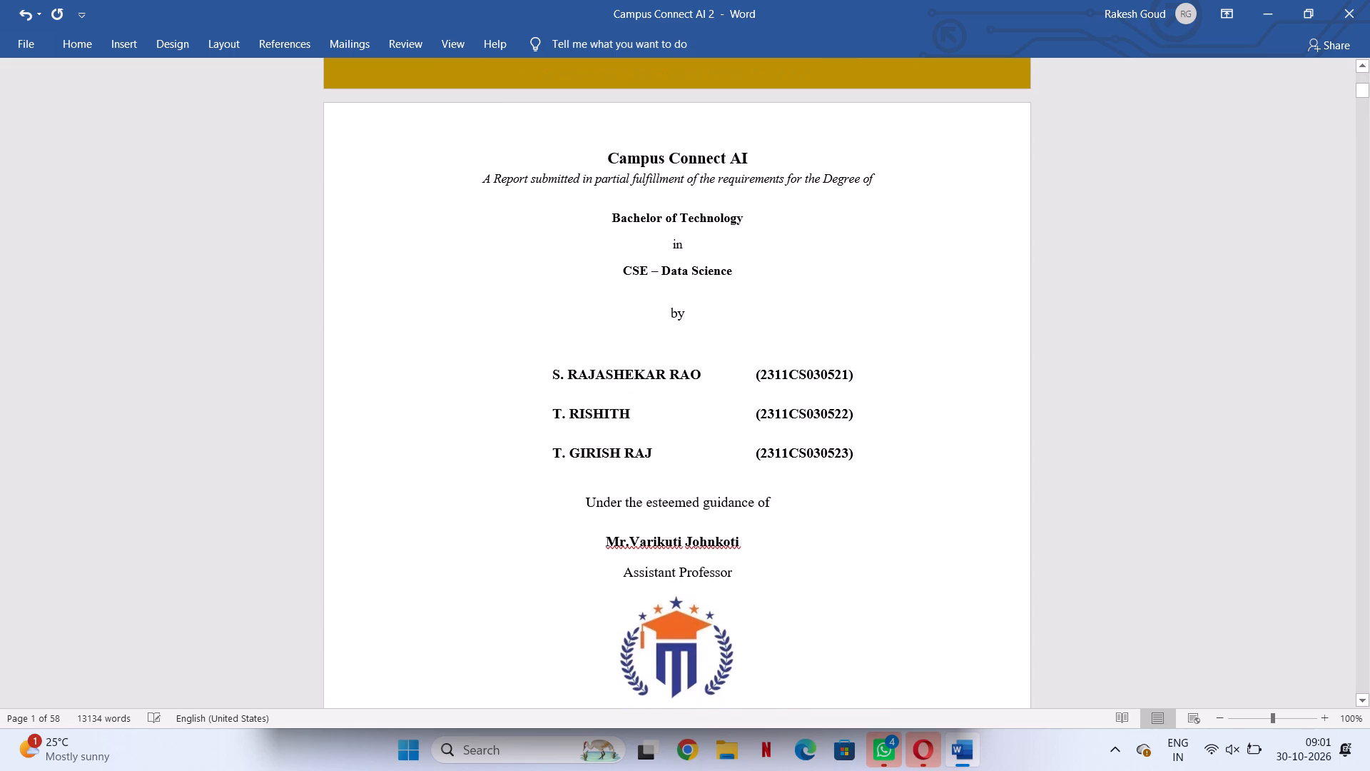
pyautogui.click(649, 275)
pyautogui.press('Right')
pyautogui.press('Right')
pyautogui.press('Right')
pyautogui.press('BackSpace')
pyautogui.press('BackSpace')
pyautogui.press('BackSpace')
pyautogui.press('BackSpace')
pyautogui.press('BackSpace')
pyautogui.press('BackSpace')
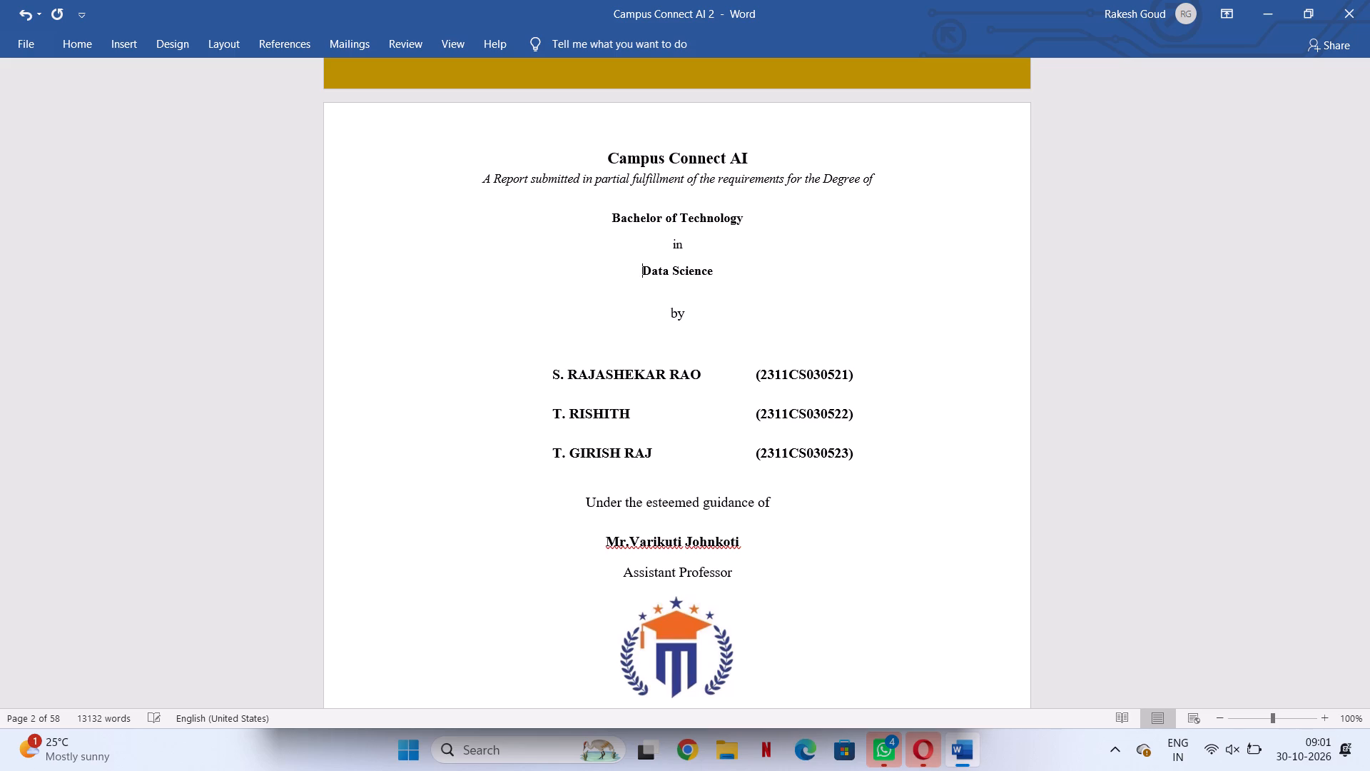
# Join the word "in" onto the "Bachelor of Technology" line of the white title page, separated by one space.
pyautogui.press('Up')
pyautogui.press('BackSpace')
pyautogui.press('BackSpace')
pyautogui.press('BackSpace')
pyautogui.press('space')
pyautogui.press('space')
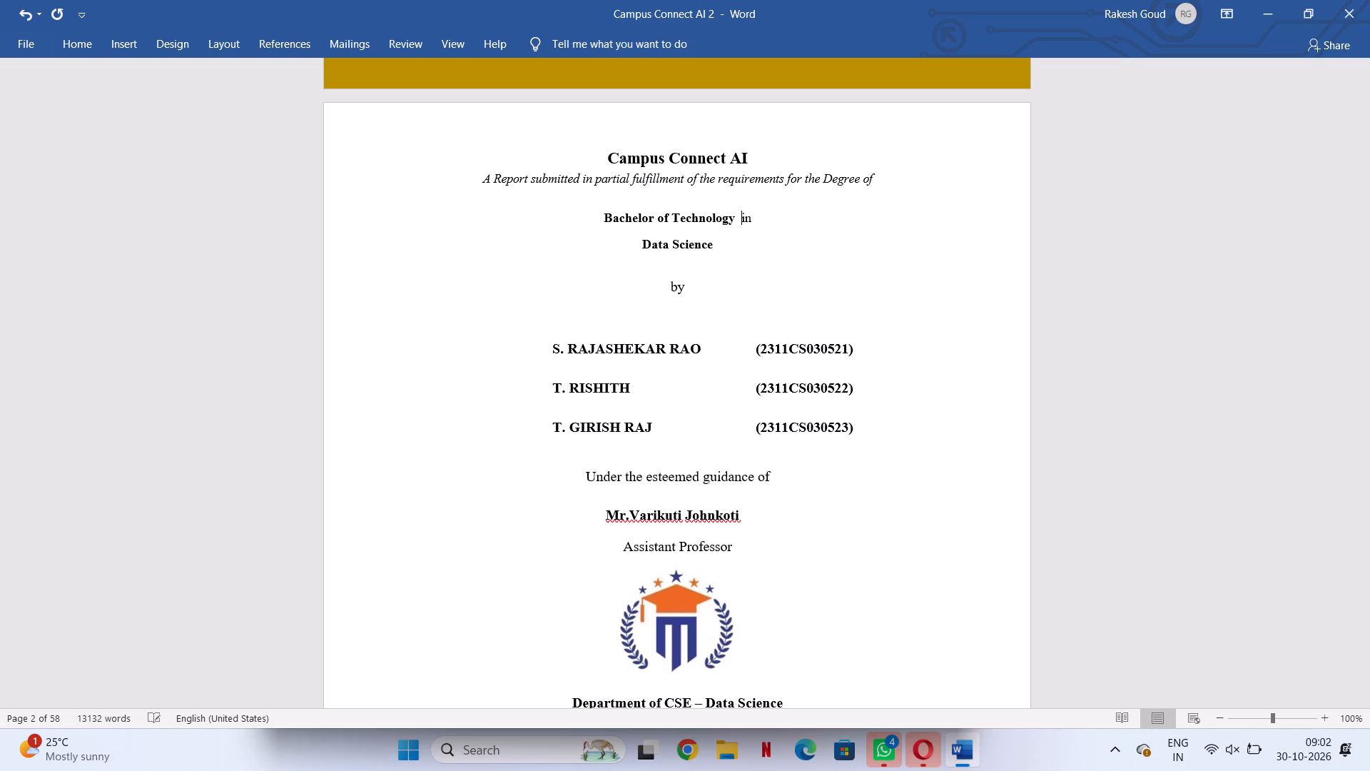
pyautogui.press('BackSpace')
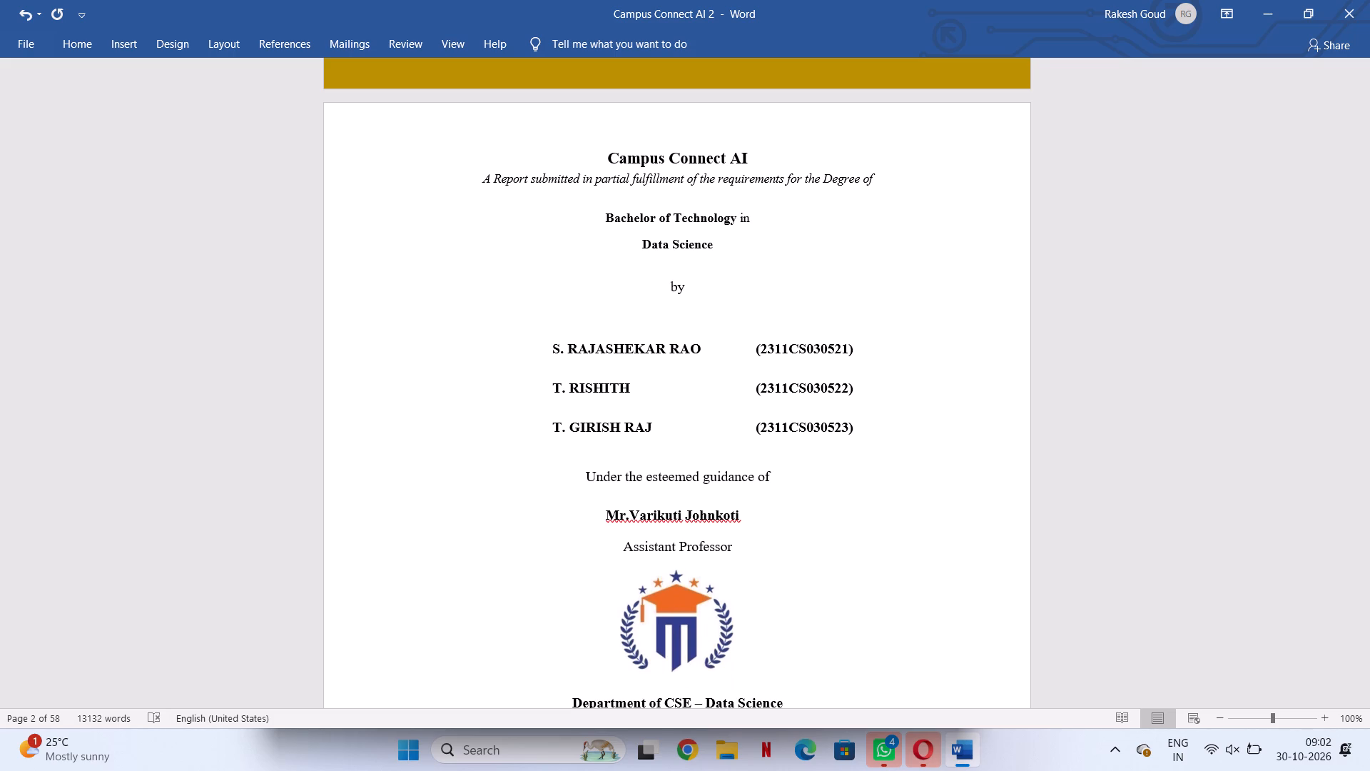
# Review the rest of the white title page, from the student list down to the university name and academic year.
pyautogui.scroll(-2, 766, 423)
pyautogui.scroll(-5, 731, 533)
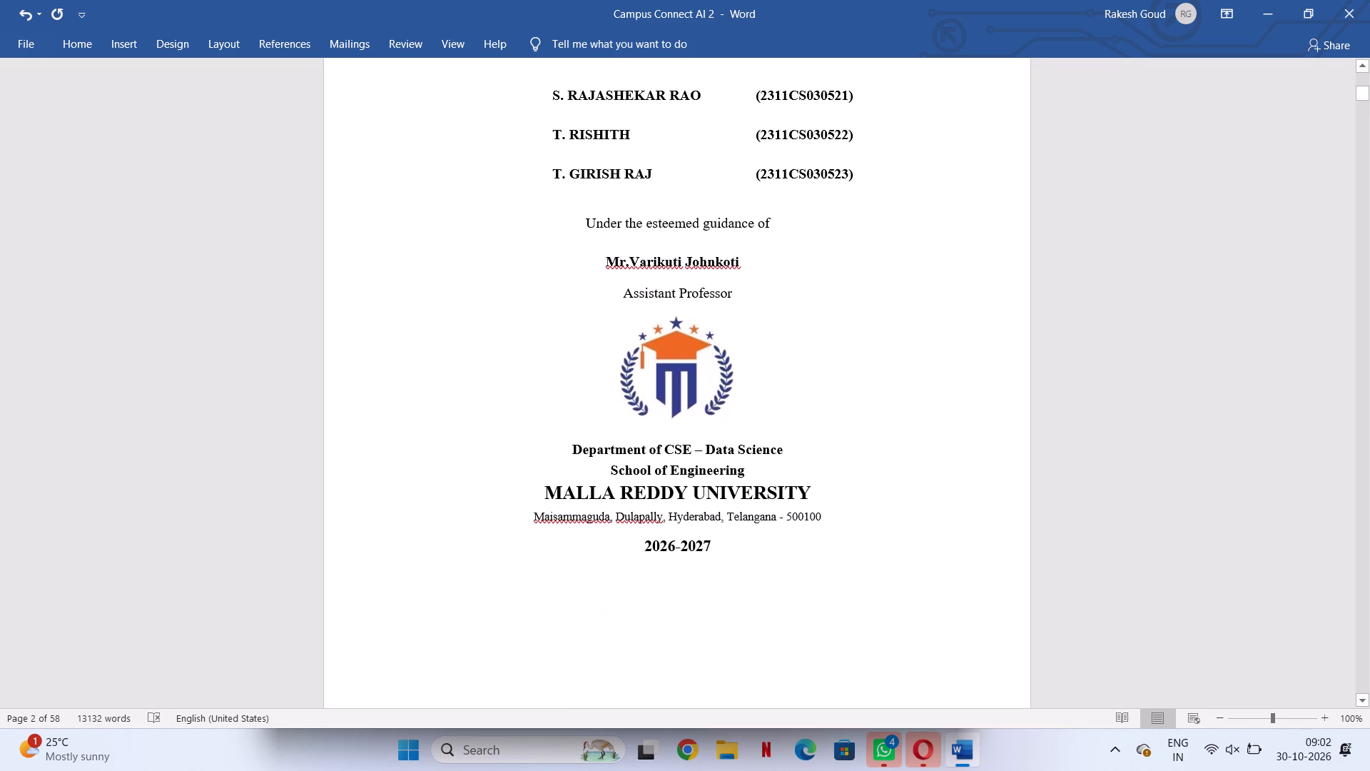
pyautogui.scroll(-1, 730, 538)
pyautogui.scroll(1, 730, 538)
pyautogui.scroll(-2, 730, 538)
pyautogui.scroll(1, 730, 538)
pyautogui.scroll(-1, 730, 538)
pyautogui.scroll(3, 730, 538)
pyautogui.scroll(-1, 730, 538)
pyautogui.scroll(2, 730, 538)
pyautogui.scroll(-2, 730, 538)
pyautogui.scroll(1, 730, 538)
pyautogui.scroll(-1, 730, 538)
pyautogui.scroll(1, 730, 538)
pyautogui.scroll(-1, 730, 538)
pyautogui.scroll(3, 730, 538)
pyautogui.scroll(-1, 730, 538)
pyautogui.scroll(2, 730, 538)
pyautogui.scroll(-1, 730, 538)
pyautogui.scroll(3, 730, 538)
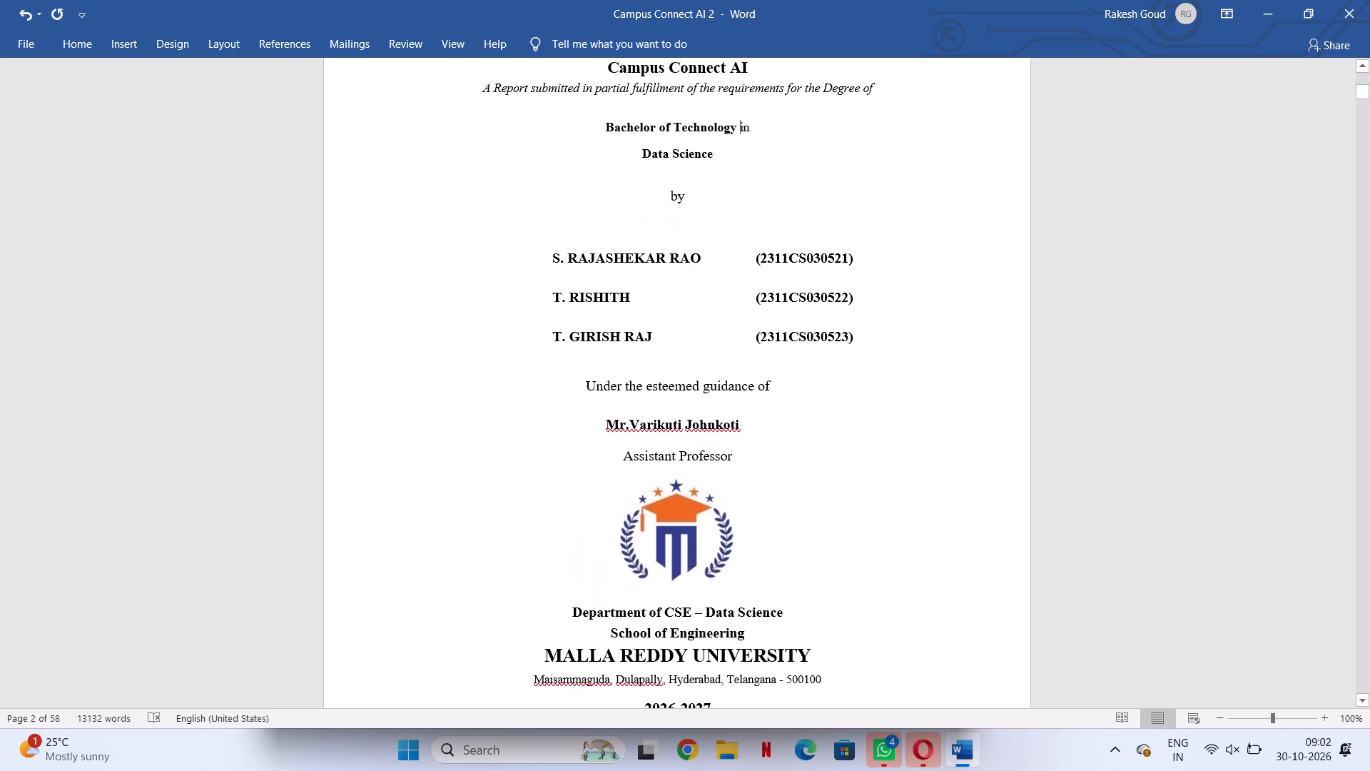
pyautogui.scroll(1, 730, 530)
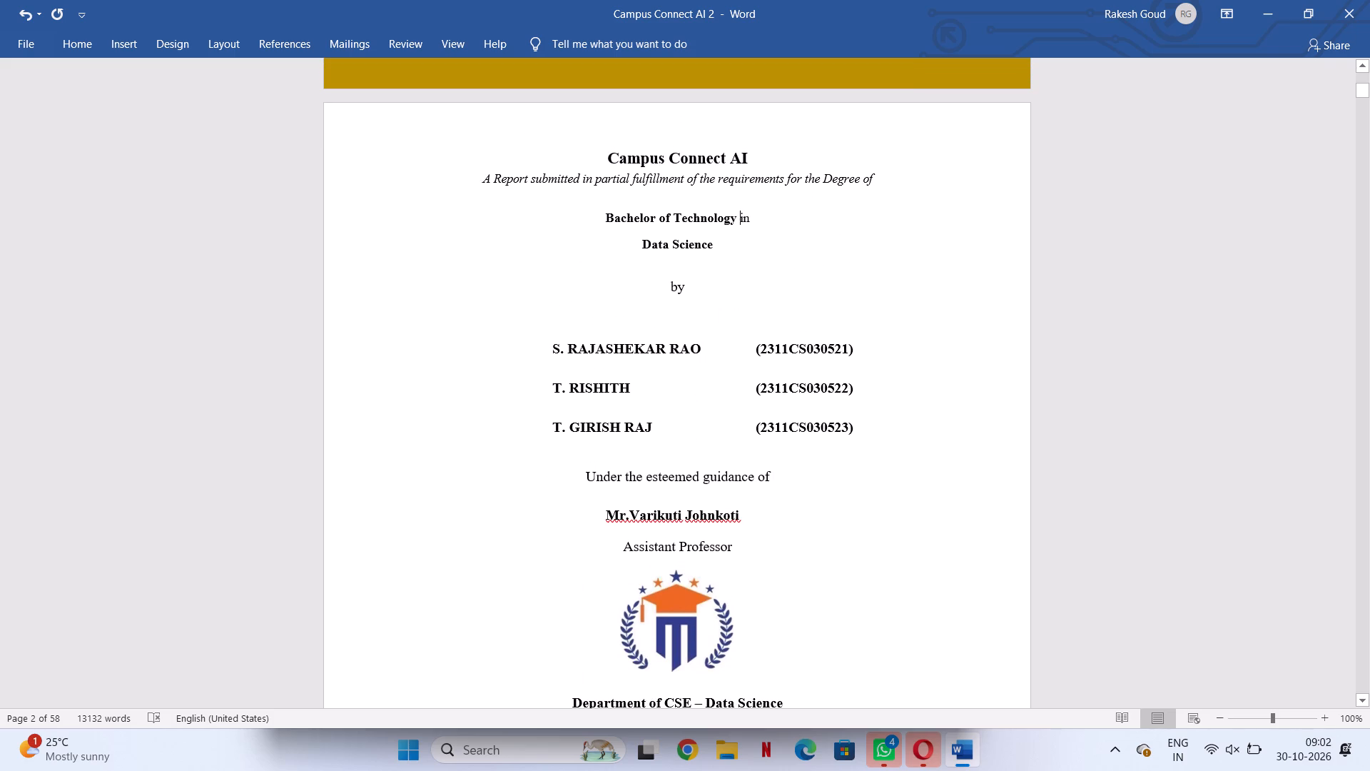
# Copy the bold formatting of "Technology" onto the word "in" beside it with Format Painter.
pyautogui.moveTo(736, 216); pyautogui.dragTo(725, 220)
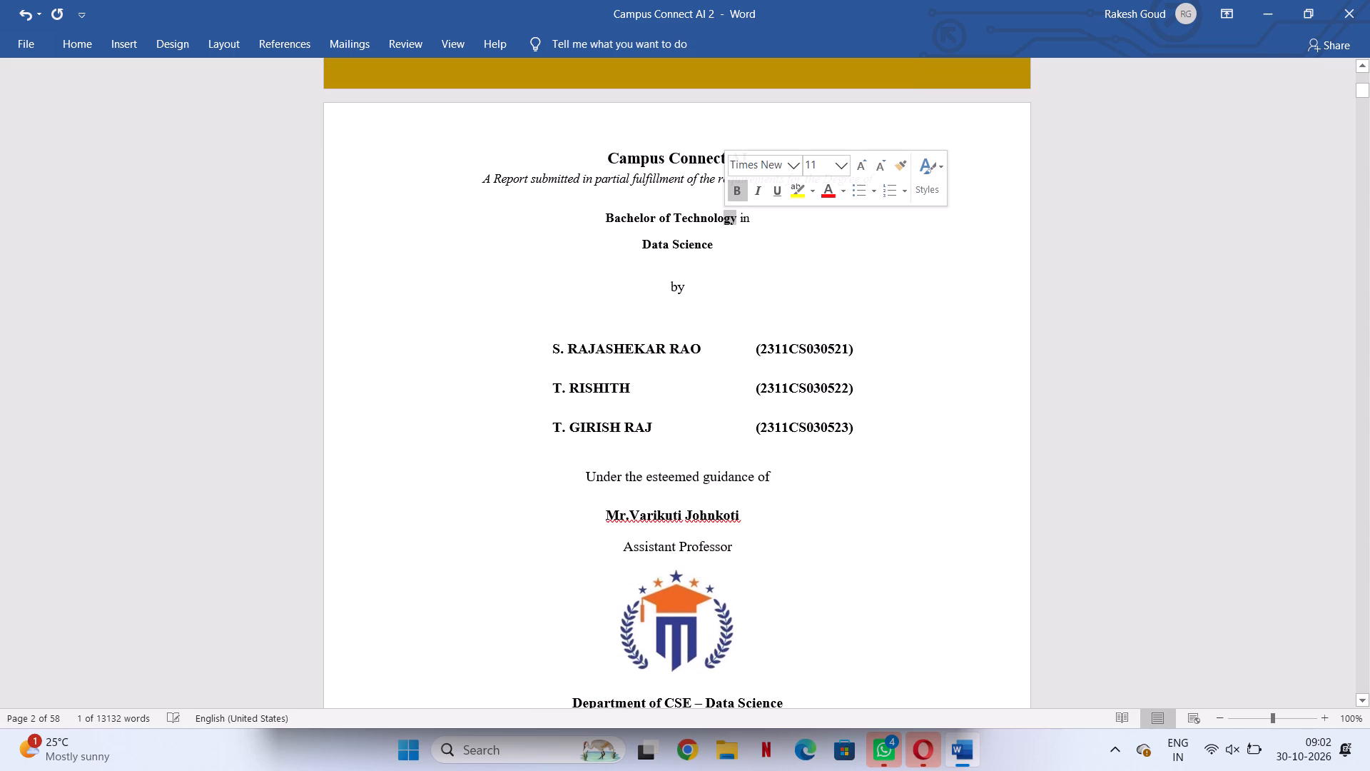
pyautogui.click(893, 166)
pyautogui.moveTo(758, 221); pyautogui.dragTo(757, 221)
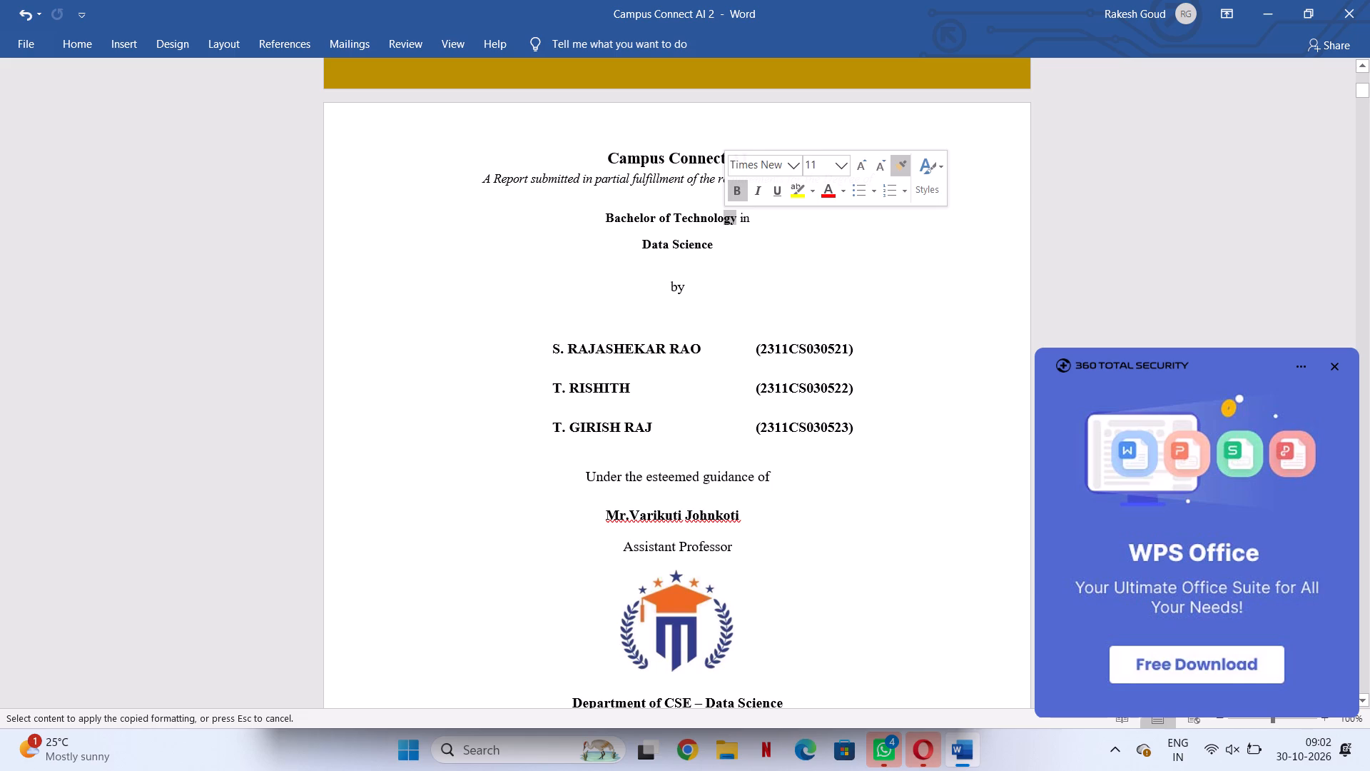
# Apply the copied bold formatting to the word "in" after "Bachelor of Technology" on the white title page.
pyautogui.moveTo(757, 221); pyautogui.dragTo(736, 221)
pyautogui.click(798, 283)
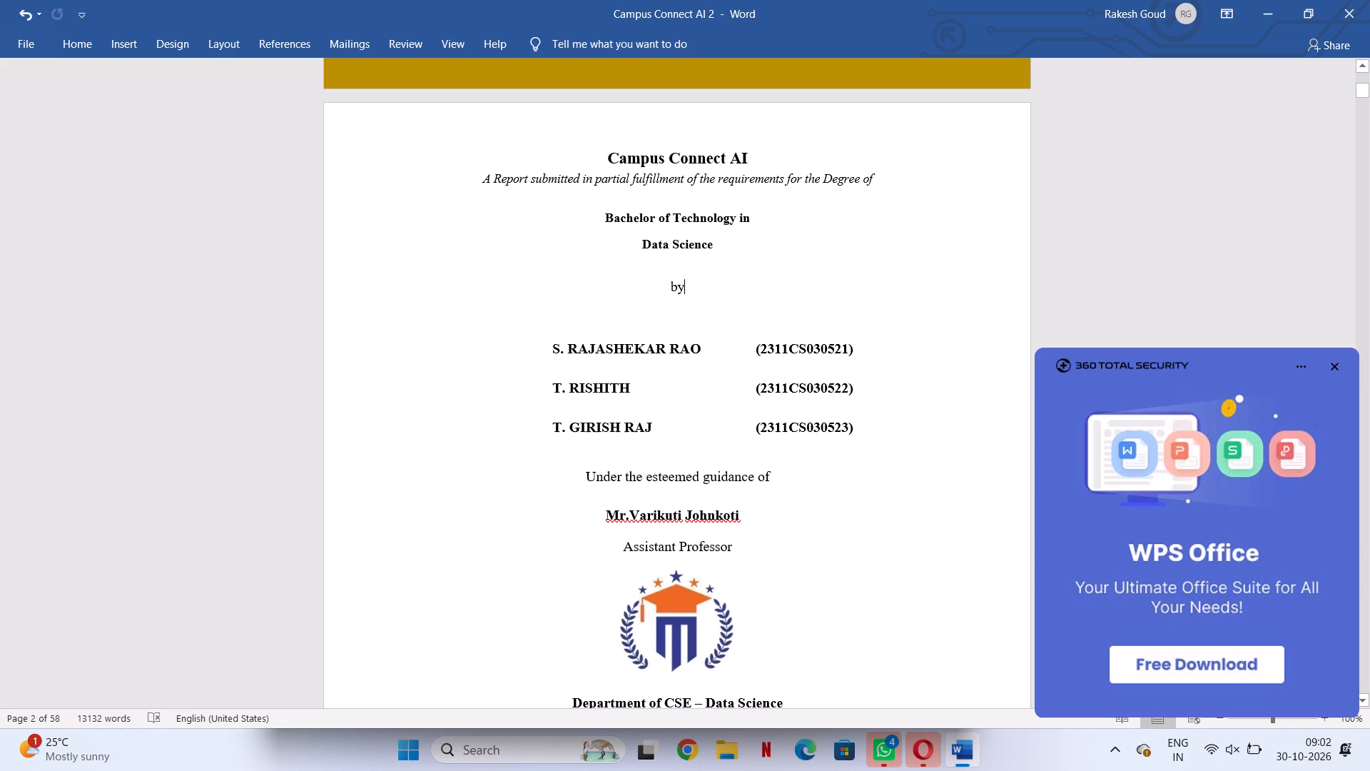
# Dismiss the WPS Office advertisement pop-up.
pyautogui.click(1336, 364)
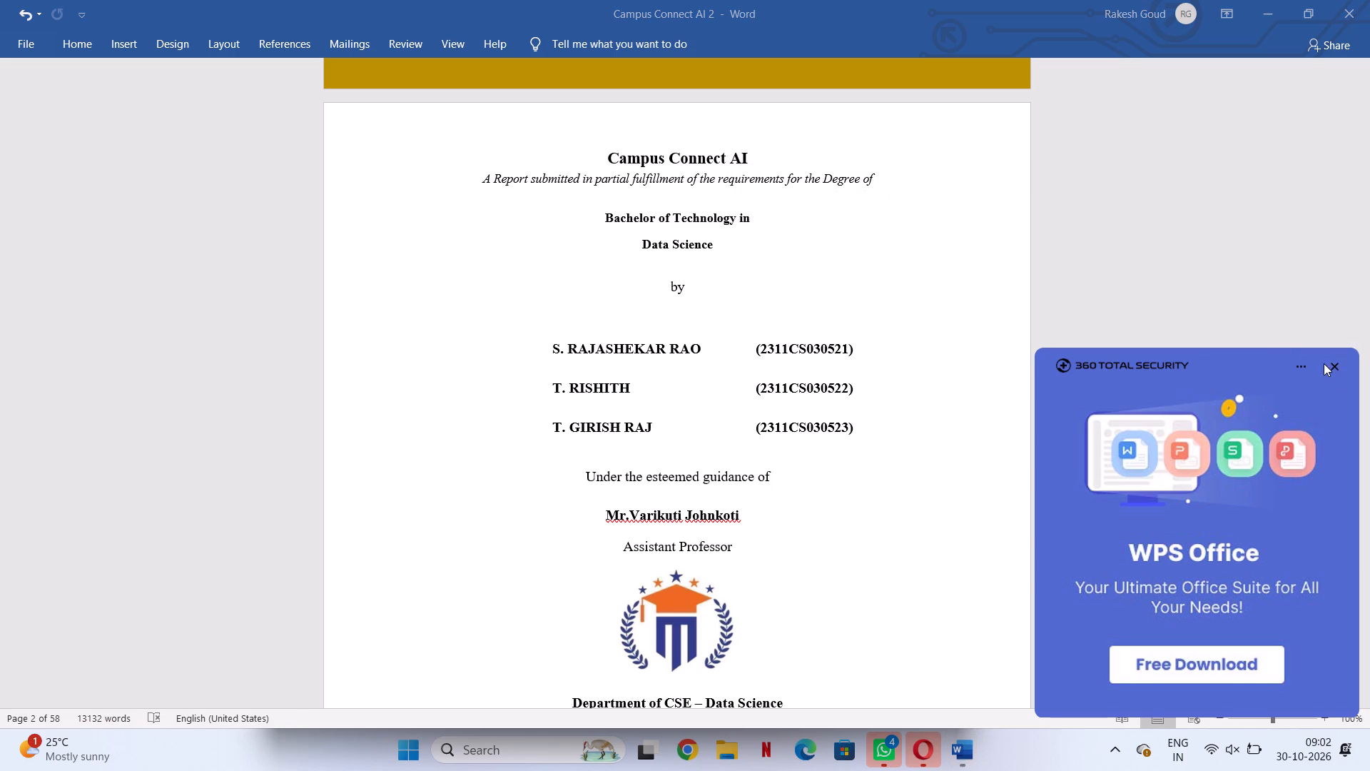
# Review the white title page from the student list down to the department, university name and academic year.
pyautogui.scroll(-4, 676, 400)
pyautogui.scroll(1, 676, 400)
pyautogui.scroll(-2, 676, 400)
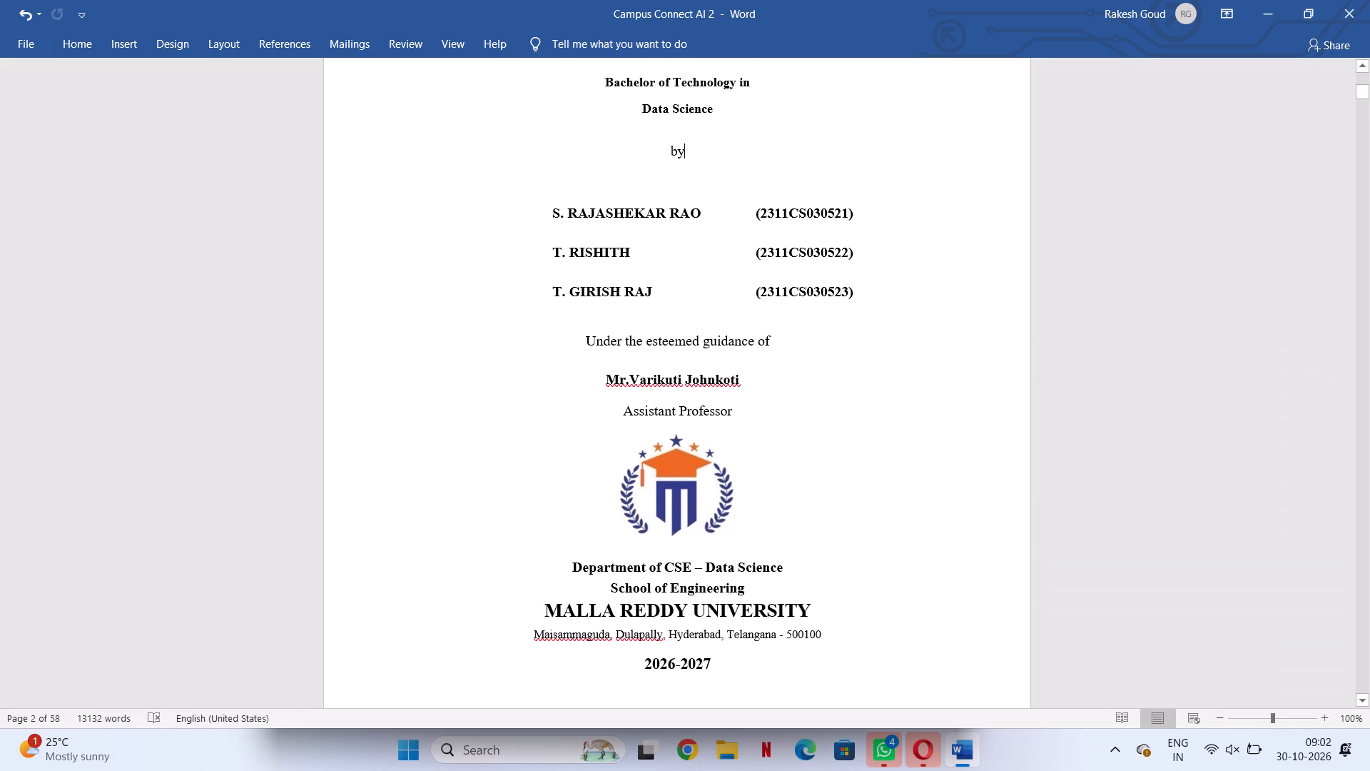
pyautogui.scroll(1, 676, 400)
pyautogui.scroll(-4, 676, 400)
pyautogui.scroll(1, 676, 400)
pyautogui.scroll(-6, 676, 400)
pyautogui.scroll(1, 676, 400)
pyautogui.scroll(-2, 676, 400)
pyautogui.scroll(1, 676, 400)
pyautogui.scroll(-1, 676, 400)
pyautogui.scroll(1, 676, 400)
pyautogui.scroll(-1, 676, 400)
pyautogui.scroll(1, 676, 400)
pyautogui.scroll(-1, 676, 400)
# Remove the gap before the first student's roll number in the certificate paragraph so it directly follows the student's name.
pyautogui.scroll(-5, 676, 400)
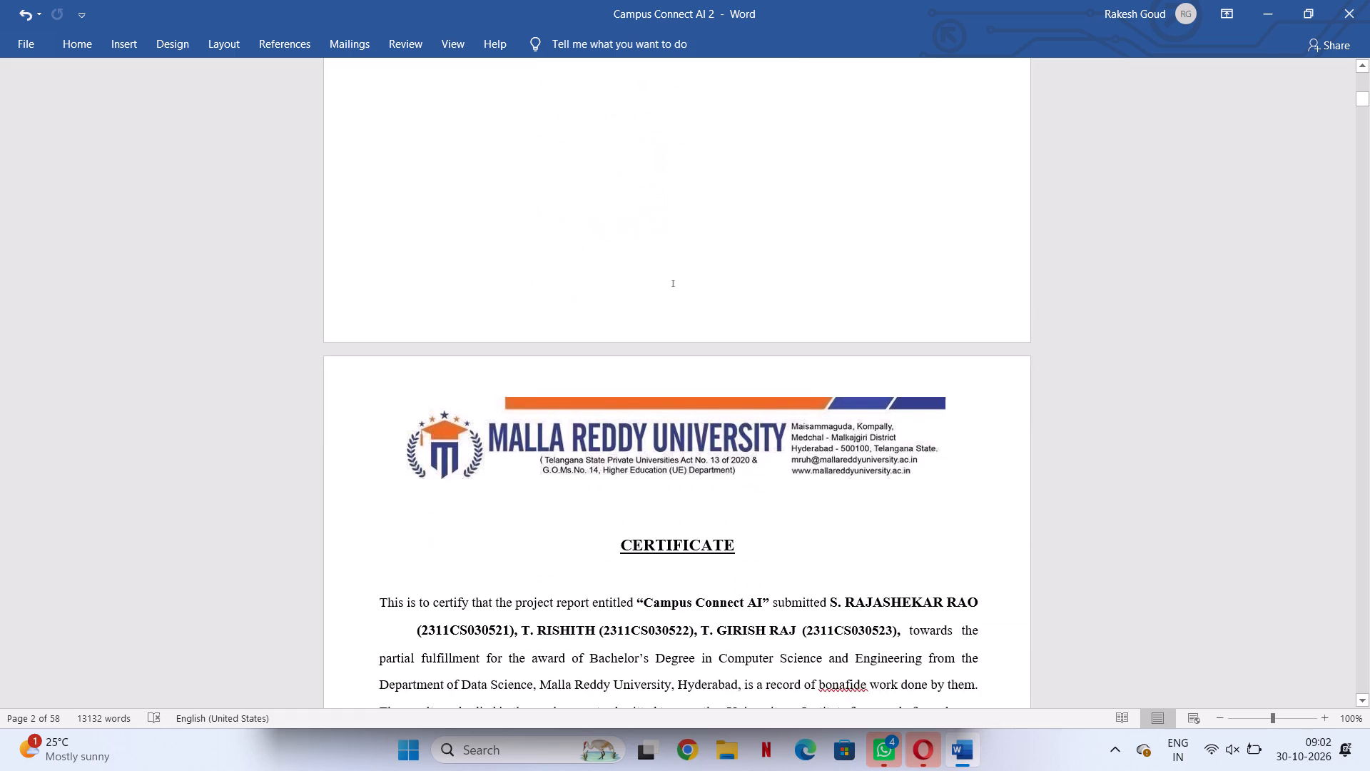
pyautogui.scroll(-4, 676, 400)
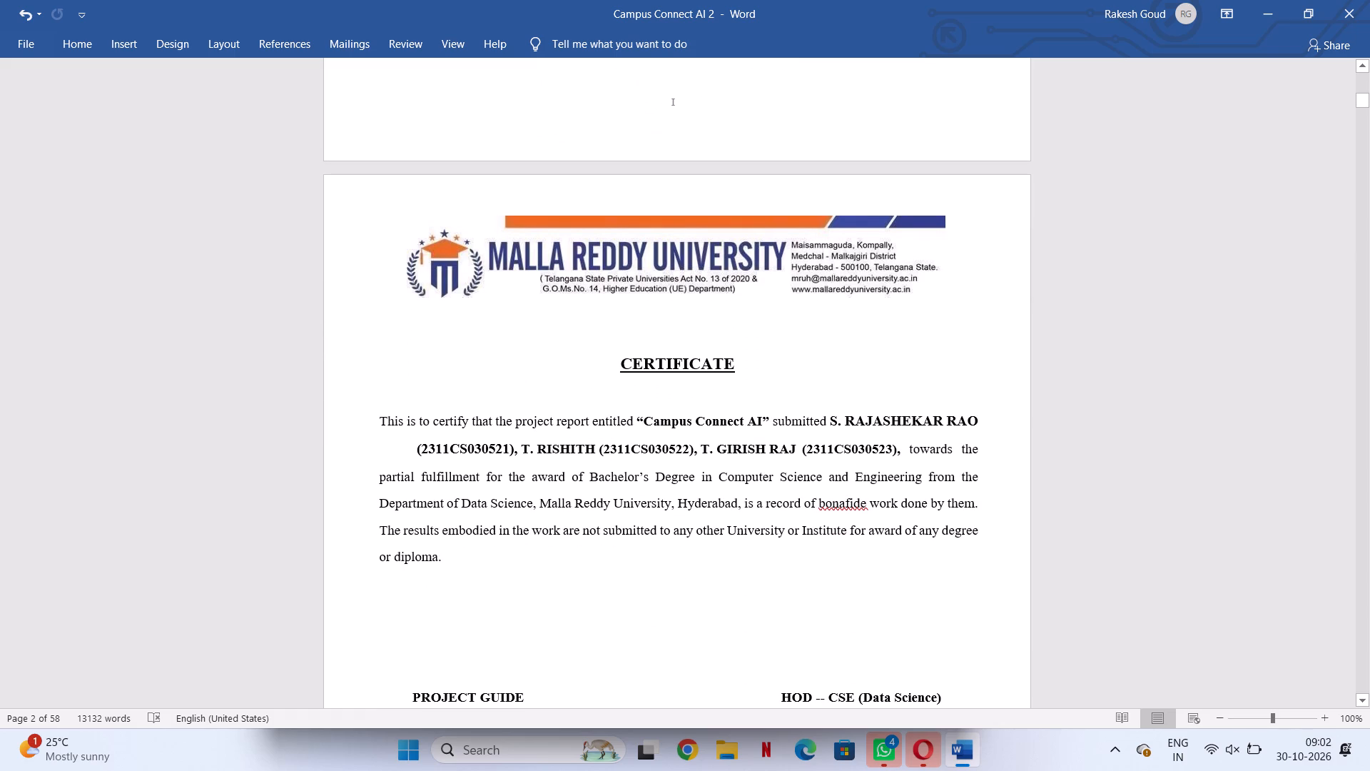
pyautogui.click(417, 455)
pyautogui.press('BackSpace')
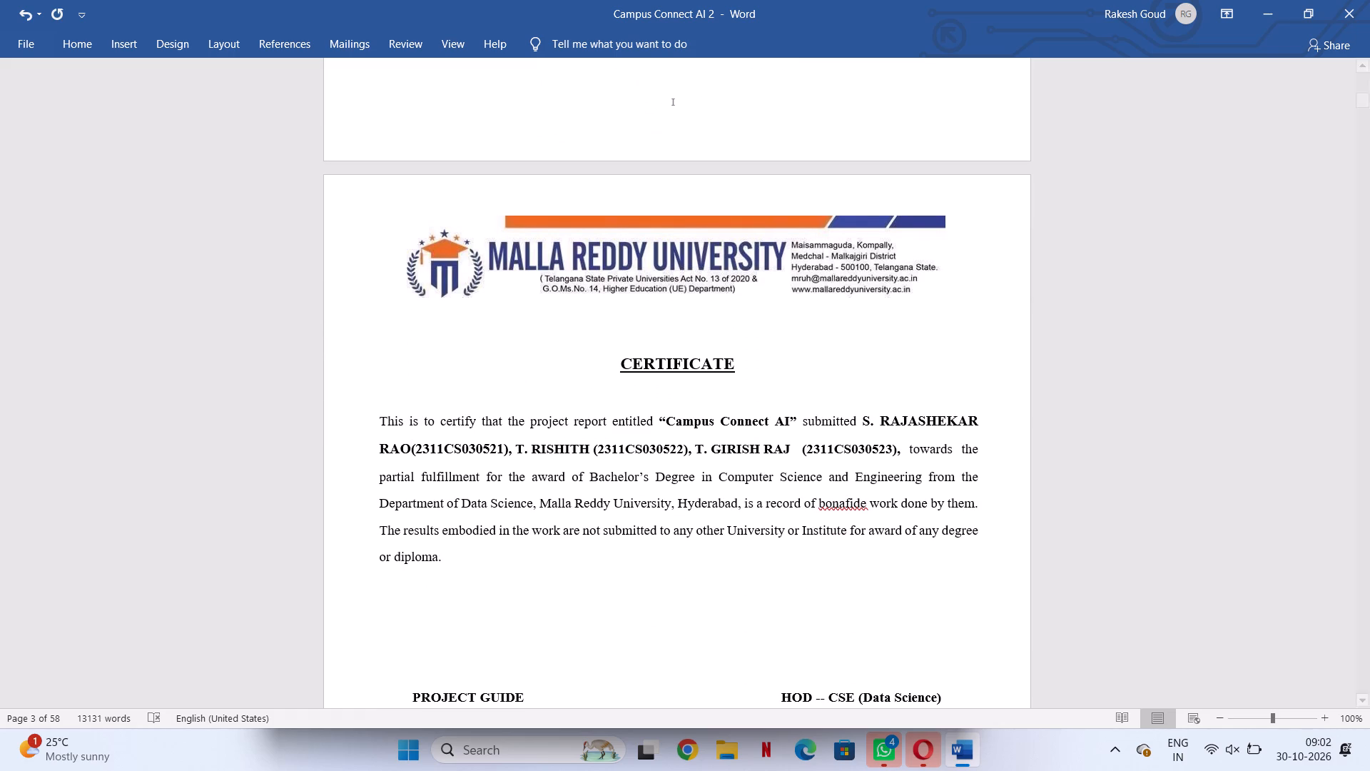
# Remove the left indent of the "PROJECT GUIDE" heading below the certificate paragraph.
pyautogui.scroll(-4, 807, 594)
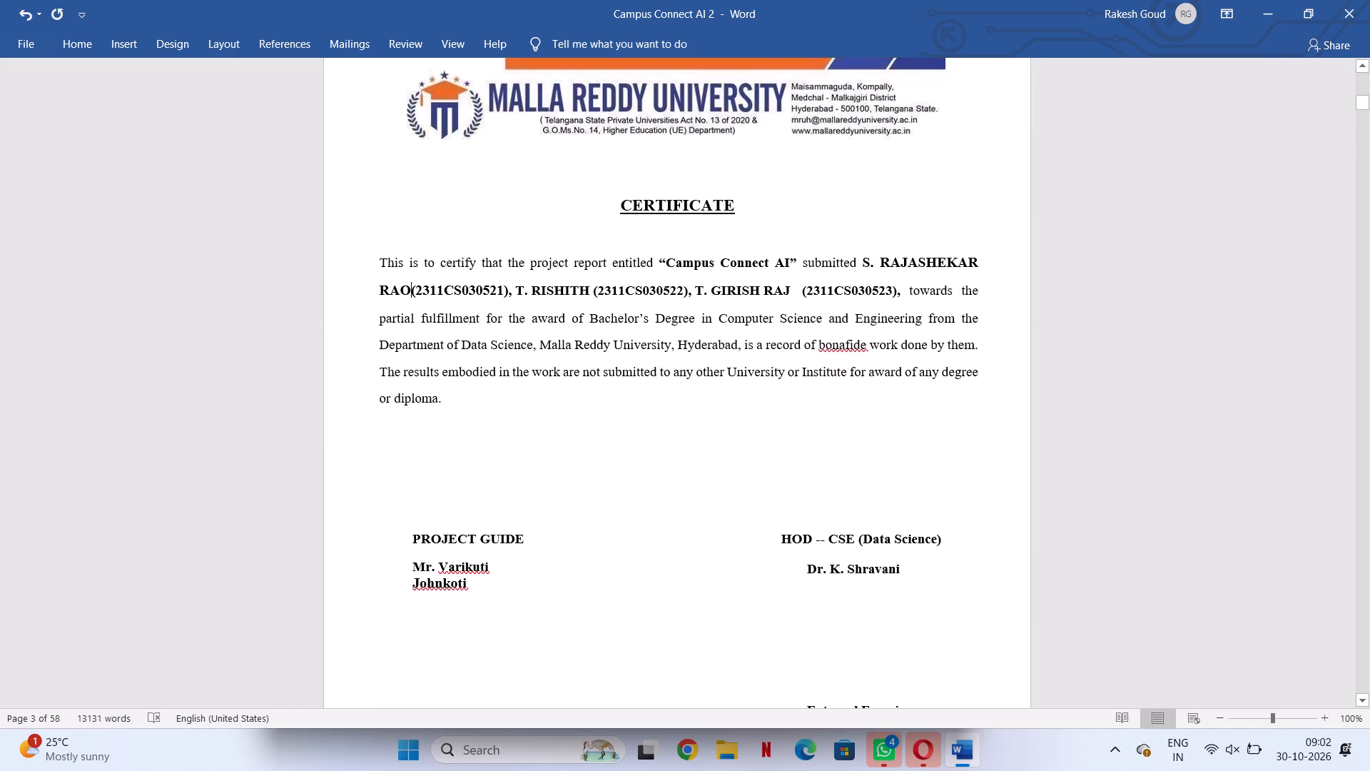
pyautogui.click(411, 528)
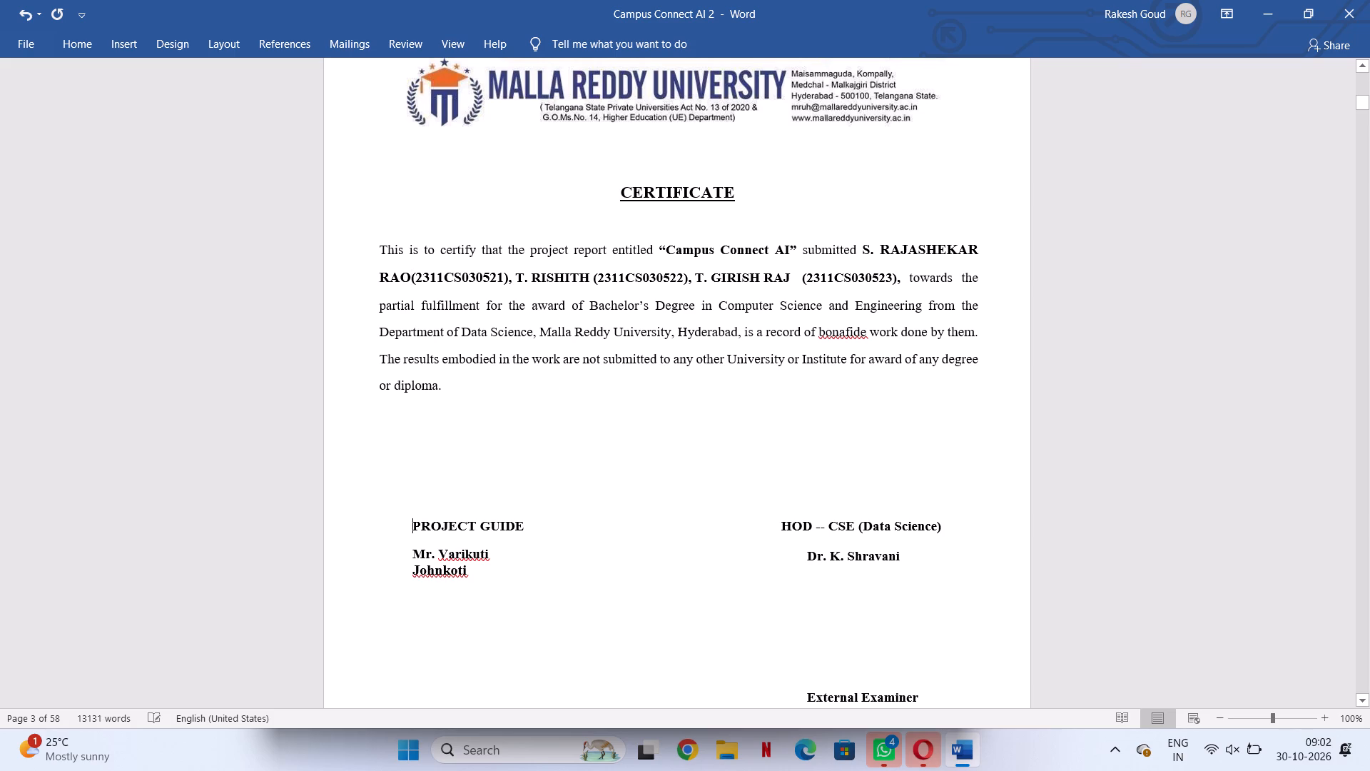
pyautogui.press('BackSpace')
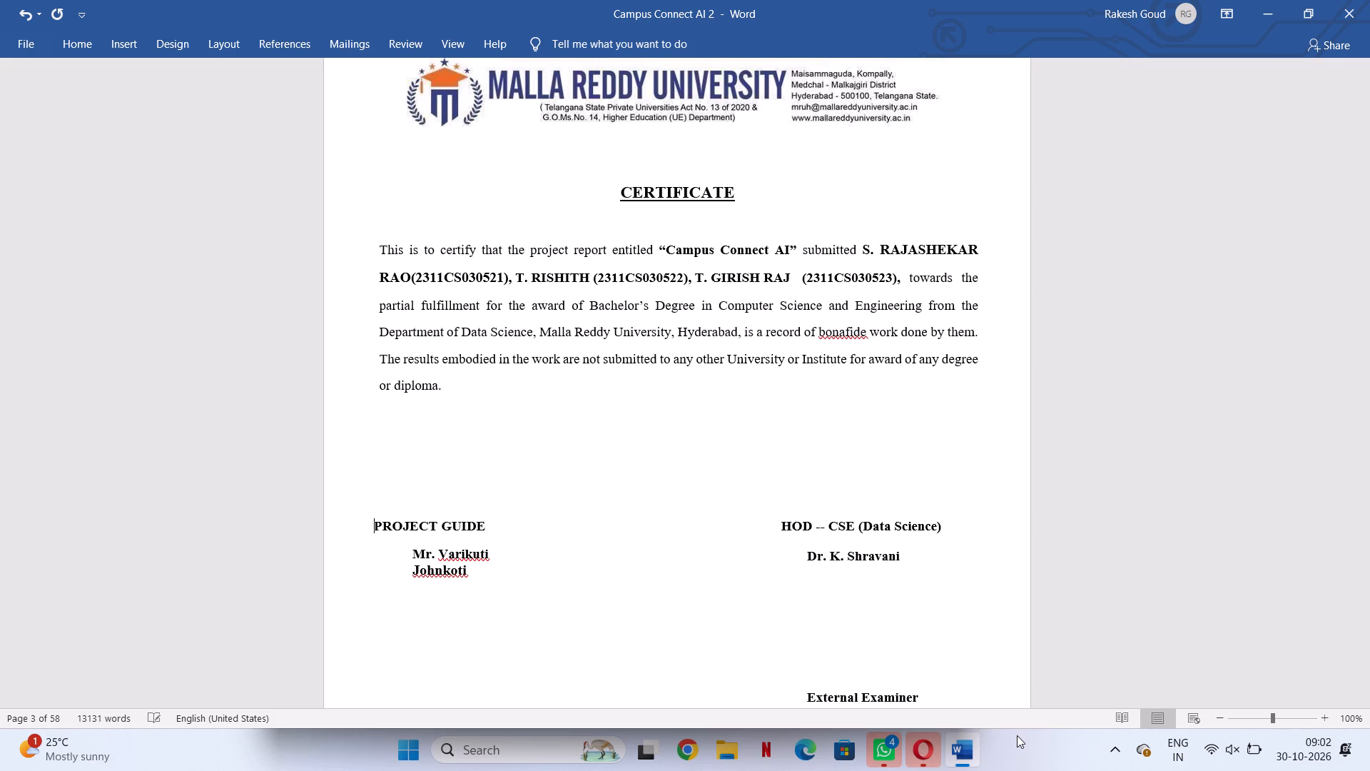
# Remove the left indent of the guide's name below "PROJECT GUIDE" so it aligns with that heading.
pyautogui.press('Down')
pyautogui.press('Right')
pyautogui.press('Right')
pyautogui.press('Right')
pyautogui.press('Right')
pyautogui.press('Right')
pyautogui.press('Right')
pyautogui.press('Right')
pyautogui.press('Right')
pyautogui.press('Right')
pyautogui.press('Right')
pyautogui.press('Right')
pyautogui.press('Right')
pyautogui.press('Right')
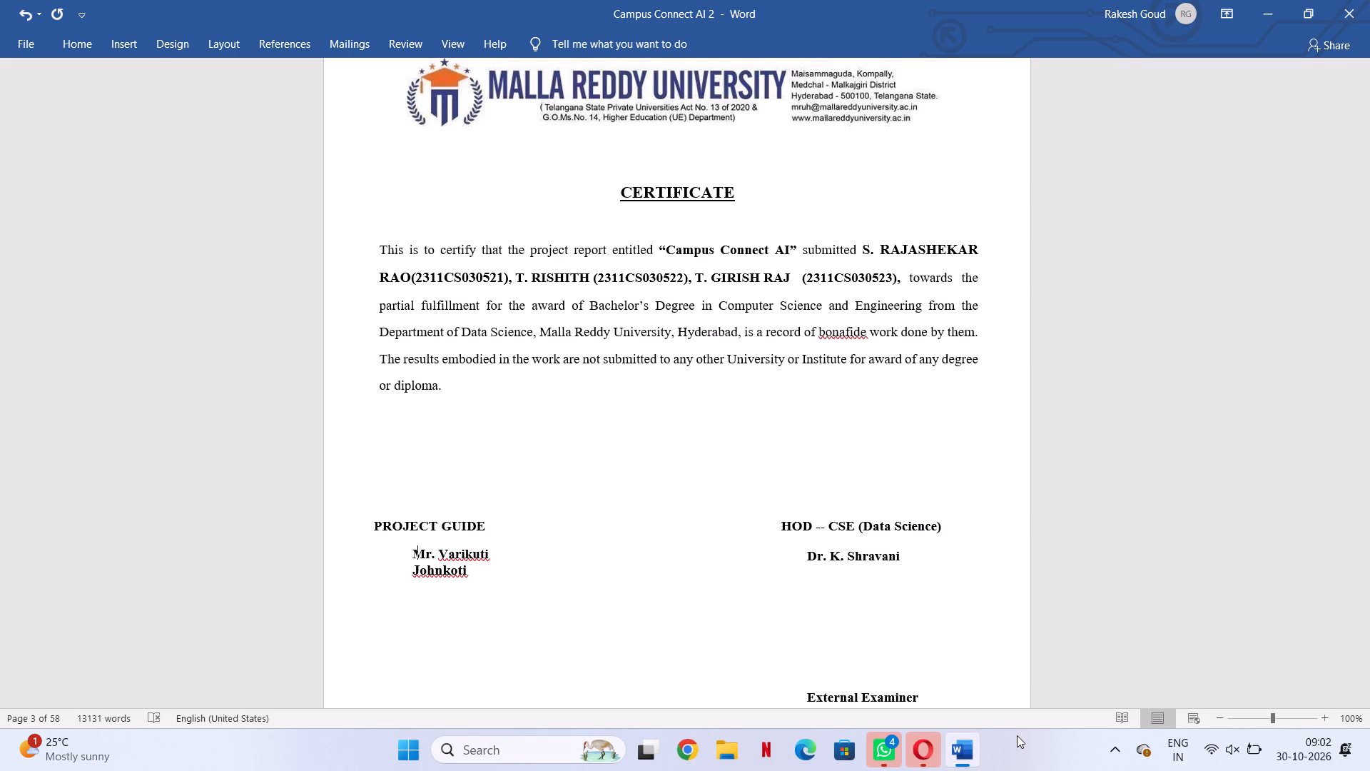
pyautogui.press('Left')
pyautogui.press('Left')
pyautogui.press('Left')
pyautogui.press('Left')
pyautogui.press('Left')
pyautogui.press('Left')
pyautogui.press('Left')
pyautogui.press('Left')
pyautogui.press('Left')
pyautogui.press('Left')
pyautogui.press('Left')
pyautogui.press('BackSpace')
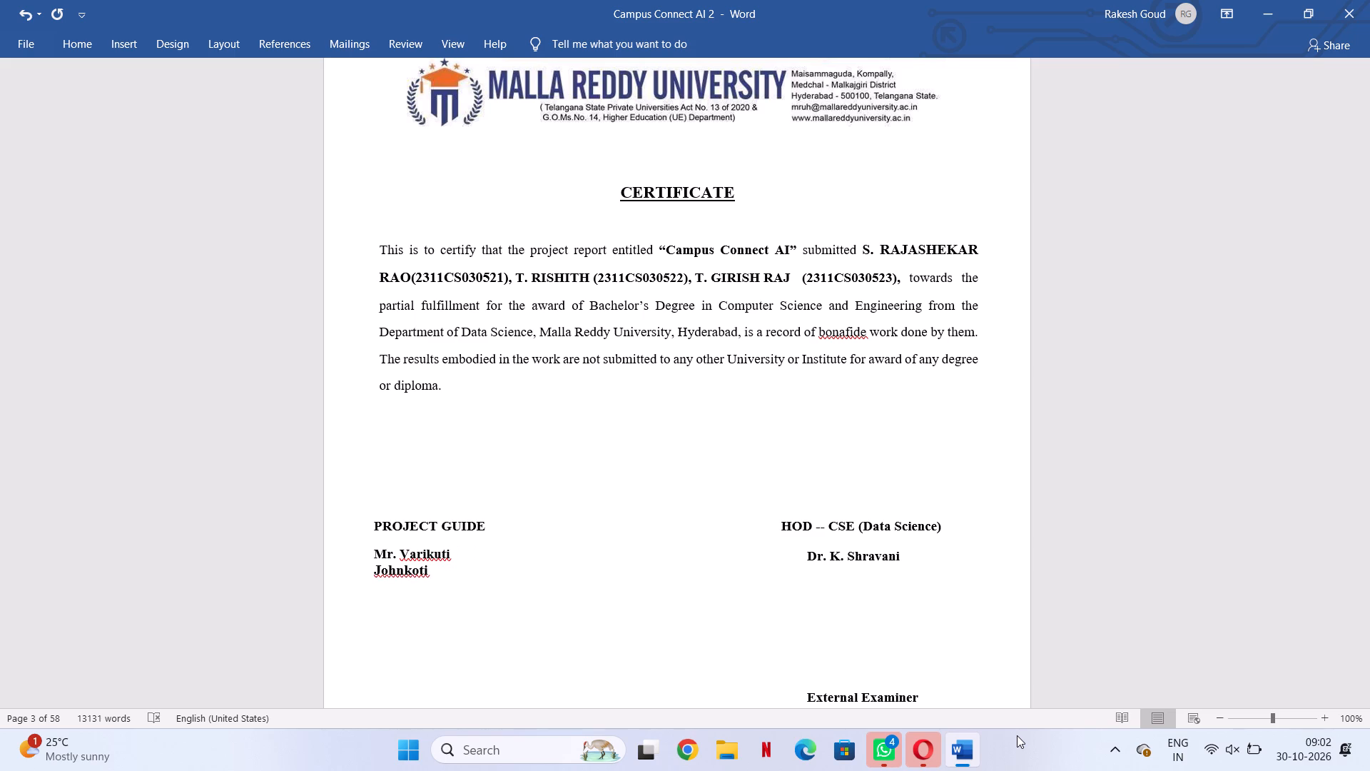
# Join the two lines of the project guide's name on the certificate page into one line, separated by a space.
pyautogui.press('Down')
pyautogui.press('BackSpace')
pyautogui.click(1017, 735)
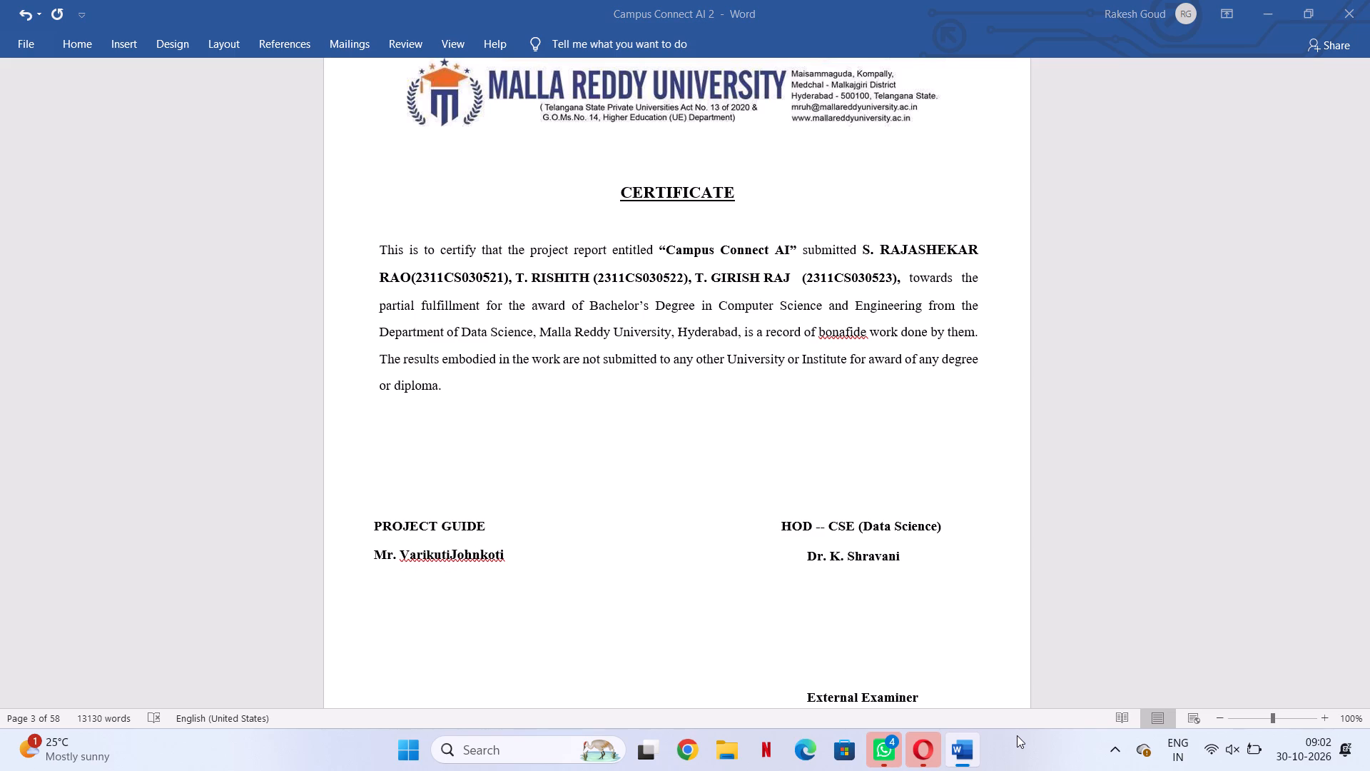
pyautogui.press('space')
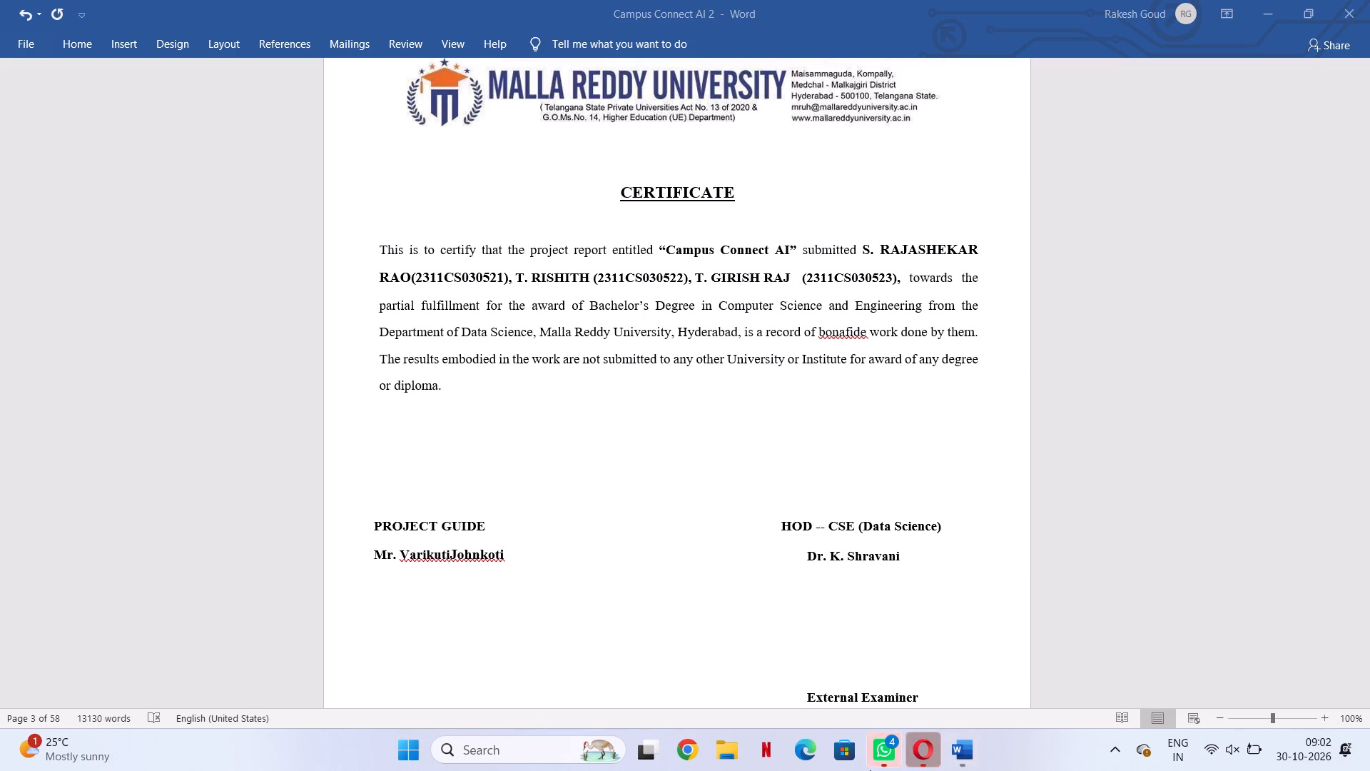
# Remove the space after "Mr." in the project guide's name on the certificate page.
pyautogui.click(449, 553)
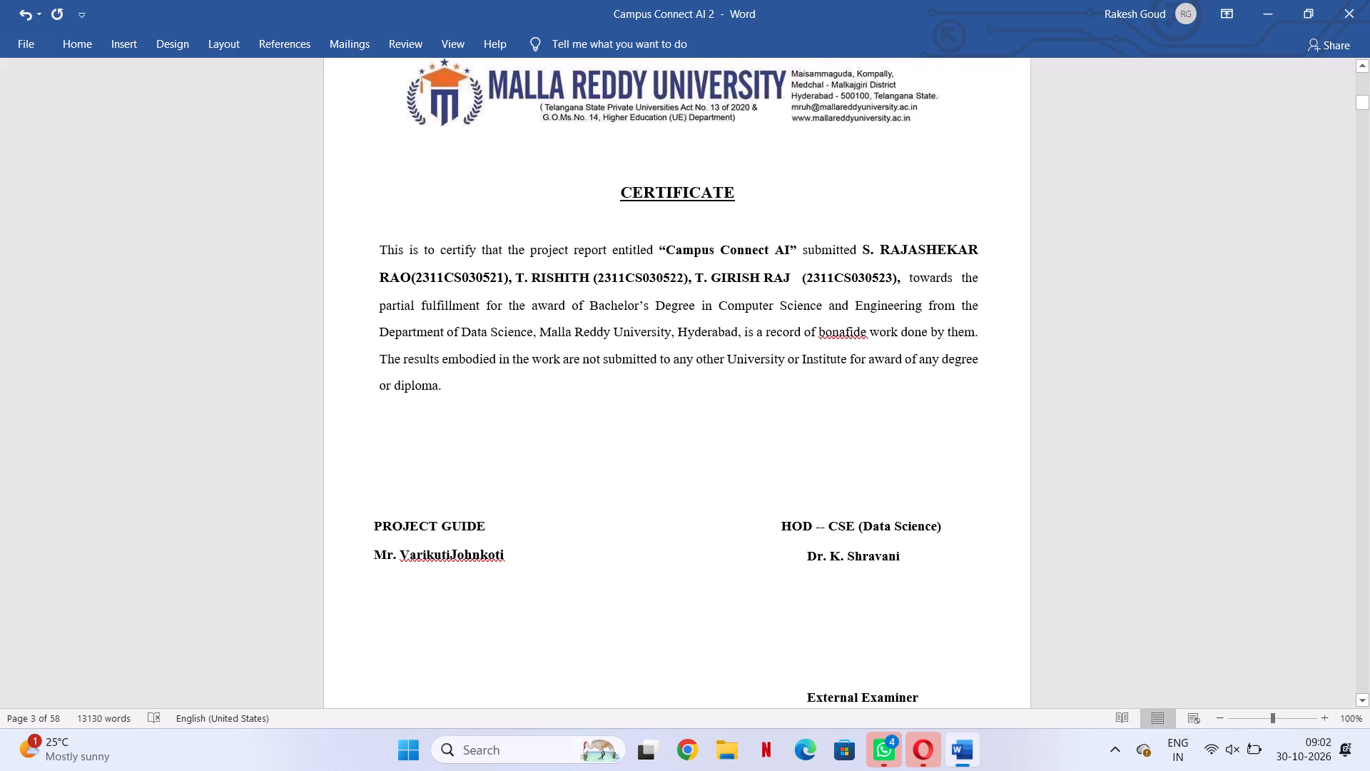
pyautogui.press('space')
pyautogui.press('BackSpace')
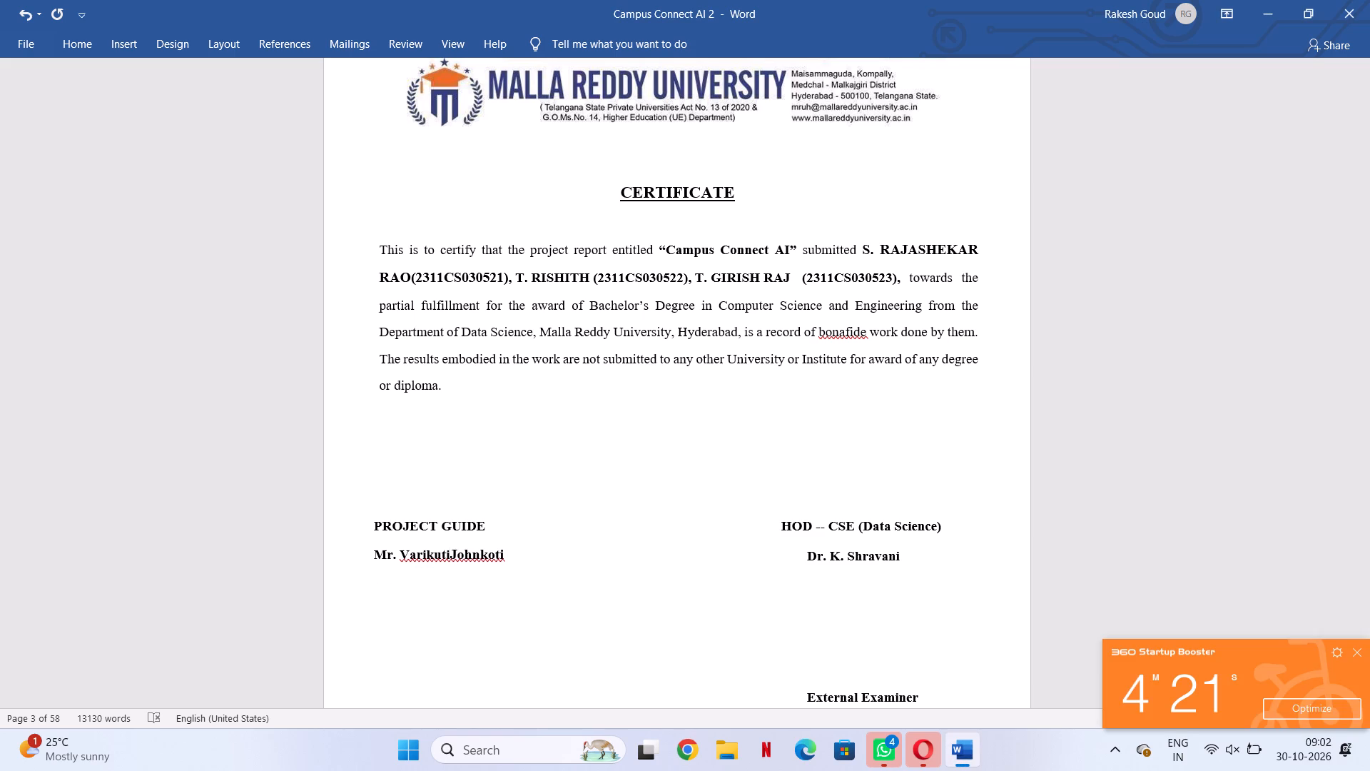
pyautogui.press('Left')
pyautogui.press('Left')
pyautogui.press('Left')
pyautogui.press('Left')
pyautogui.press('Left')
pyautogui.press('Left')
pyautogui.press('Left')
pyautogui.press('Left')
pyautogui.press('BackSpace')
# Insert a space between the two parts of the project guide's name on the certificate page.
pyautogui.press('Right')
pyautogui.press('Right')
pyautogui.press('Right')
pyautogui.press('Right')
pyautogui.press('Right')
pyautogui.press('Right')
pyautogui.press('Right')
pyautogui.press('Right')
pyautogui.press('Right')
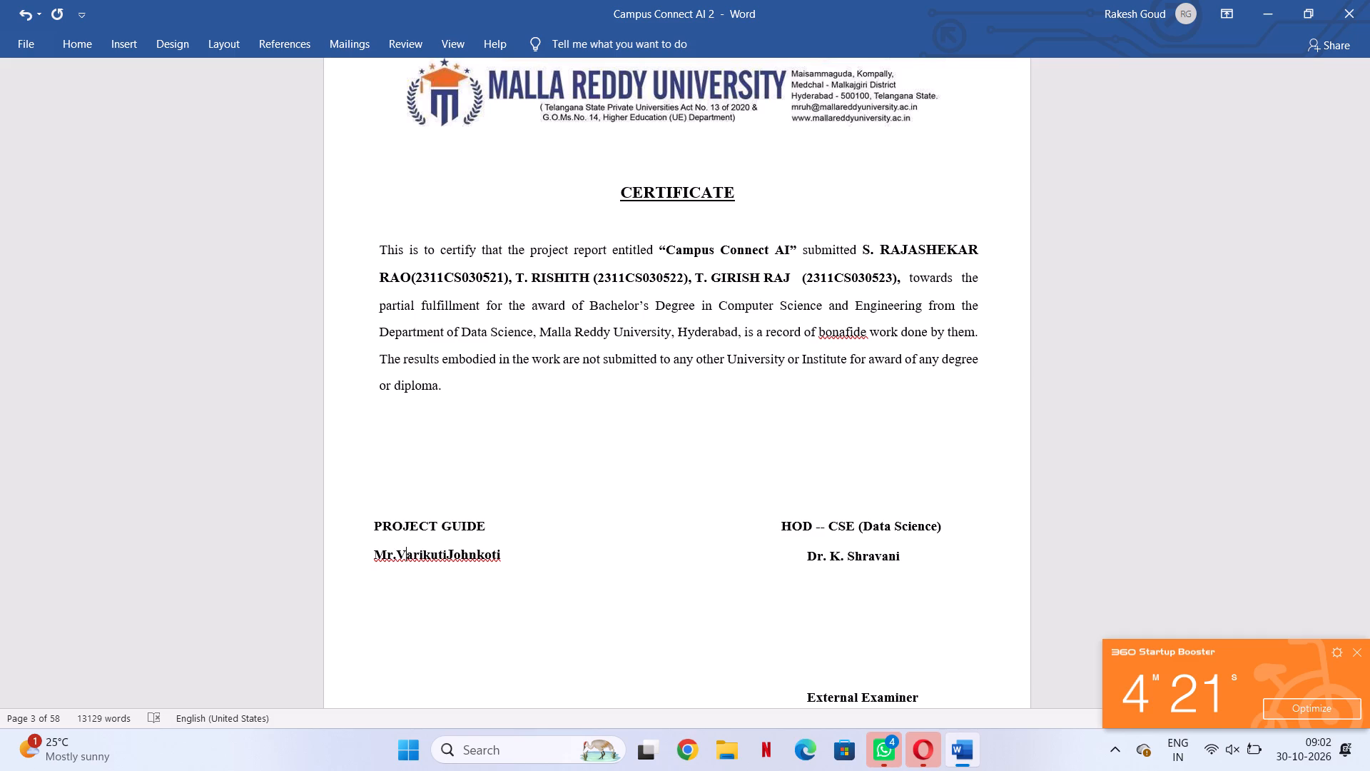
pyautogui.press('Right')
pyautogui.press('Left')
pyautogui.press('Left')
pyautogui.press('space')
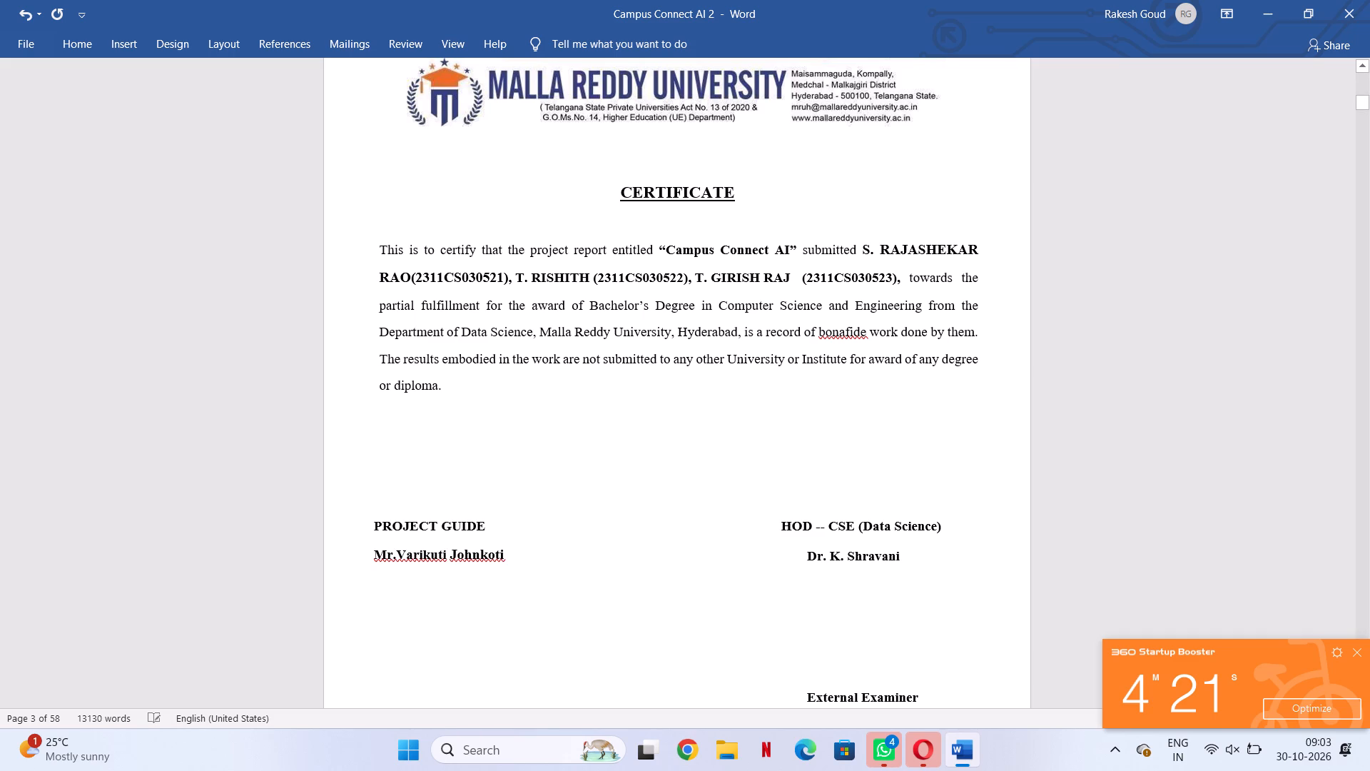
# Ignore all spelling flags on both parts of the project guide's name on the certificate page.
pyautogui.rightClick(423, 555)
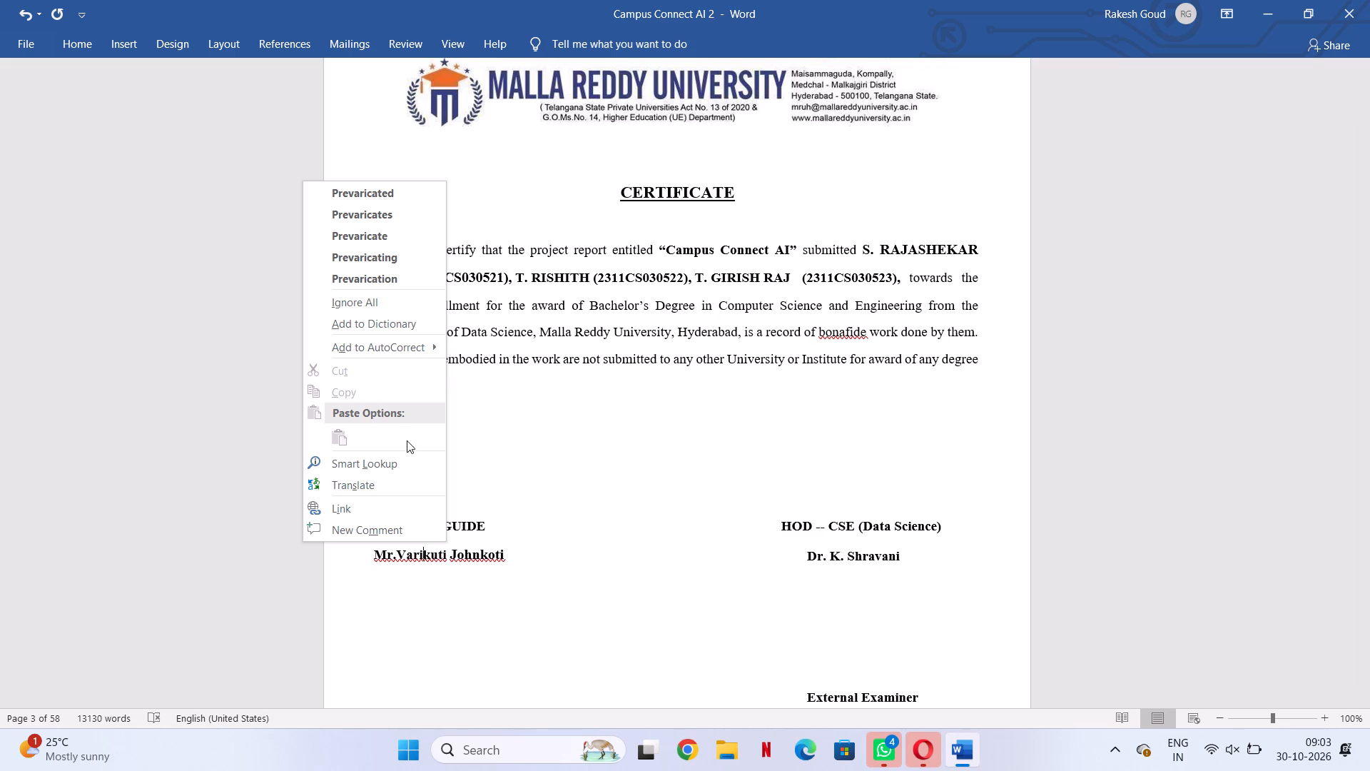
pyautogui.click(360, 305)
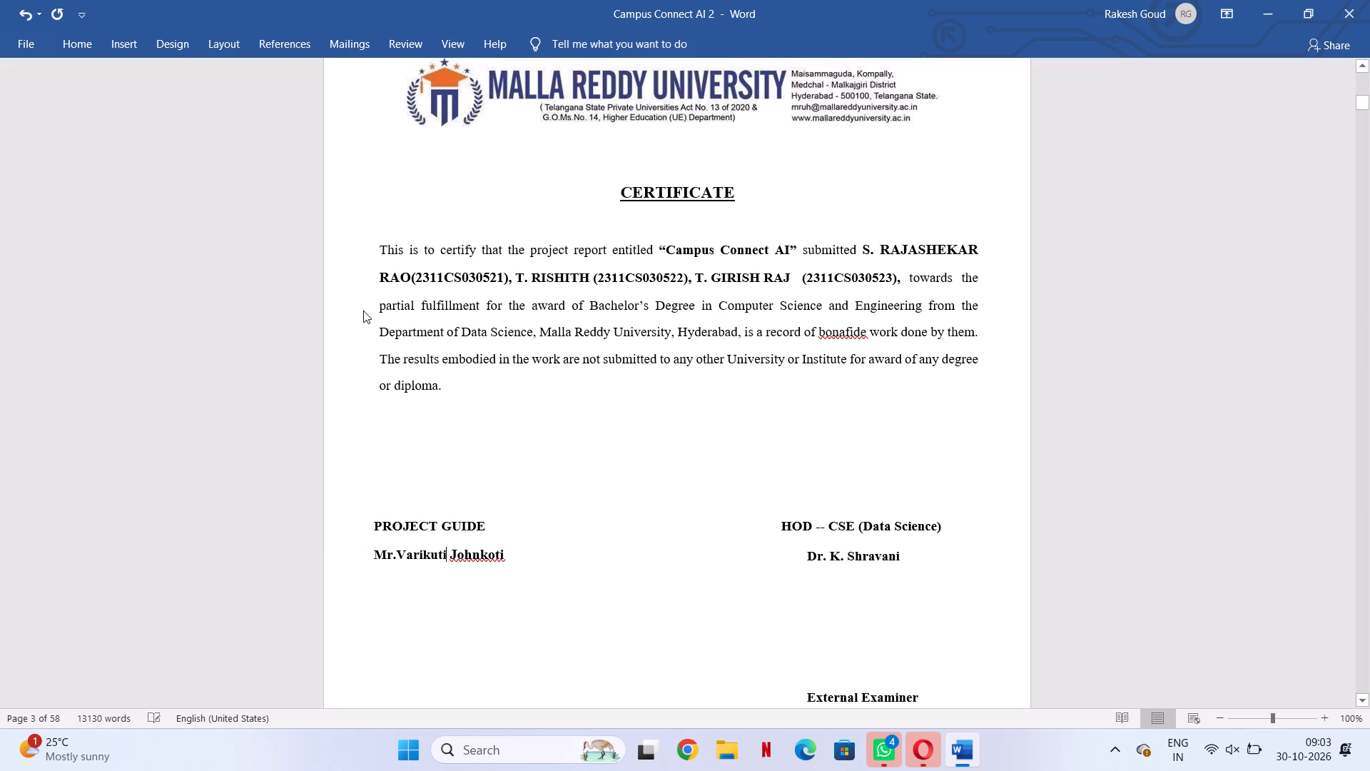
pyautogui.rightClick(480, 561)
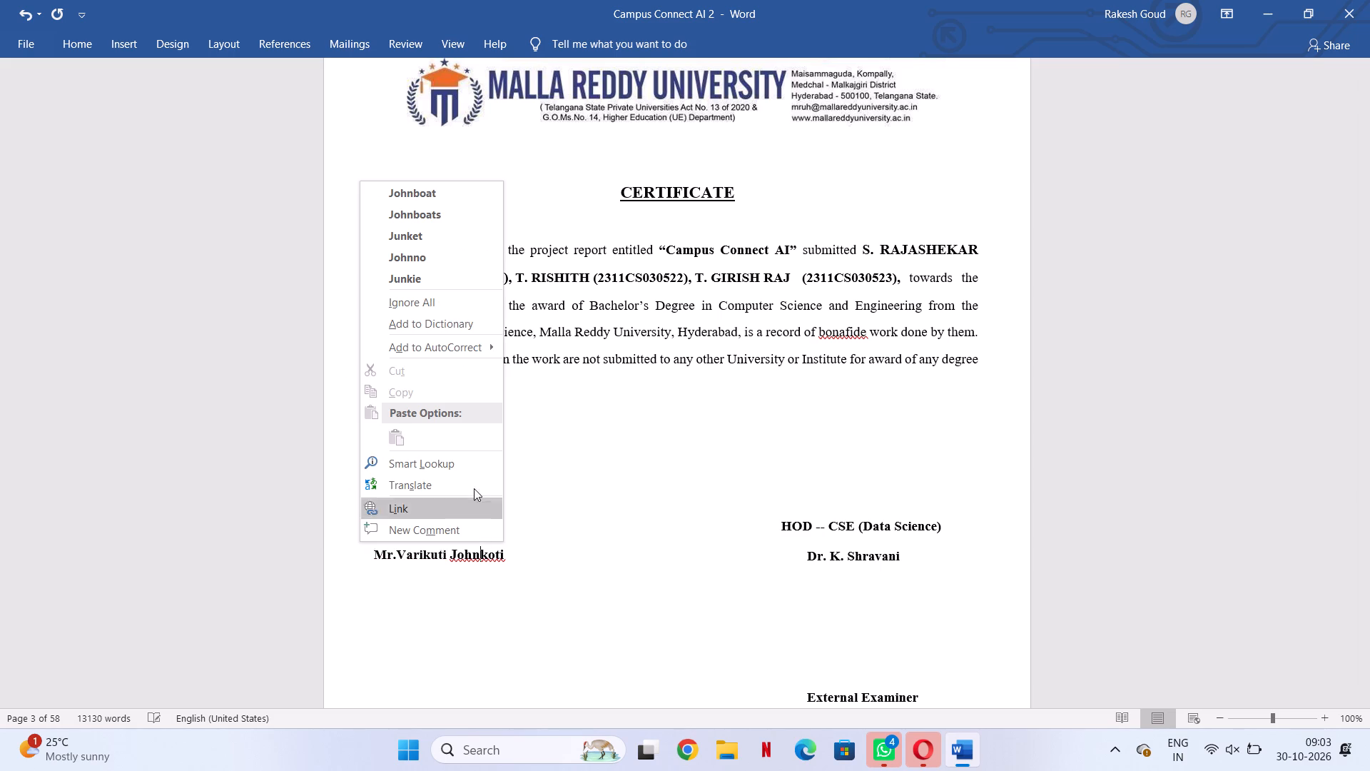
pyautogui.click(437, 300)
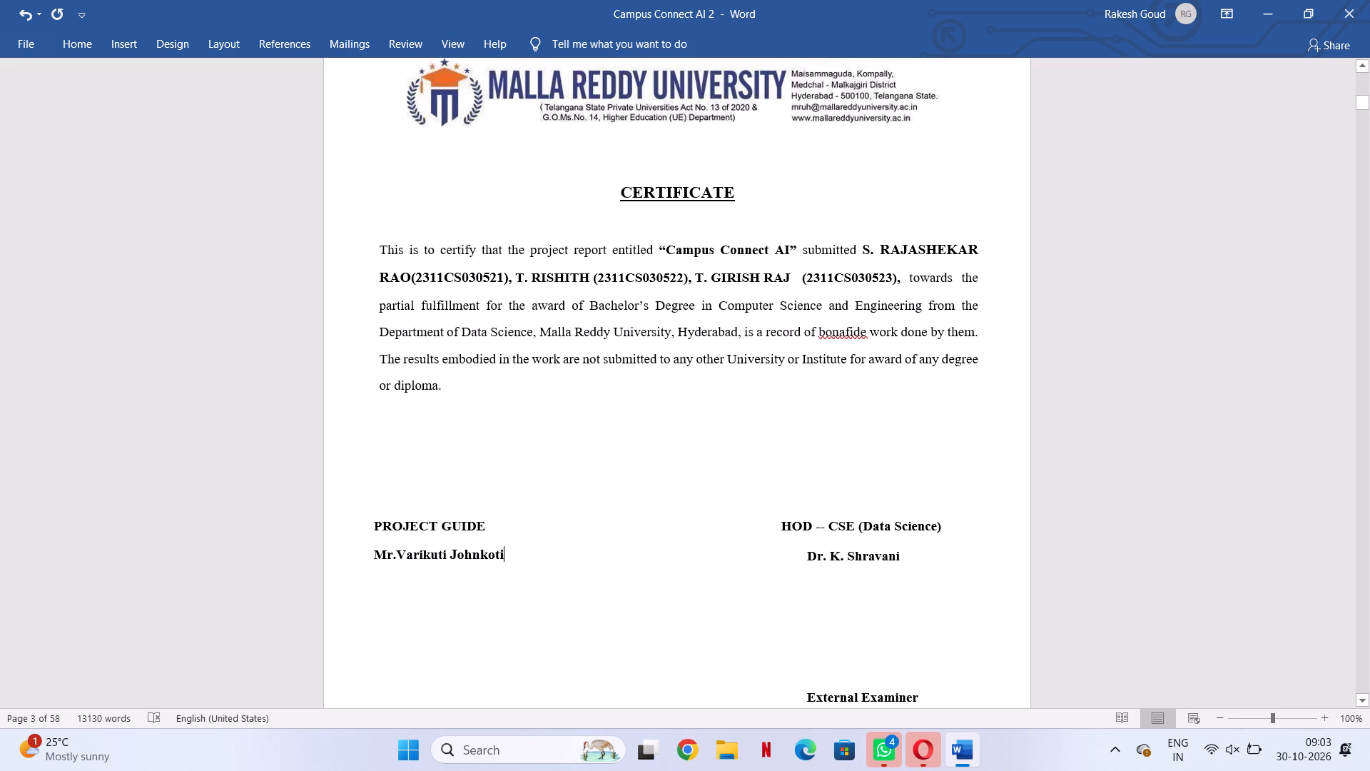
# Replace the "HOD -- CSE (Data Science)" signatory title on the certificate page with "Head of the department".
pyautogui.click(943, 525)
pyautogui.press('BackSpace')
pyautogui.press('BackSpace')
pyautogui.press('BackSpace')
pyautogui.press('BackSpace')
pyautogui.press('BackSpace')
pyautogui.press('BackSpace')
pyautogui.press('BackSpace')
pyautogui.press('BackSpace')
pyautogui.press('BackSpace')
pyautogui.press('BackSpace')
pyautogui.press('BackSpace')
pyautogui.press('BackSpace')
pyautogui.press('BackSpace')
pyautogui.press('BackSpace')
pyautogui.press('BackSpace')
pyautogui.press('BackSpace')
pyautogui.press('BackSpace')
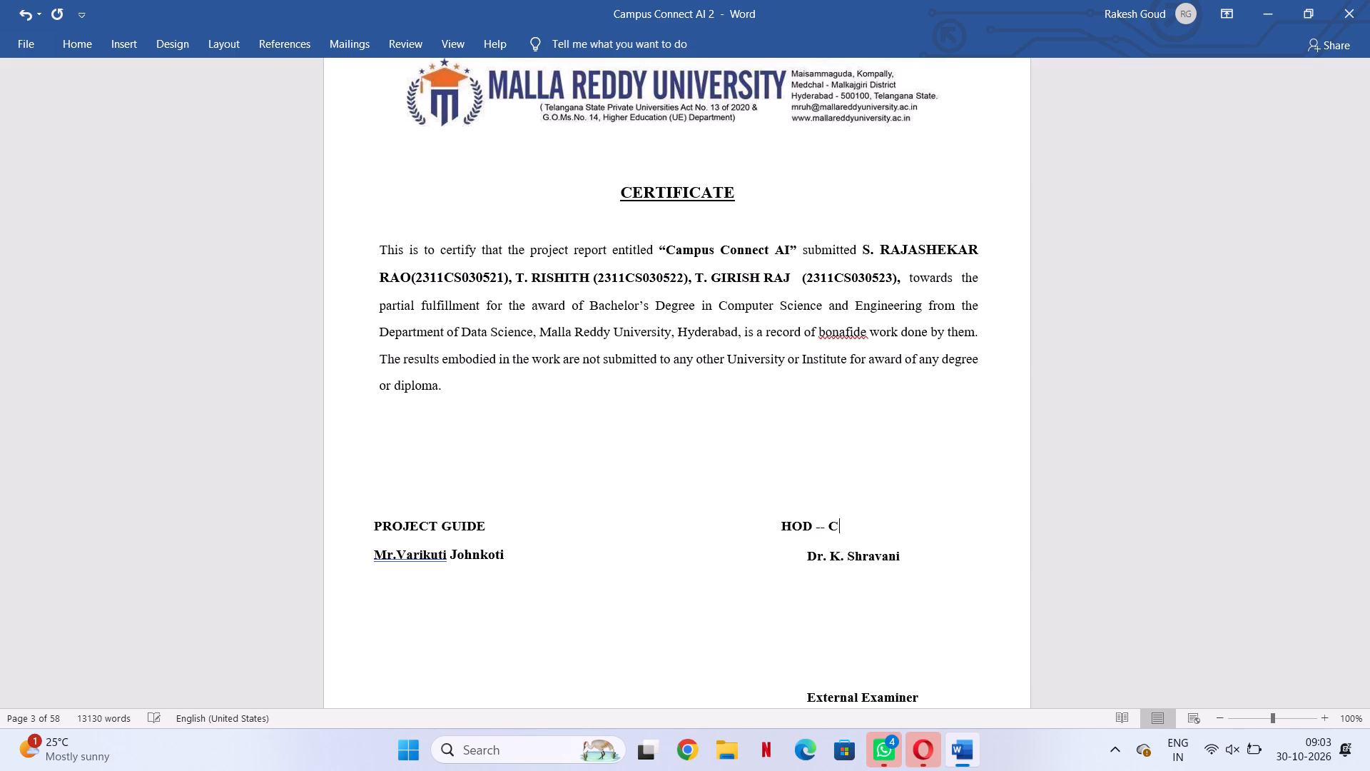
pyautogui.press('BackSpace')
pyautogui.press('BackSpace')
pyautogui.press('BackSpace')
pyautogui.press('BackSpace')
pyautogui.press('BackSpace')
pyautogui.press('BackSpace')
pyautogui.press('BackSpace')
pyautogui.write('ead of th')
pyautogui.press('space')
pyautogui.press('BackSpace')
pyautogui.write('e')
pyautogui.press('space')
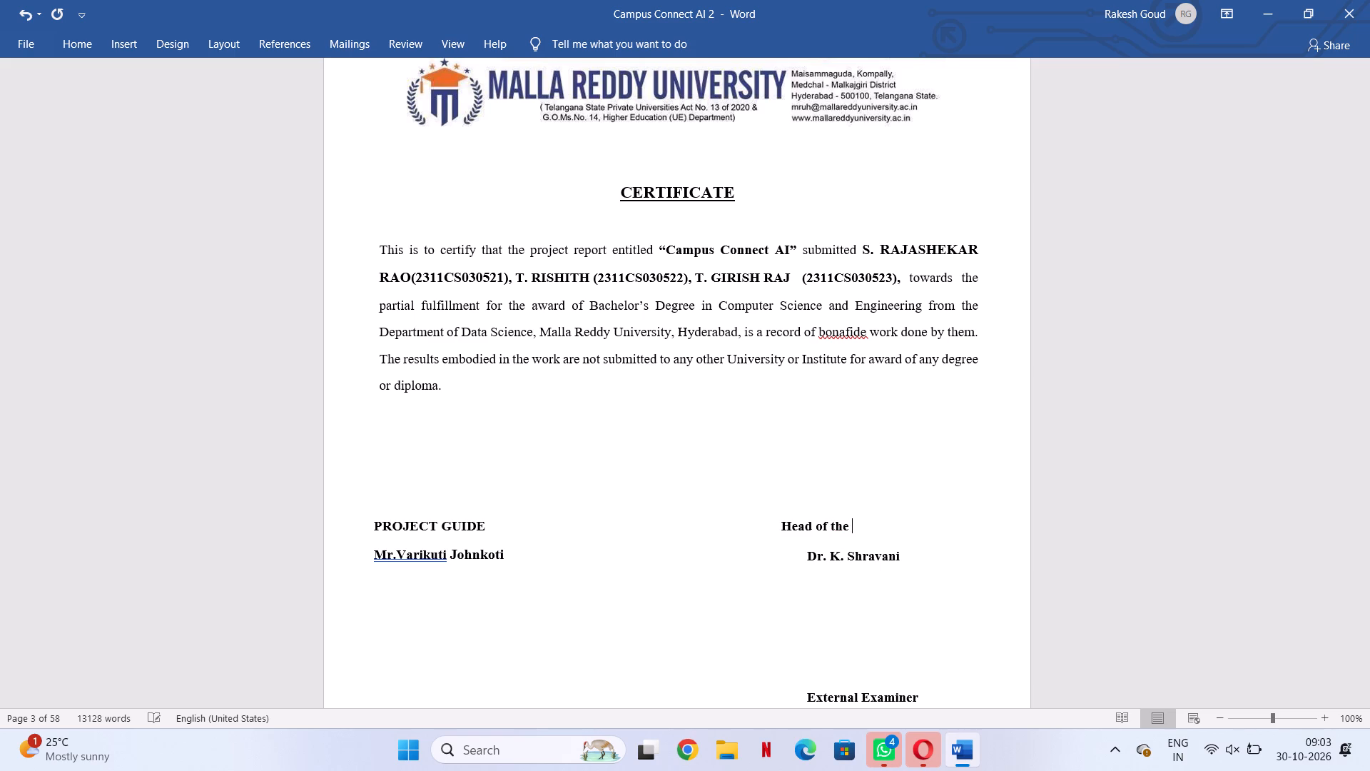
pyautogui.press('d')
pyautogui.write('epartment')
# Indent the "Head of the department" line with leading spaces so it sits closer to the page's right margin.
pyautogui.press('Left')
pyautogui.press('Left')
pyautogui.press('Left')
pyautogui.press('Left')
pyautogui.press('Left')
pyautogui.press('Left')
pyautogui.press('Left')
pyautogui.press('Left')
pyautogui.press('Left')
pyautogui.press('Left')
pyautogui.press('Left')
pyautogui.press('Left')
pyautogui.press('Left')
pyautogui.press('Left')
pyautogui.press('Left')
pyautogui.press('Left')
pyautogui.press('Left')
pyautogui.press('Left')
pyautogui.press('Left')
pyautogui.press('Left')
pyautogui.press('Left')
pyautogui.press('Right')
pyautogui.press('Right')
pyautogui.press('Right')
pyautogui.press('space')
pyautogui.press('space')
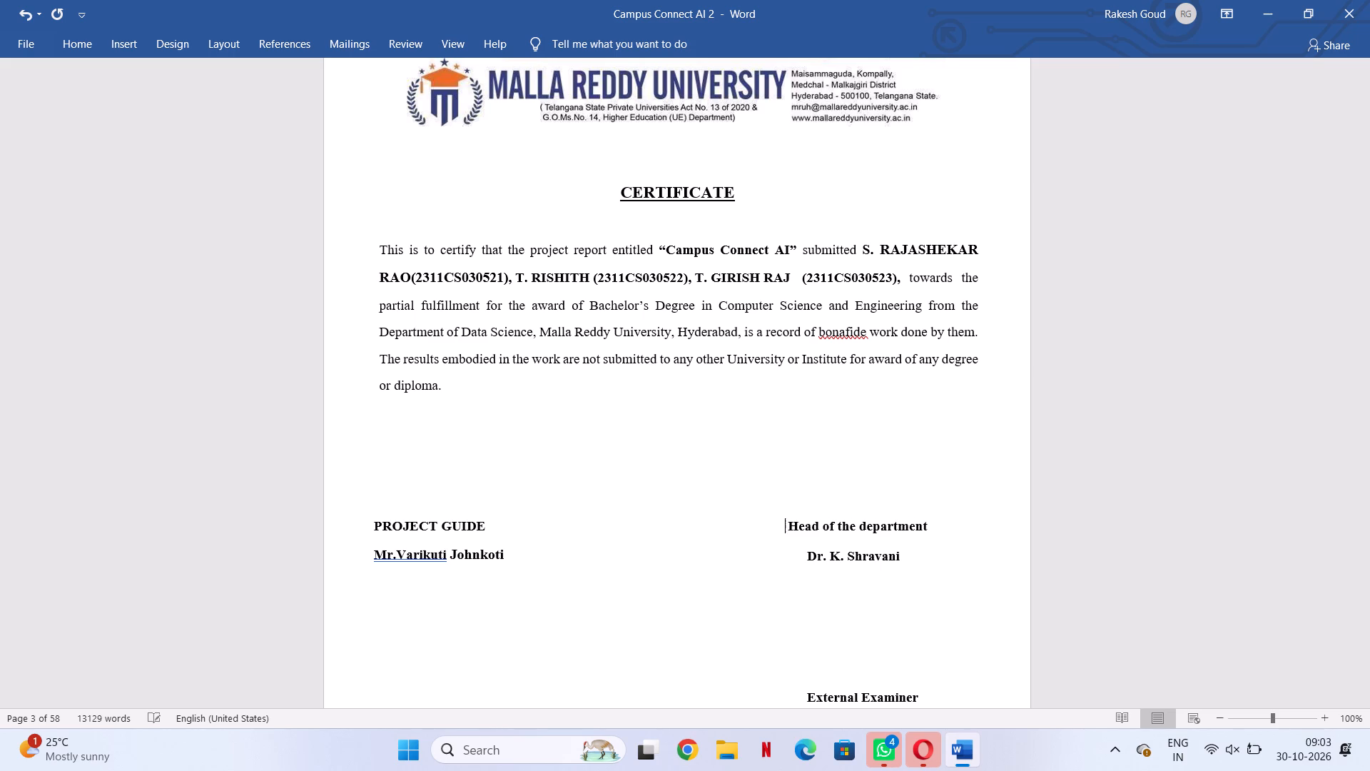
pyautogui.press('space')
pyautogui.press('space')
pyautogui.press('space')
pyautogui.press('space')
pyautogui.press('space')
pyautogui.press('space')
pyautogui.press('space')
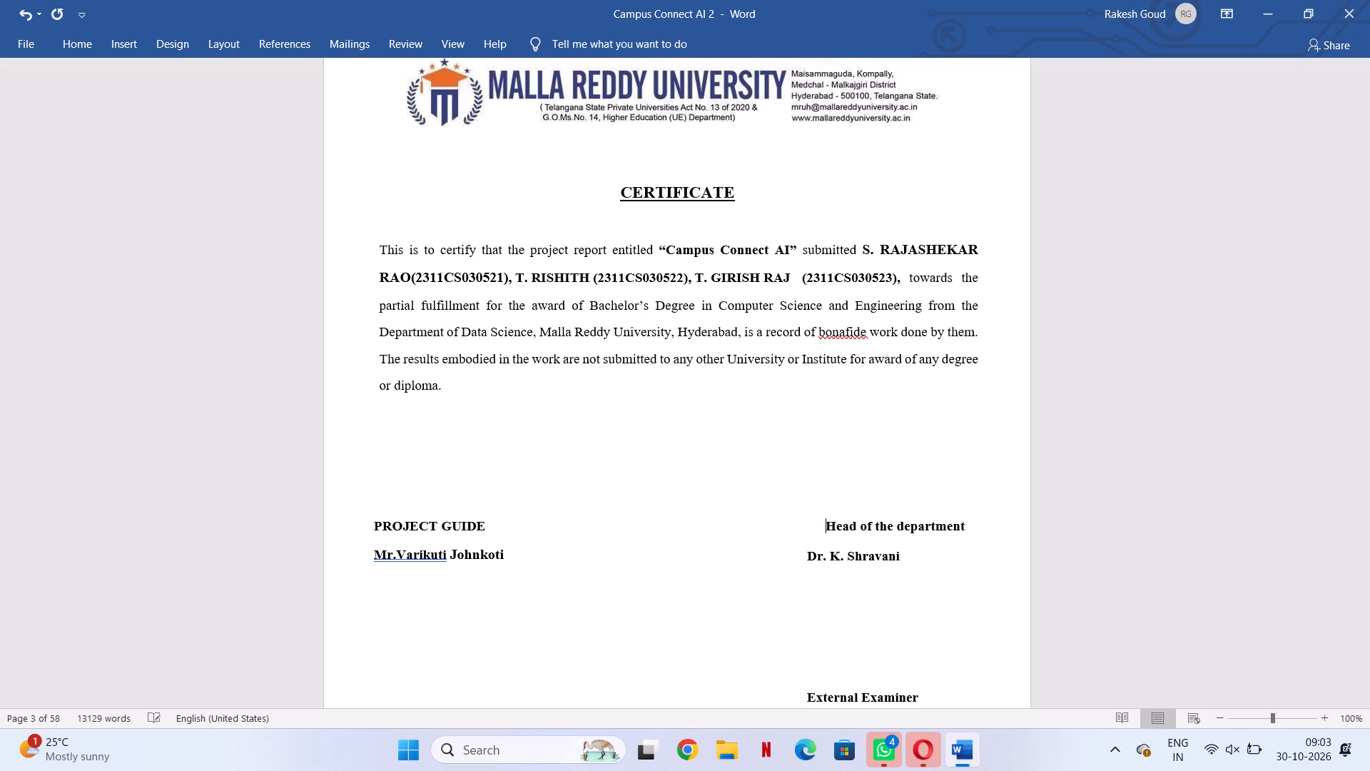
pyautogui.press('space')
pyautogui.press('space')
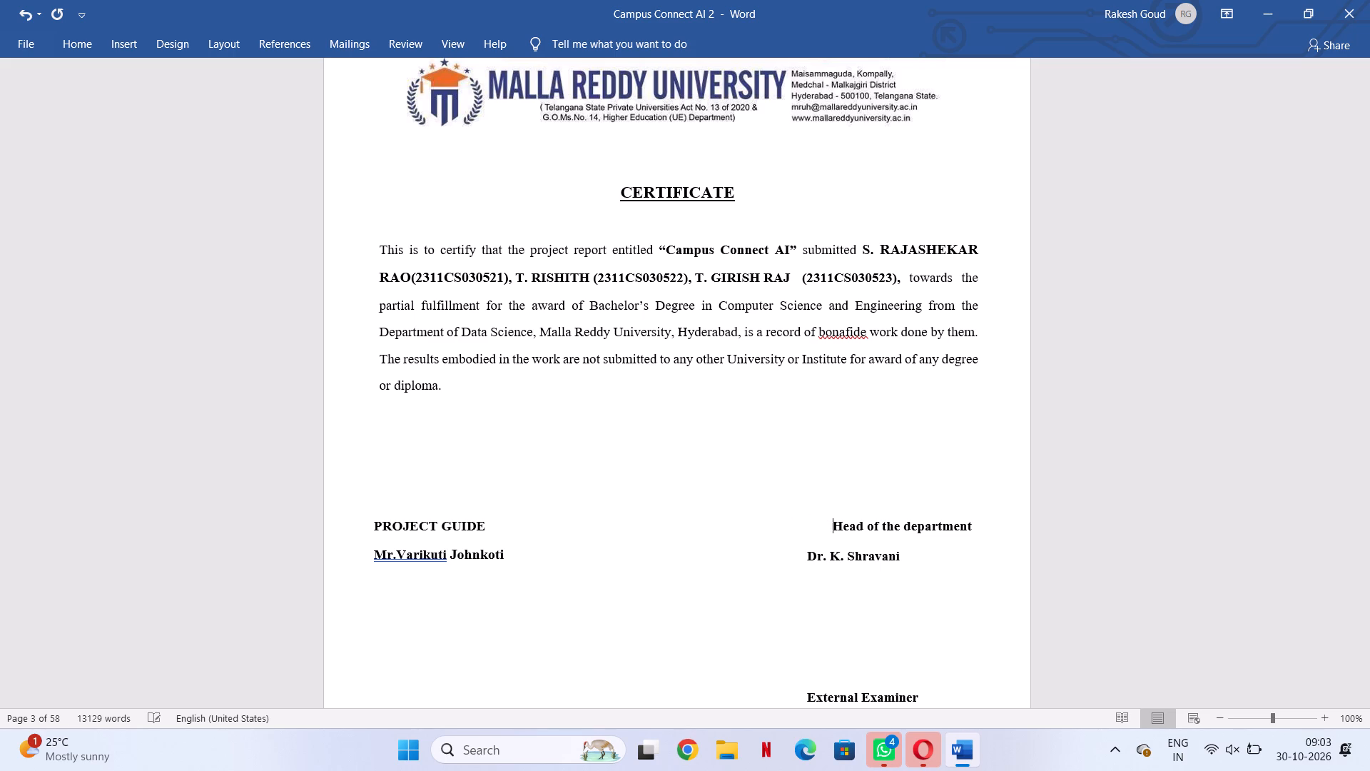
# Indent the department head's name with leading spaces so it starts directly beneath "Head of the department".
pyautogui.press('Down')
pyautogui.press('Down')
pyautogui.press('Right')
pyautogui.press('Right')
pyautogui.press('Right')
pyautogui.press('Right')
pyautogui.press('Right')
pyautogui.press('Right')
pyautogui.press('Right')
pyautogui.press('Left')
pyautogui.press('Left')
pyautogui.press('Left')
pyautogui.press('Left')
pyautogui.press('Left')
pyautogui.press('Left')
pyautogui.press('Left')
pyautogui.press('Left')
pyautogui.press('Left')
pyautogui.press('Left')
pyautogui.press('Left')
pyautogui.press('space')
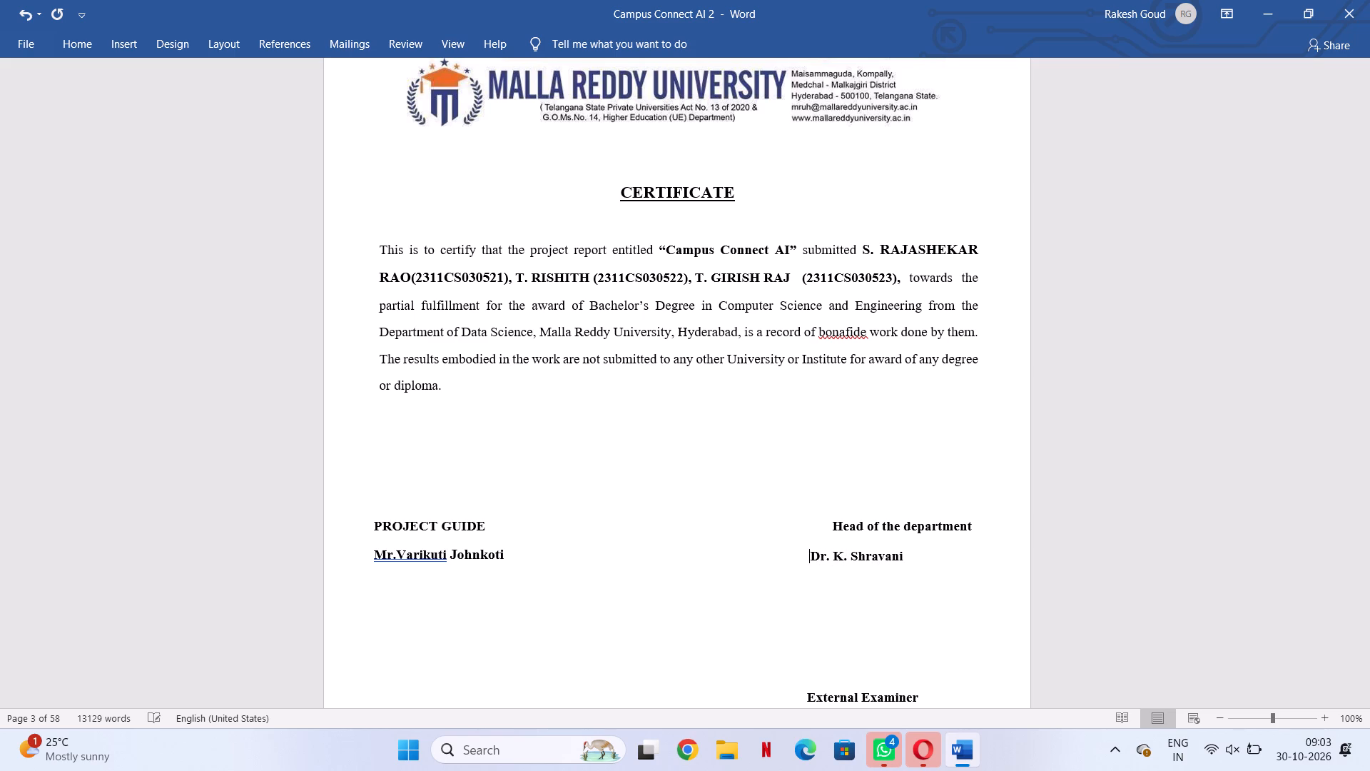
pyautogui.press('space')
pyautogui.press('space')
pyautogui.press('space')
pyautogui.press('space')
pyautogui.press('space')
pyautogui.press('space')
pyautogui.press('space')
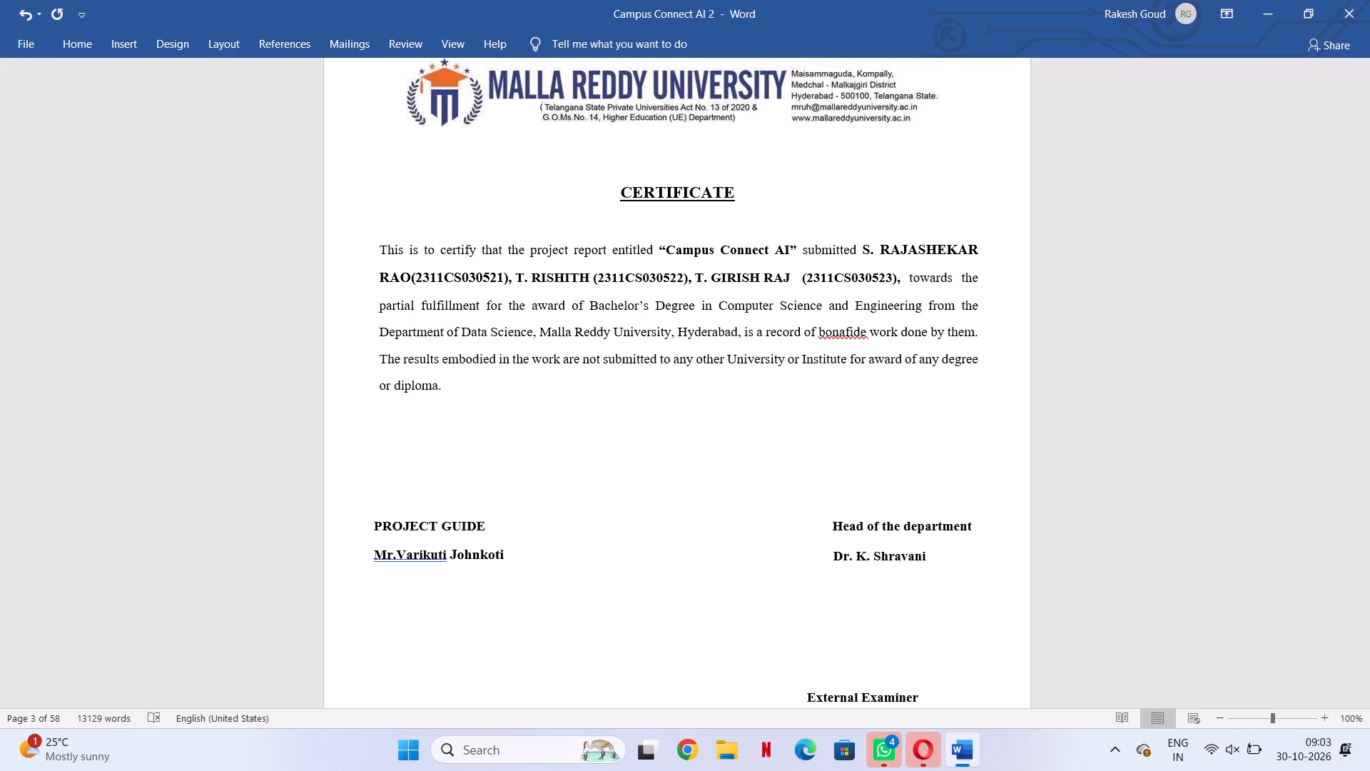
# Indent "External Examiner" on the certificate page with leading spaces to line it up under the department head's details.
pyautogui.scroll(-2, 943, 543)
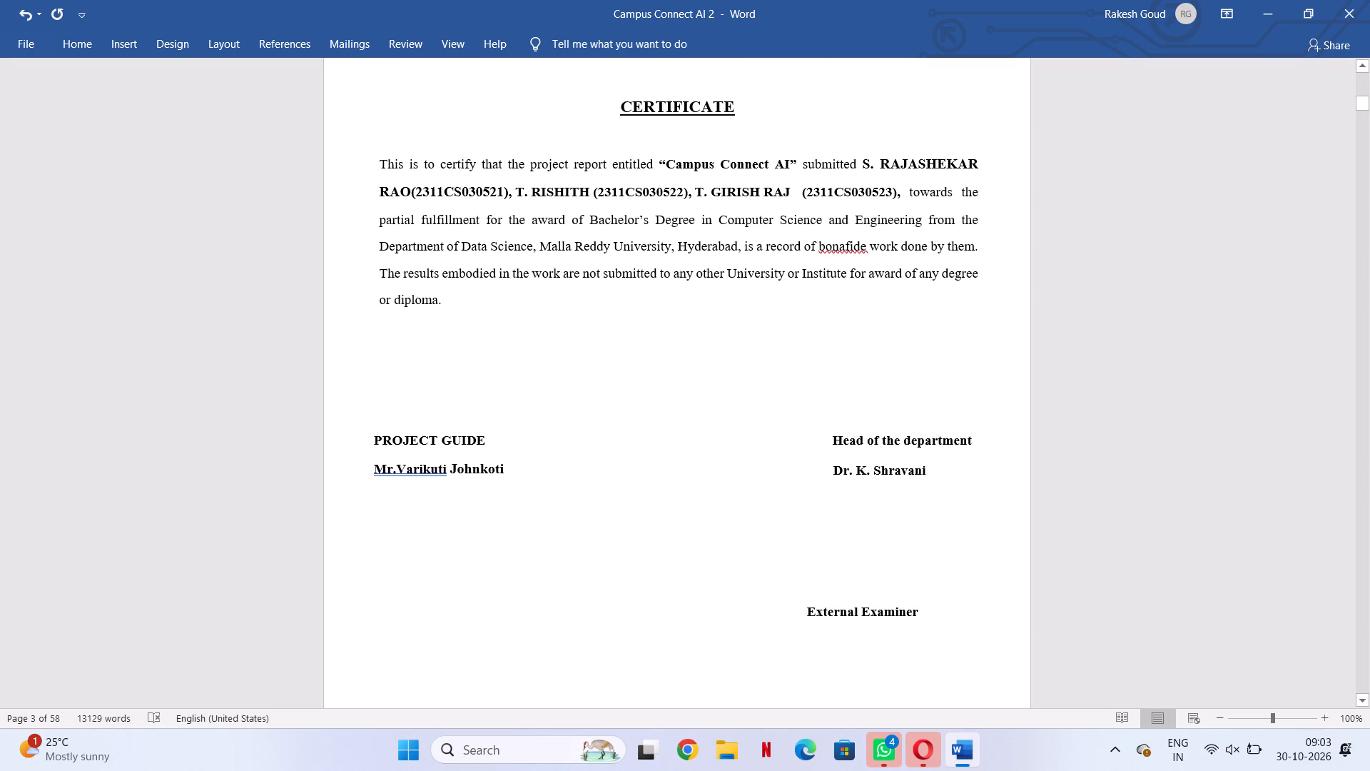
pyautogui.click(807, 609)
pyautogui.press('space')
pyautogui.press('space')
pyautogui.press('space')
pyautogui.press('space')
pyautogui.press('space')
pyautogui.press('space')
pyautogui.press('space')
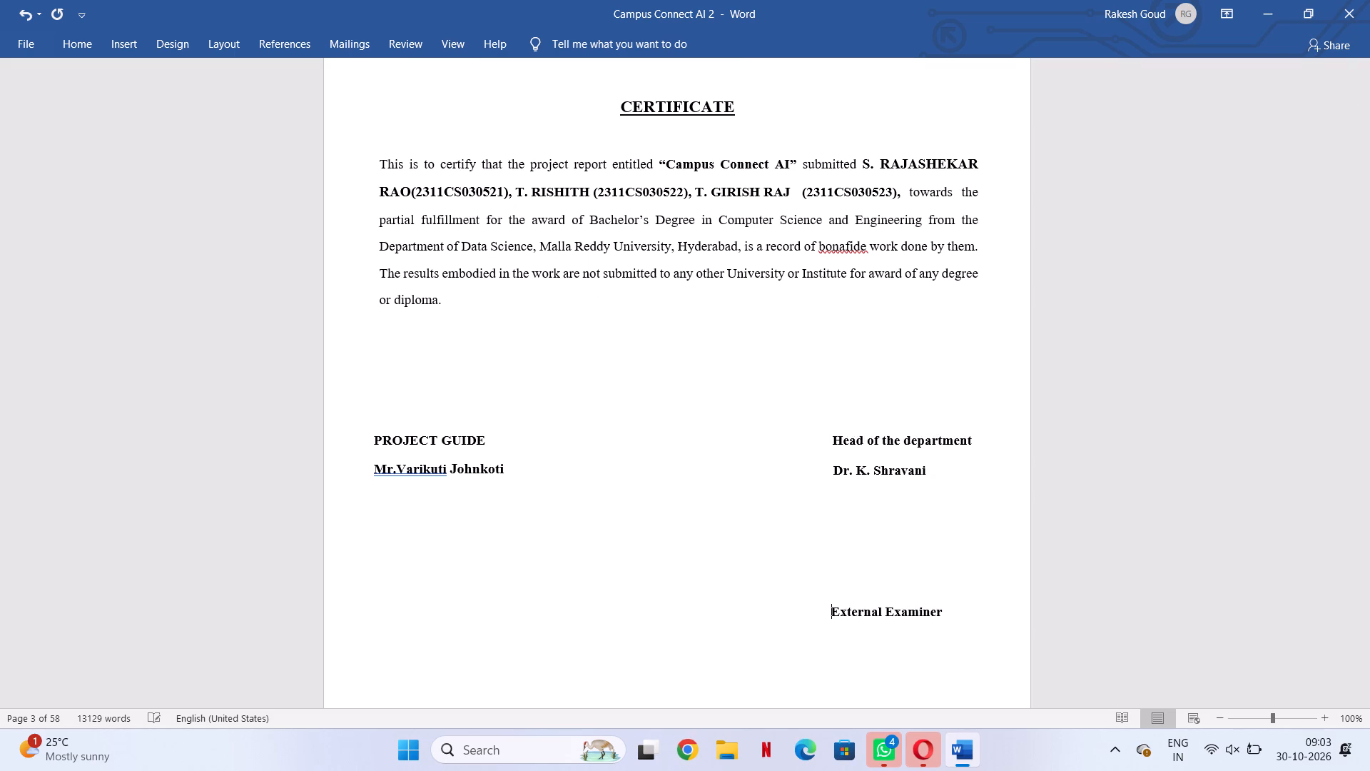
pyautogui.press('space')
pyautogui.press('space')
# Move "External Examiner" two lines down and indent it again with spaces, keeping both words on one line.
pyautogui.press('Return')
pyautogui.press('Return')
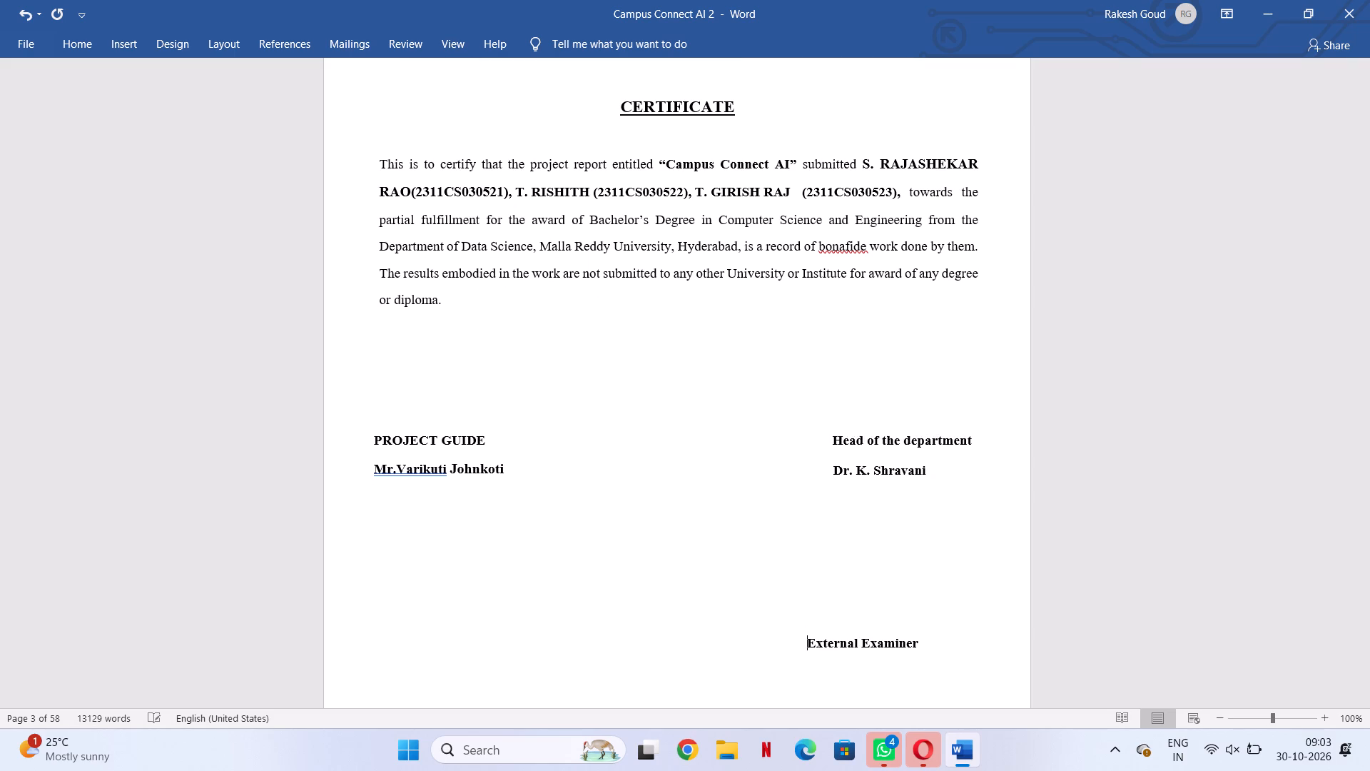
pyautogui.press('space')
pyautogui.press('space')
pyautogui.press('space')
pyautogui.press('space')
pyautogui.press('space')
pyautogui.press('space')
pyautogui.press('space')
pyautogui.press('space')
pyautogui.press('space')
pyautogui.press('space')
pyautogui.press('space')
pyautogui.press('space')
pyautogui.press('space')
pyautogui.press('space')
pyautogui.press('space')
pyautogui.press('space')
pyautogui.press('space')
pyautogui.press('space')
pyautogui.press('space')
pyautogui.press('space')
pyautogui.press('space')
pyautogui.press('space')
pyautogui.press('space')
pyautogui.press('space')
pyautogui.press('space')
pyautogui.press('space')
pyautogui.press('space')
pyautogui.press('BackSpace')
pyautogui.press('BackSpace')
pyautogui.press('BackSpace')
pyautogui.press('BackSpace')
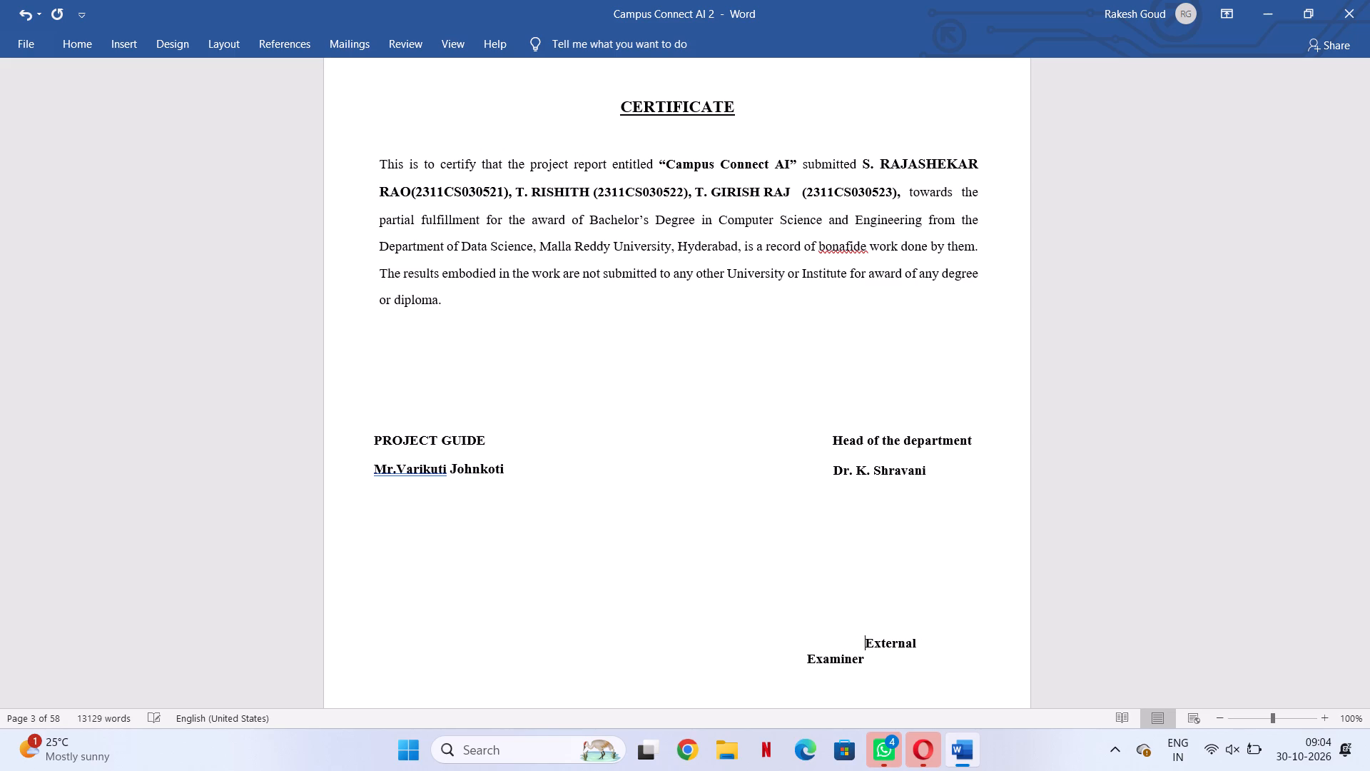
pyautogui.press('BackSpace')
pyautogui.press('BackSpace')
pyautogui.press('BackSpace')
pyautogui.press('BackSpace')
pyautogui.press('BackSpace')
pyautogui.press('BackSpace')
pyautogui.press('BackSpace')
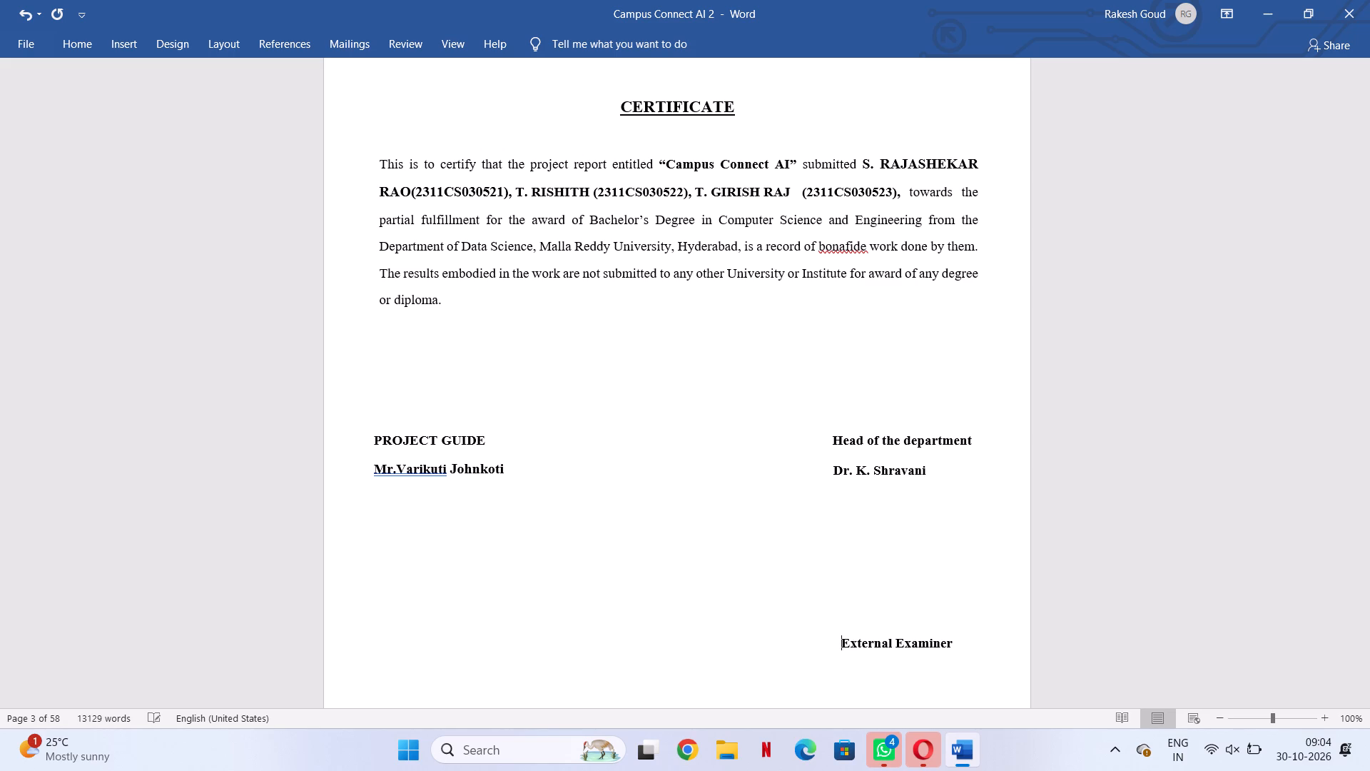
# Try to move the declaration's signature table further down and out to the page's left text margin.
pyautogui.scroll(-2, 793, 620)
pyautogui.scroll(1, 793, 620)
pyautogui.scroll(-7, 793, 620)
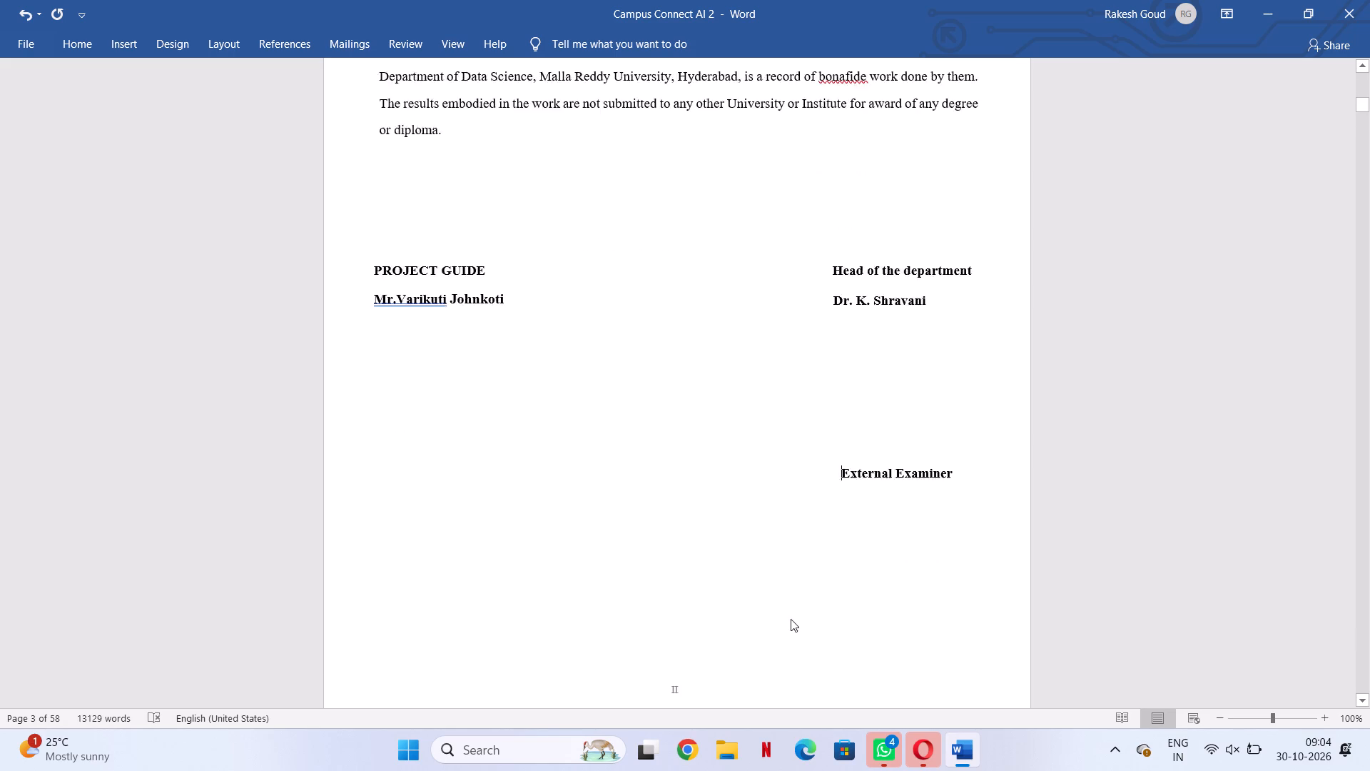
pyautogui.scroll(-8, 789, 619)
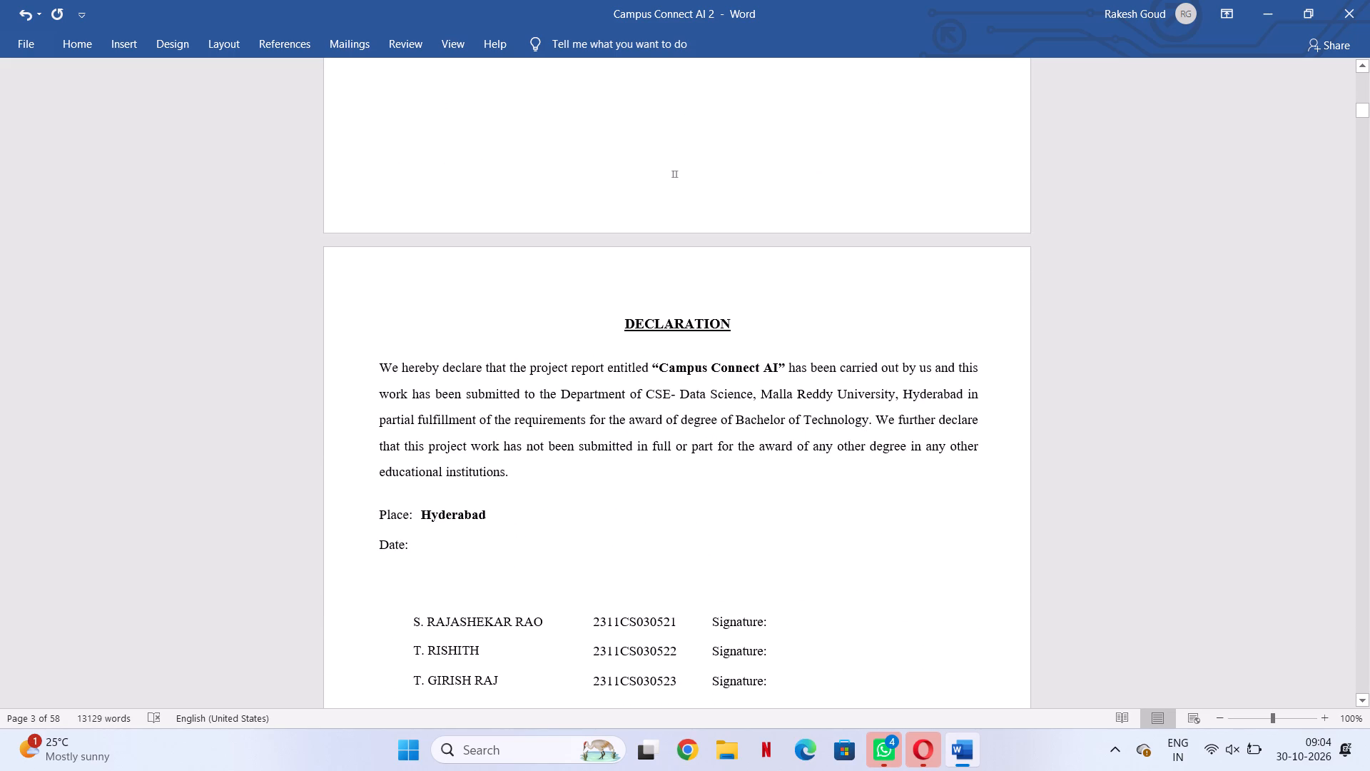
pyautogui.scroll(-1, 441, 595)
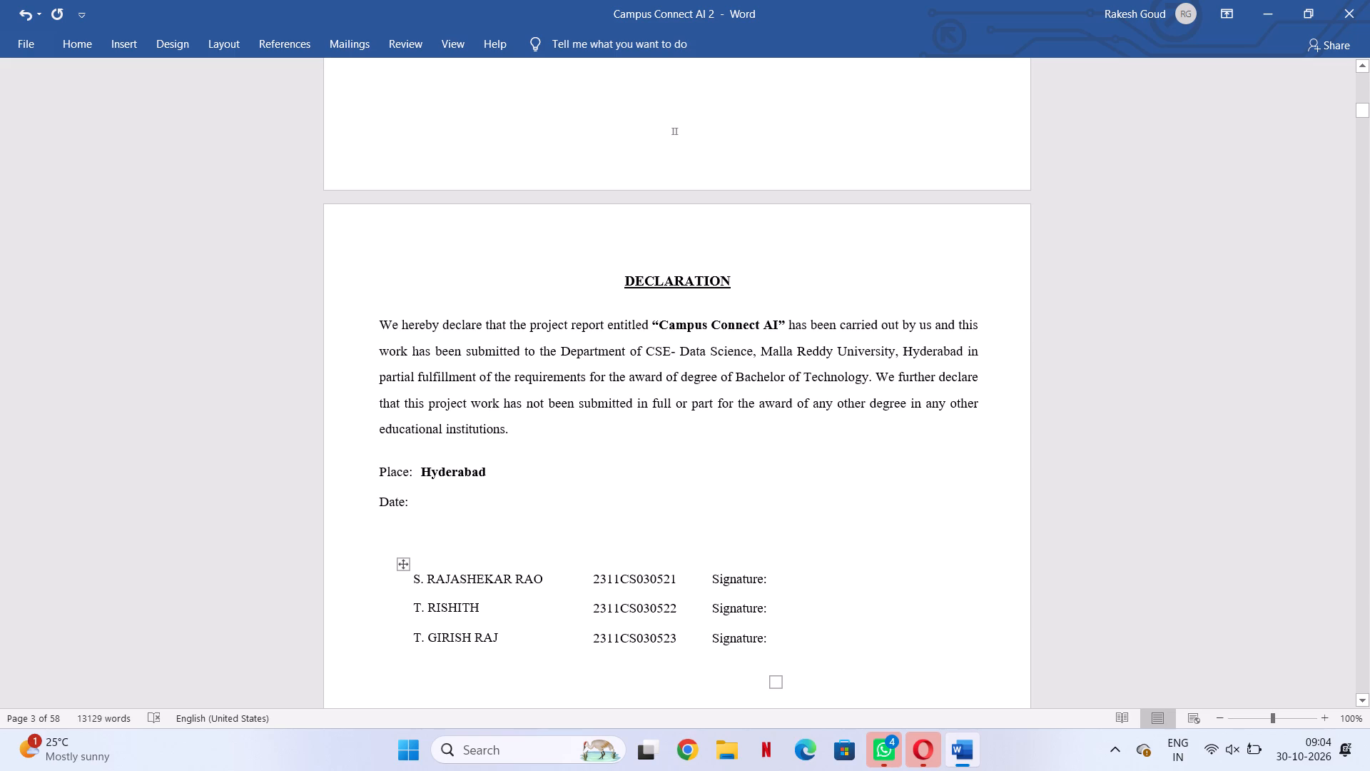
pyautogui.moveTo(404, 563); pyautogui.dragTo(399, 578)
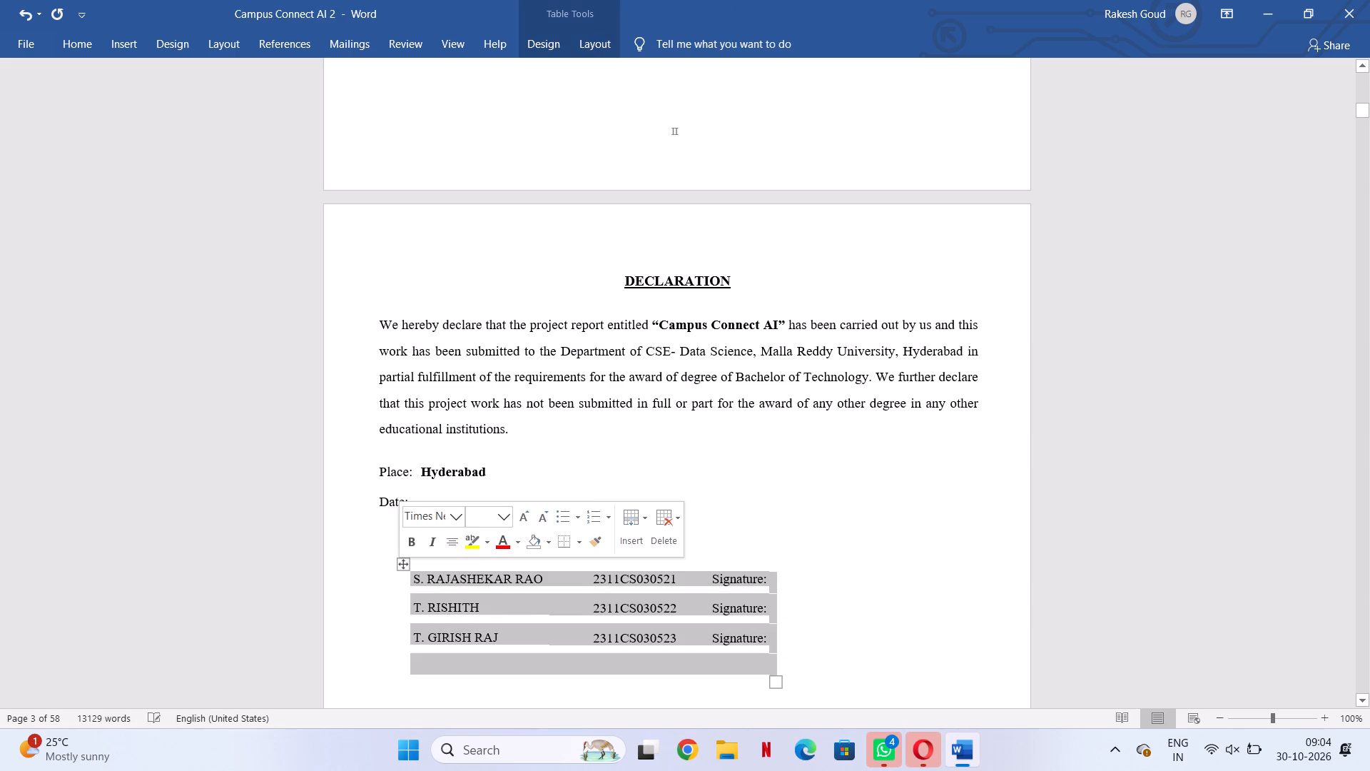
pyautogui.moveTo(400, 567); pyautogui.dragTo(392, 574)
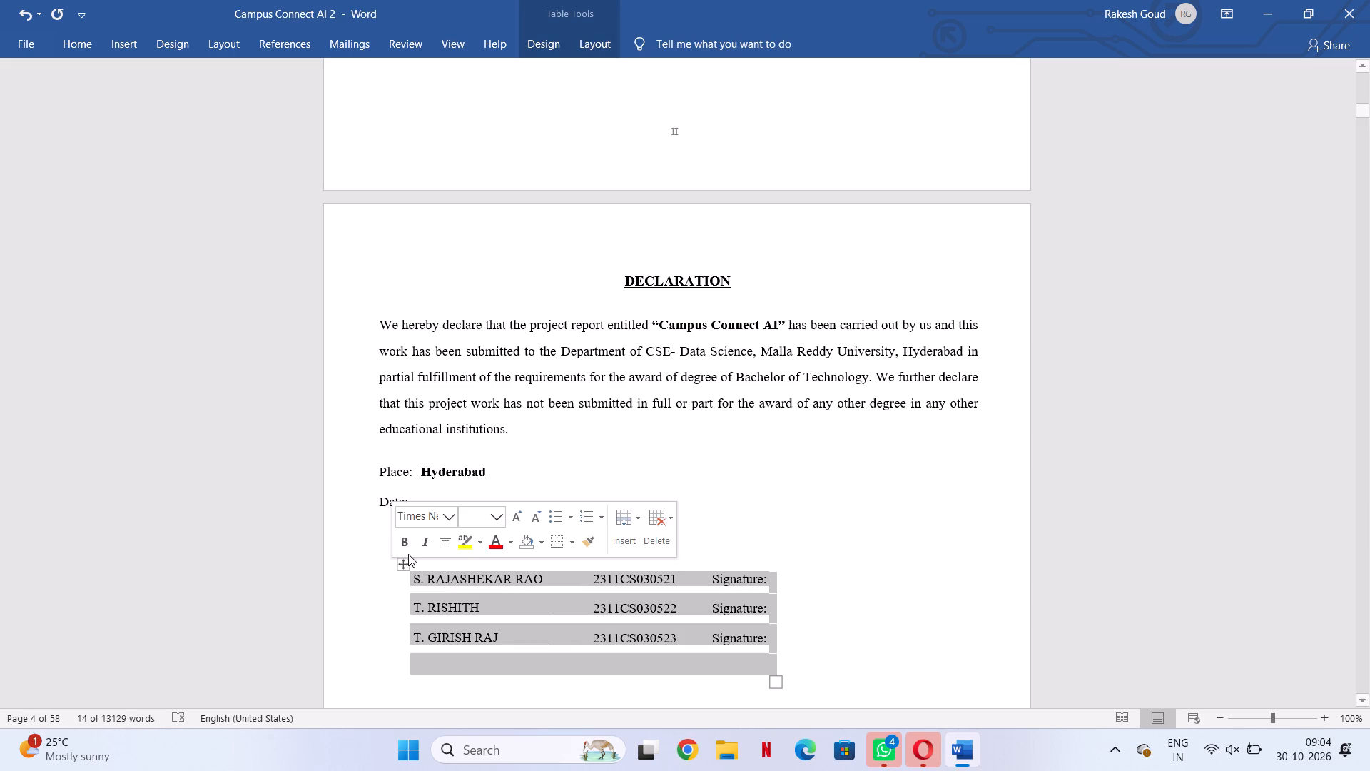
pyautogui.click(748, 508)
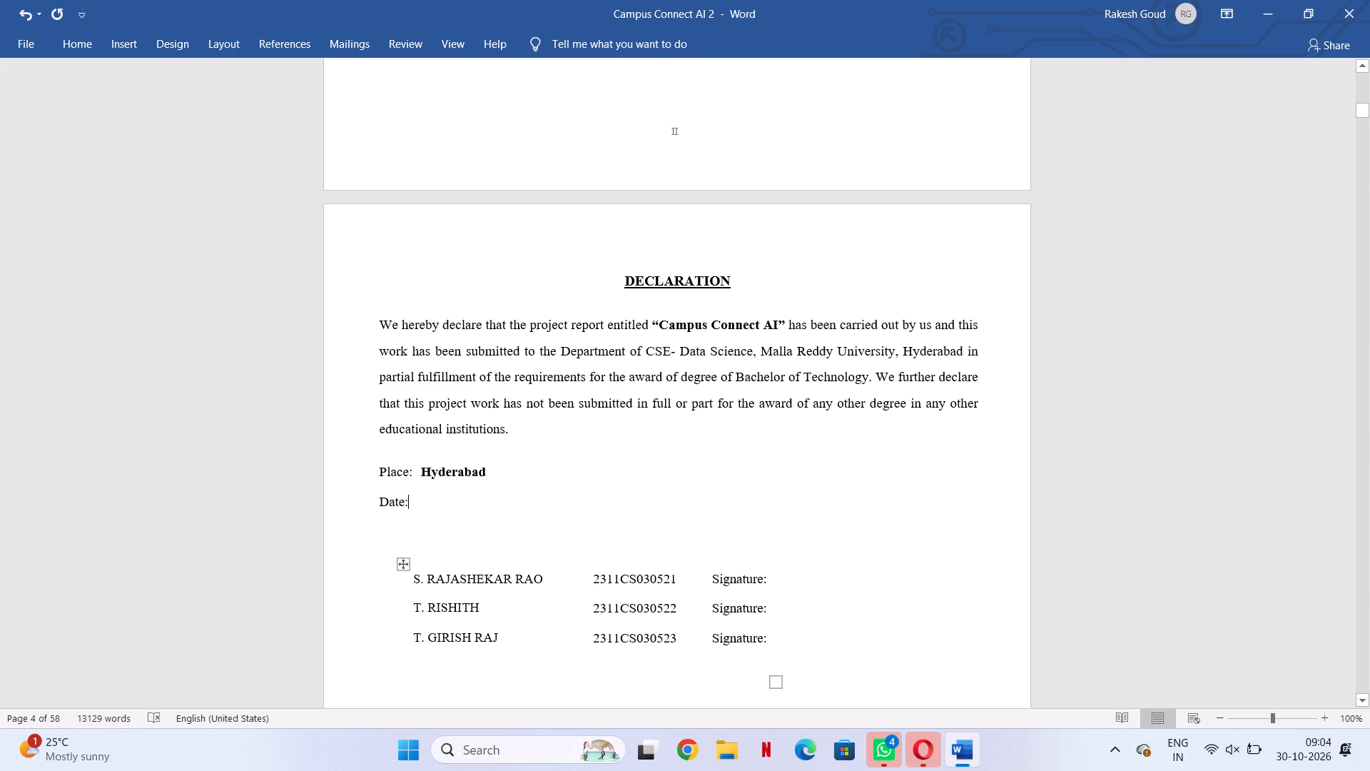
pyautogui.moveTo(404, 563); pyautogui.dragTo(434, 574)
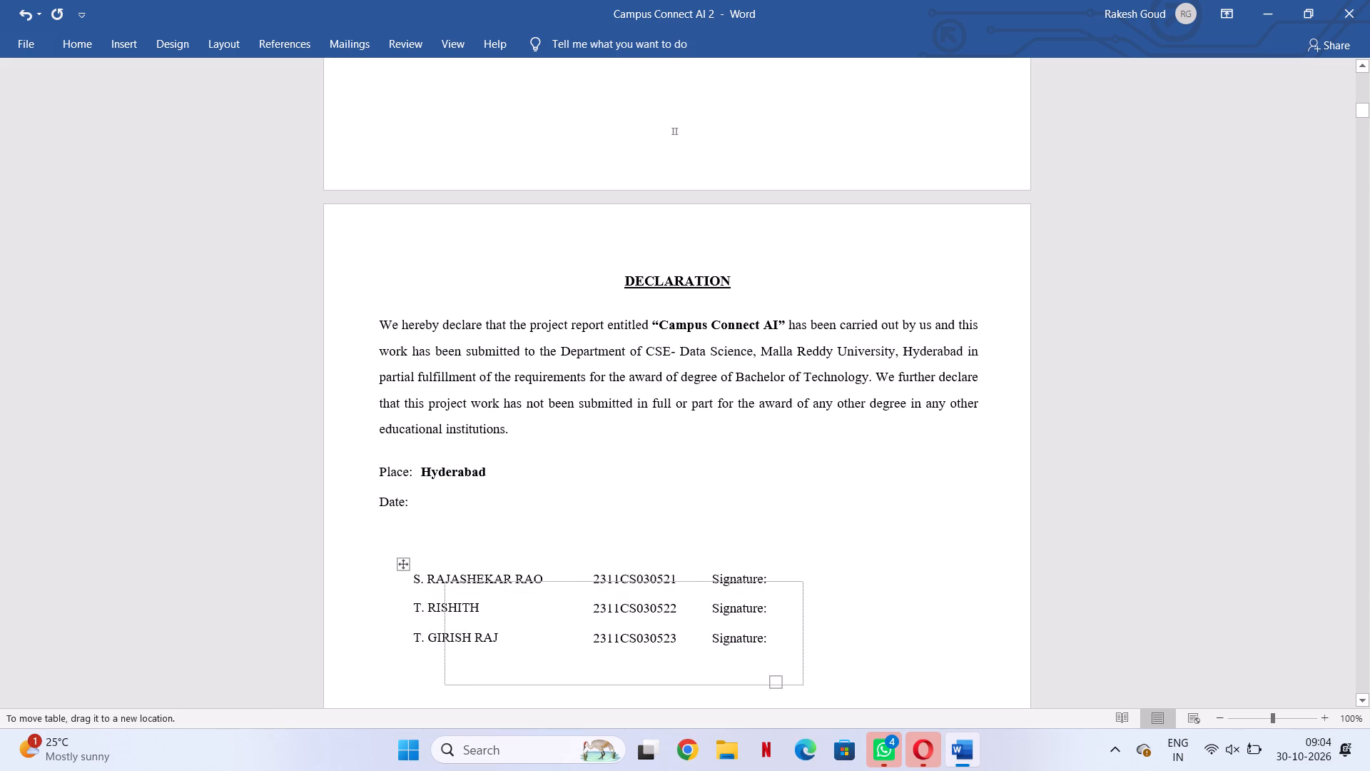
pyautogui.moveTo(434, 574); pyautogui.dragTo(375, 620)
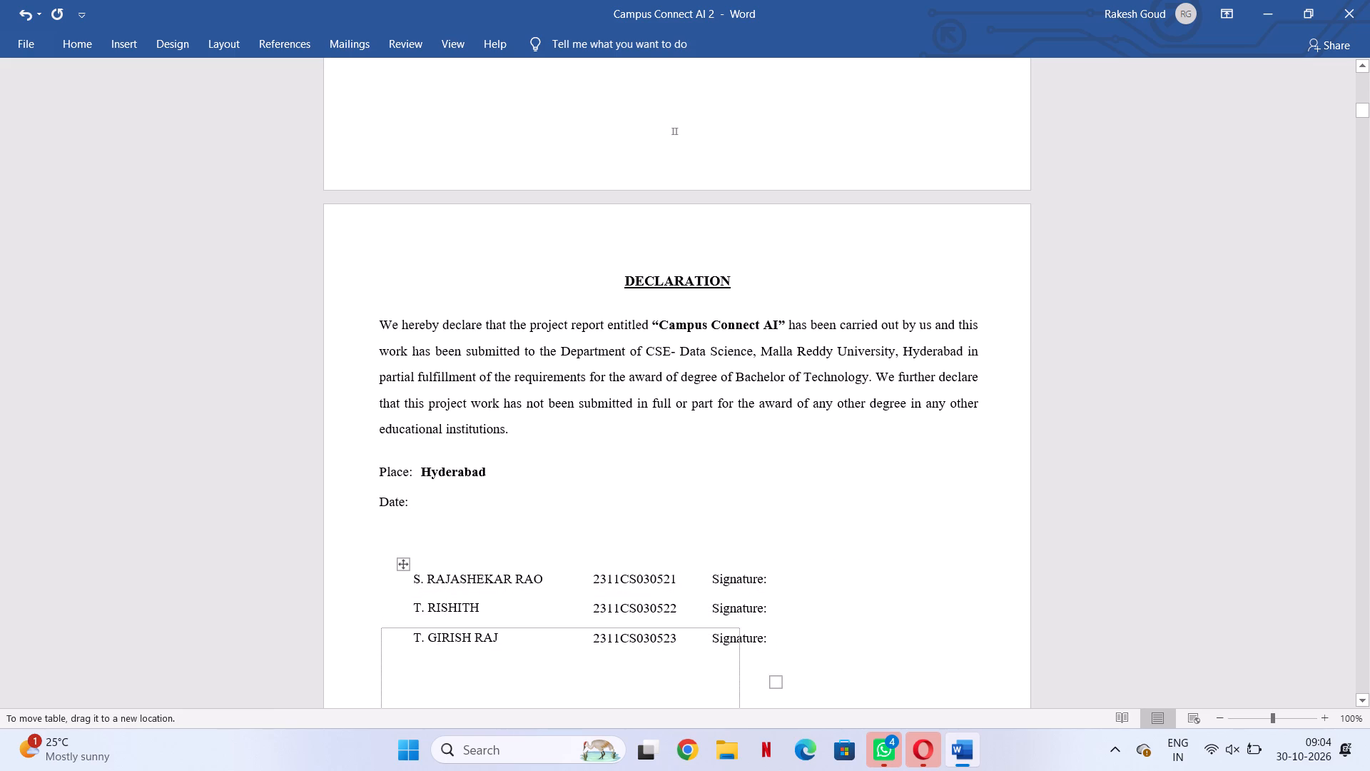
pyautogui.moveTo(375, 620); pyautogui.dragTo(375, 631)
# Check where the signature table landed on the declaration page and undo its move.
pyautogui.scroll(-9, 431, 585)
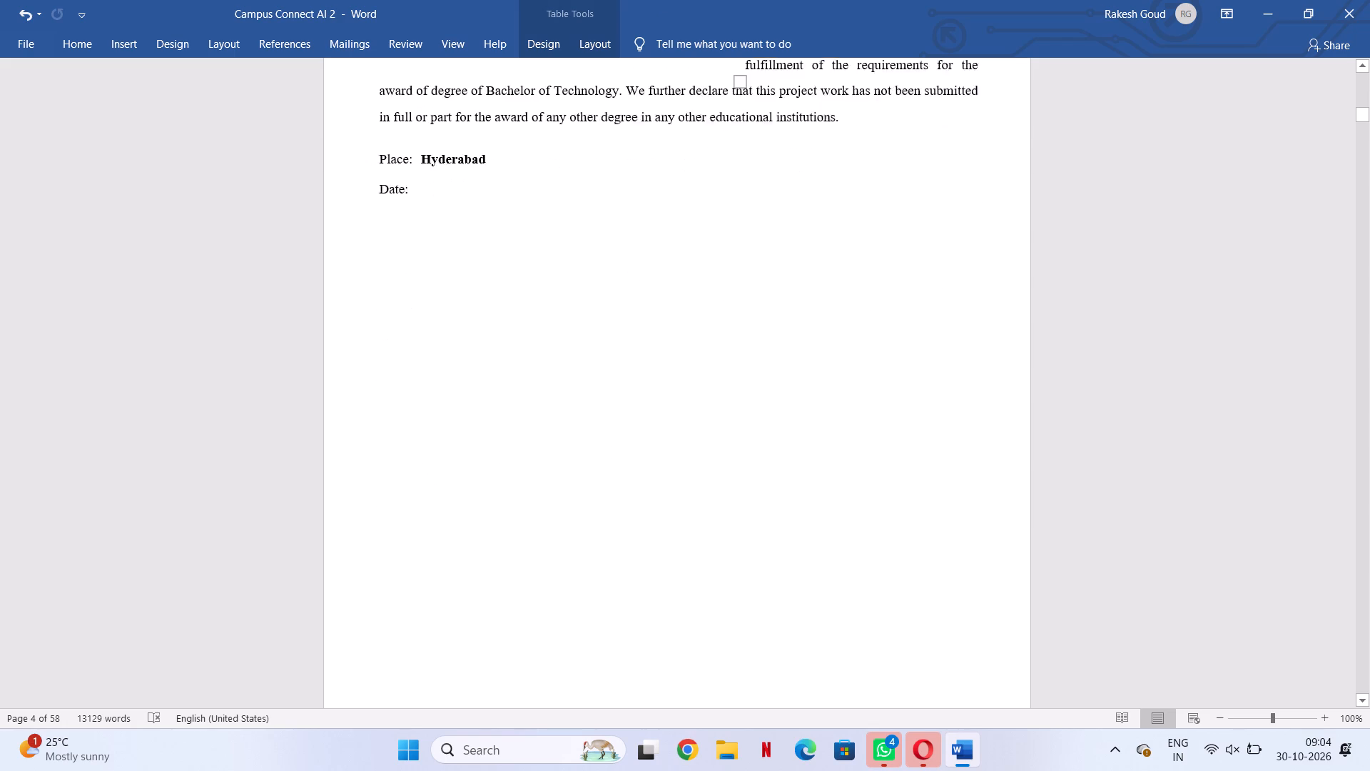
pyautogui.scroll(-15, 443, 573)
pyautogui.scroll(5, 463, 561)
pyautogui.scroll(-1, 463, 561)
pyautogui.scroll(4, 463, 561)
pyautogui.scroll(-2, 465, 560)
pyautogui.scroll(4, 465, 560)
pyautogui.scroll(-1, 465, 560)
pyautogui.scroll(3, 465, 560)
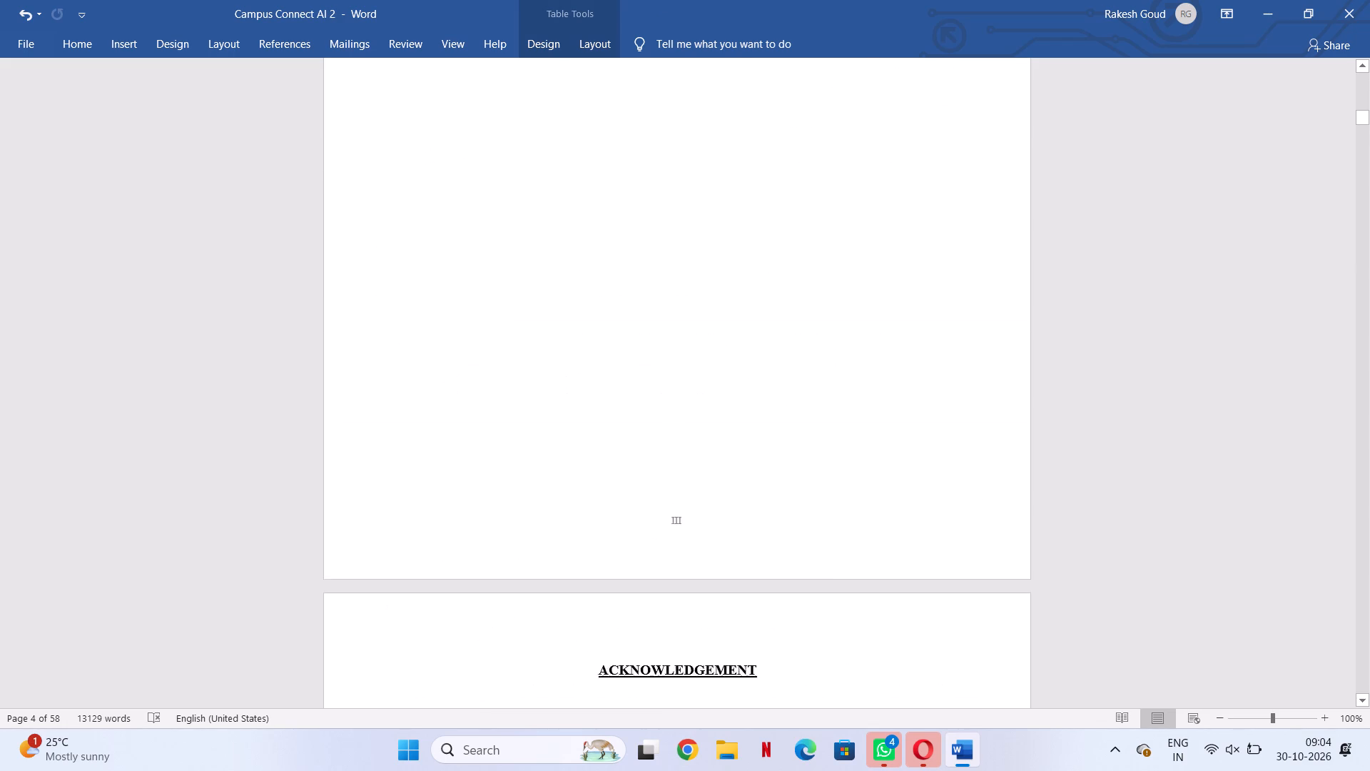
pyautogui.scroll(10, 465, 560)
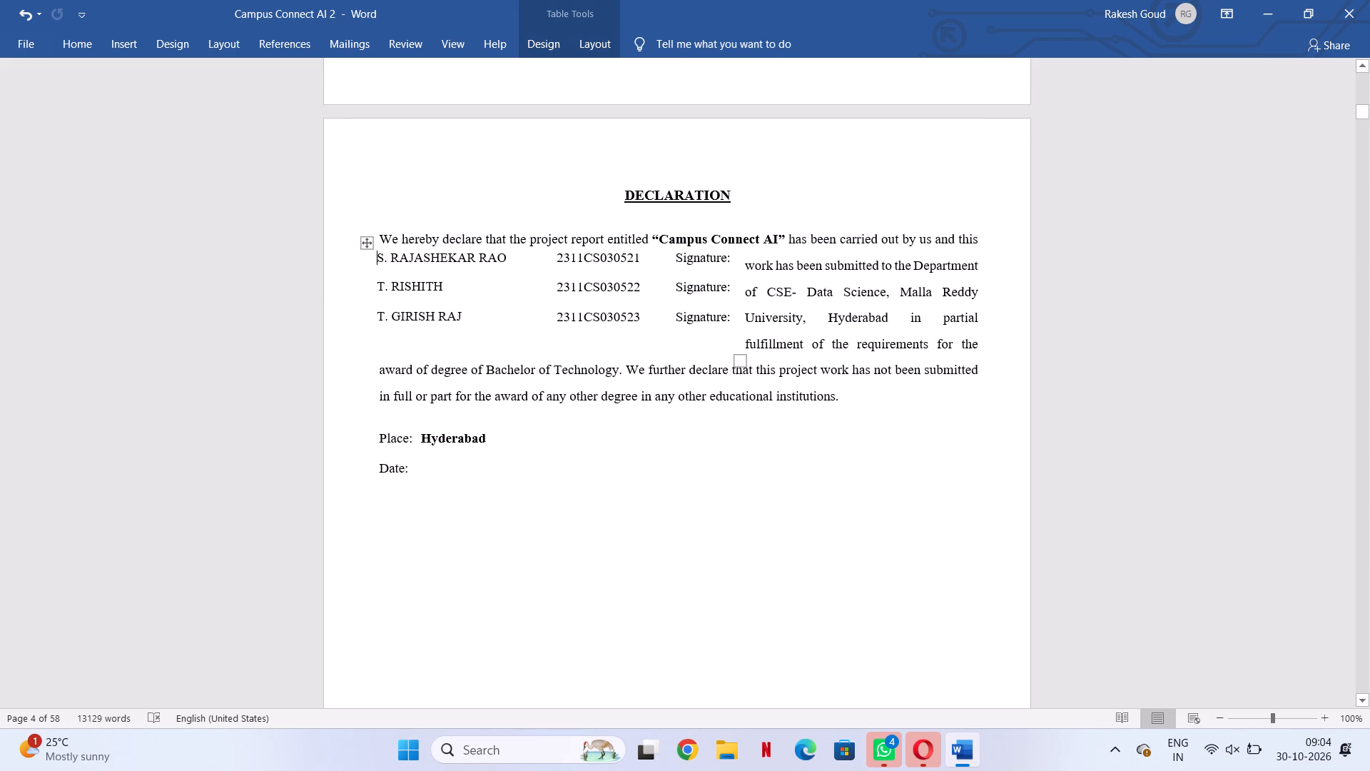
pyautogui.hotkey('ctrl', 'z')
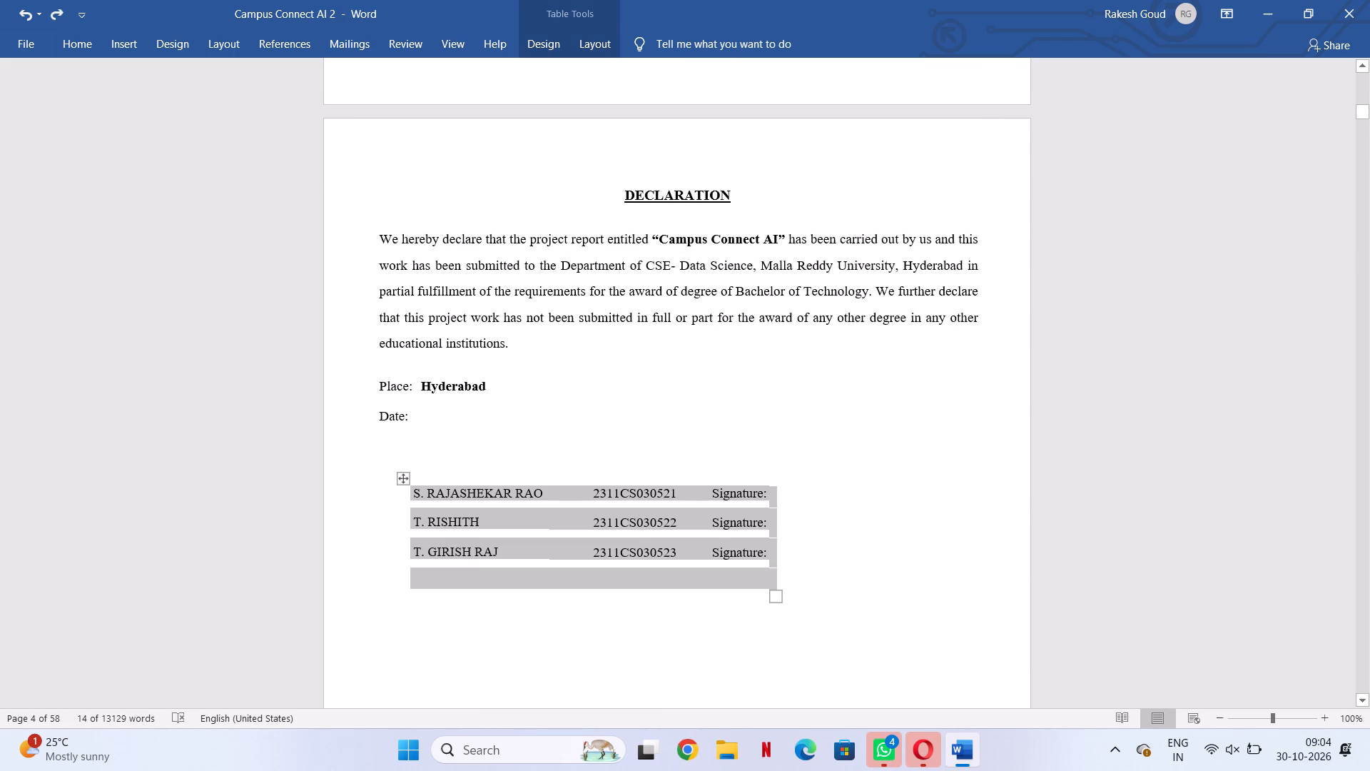
# Move the declaration's signature table to the left text margin, leaving a wide blank gap below the "Date:" line.
pyautogui.moveTo(406, 478); pyautogui.dragTo(403, 510)
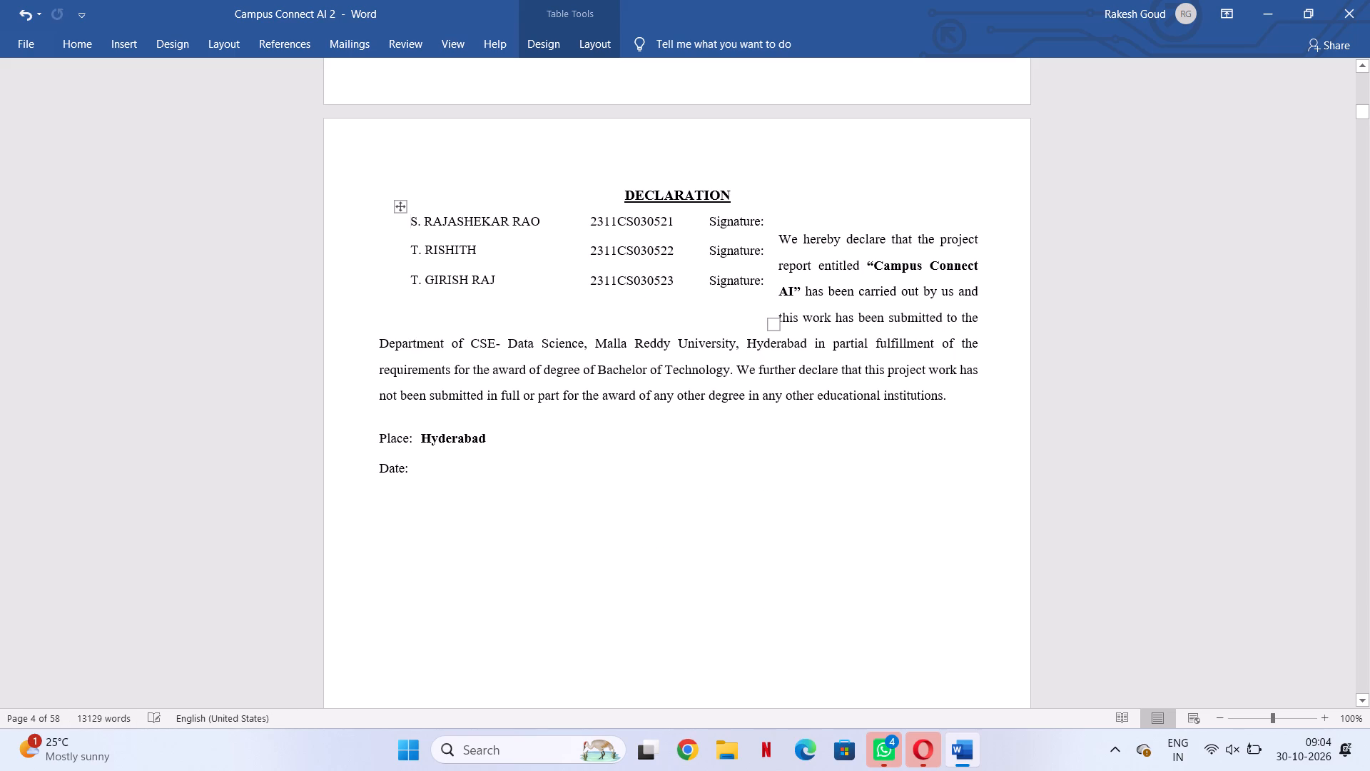
pyautogui.moveTo(399, 206); pyautogui.dragTo(400, 208)
pyautogui.moveTo(400, 208); pyautogui.dragTo(375, 545)
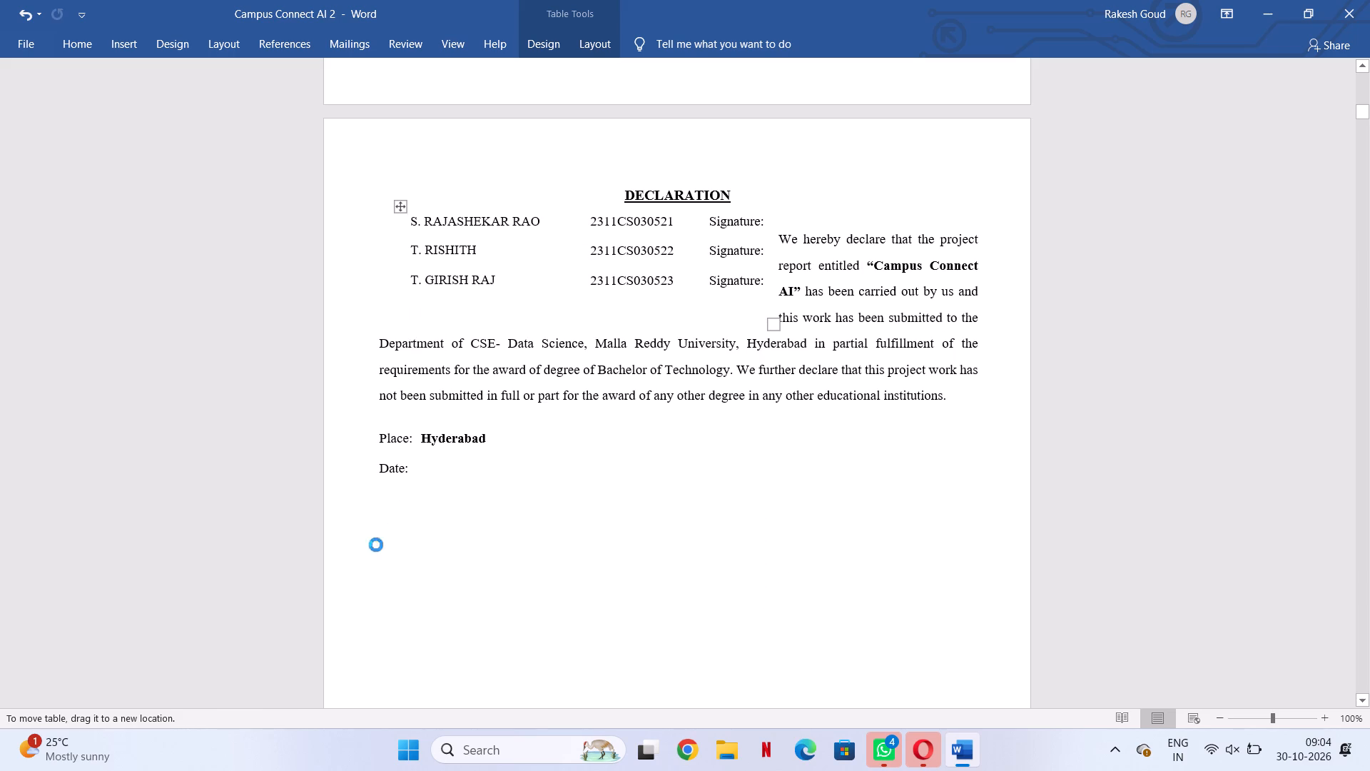
pyautogui.scroll(-1, 435, 496)
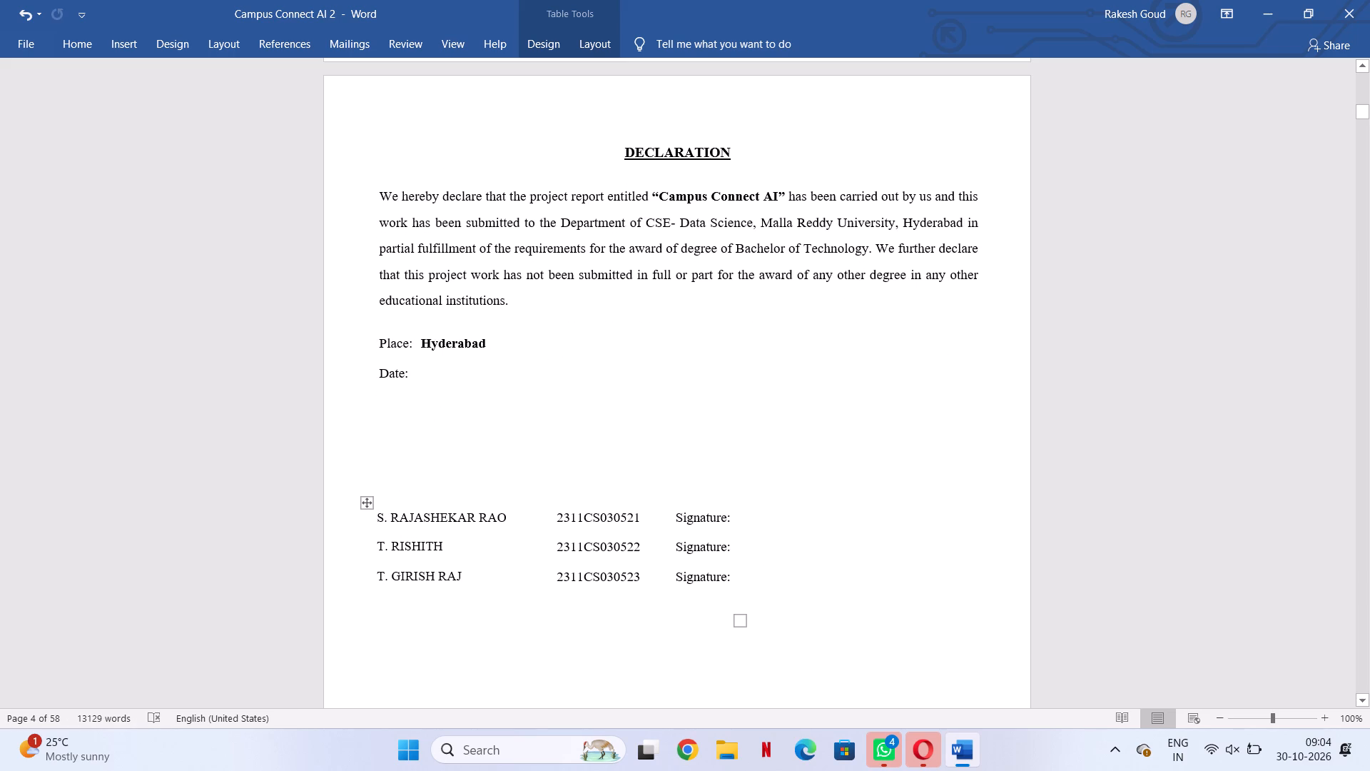
pyautogui.moveTo(368, 502); pyautogui.dragTo(374, 538)
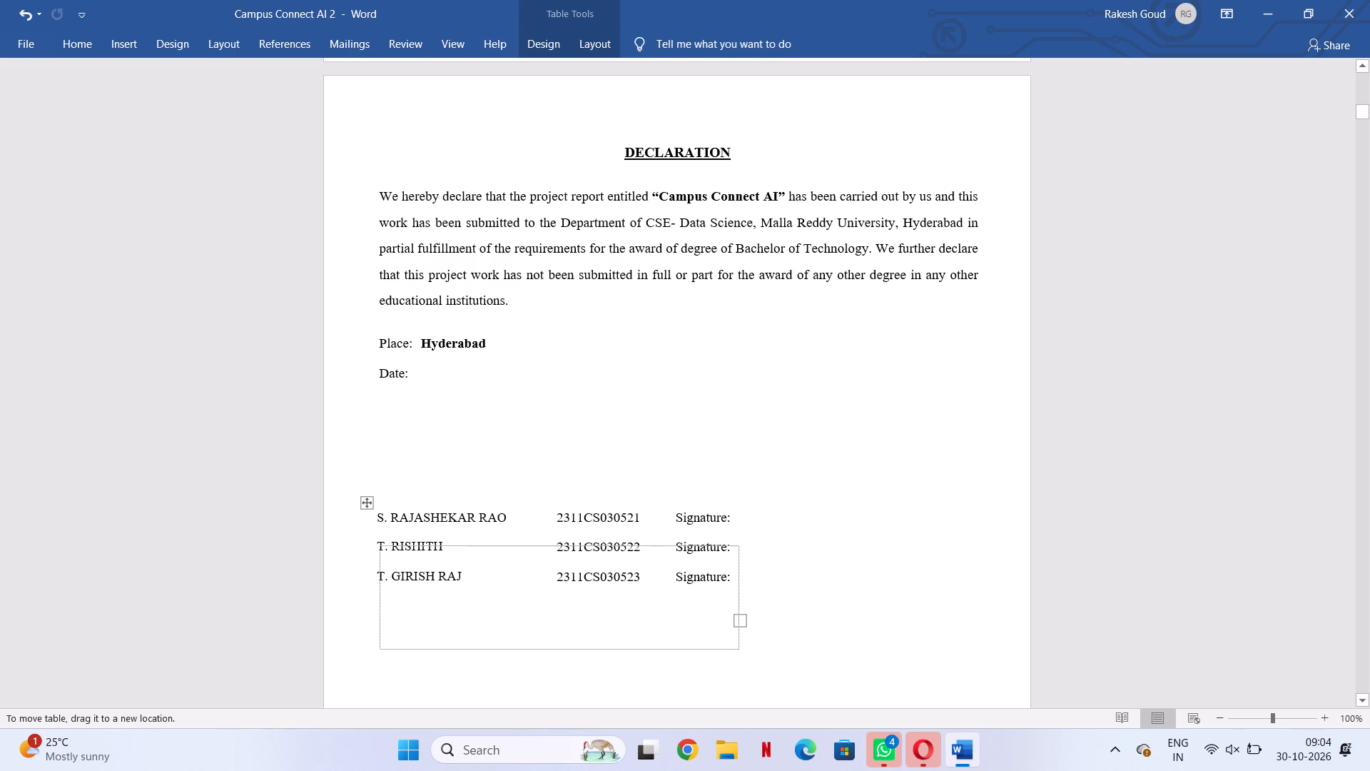
pyautogui.moveTo(374, 538); pyautogui.dragTo(373, 541)
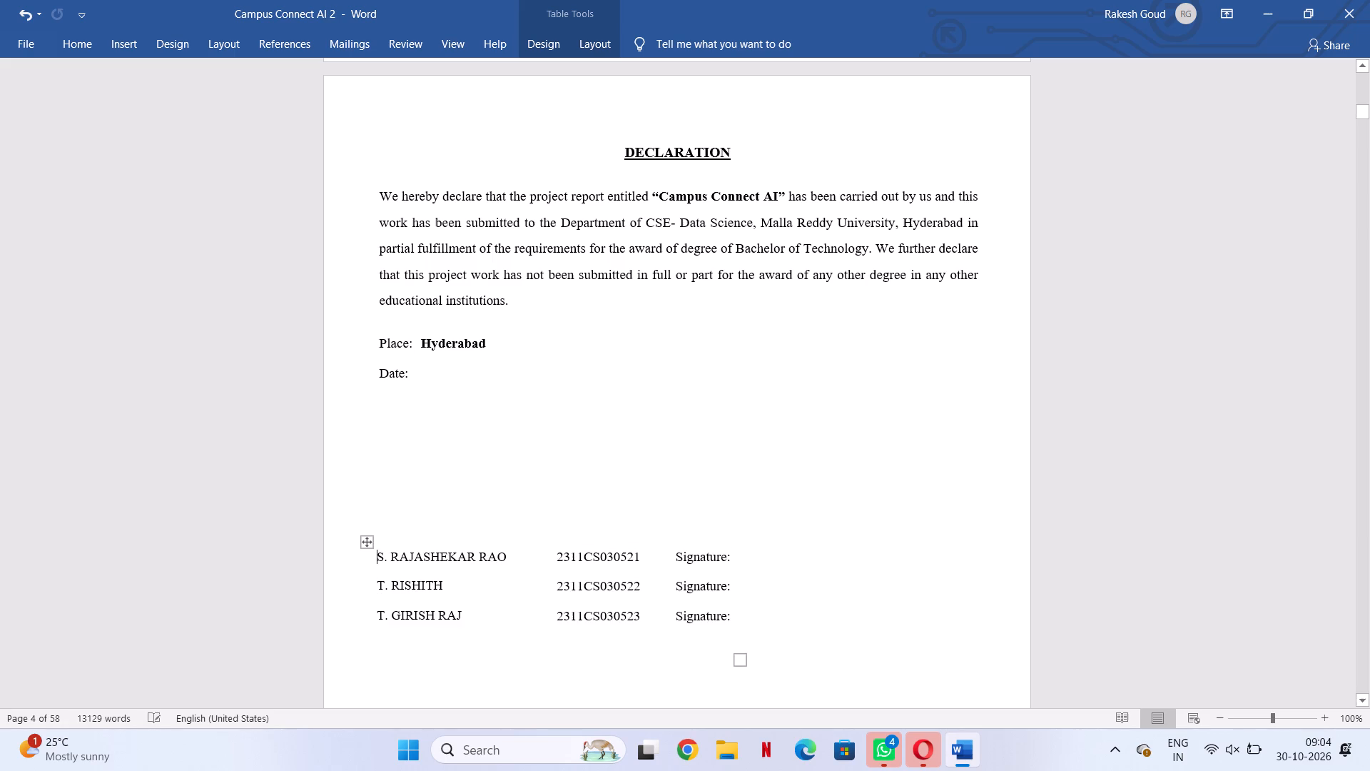
# Nudge the declaration's signature table slightly upward, keeping it aligned with the left text margin.
pyautogui.scroll(-16, 398, 471)
pyautogui.scroll(2, 431, 446)
pyautogui.scroll(-1, 431, 446)
pyautogui.scroll(12, 431, 446)
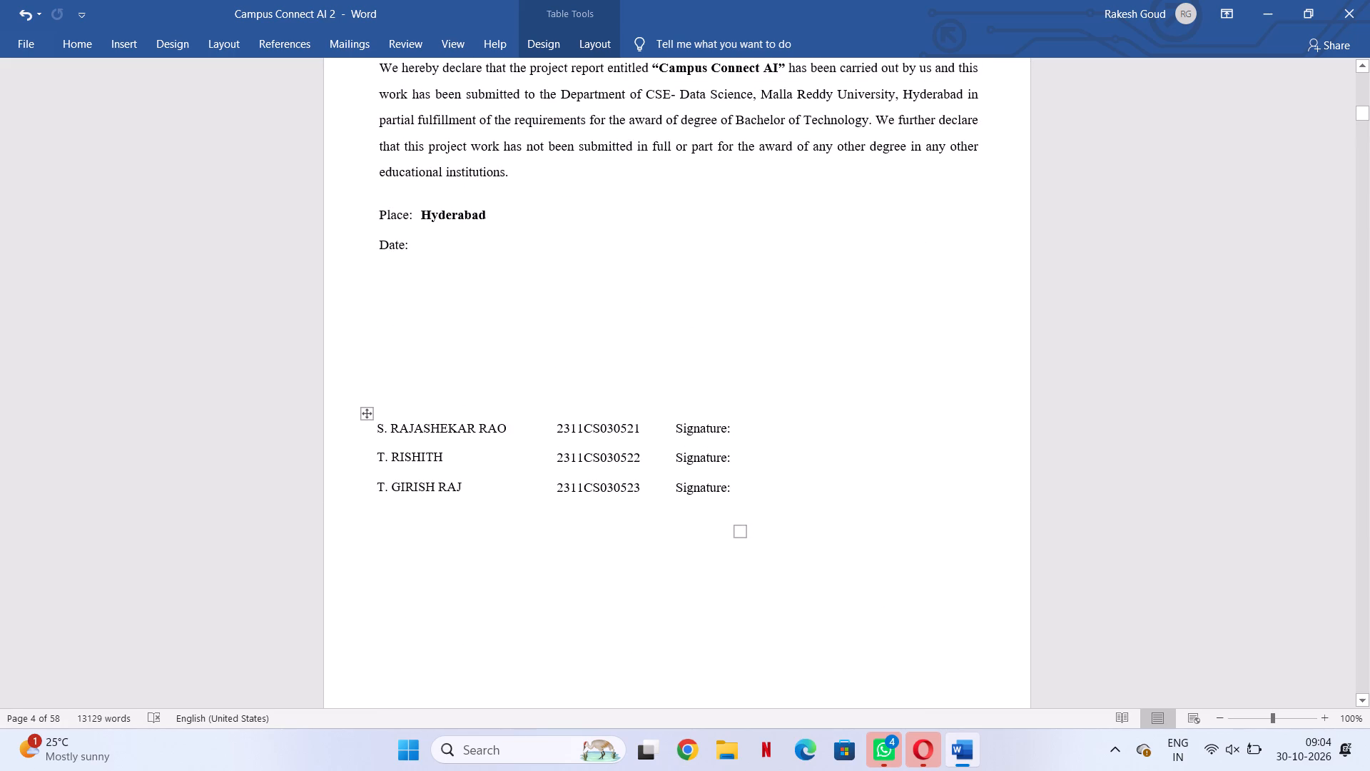
pyautogui.moveTo(367, 415); pyautogui.dragTo(388, 415)
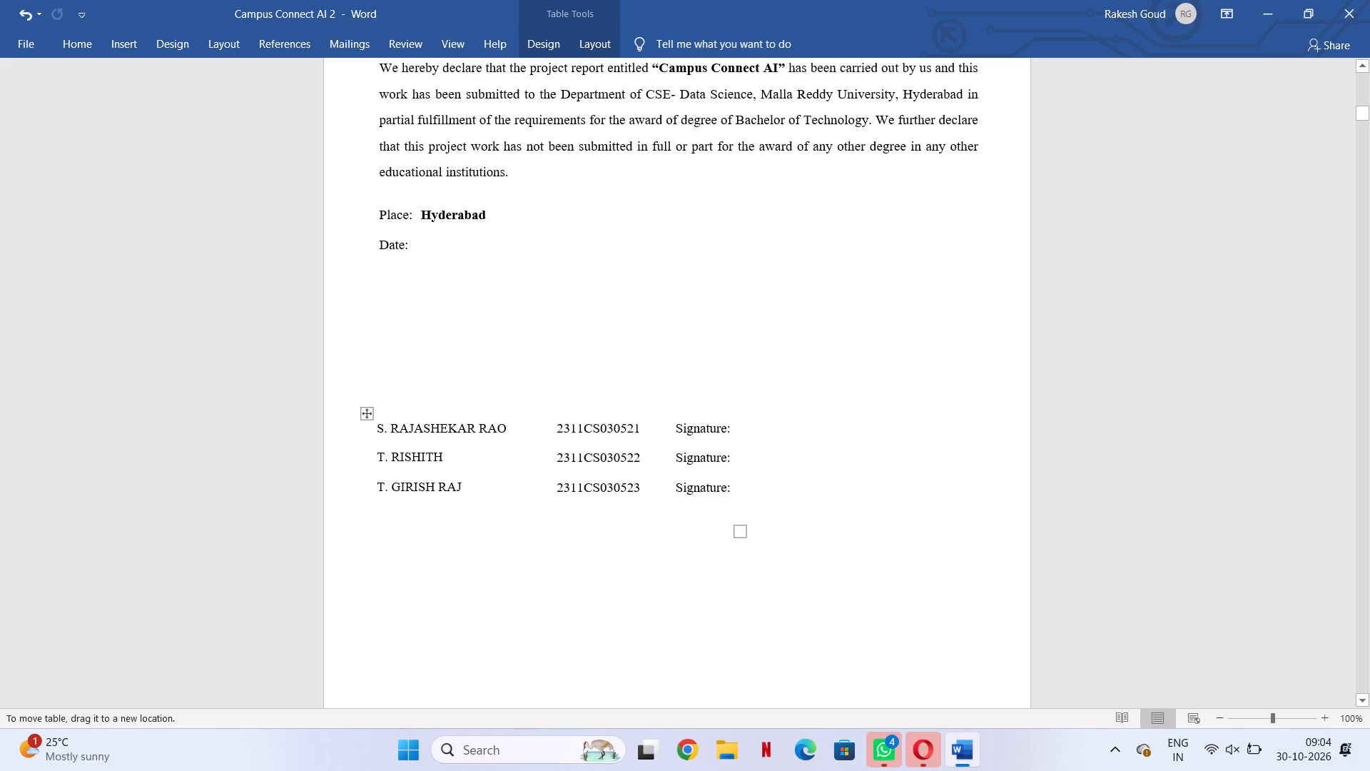
pyautogui.moveTo(388, 415); pyautogui.dragTo(375, 416)
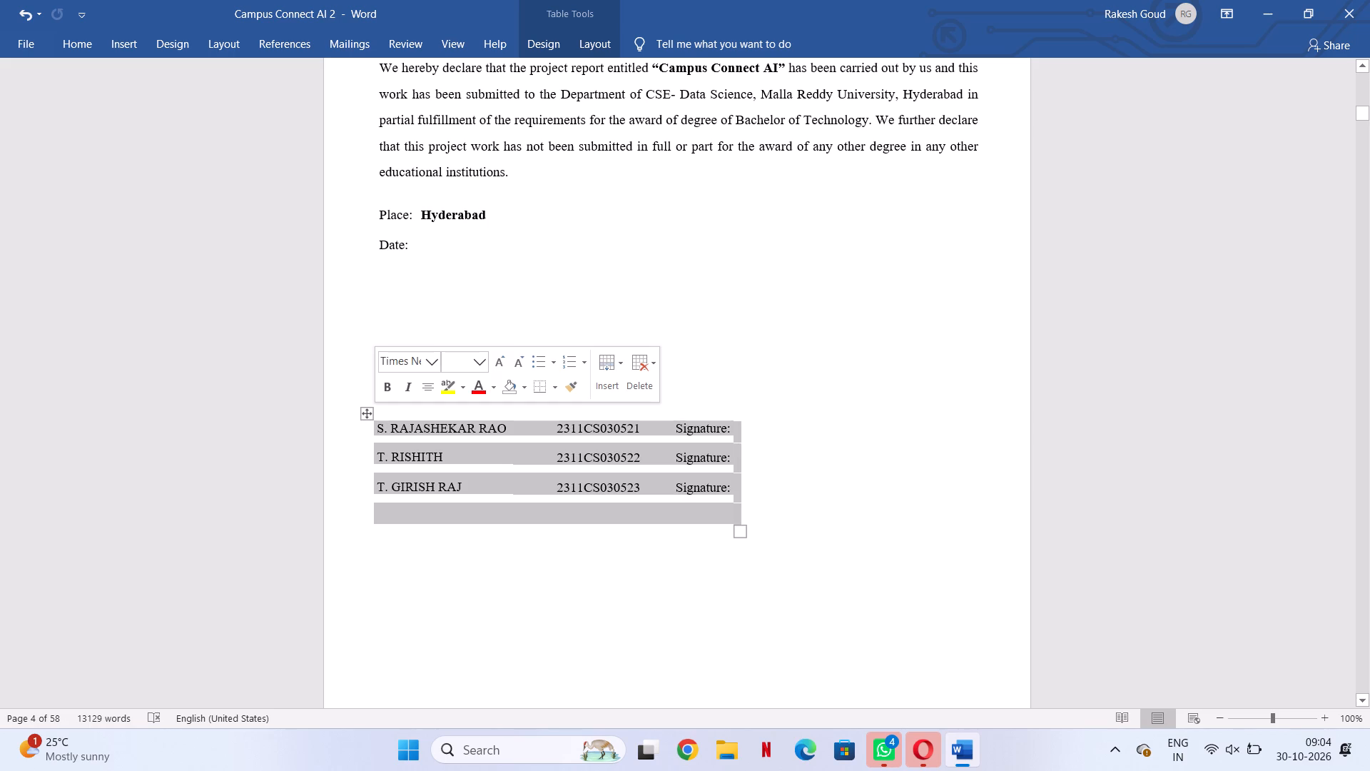
pyautogui.moveTo(367, 411); pyautogui.dragTo(394, 389)
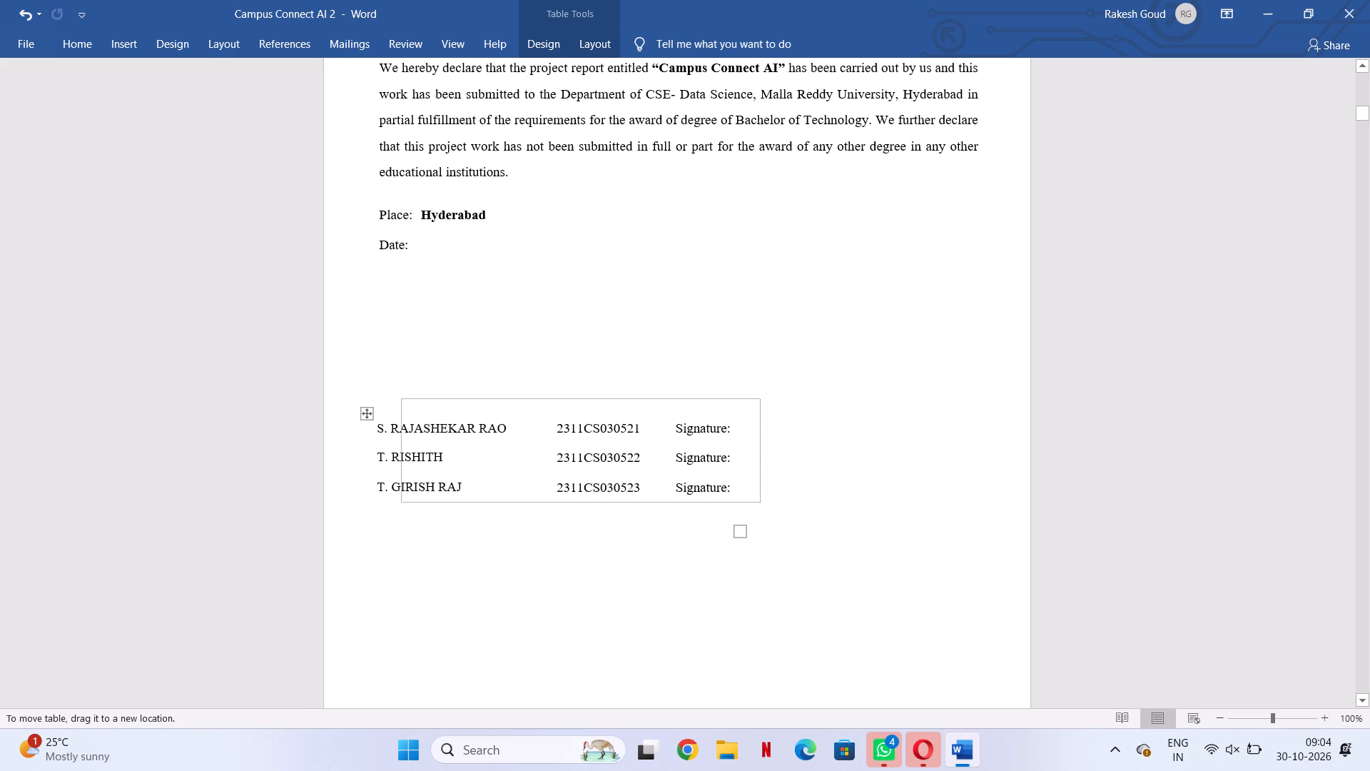
pyautogui.moveTo(394, 389); pyautogui.dragTo(380, 410)
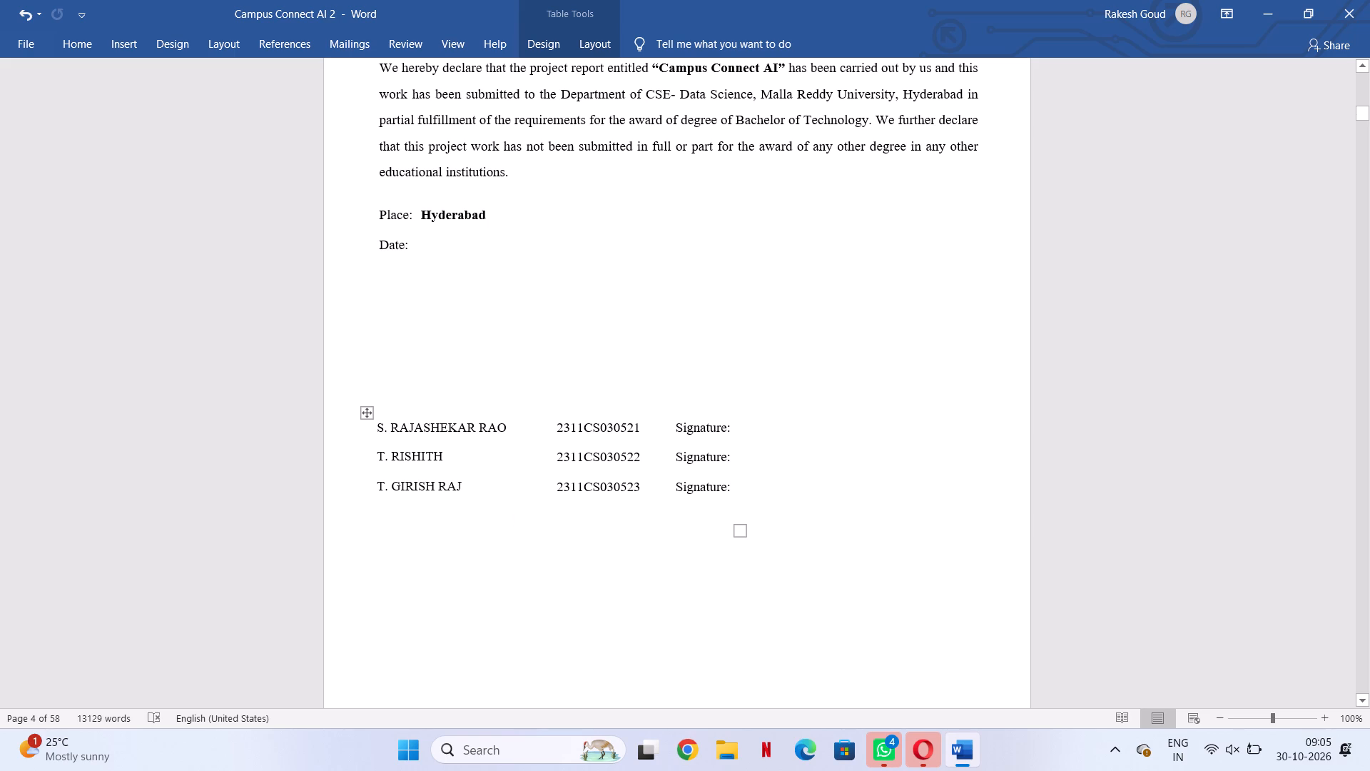
pyautogui.moveTo(365, 410); pyautogui.dragTo(433, 375)
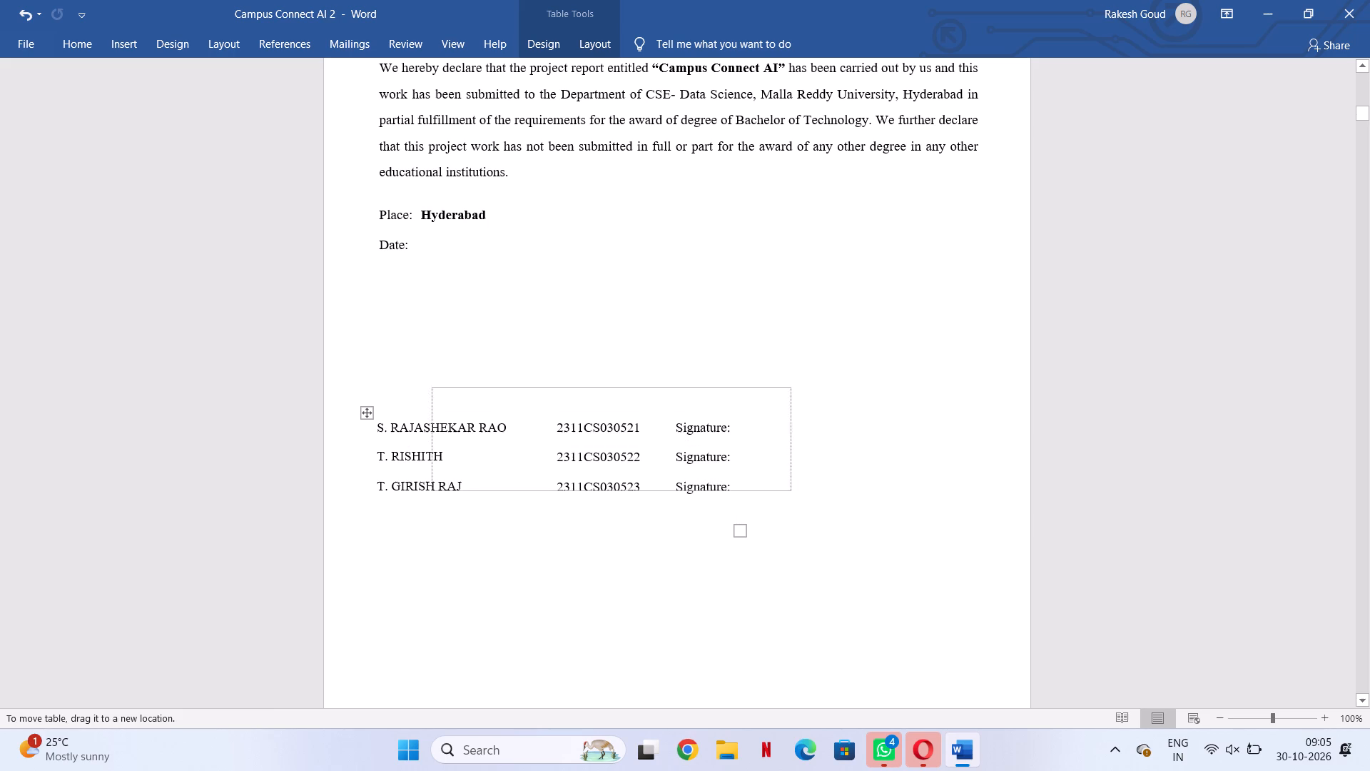
pyautogui.moveTo(433, 375); pyautogui.dragTo(385, 408)
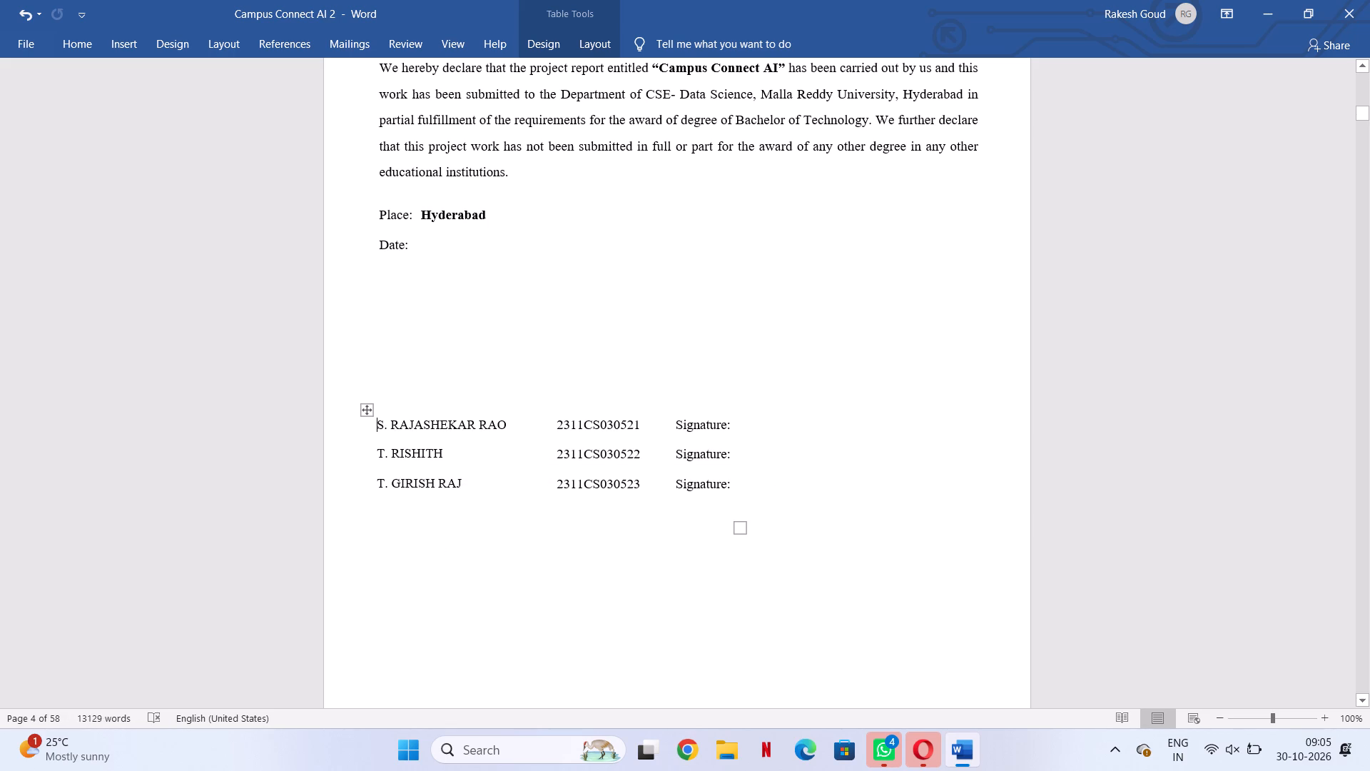
pyautogui.click(724, 333)
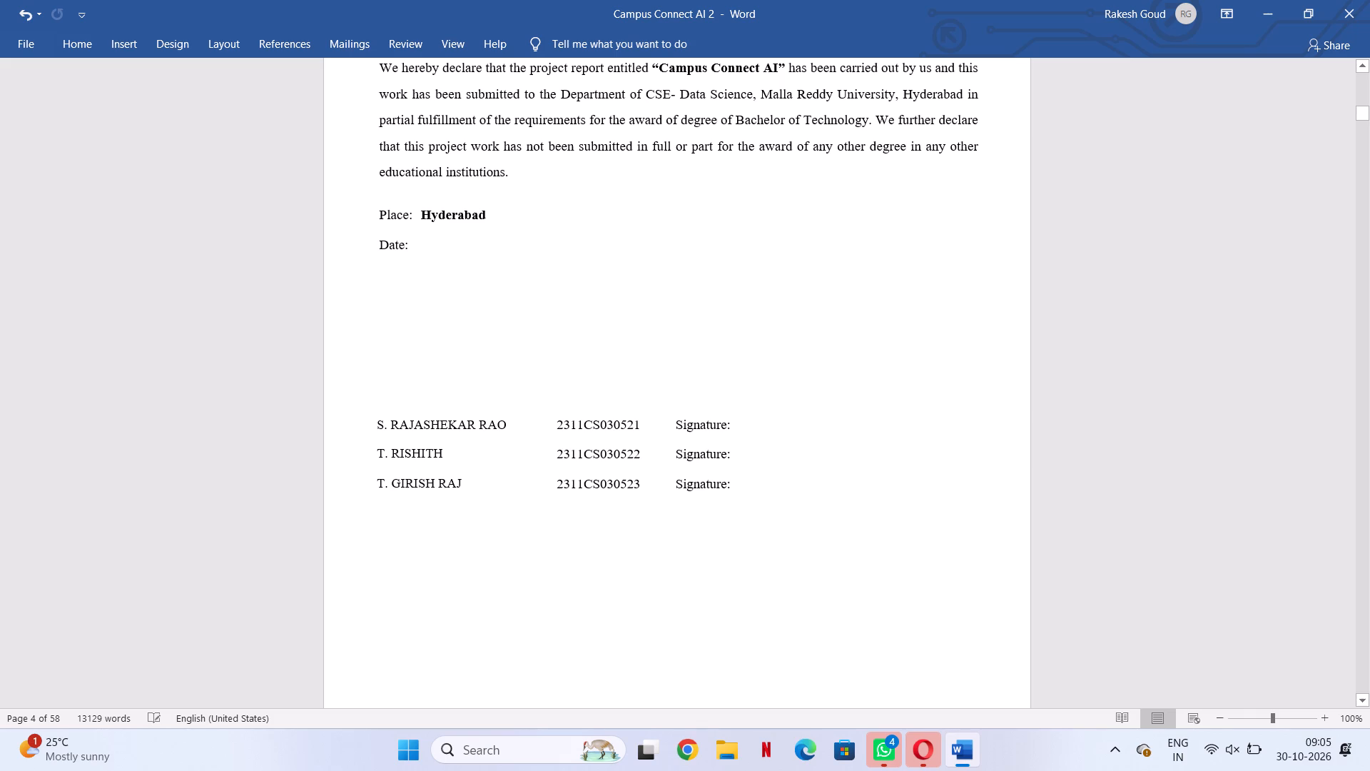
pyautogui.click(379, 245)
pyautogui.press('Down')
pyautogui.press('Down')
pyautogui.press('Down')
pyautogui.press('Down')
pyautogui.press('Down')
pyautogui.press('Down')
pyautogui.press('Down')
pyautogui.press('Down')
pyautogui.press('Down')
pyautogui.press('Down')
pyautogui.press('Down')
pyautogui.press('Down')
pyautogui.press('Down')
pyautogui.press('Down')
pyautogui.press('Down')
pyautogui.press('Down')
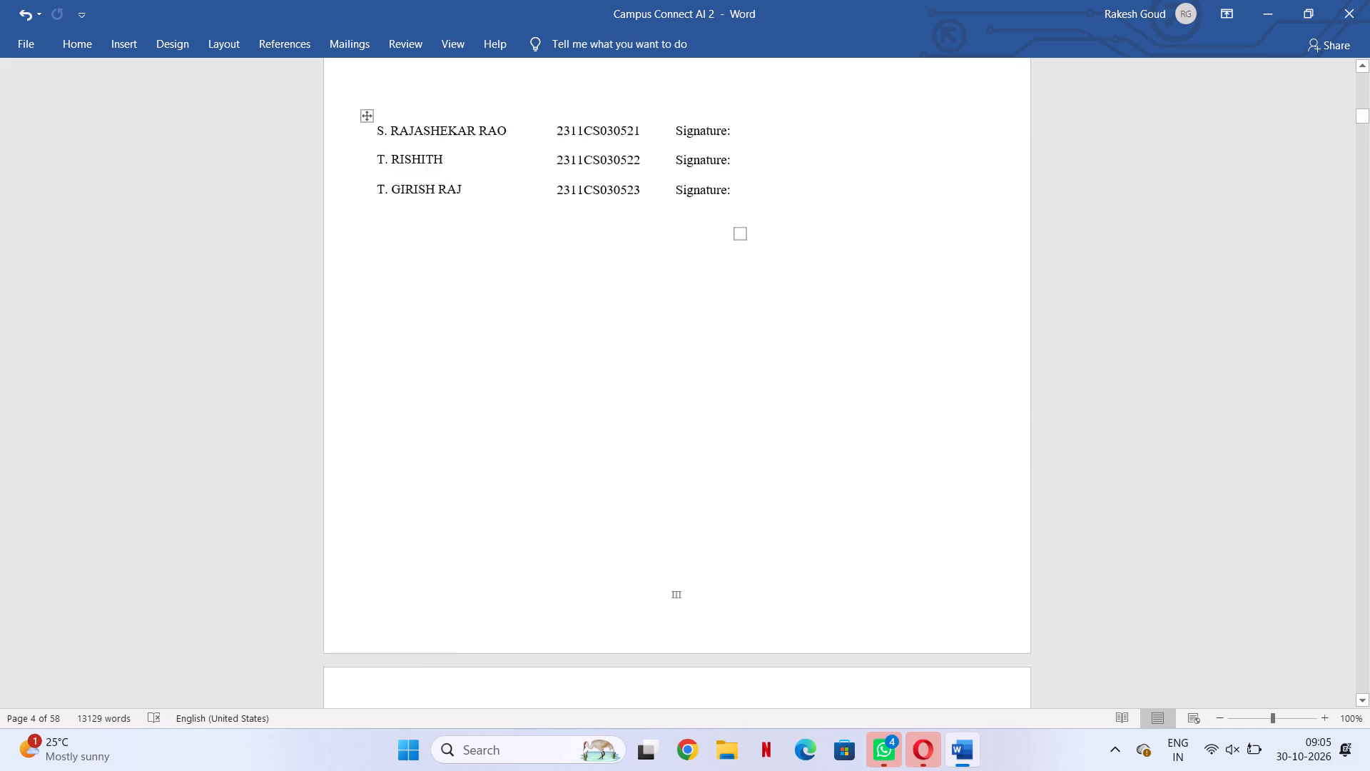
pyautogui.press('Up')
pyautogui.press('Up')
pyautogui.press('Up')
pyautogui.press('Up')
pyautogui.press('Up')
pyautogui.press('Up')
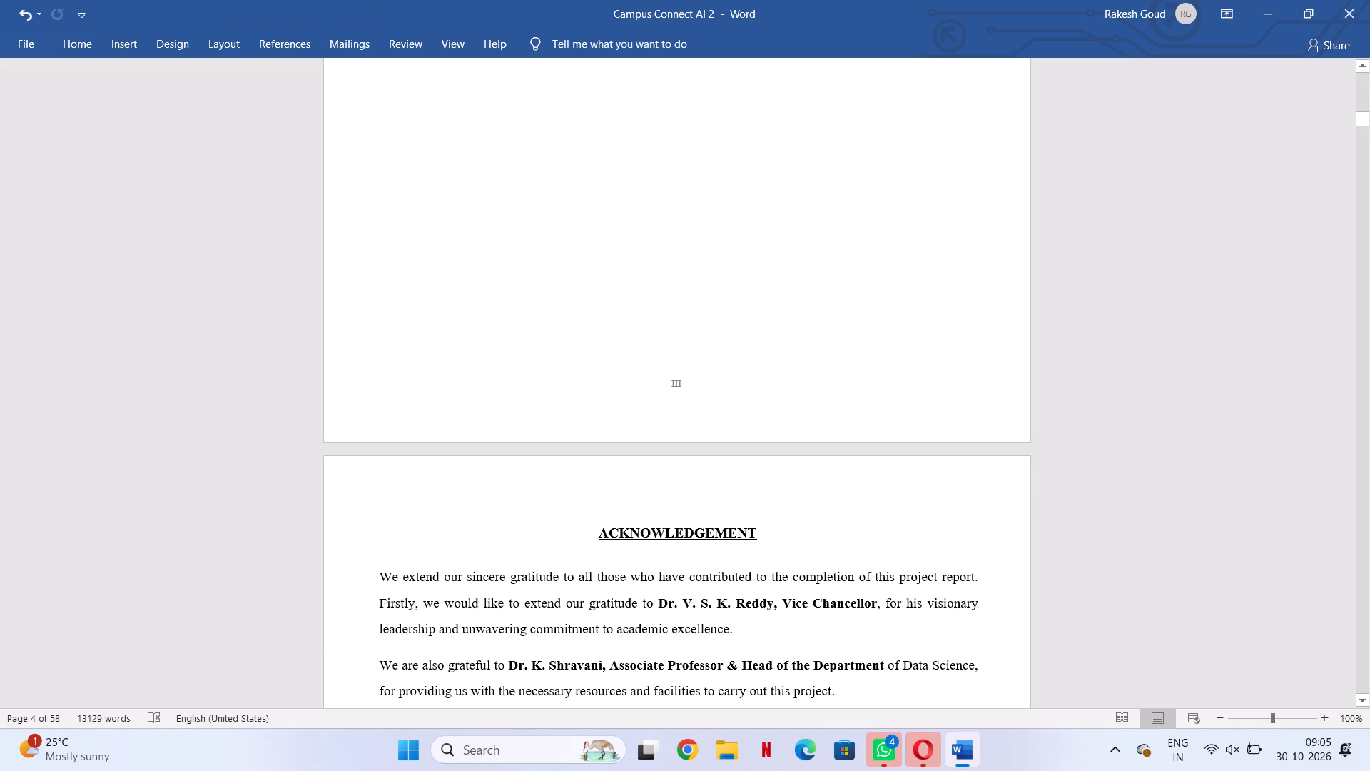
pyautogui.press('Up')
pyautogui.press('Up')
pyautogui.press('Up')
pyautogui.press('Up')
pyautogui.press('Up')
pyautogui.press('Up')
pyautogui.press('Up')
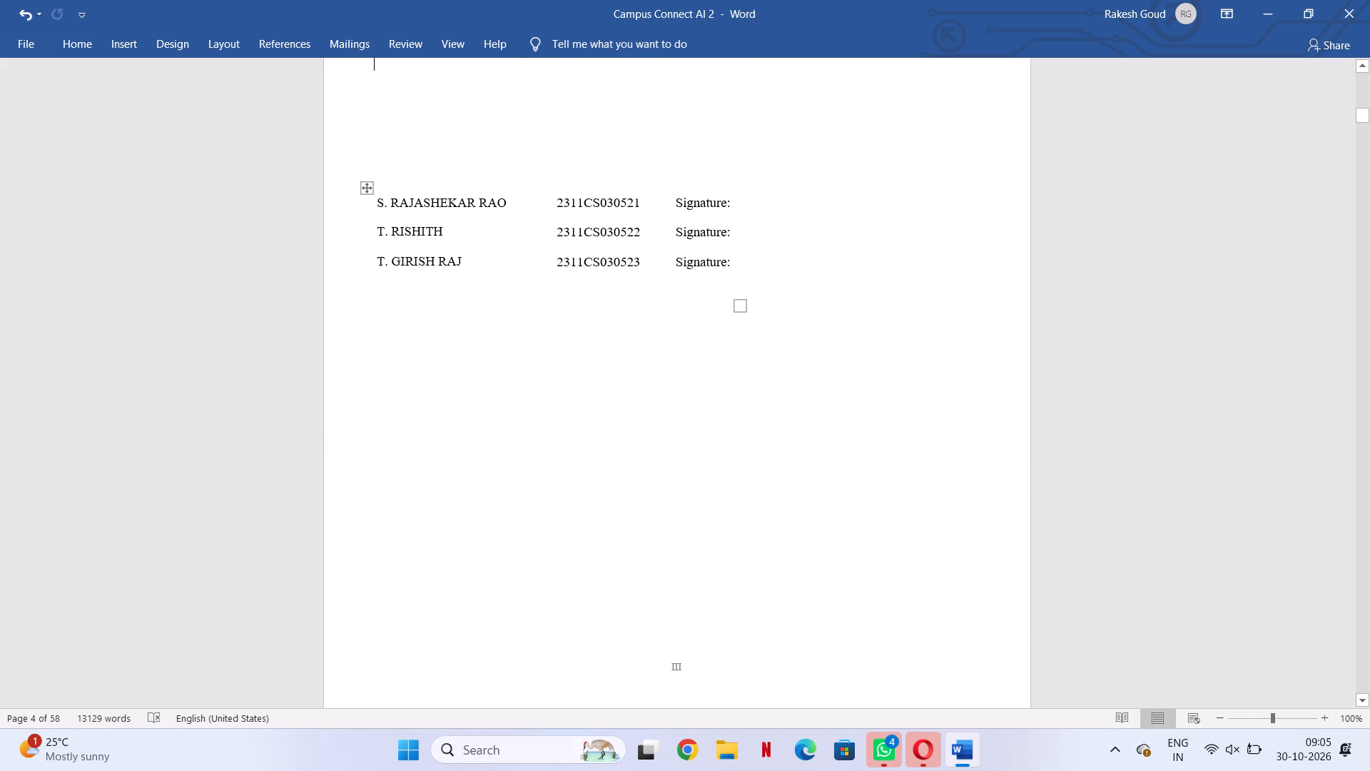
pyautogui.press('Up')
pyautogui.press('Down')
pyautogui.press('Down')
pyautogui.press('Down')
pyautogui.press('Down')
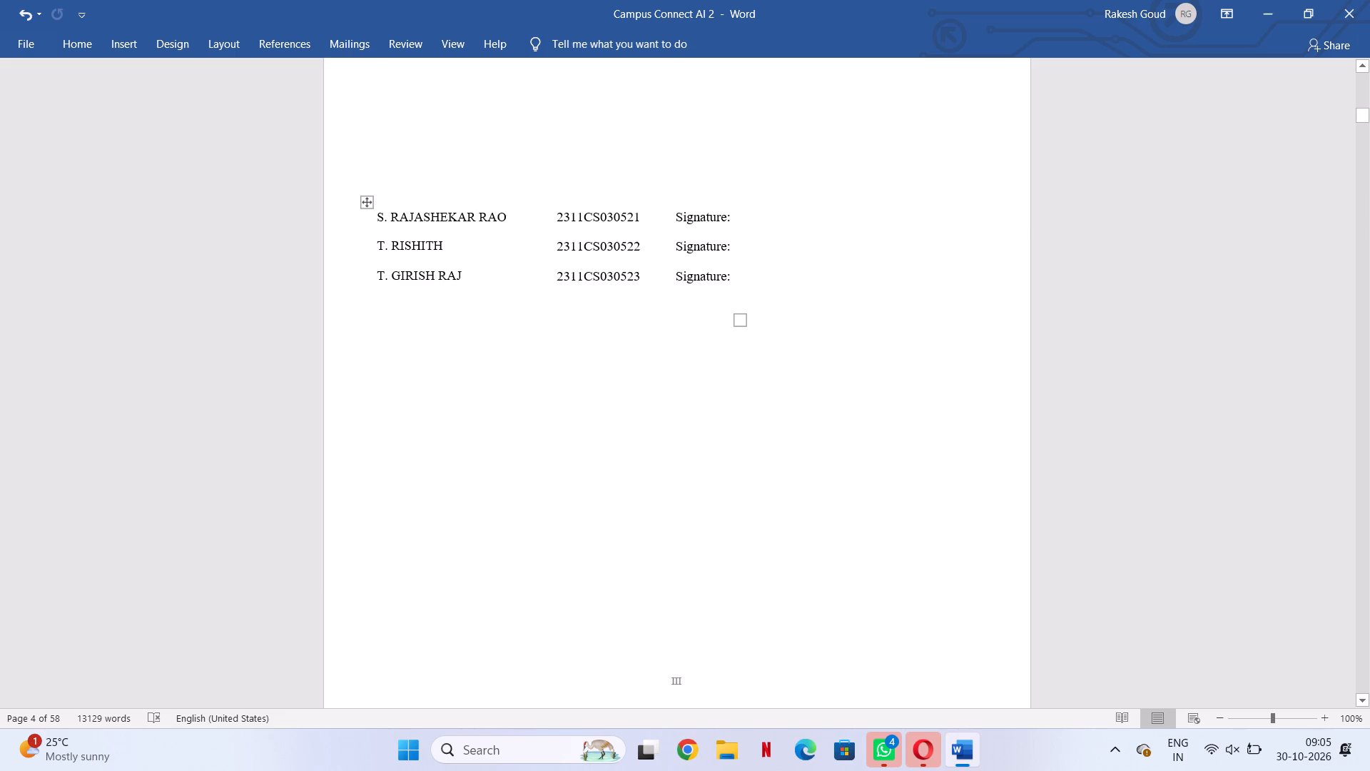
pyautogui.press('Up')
# Review the Acknowledgement page's paragraphs and the table of student names and roll numbers below them.
pyautogui.scroll(-1, 438, 373)
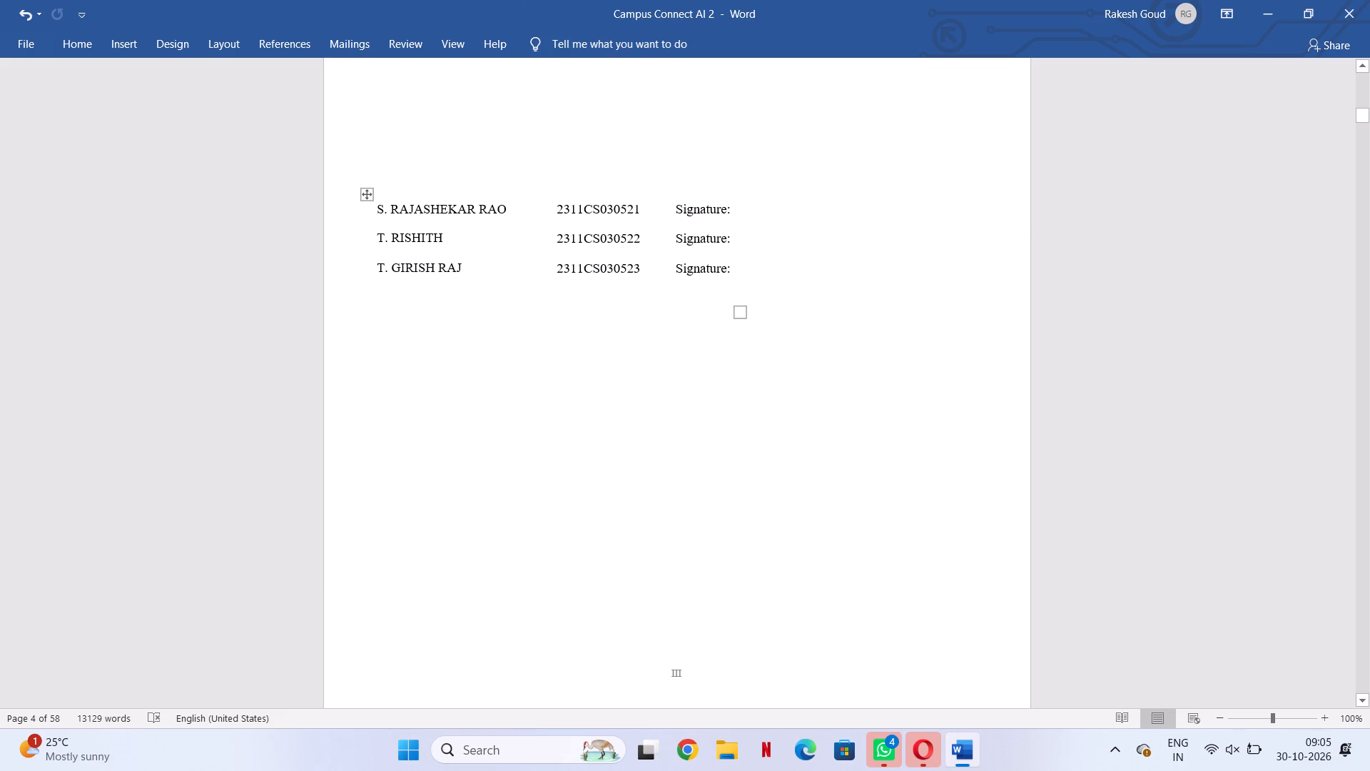
pyautogui.scroll(-9, 426, 375)
pyautogui.scroll(1, 430, 374)
pyautogui.scroll(-2, 431, 374)
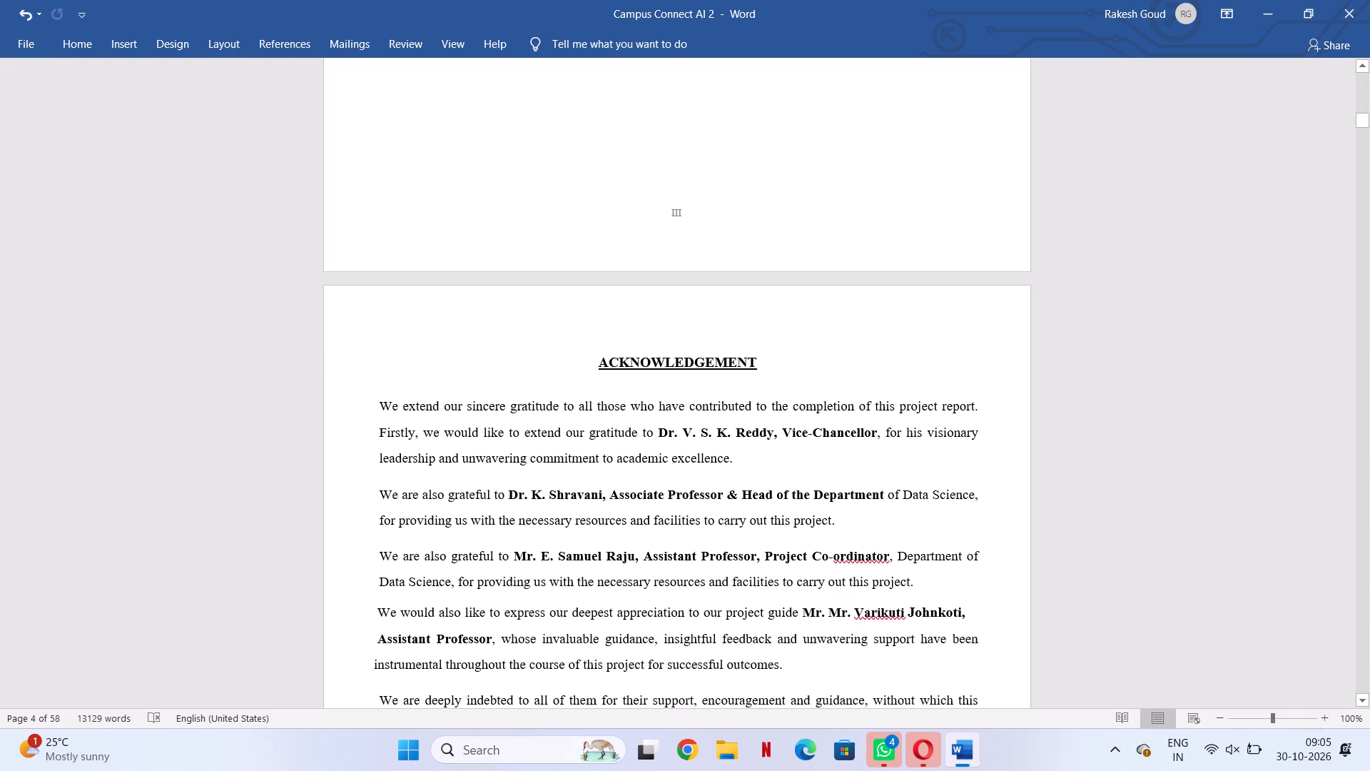
pyautogui.scroll(-4, 432, 374)
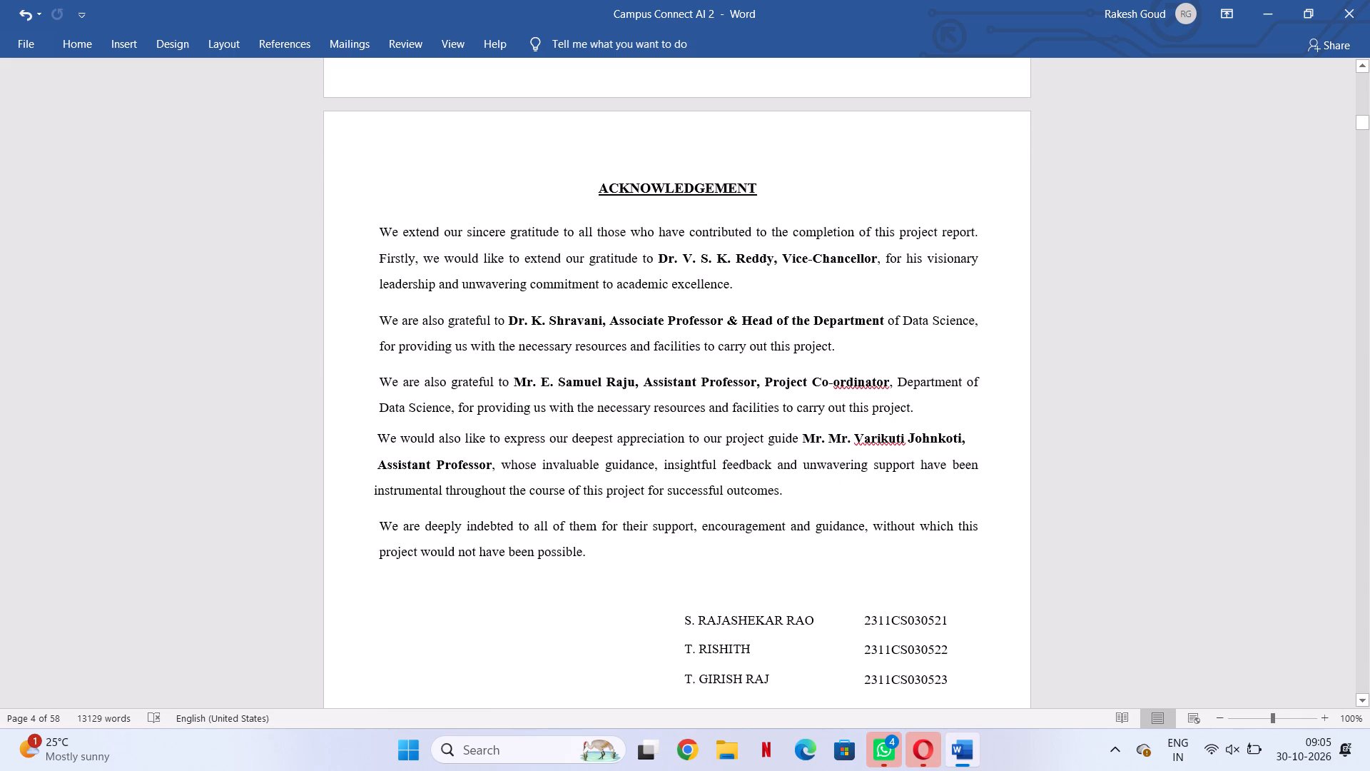
pyautogui.scroll(-1, 686, 479)
pyautogui.scroll(1, 686, 479)
pyautogui.scroll(-3, 686, 479)
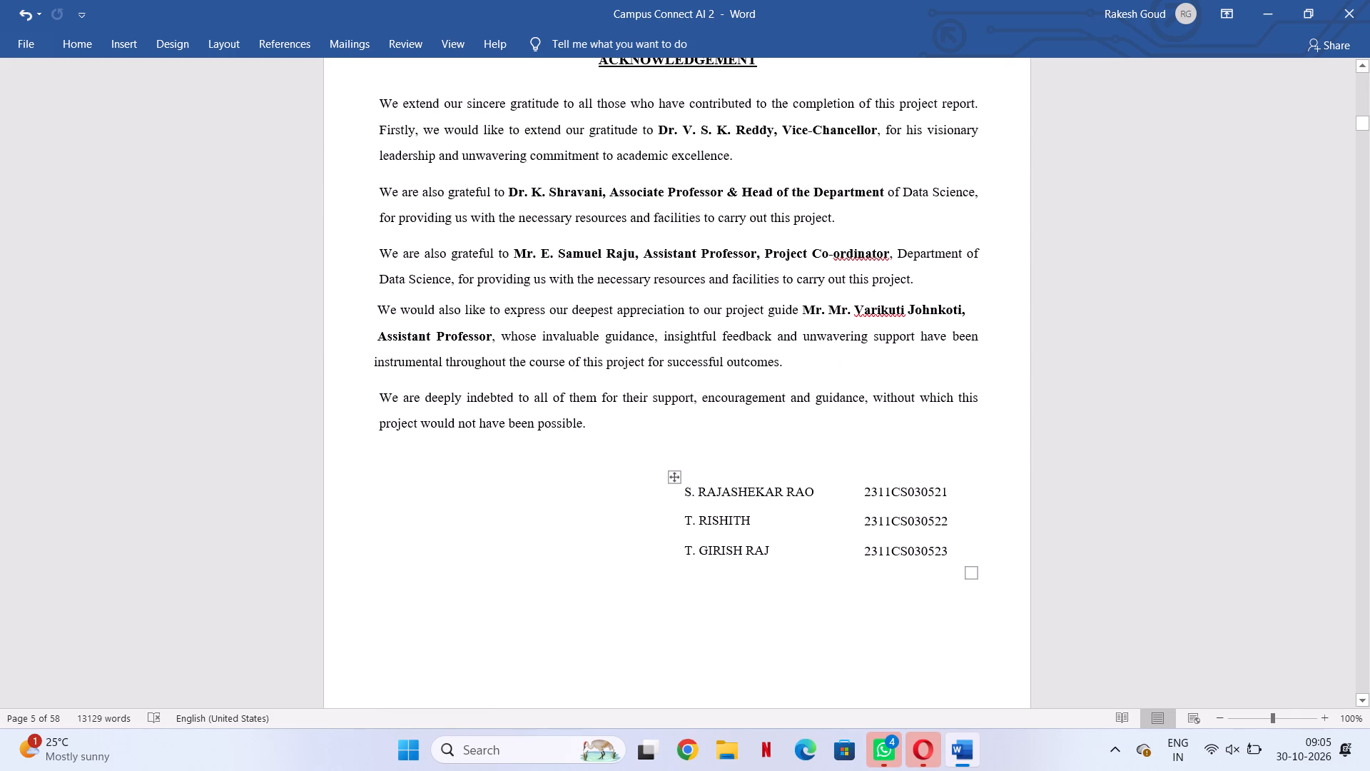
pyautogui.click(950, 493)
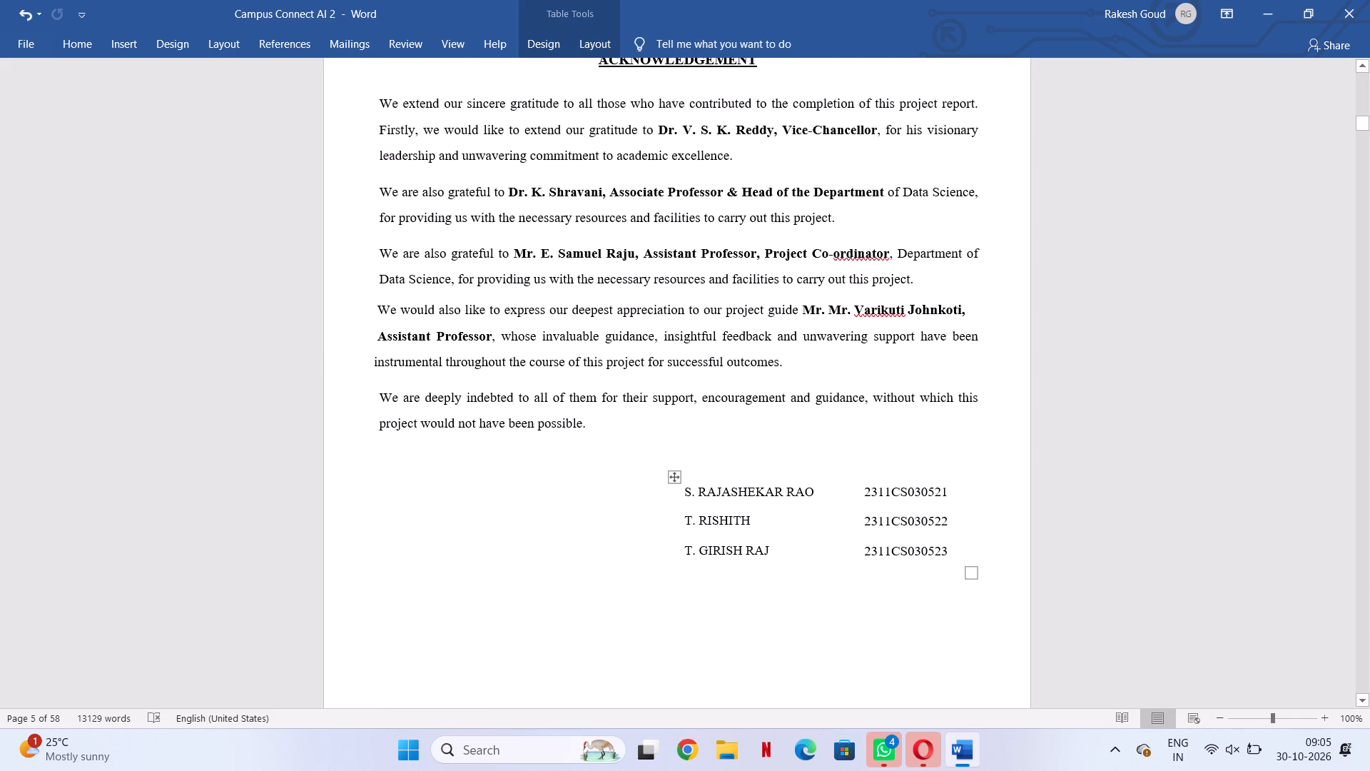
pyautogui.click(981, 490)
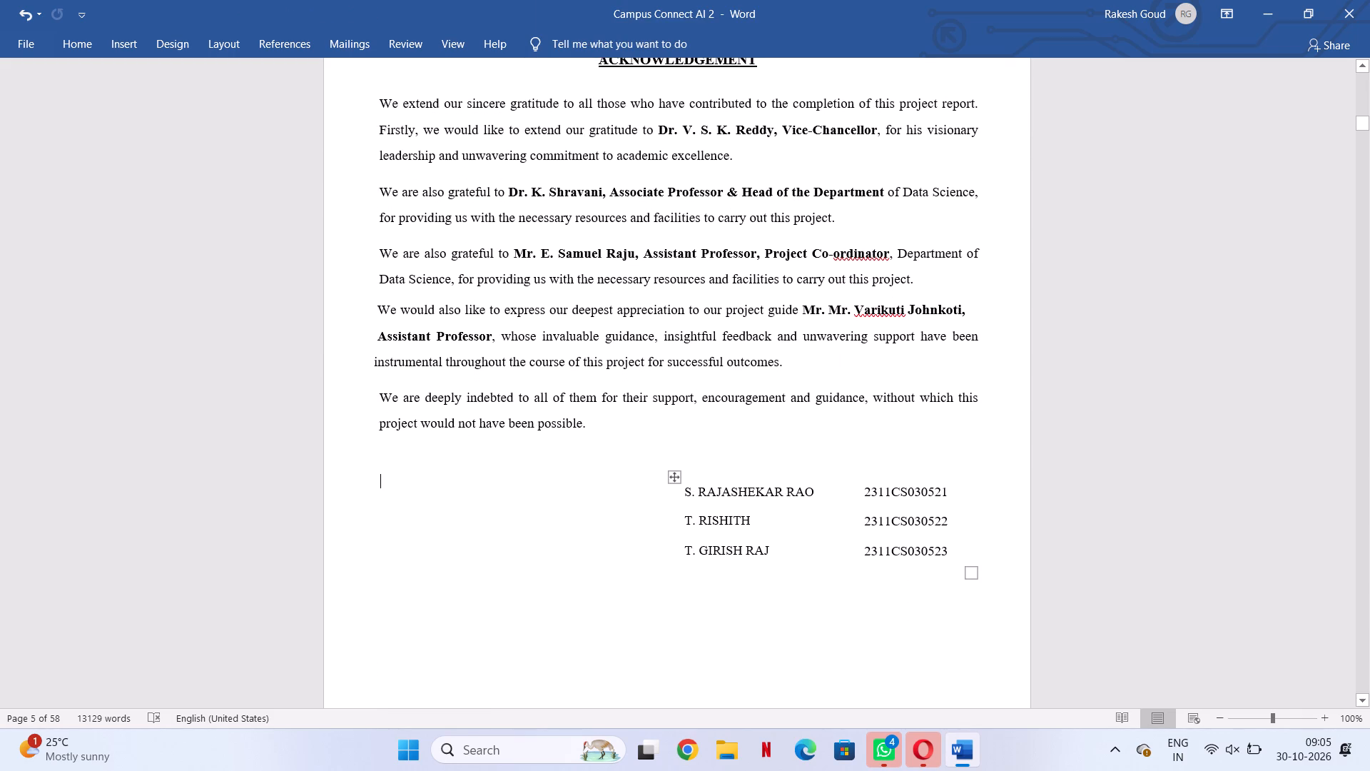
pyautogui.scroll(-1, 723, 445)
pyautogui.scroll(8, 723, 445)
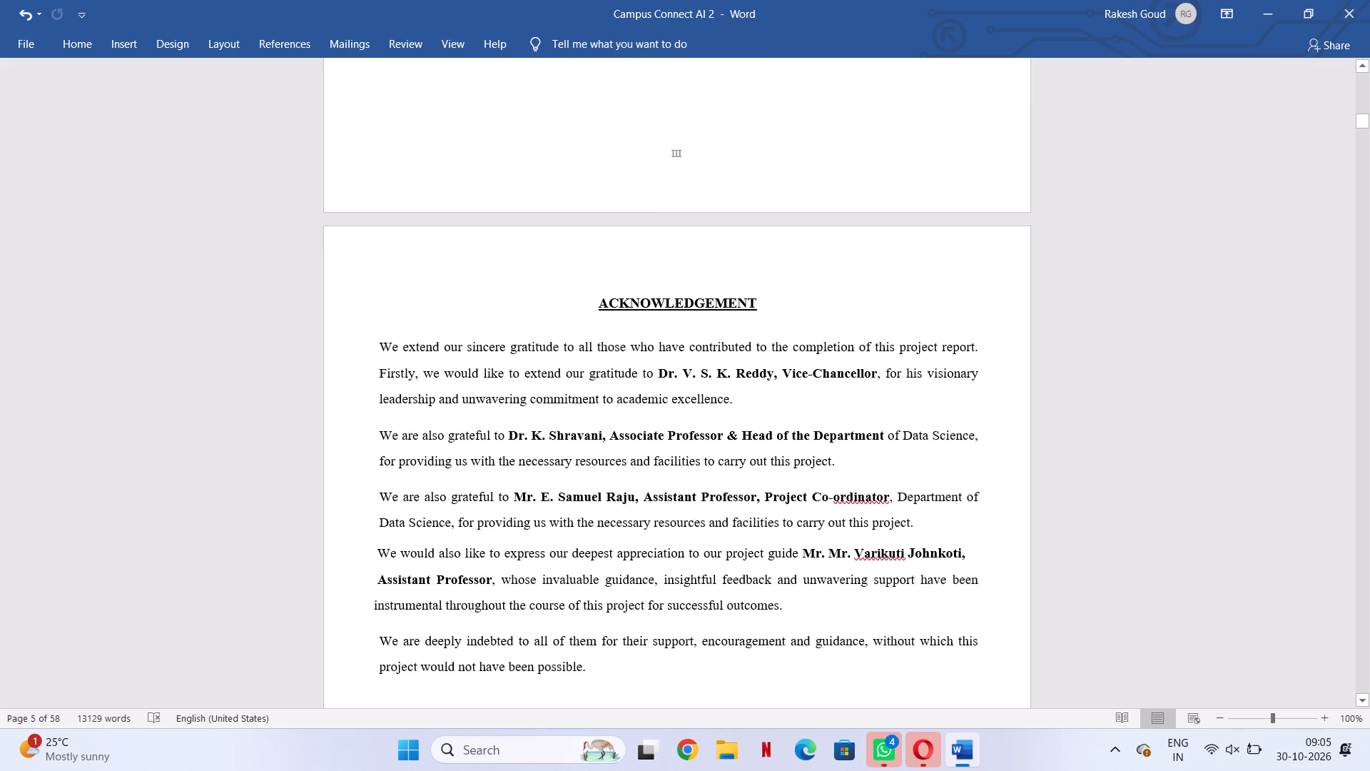
# Add a new line directly below the project guide's name in the certificate page's signatory block.
pyautogui.scroll(17, 723, 445)
pyautogui.scroll(12, 723, 445)
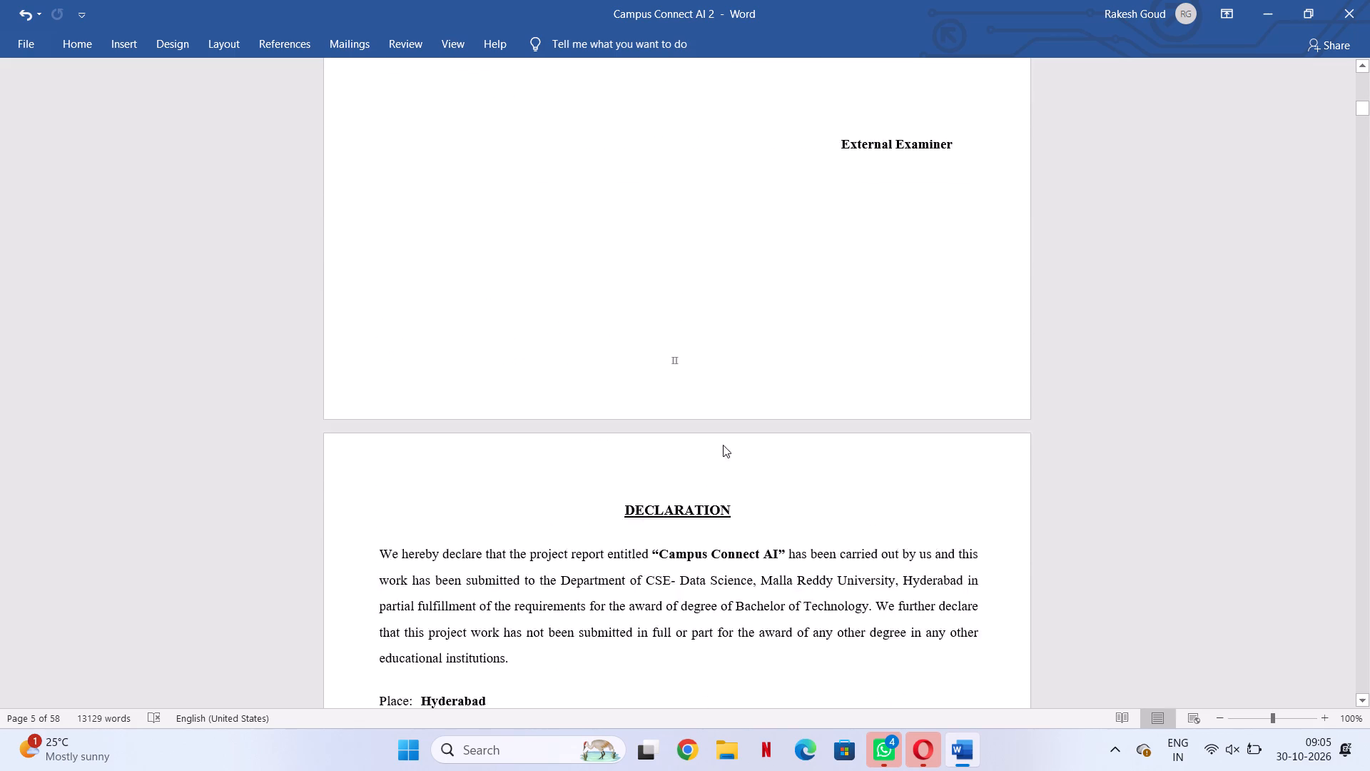
pyautogui.scroll(4, 723, 445)
pyautogui.scroll(-1, 723, 445)
pyautogui.scroll(1, 723, 445)
pyautogui.scroll(-1, 723, 445)
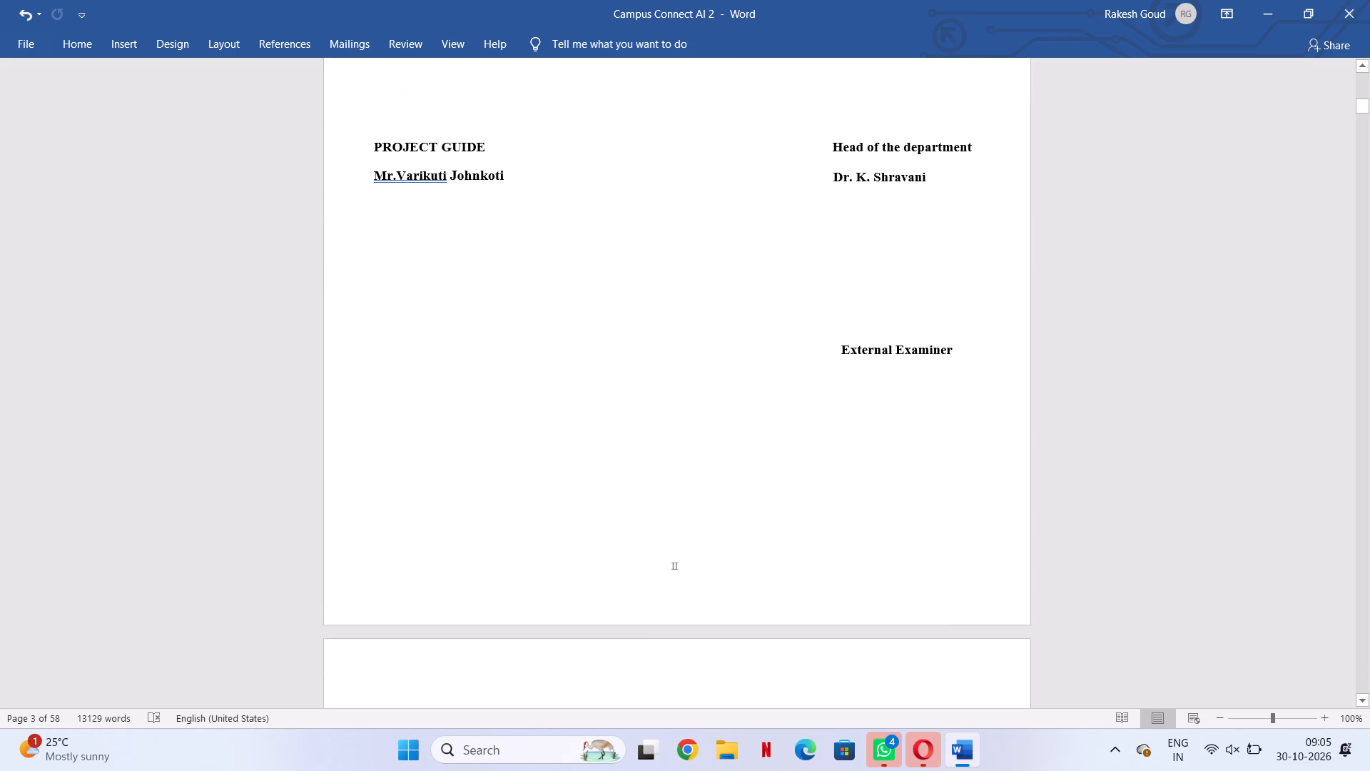
pyautogui.click(517, 178)
pyautogui.press('Return')
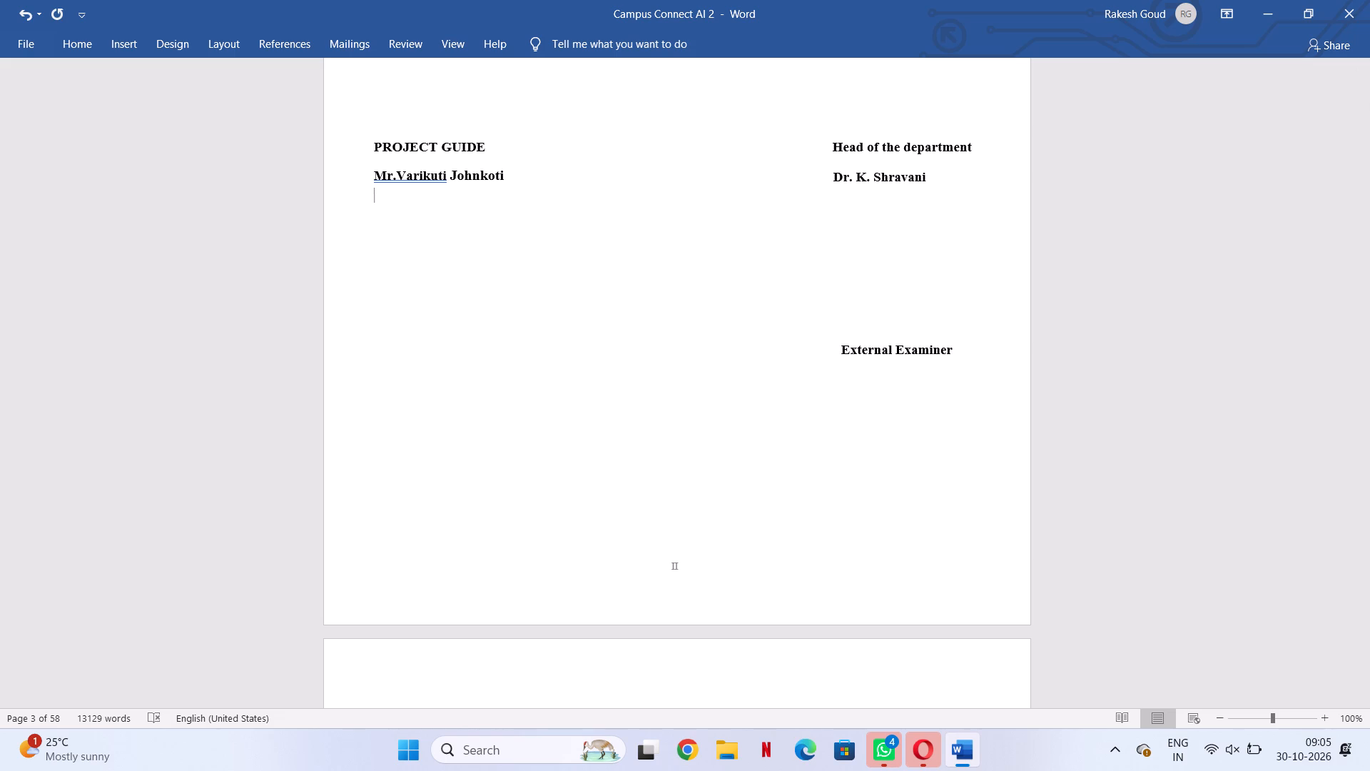
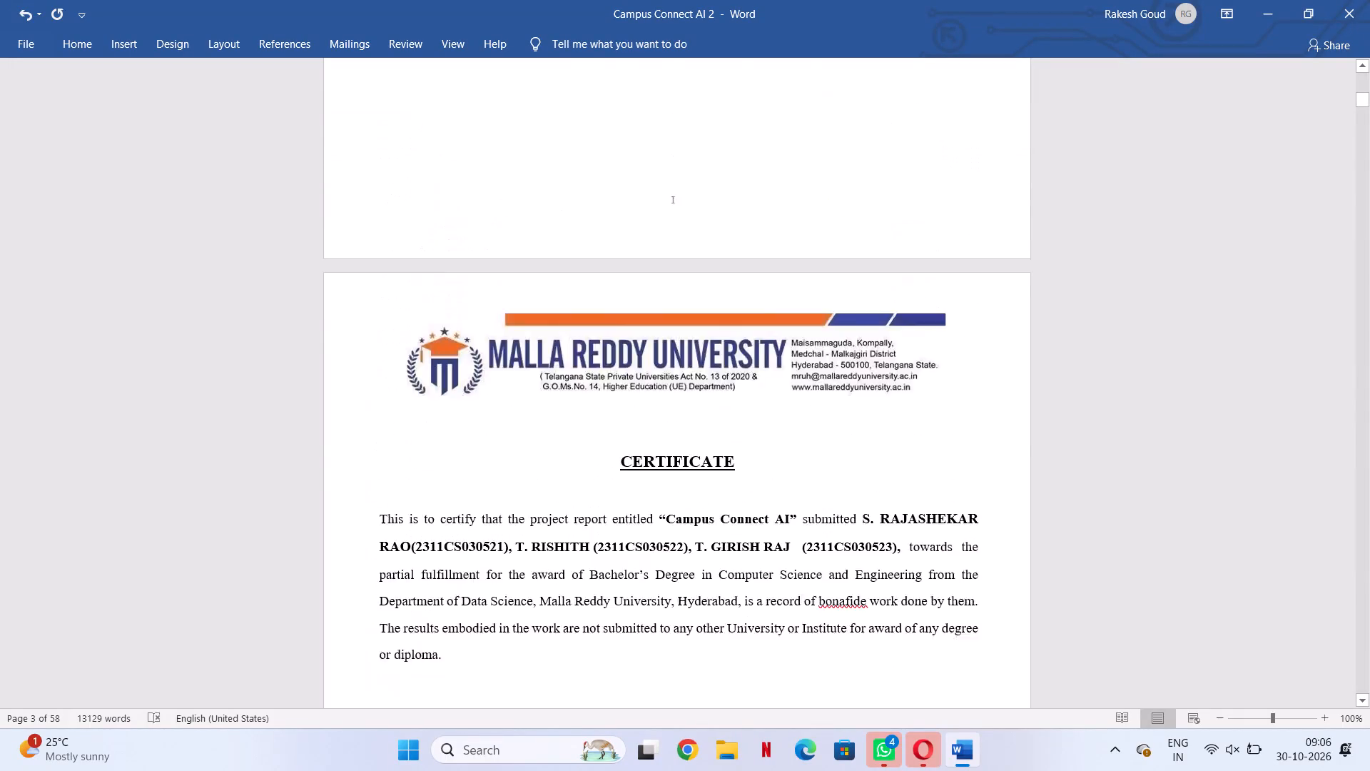
# Enter "Assistant Professor" on the new line below the project guide's name in the certificate's signatory block.
pyautogui.scroll(5, 577, 312)
pyautogui.scroll(-1, 577, 312)
pyautogui.scroll(3, 577, 312)
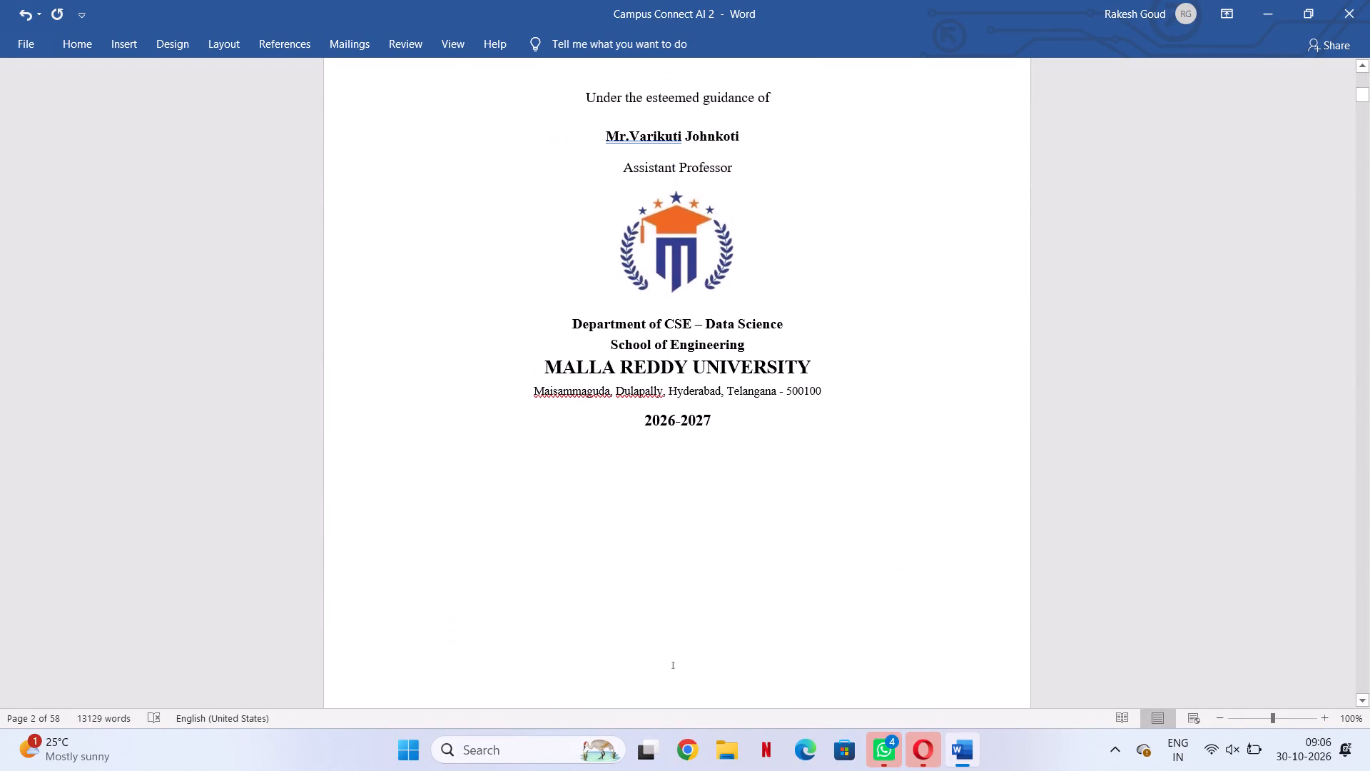
pyautogui.scroll(-15, 577, 312)
pyautogui.scroll(1, 577, 312)
pyautogui.scroll(-6, 577, 312)
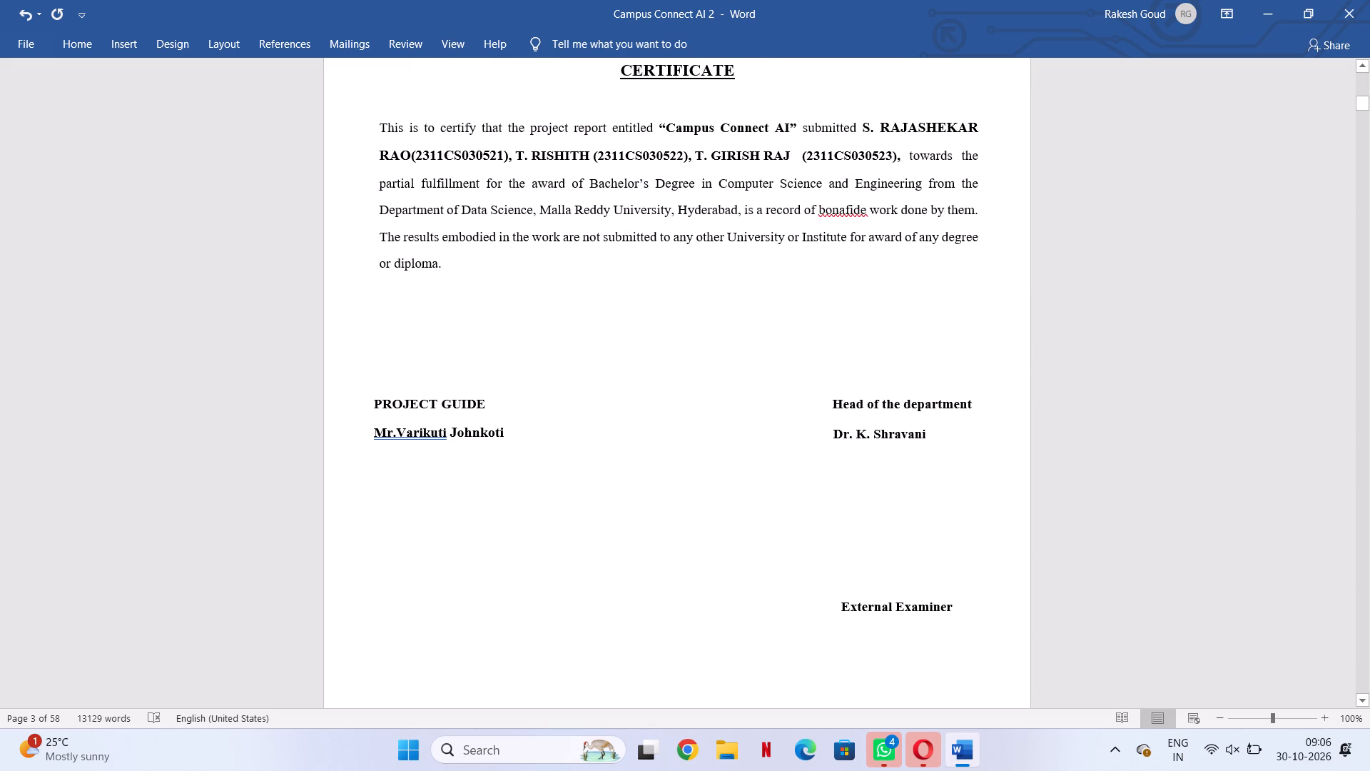
pyautogui.write('Ass')
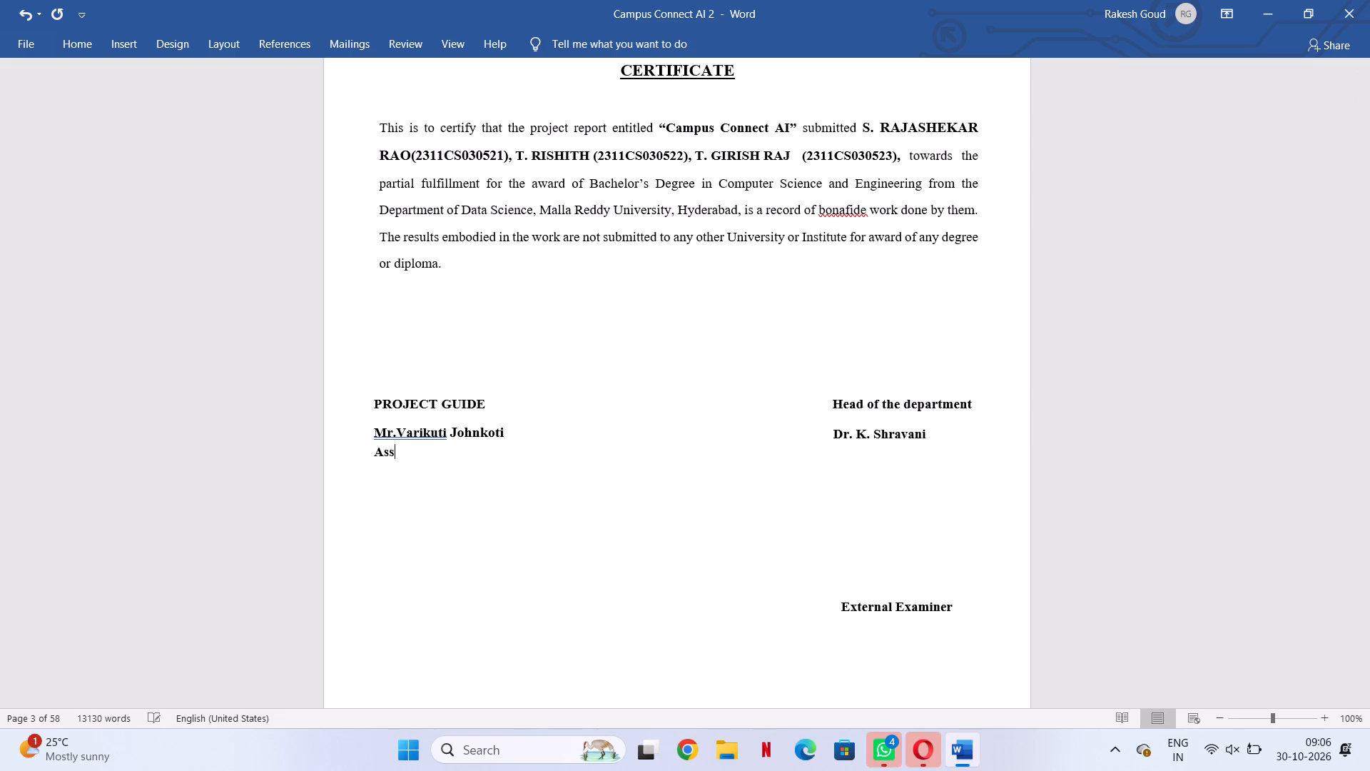
pyautogui.write('is')
pyautogui.write('tant')
pyautogui.press('space')
pyautogui.hotkey('shift', 'p')
pyautogui.write('ro')
pyautogui.write('fe')
pyautogui.write('ssoe')
pyautogui.press('BackSpace')
pyautogui.press('r')
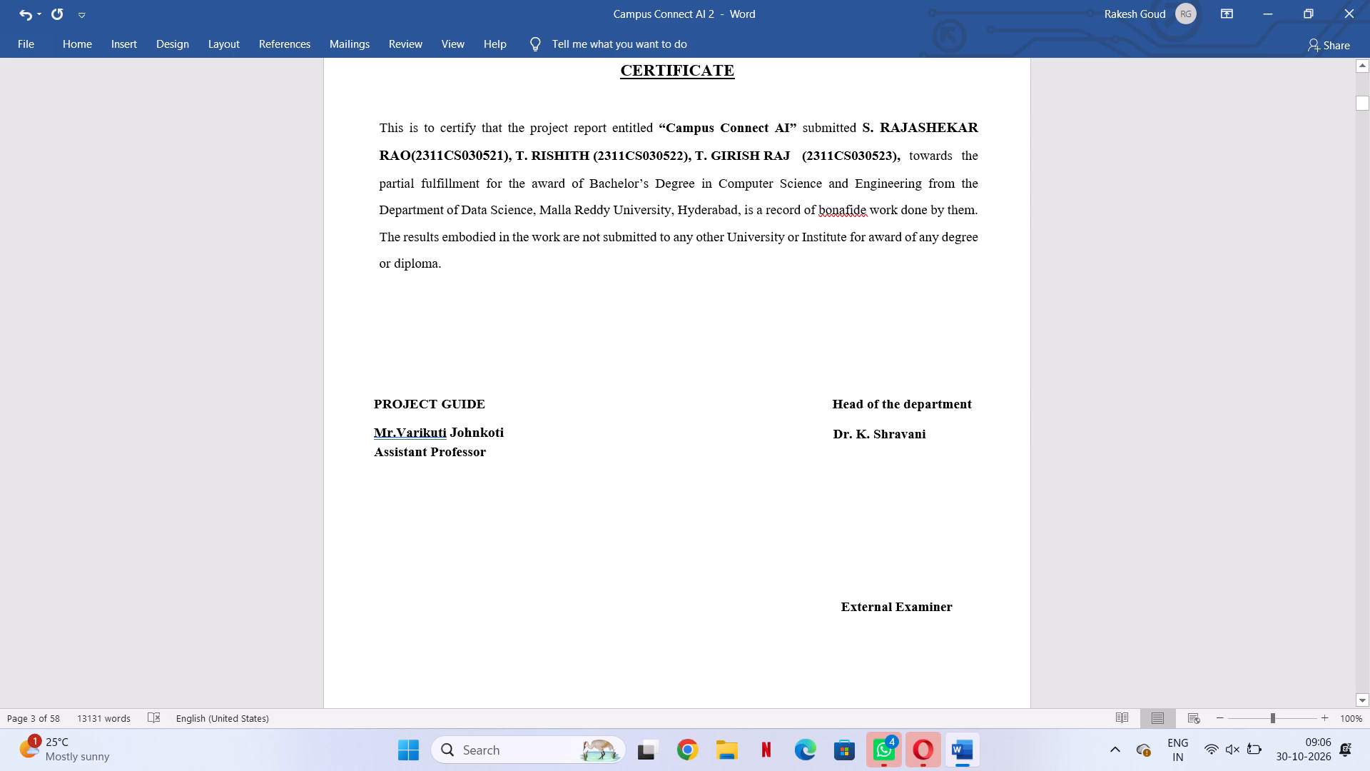
# Copy the project guide's name formatting onto the "Assistant Professor" line with Format Painter.
pyautogui.moveTo(514, 433); pyautogui.dragTo(494, 435)
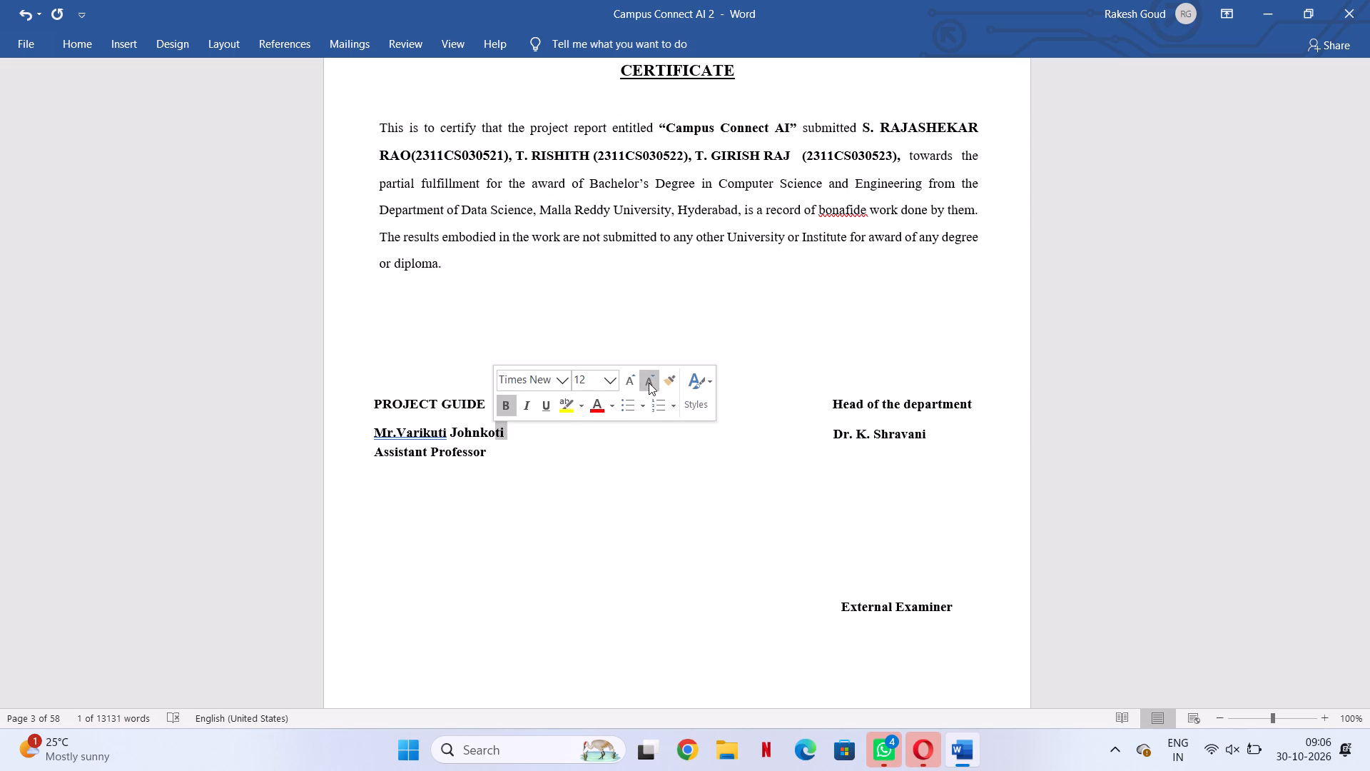
pyautogui.click(671, 379)
pyautogui.moveTo(491, 452); pyautogui.dragTo(453, 454)
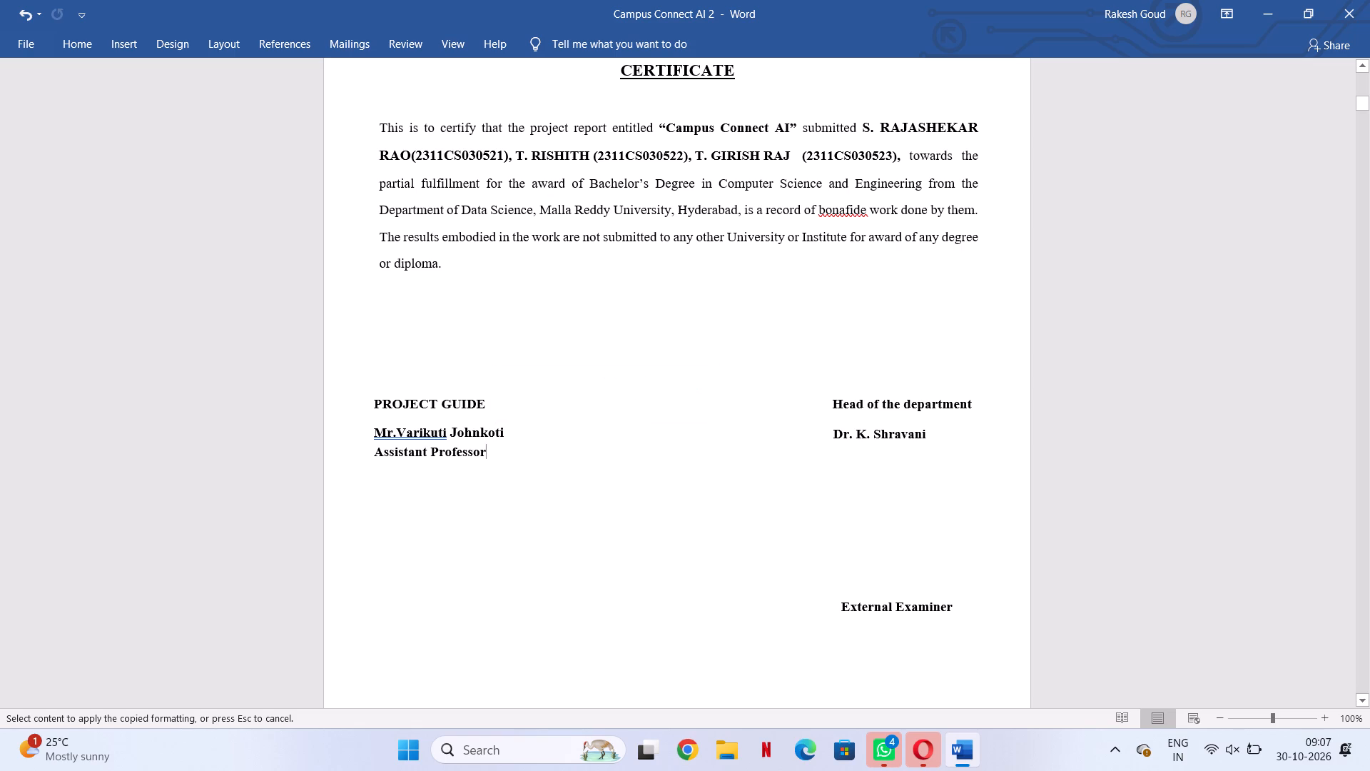
pyautogui.moveTo(453, 454); pyautogui.dragTo(401, 452)
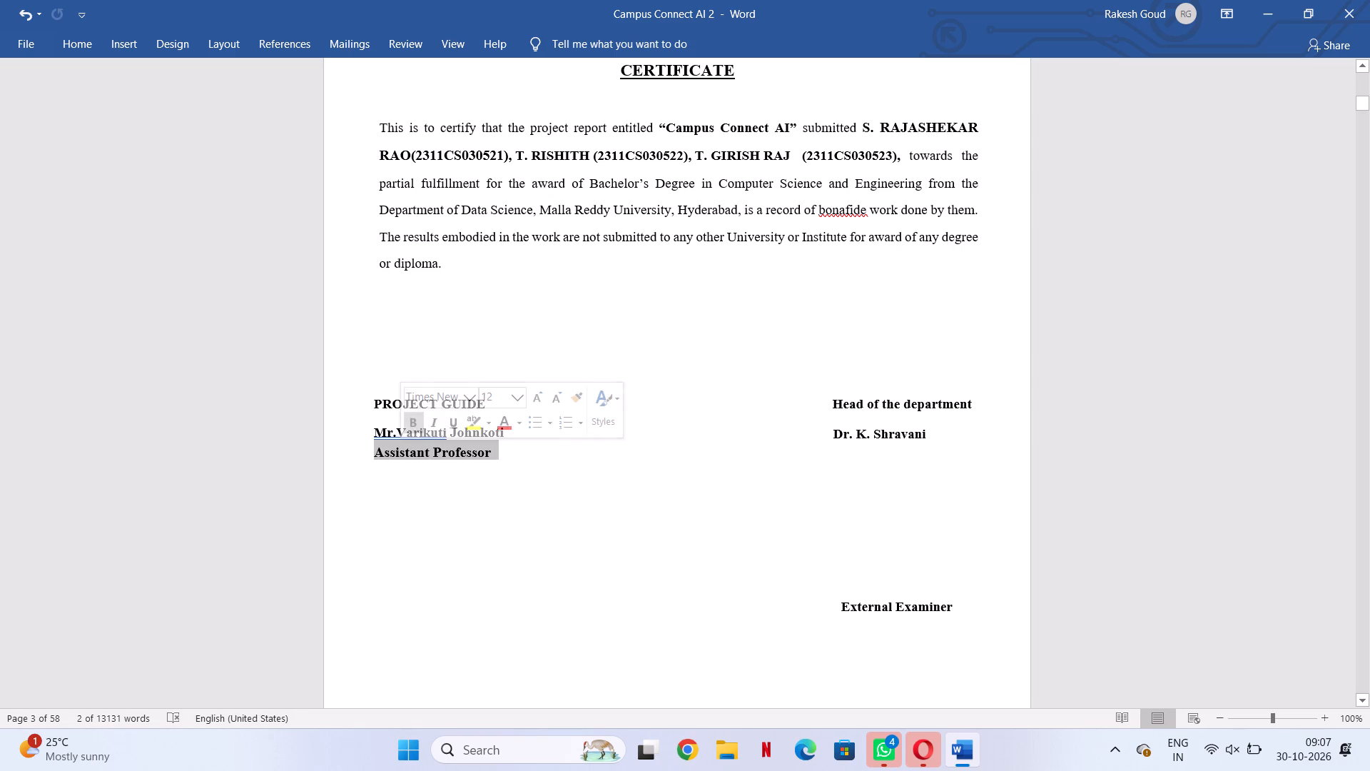
# Enter "Associate Professor" on the line below the department head's name on the certificate page.
pyautogui.click(836, 458)
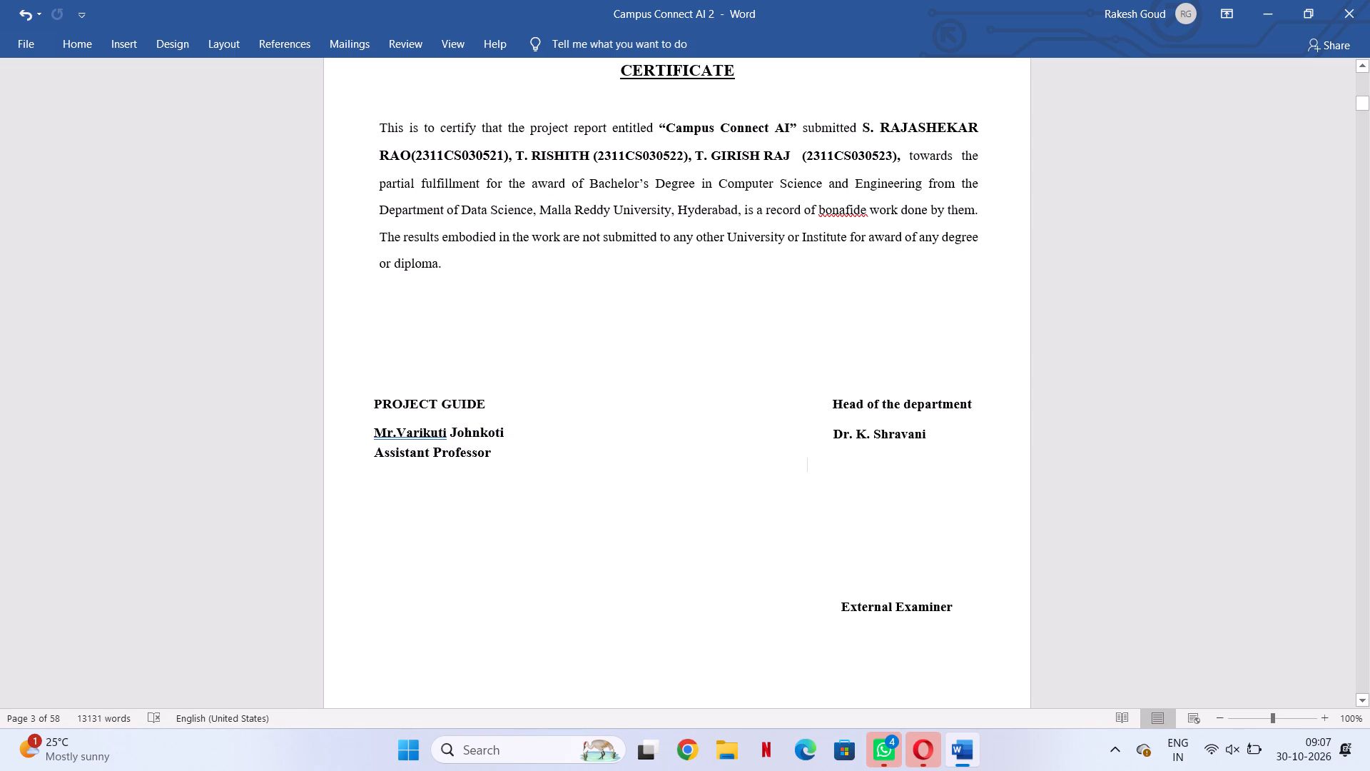
pyautogui.click(839, 458)
pyautogui.write('Asso')
pyautogui.write('ciate')
pyautogui.press('space')
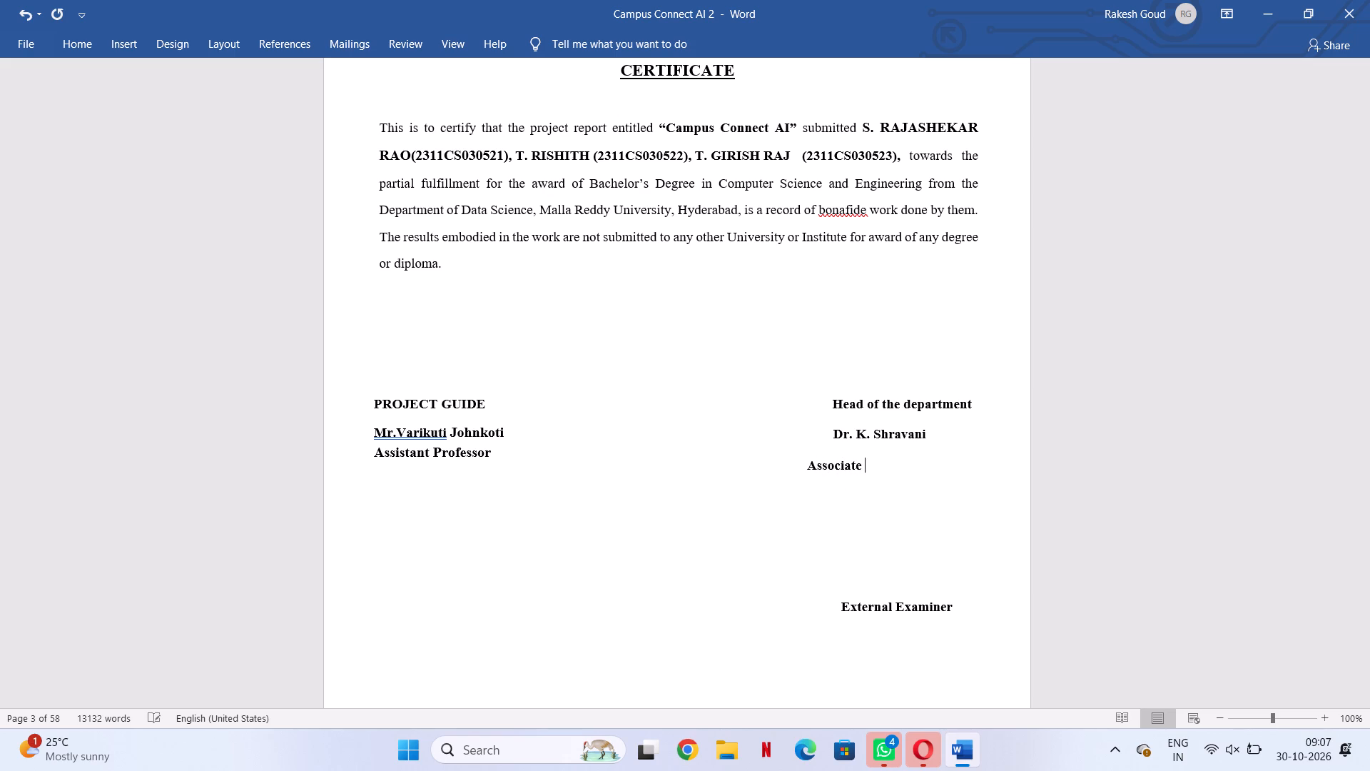
pyautogui.write('Pri')
pyautogui.press('BackSpace')
pyautogui.press('o')
pyautogui.write('fes')
pyautogui.write('so')
pyautogui.press('r')
# Indent the "Associate Professor" line with eight leading spaces to align it under the department head's name.
pyautogui.click(806, 469)
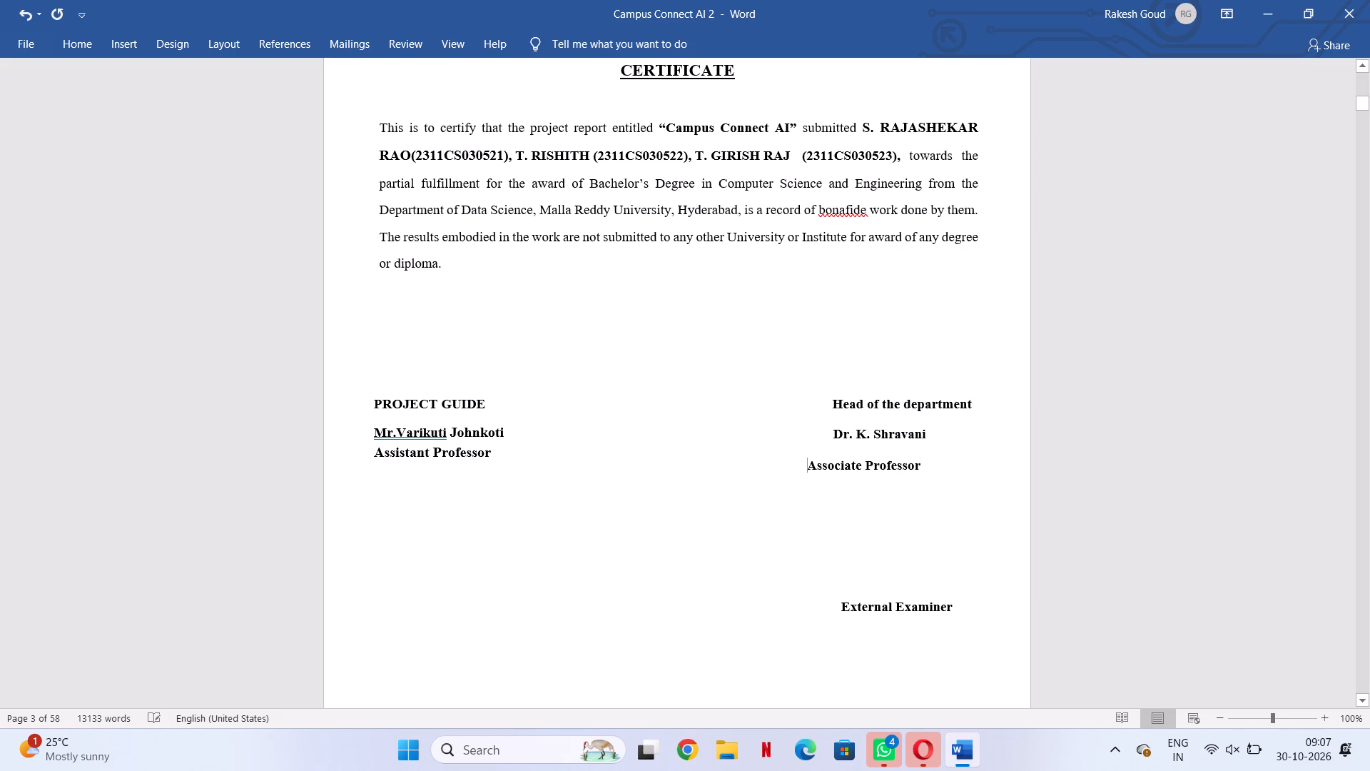
pyautogui.press('space')
pyautogui.press('space')
pyautogui.press('space')
pyautogui.press('space')
pyautogui.press('space')
pyautogui.press('space')
pyautogui.press('space')
pyautogui.press('space')
pyautogui.press('space')
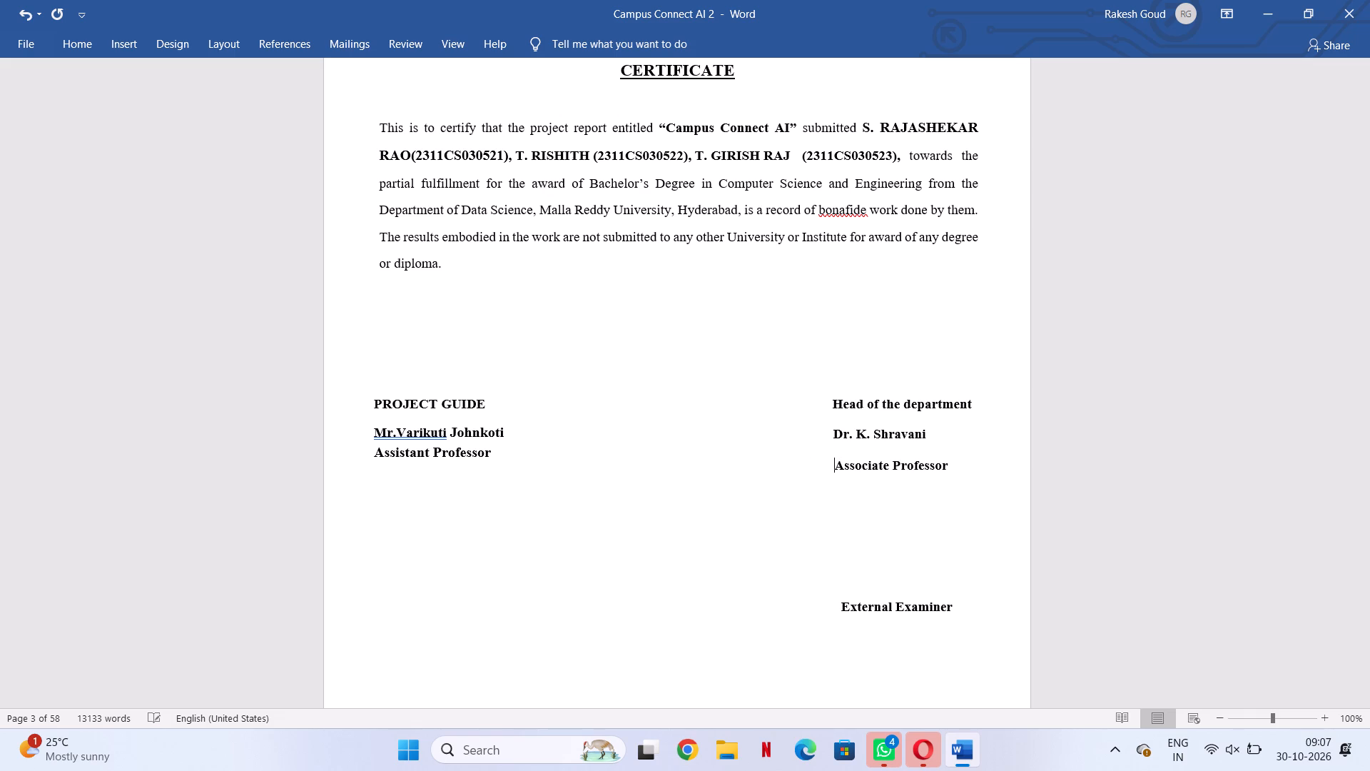
pyautogui.press('BackSpace')
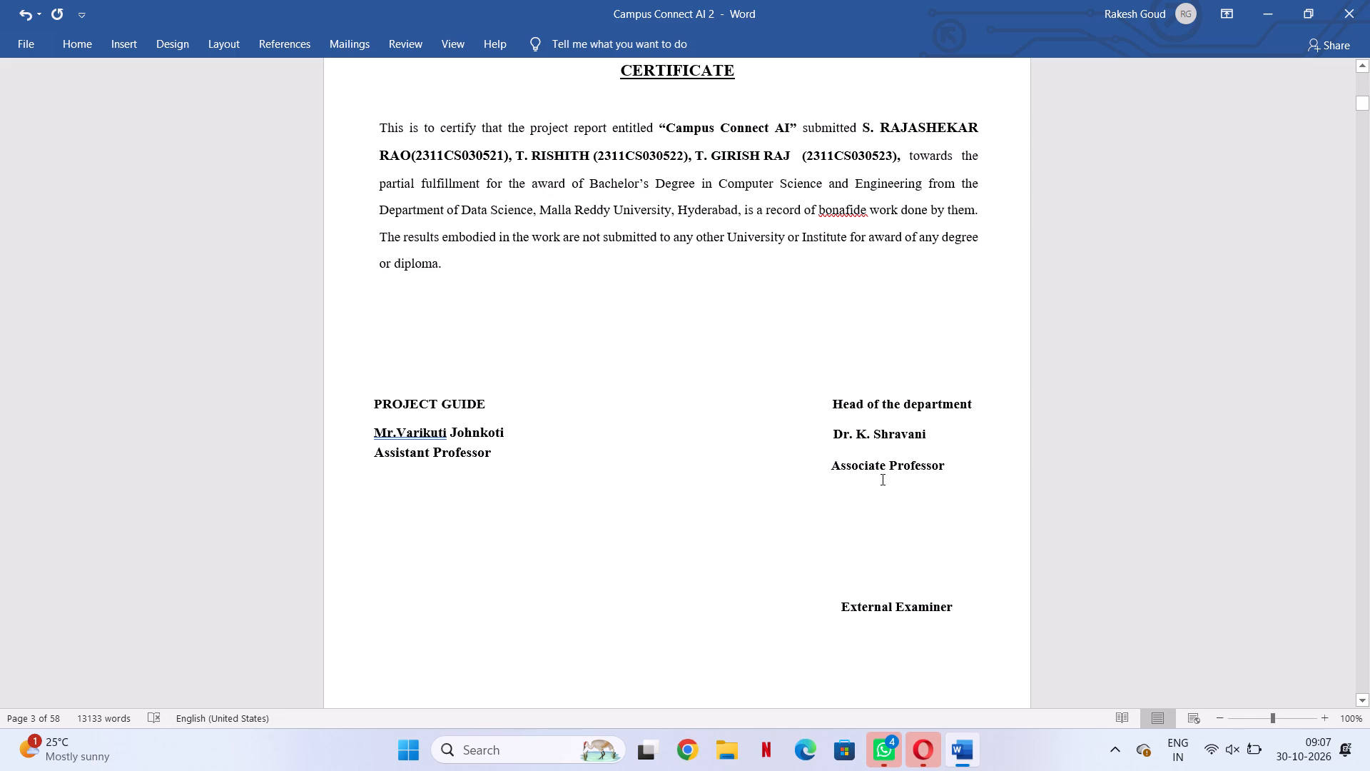
# Copy the department head's name formatting onto the "Associate Professor" line with Format Painter.
pyautogui.moveTo(935, 433); pyautogui.dragTo(905, 430)
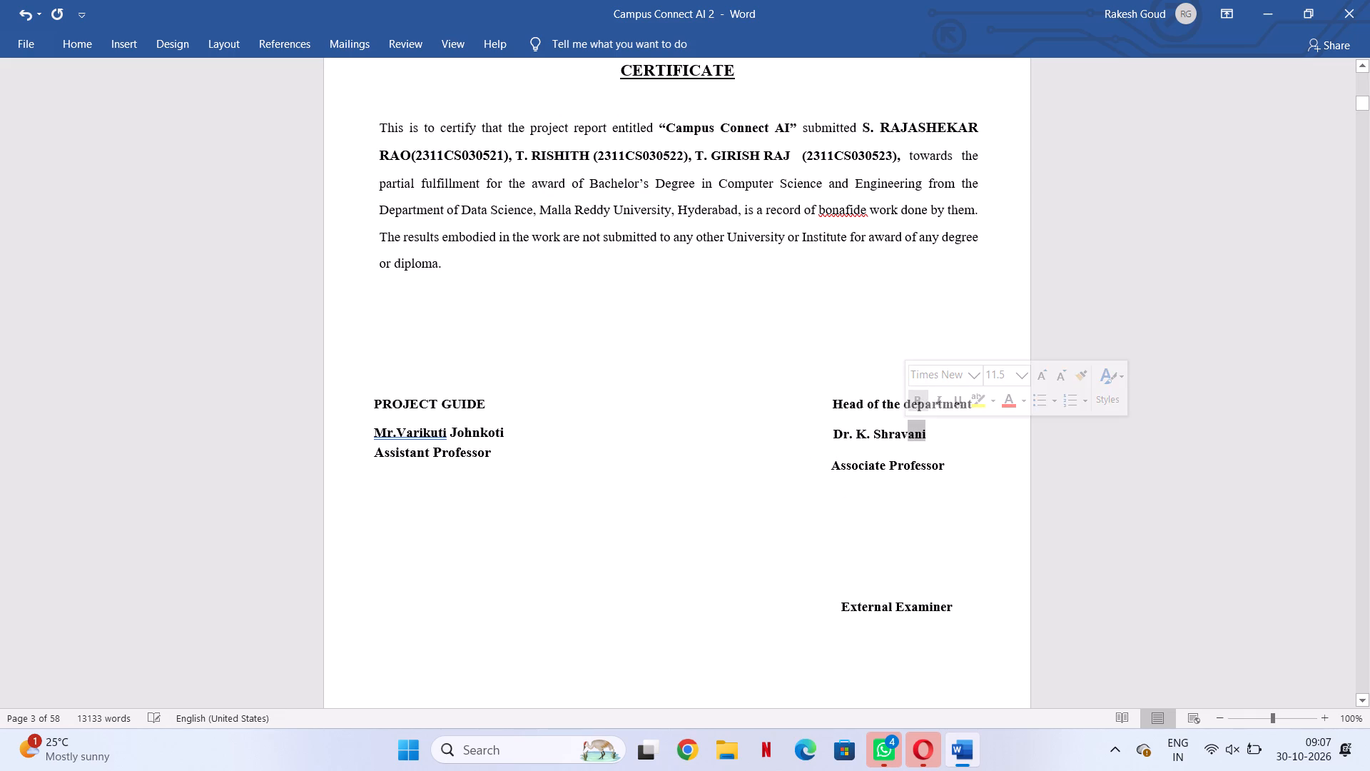
pyautogui.click(1079, 376)
pyautogui.moveTo(945, 466); pyautogui.dragTo(901, 467)
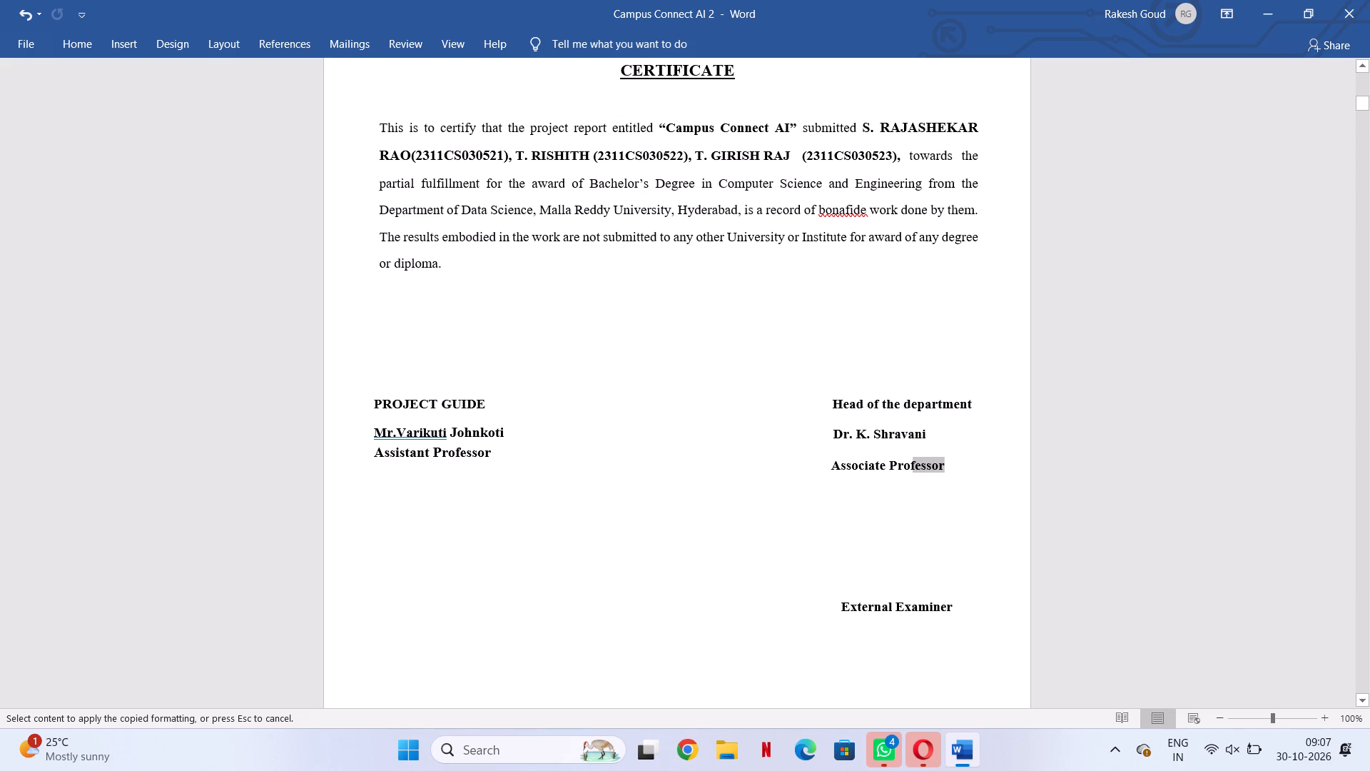
pyautogui.moveTo(901, 467); pyautogui.dragTo(853, 468)
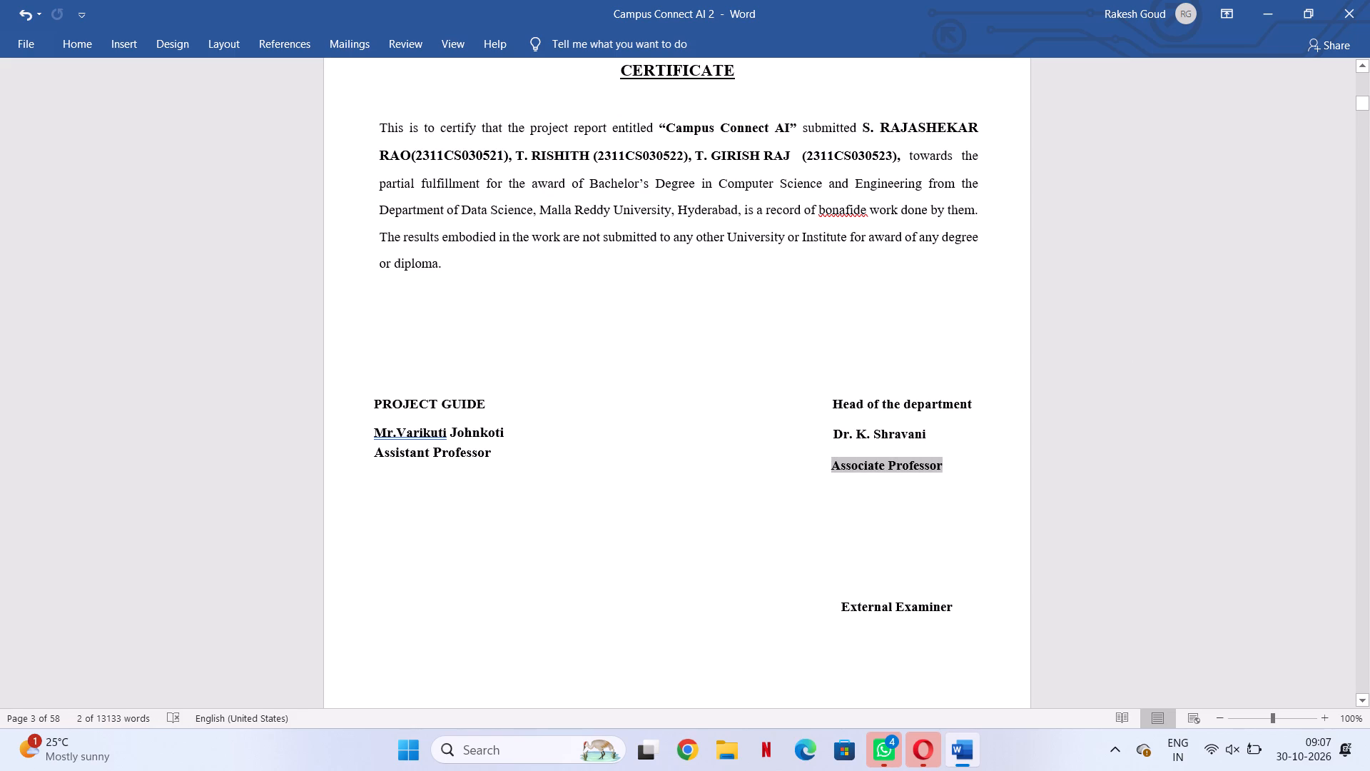
# Set the line spacing of the project guide's name and "Assistant Professor" lines to 1.5.
pyautogui.moveTo(492, 462); pyautogui.dragTo(392, 438)
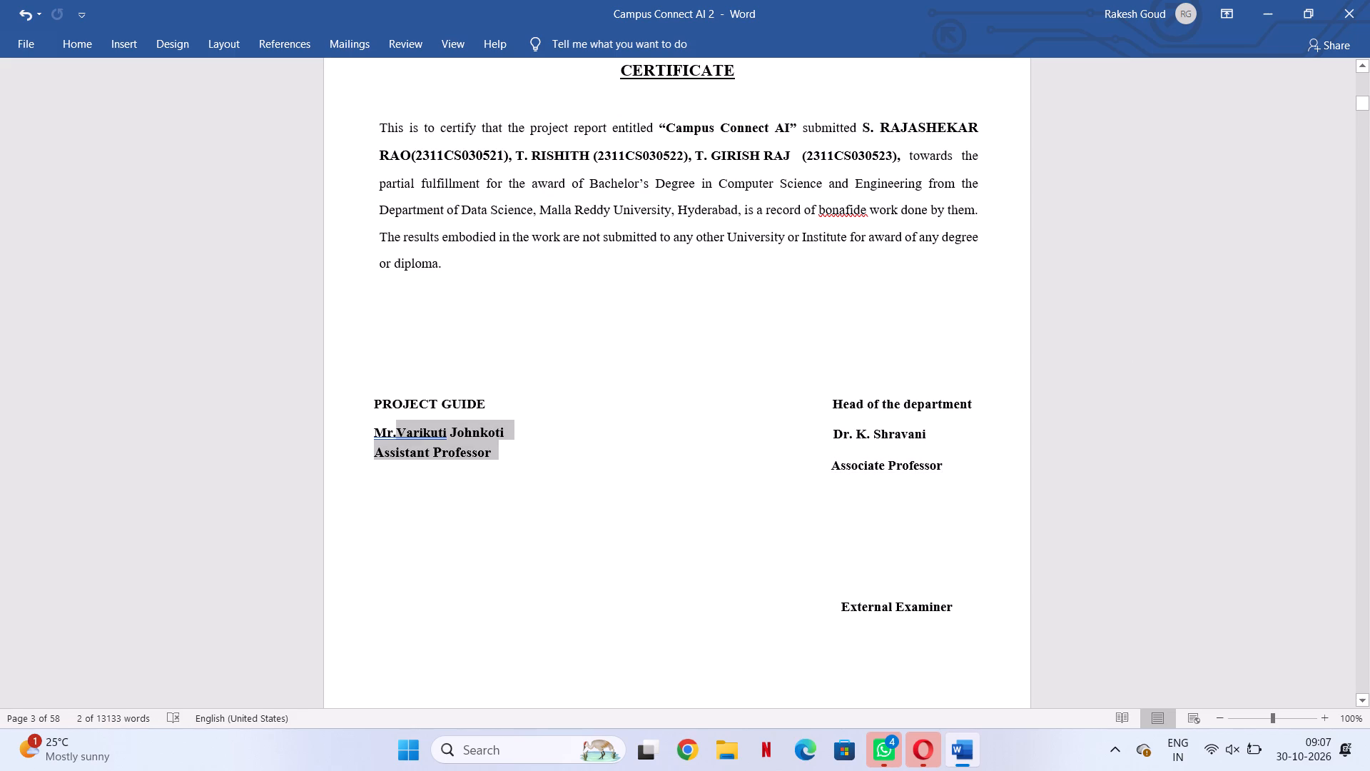
pyautogui.moveTo(392, 438); pyautogui.dragTo(377, 436)
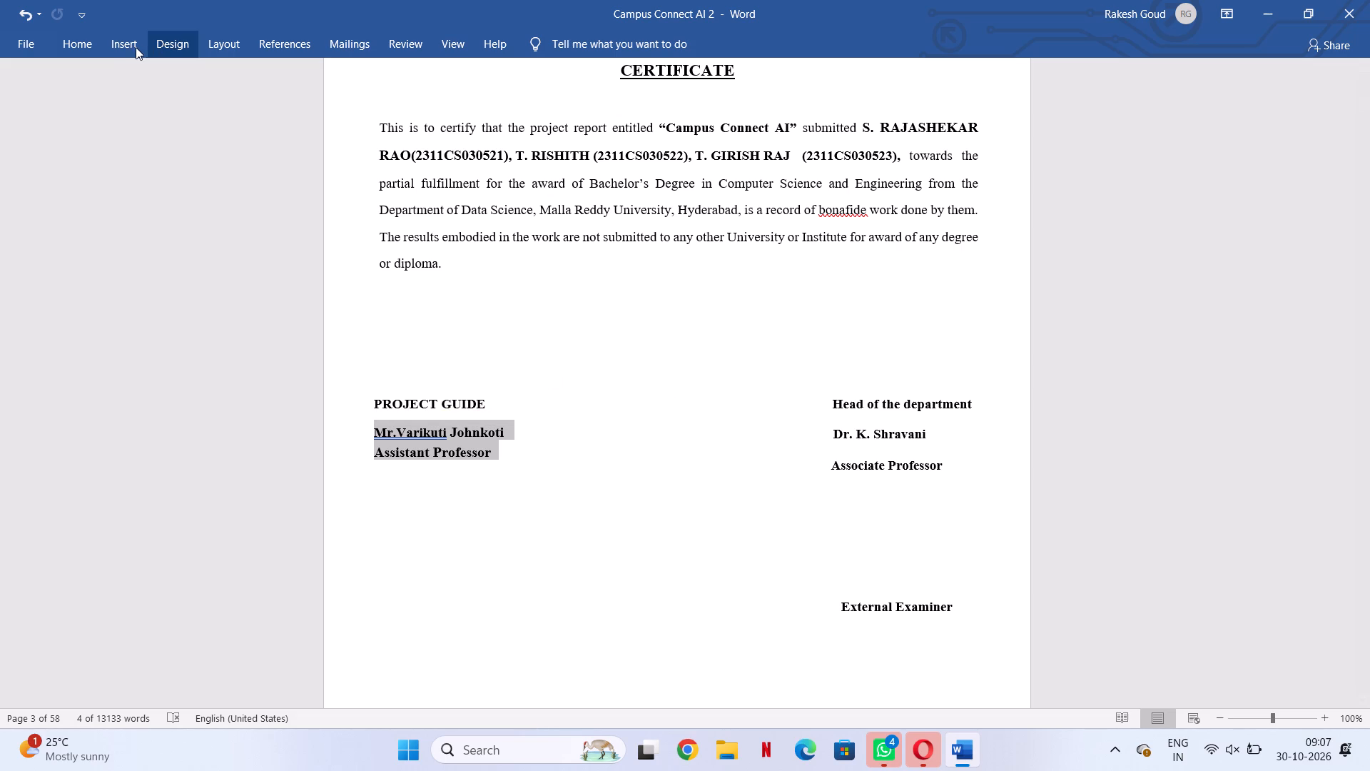
pyautogui.click(96, 46)
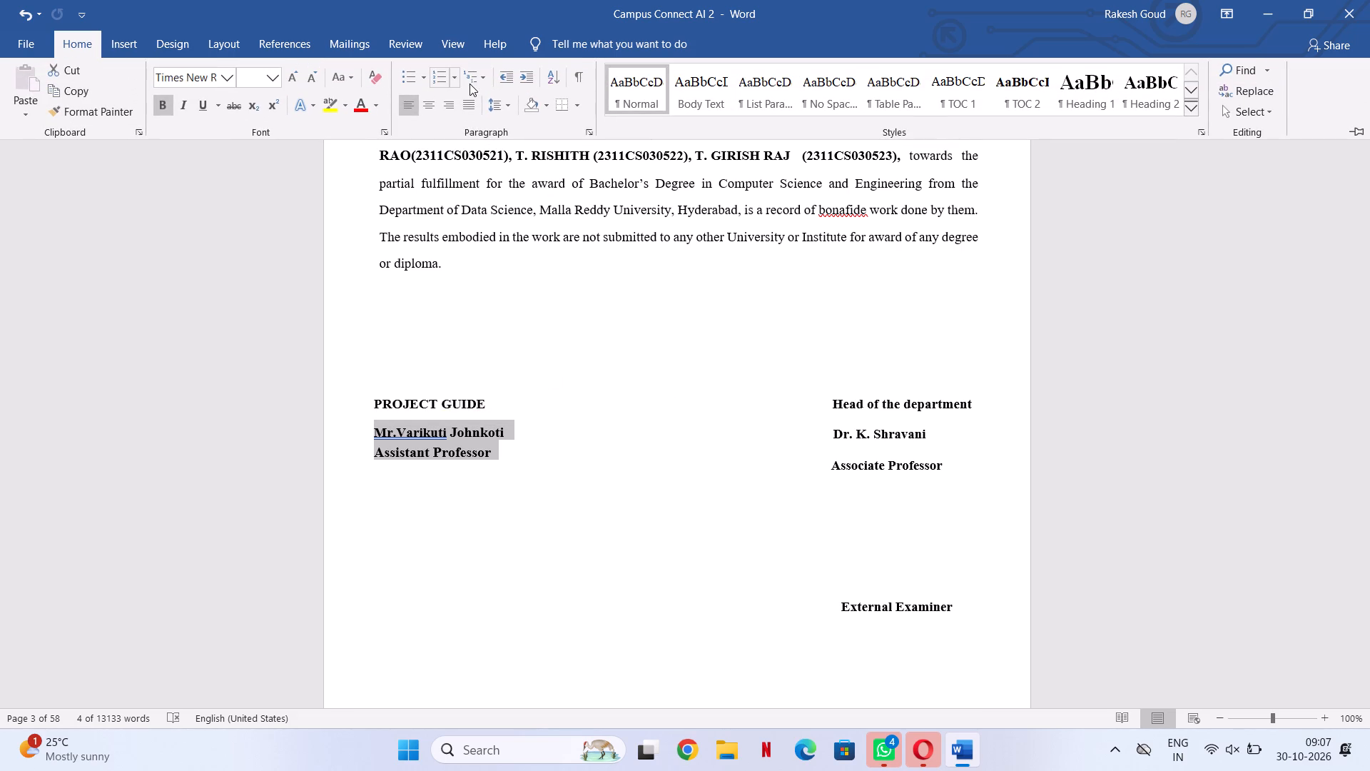
pyautogui.click(507, 109)
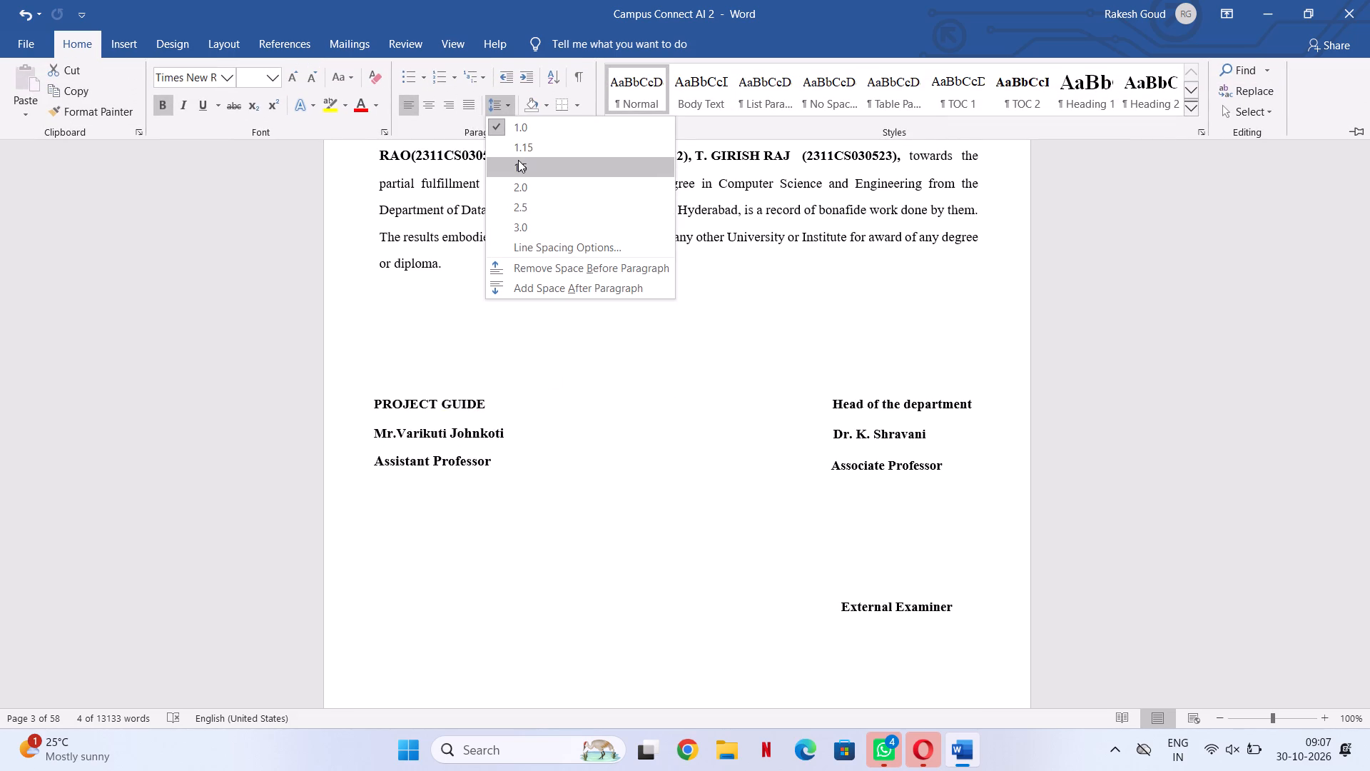
pyautogui.click(518, 161)
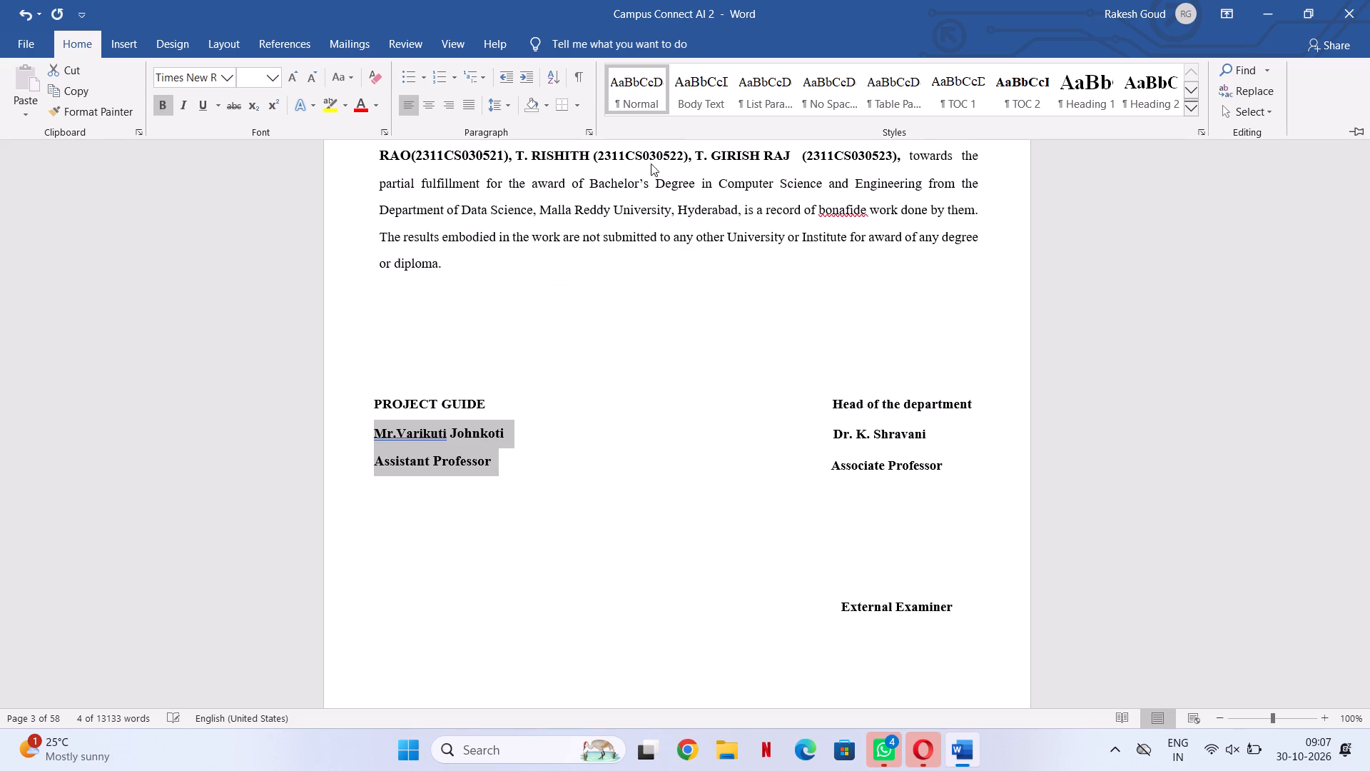
pyautogui.click(719, 321)
pyautogui.click(621, 414)
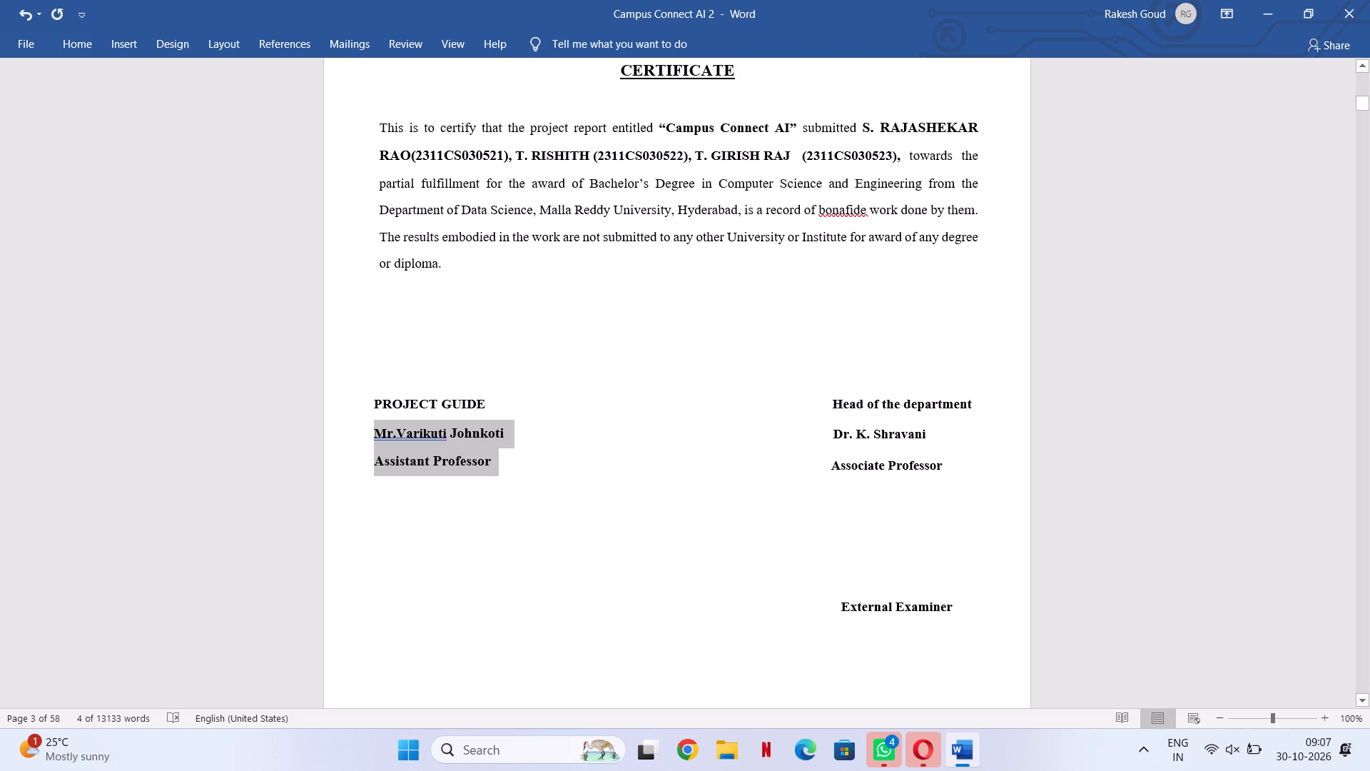
# Change "GUIDE" to "Guide" in the "PROJECT GUIDE" heading of the certificate's signatory block.
pyautogui.click(492, 405)
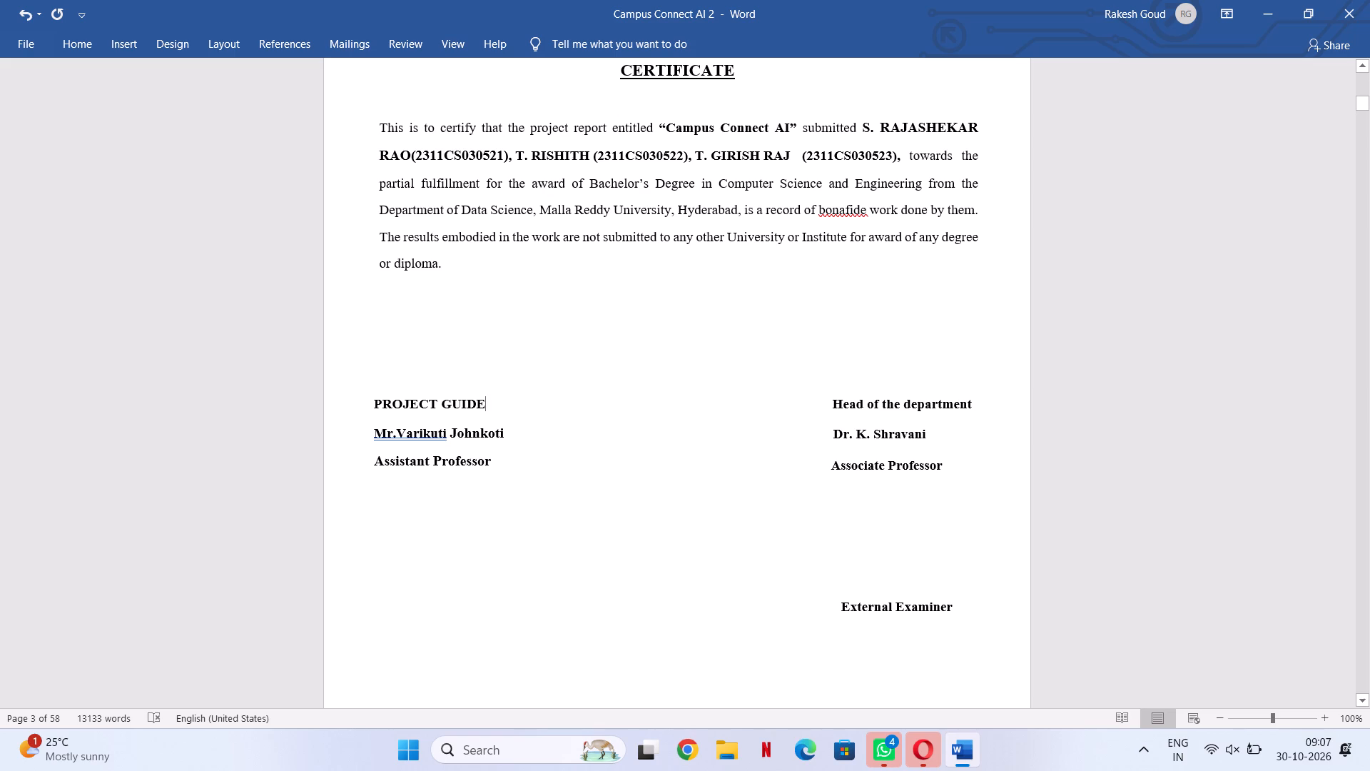
pyautogui.press('BackSpace')
pyautogui.press('BackSpace')
pyautogui.press('BackSpace')
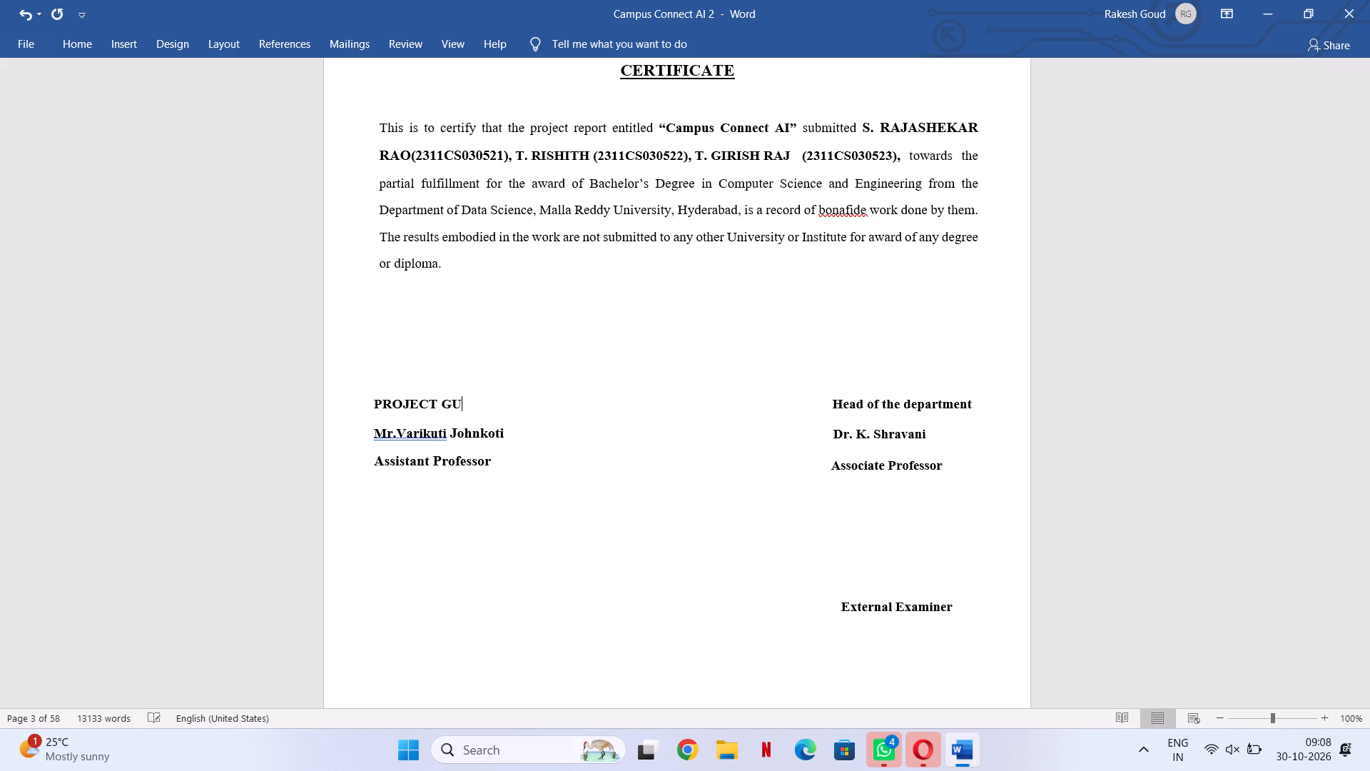
pyautogui.press('BackSpace')
pyautogui.write('uide')
# Replace the word "PROJECT" with "Internal" so that the guide's heading reads "Internal Guide".
pyautogui.press('Left')
pyautogui.press('Left')
pyautogui.press('Left')
pyautogui.press('Left')
pyautogui.press('Left')
pyautogui.press('Left')
pyautogui.press('Left')
pyautogui.press('Right')
pyautogui.press('BackSpace')
pyautogui.press('BackSpace')
pyautogui.press('BackSpace')
pyautogui.press('BackSpace')
pyautogui.press('BackSpace')
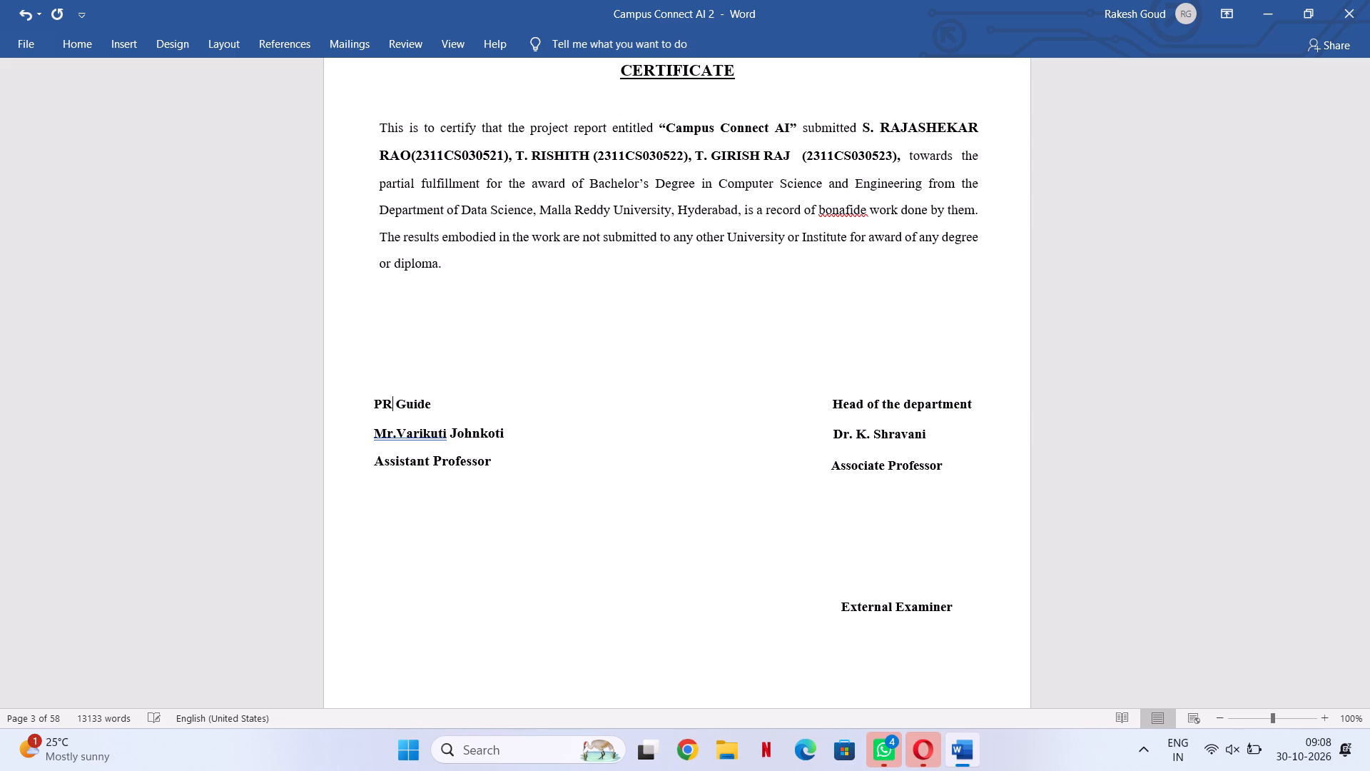
pyautogui.press('BackSpace')
pyautogui.press('BackSpace')
pyautogui.write('In')
pyautogui.write('ter')
pyautogui.write('nal')
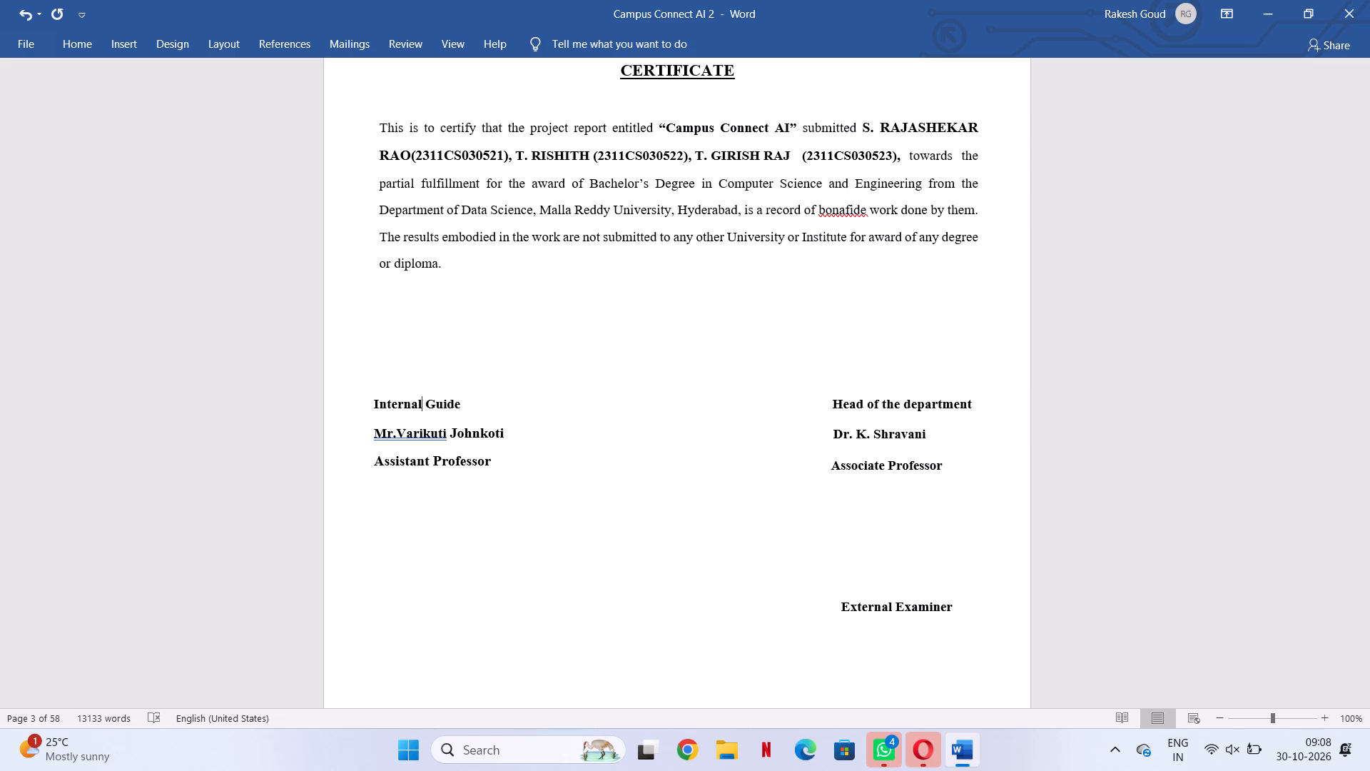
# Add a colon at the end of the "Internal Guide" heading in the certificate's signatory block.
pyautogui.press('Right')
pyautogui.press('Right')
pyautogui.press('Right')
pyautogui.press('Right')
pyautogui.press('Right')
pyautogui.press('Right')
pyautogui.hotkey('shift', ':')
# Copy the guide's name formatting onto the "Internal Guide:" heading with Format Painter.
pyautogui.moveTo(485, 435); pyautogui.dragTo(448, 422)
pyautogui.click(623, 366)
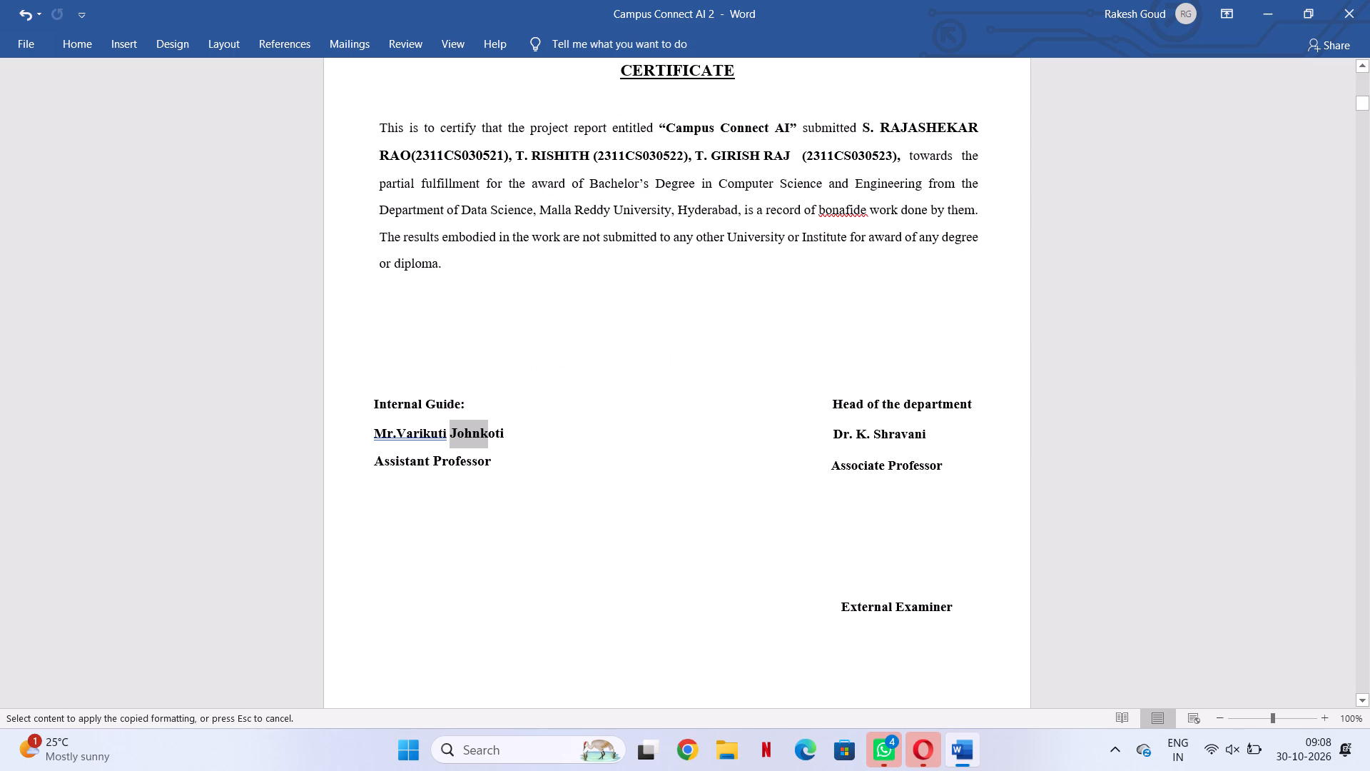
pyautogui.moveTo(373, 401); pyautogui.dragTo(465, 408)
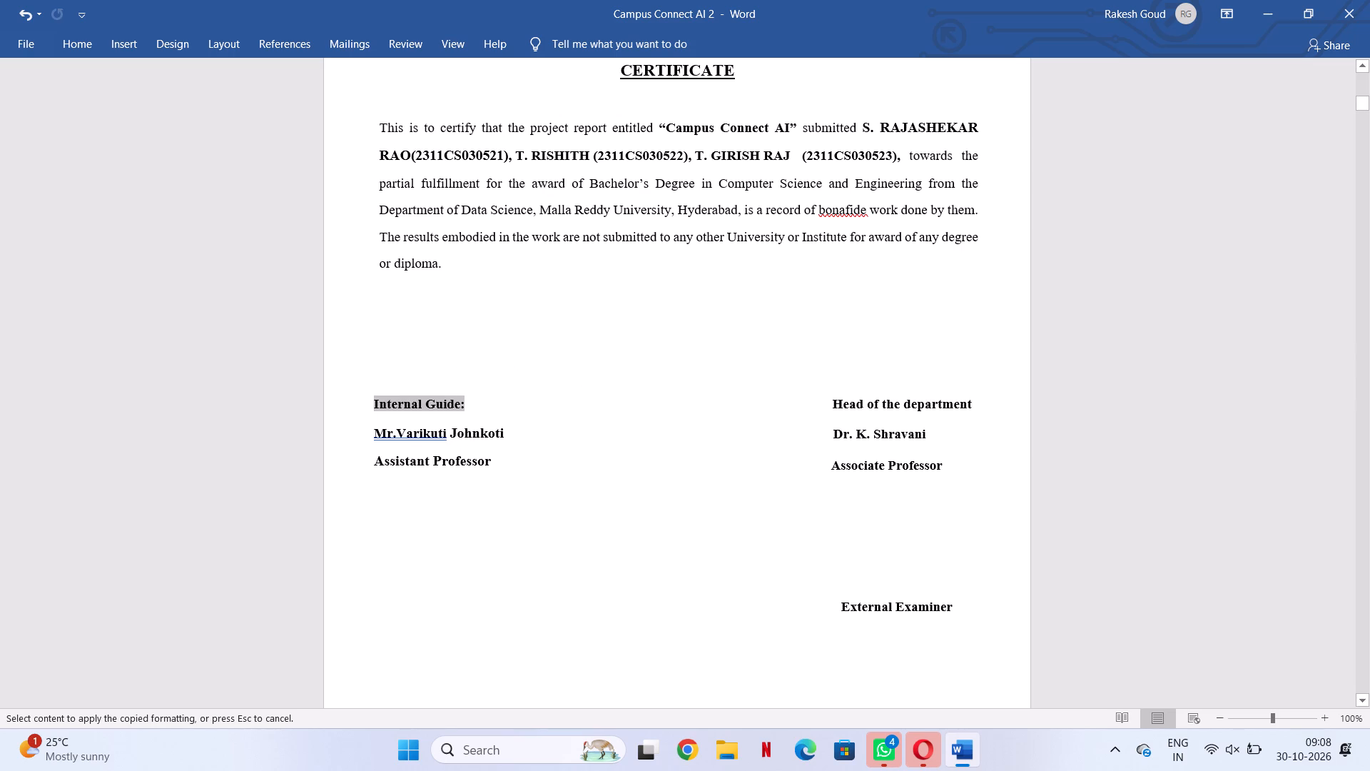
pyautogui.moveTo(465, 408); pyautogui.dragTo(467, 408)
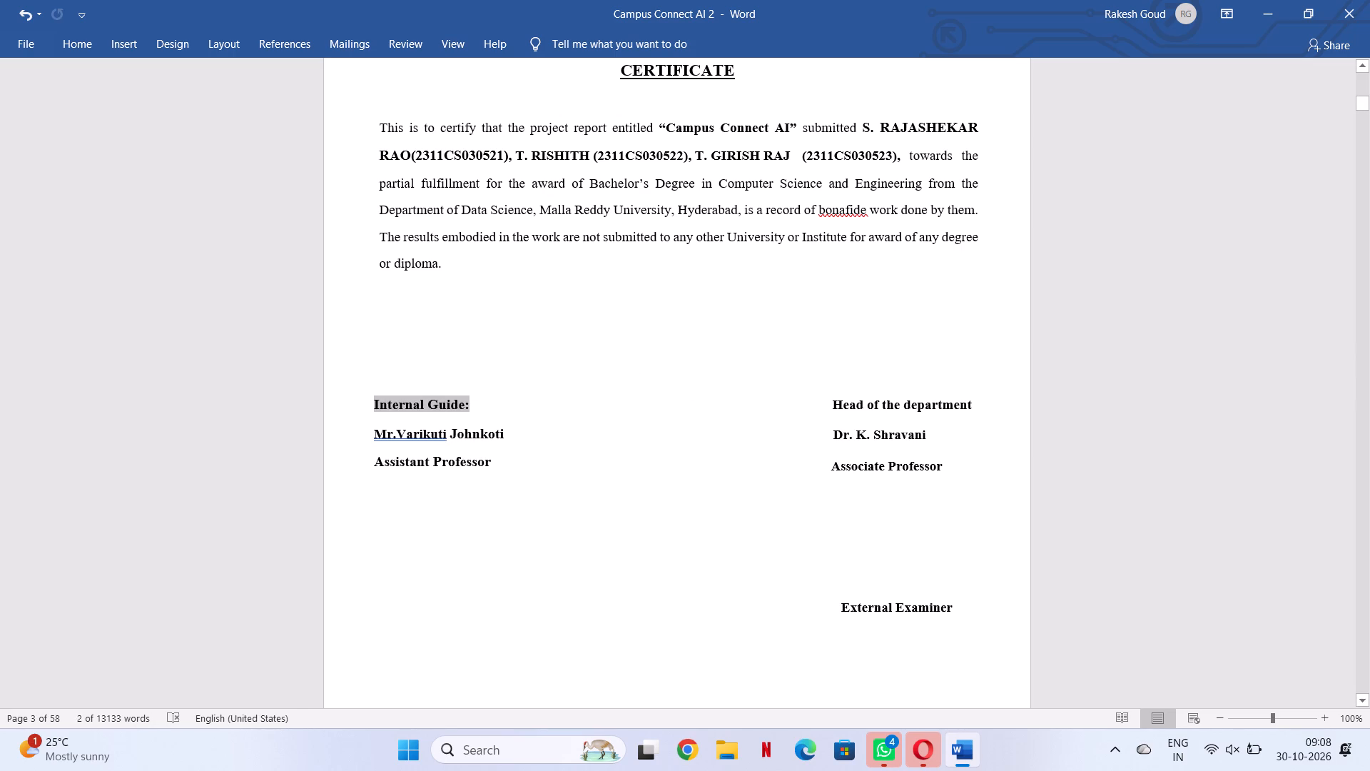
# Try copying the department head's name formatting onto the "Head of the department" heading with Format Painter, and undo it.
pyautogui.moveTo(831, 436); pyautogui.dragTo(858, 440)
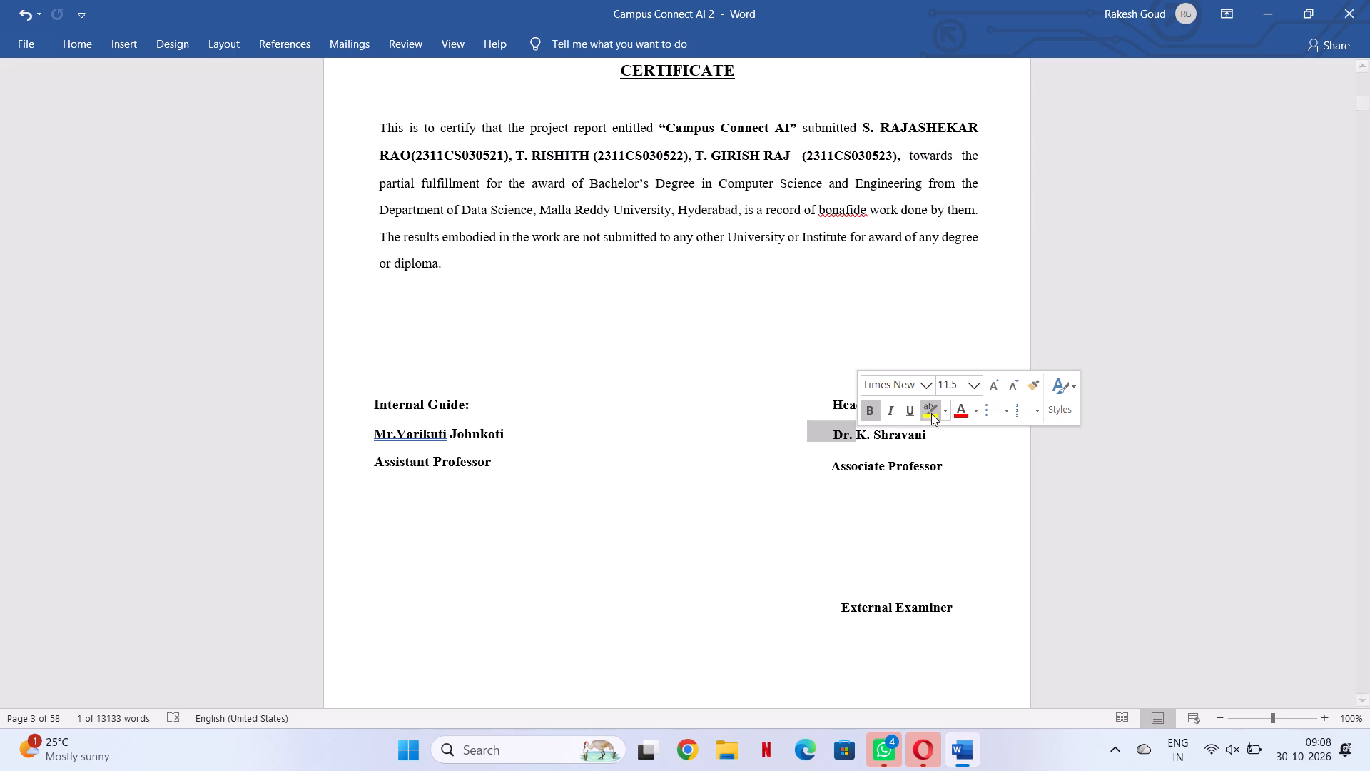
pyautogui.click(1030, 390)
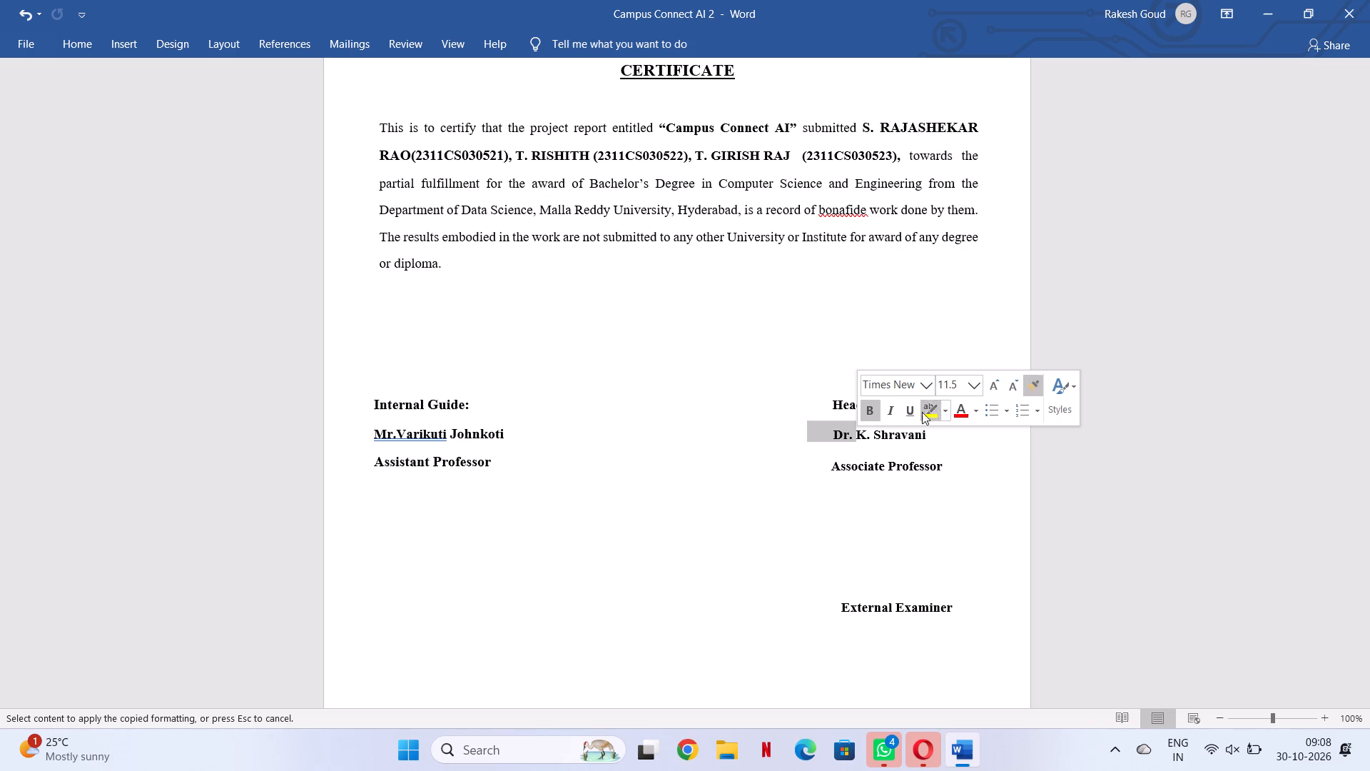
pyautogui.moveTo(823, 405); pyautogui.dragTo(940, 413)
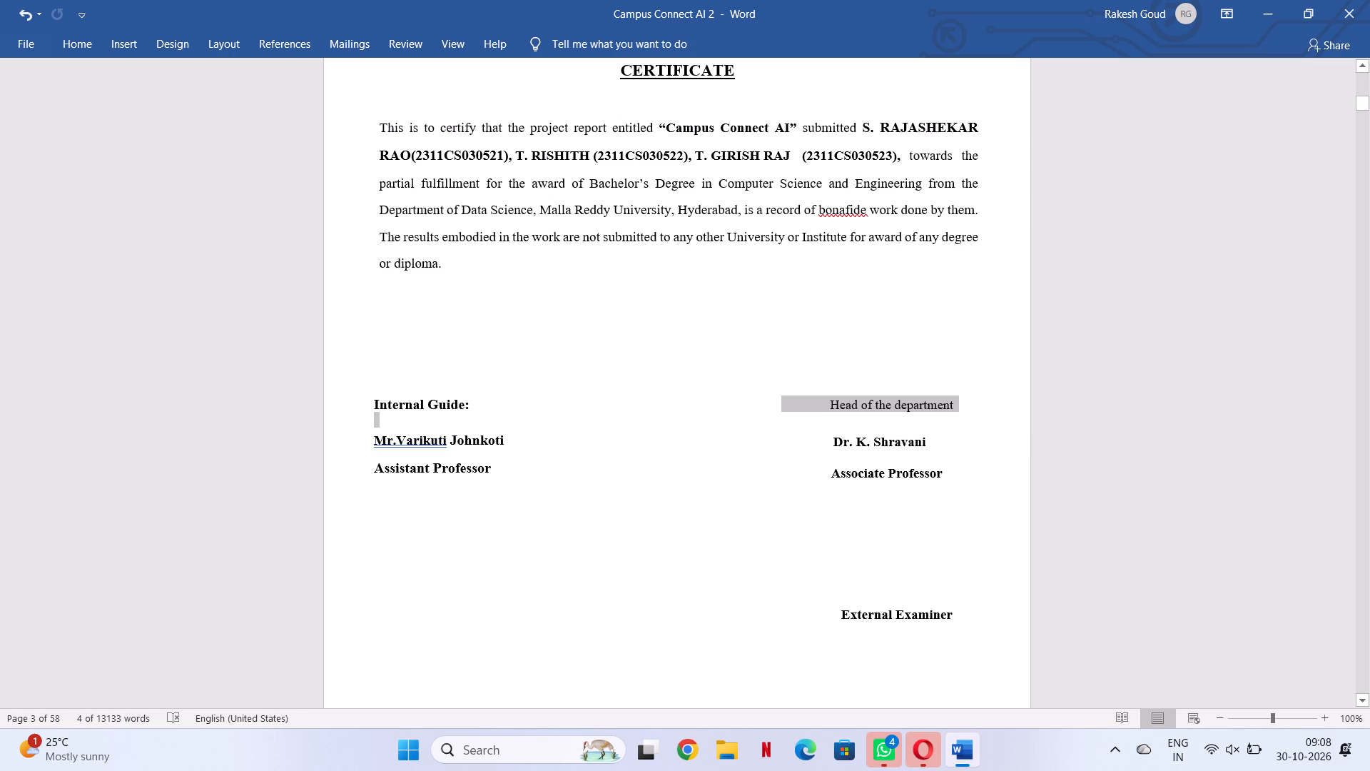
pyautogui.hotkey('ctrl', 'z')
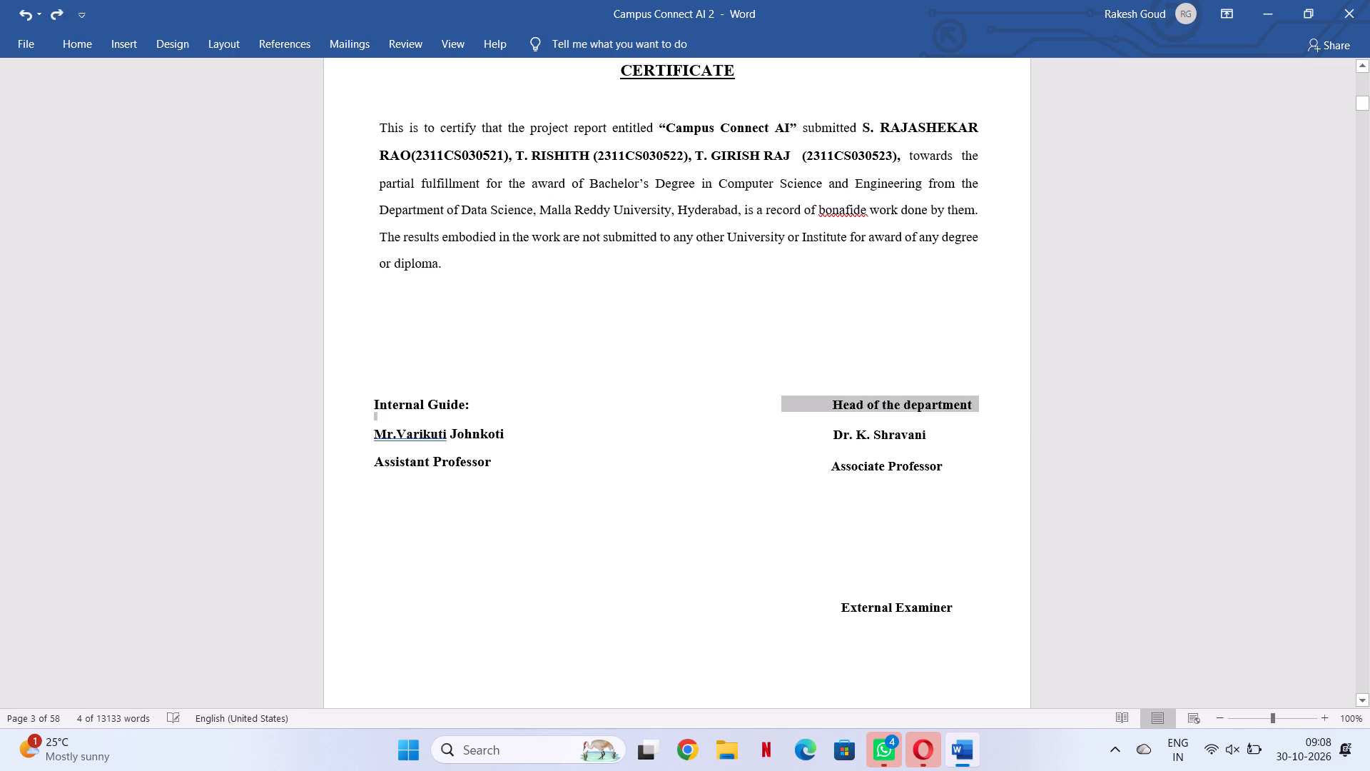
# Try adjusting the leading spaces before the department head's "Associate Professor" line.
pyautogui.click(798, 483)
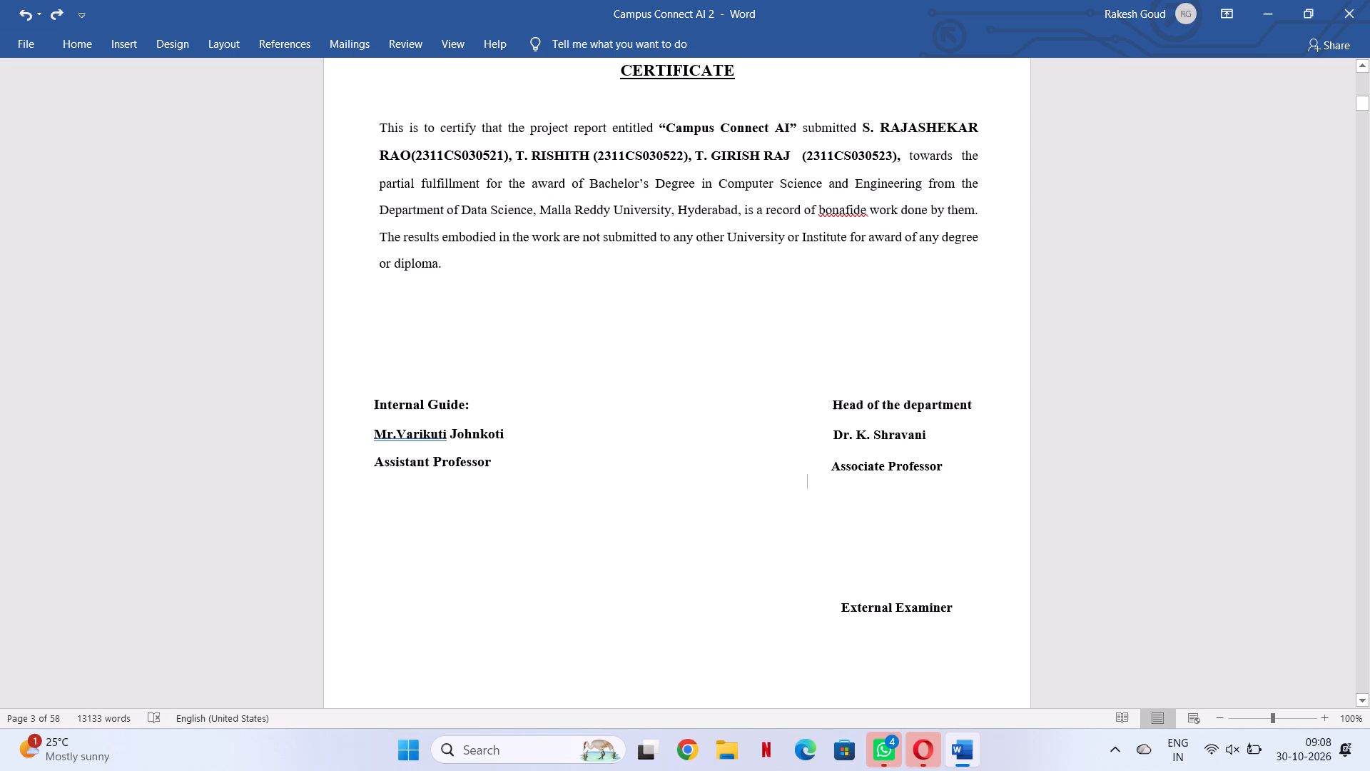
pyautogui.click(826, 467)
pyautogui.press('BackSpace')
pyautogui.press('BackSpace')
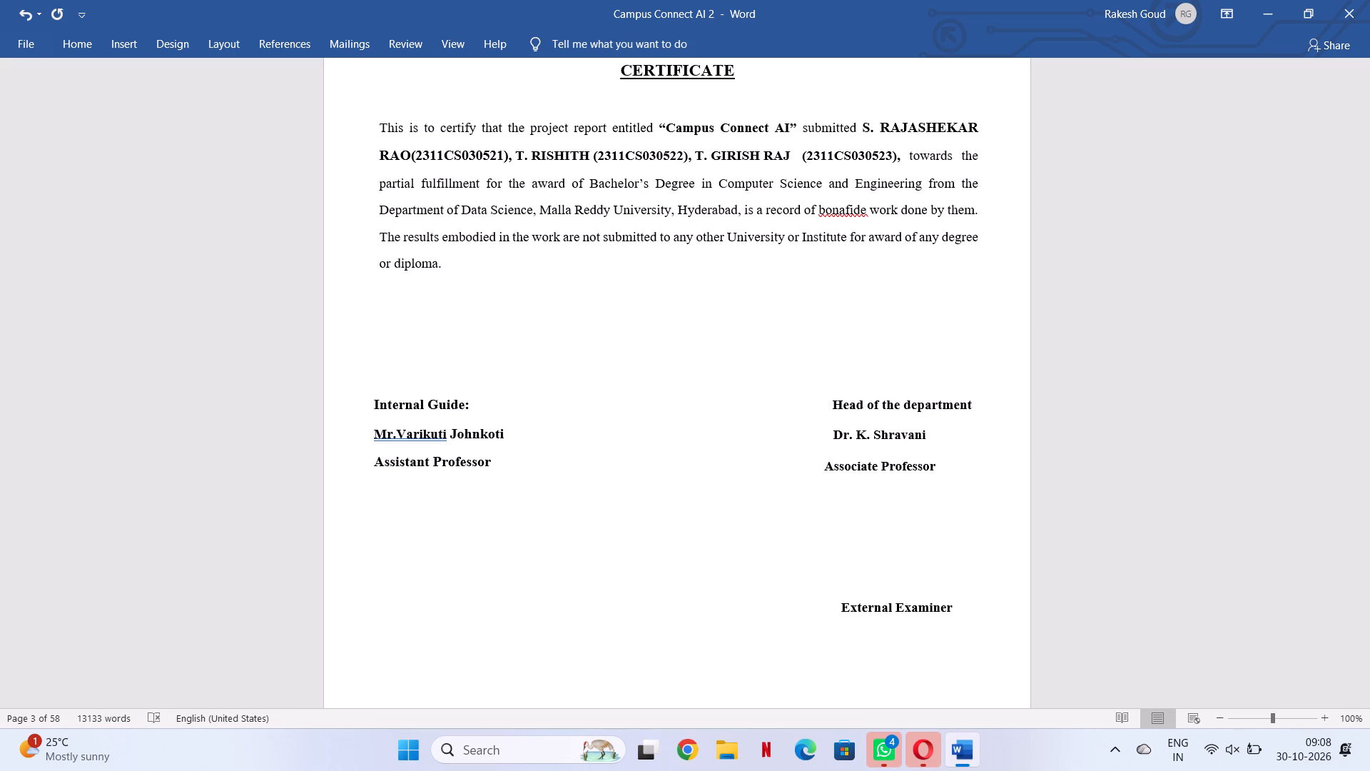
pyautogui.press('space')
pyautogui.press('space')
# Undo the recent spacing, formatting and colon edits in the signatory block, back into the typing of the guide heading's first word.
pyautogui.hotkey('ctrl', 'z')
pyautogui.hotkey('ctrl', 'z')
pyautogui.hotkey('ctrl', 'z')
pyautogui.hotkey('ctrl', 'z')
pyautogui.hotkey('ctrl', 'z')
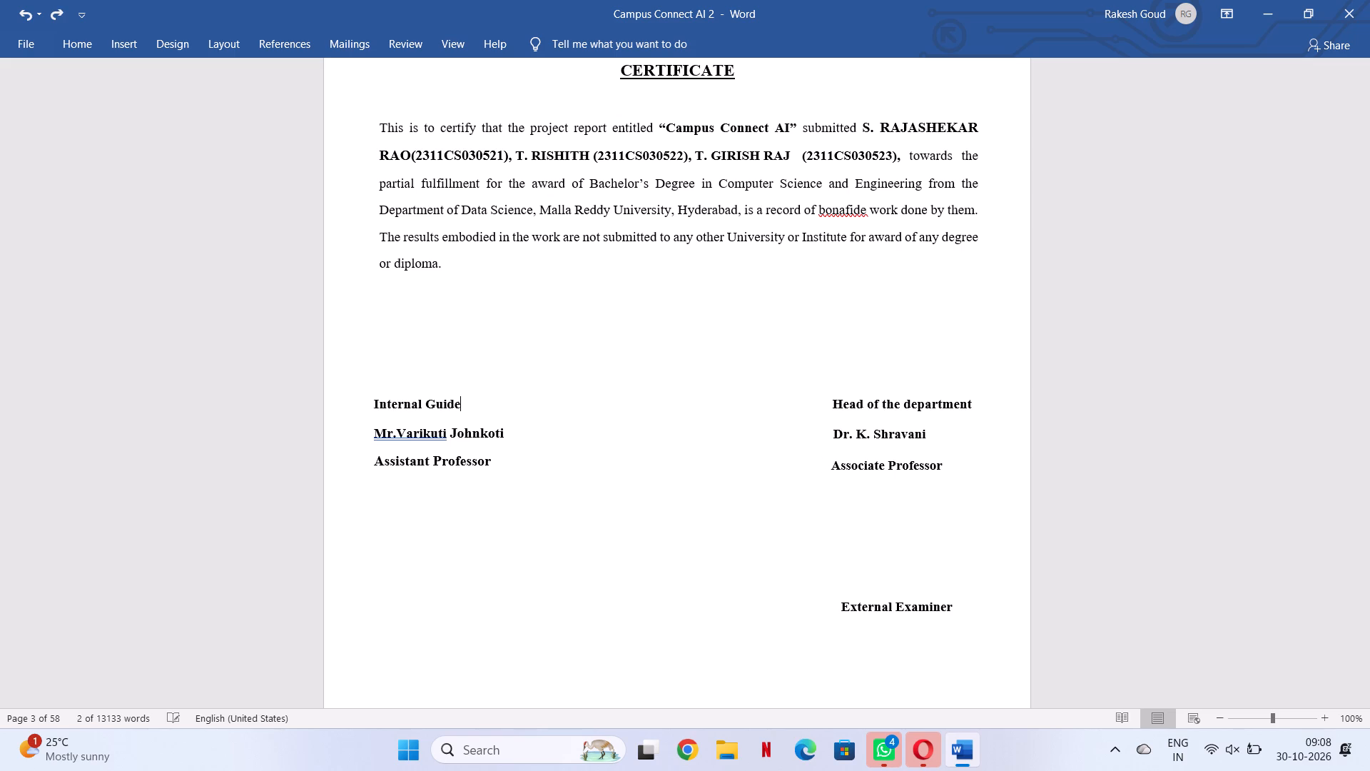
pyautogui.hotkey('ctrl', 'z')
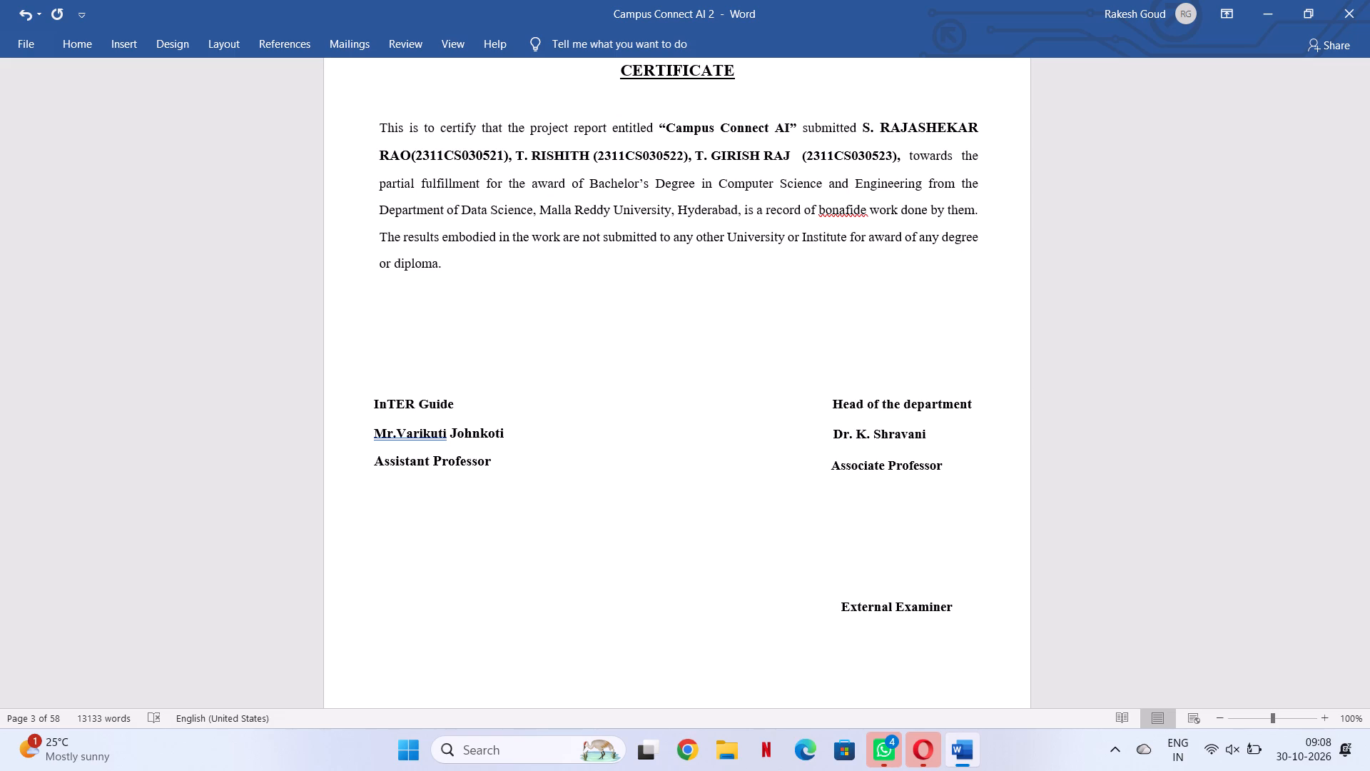
# Replace "TER" in the guide's heading with "ternal" so that it reads "Internal Guide".
pyautogui.press('BackSpace')
pyautogui.press('BackSpace')
pyautogui.press('BackSpace')
pyautogui.write('ternal')
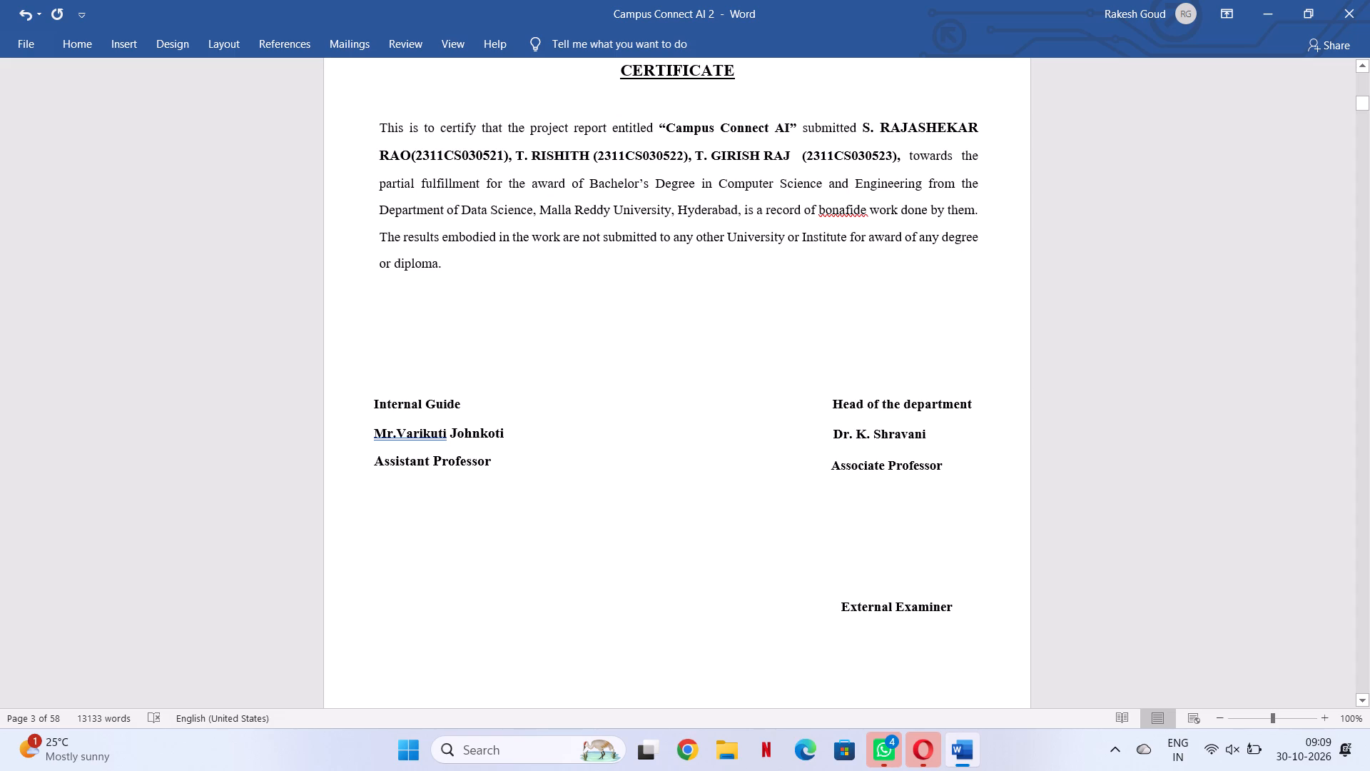
# Copy the guide's name formatting onto the "Internal Guide" heading with Format Painter.
pyautogui.moveTo(512, 436); pyautogui.dragTo(483, 434)
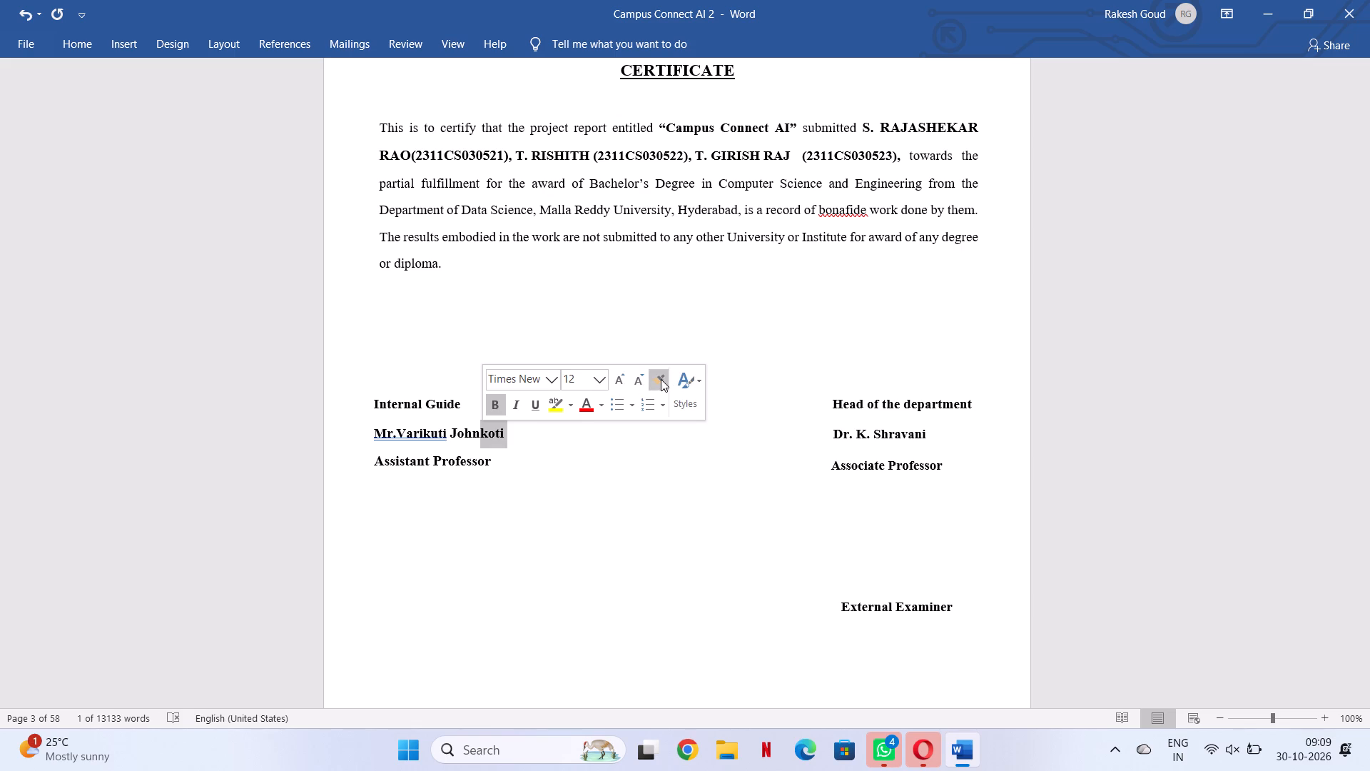
pyautogui.click(661, 380)
pyautogui.moveTo(371, 406); pyautogui.dragTo(436, 403)
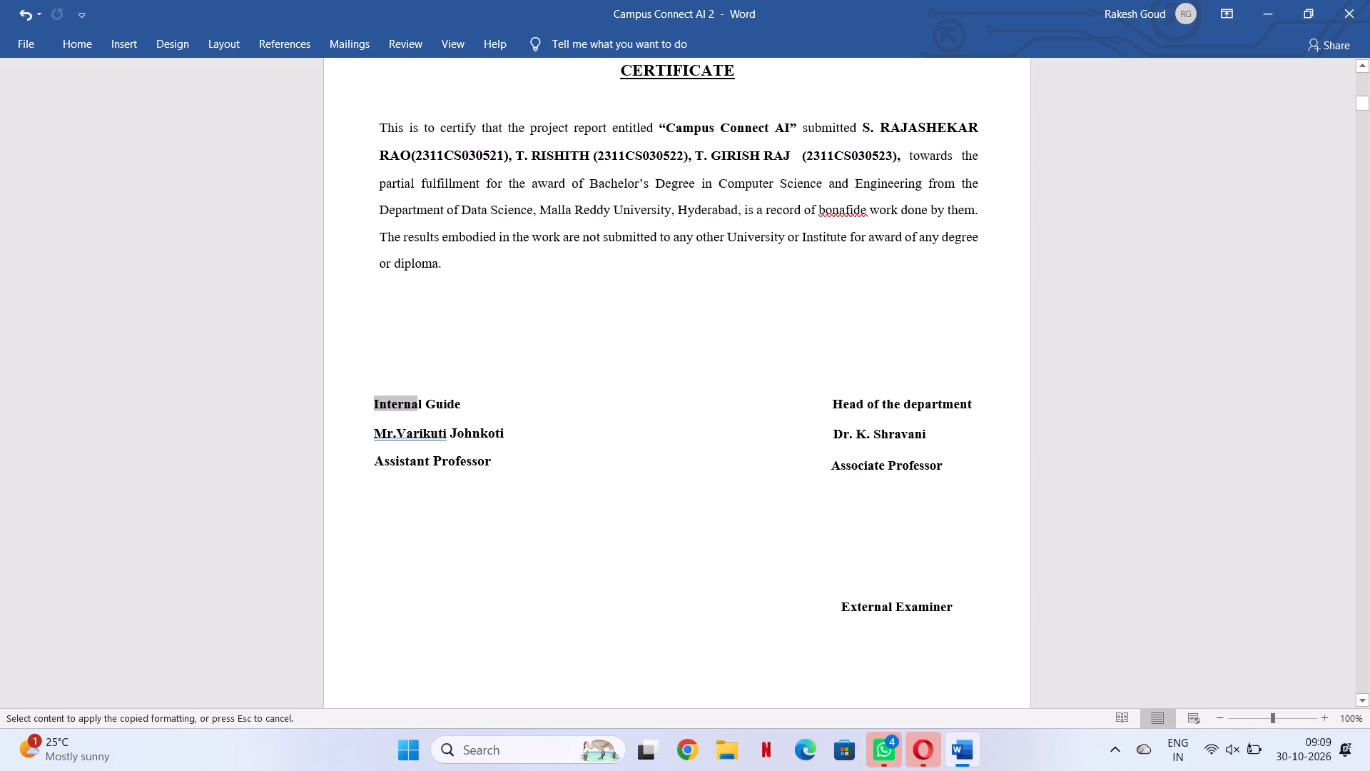
pyautogui.moveTo(436, 403); pyautogui.dragTo(460, 403)
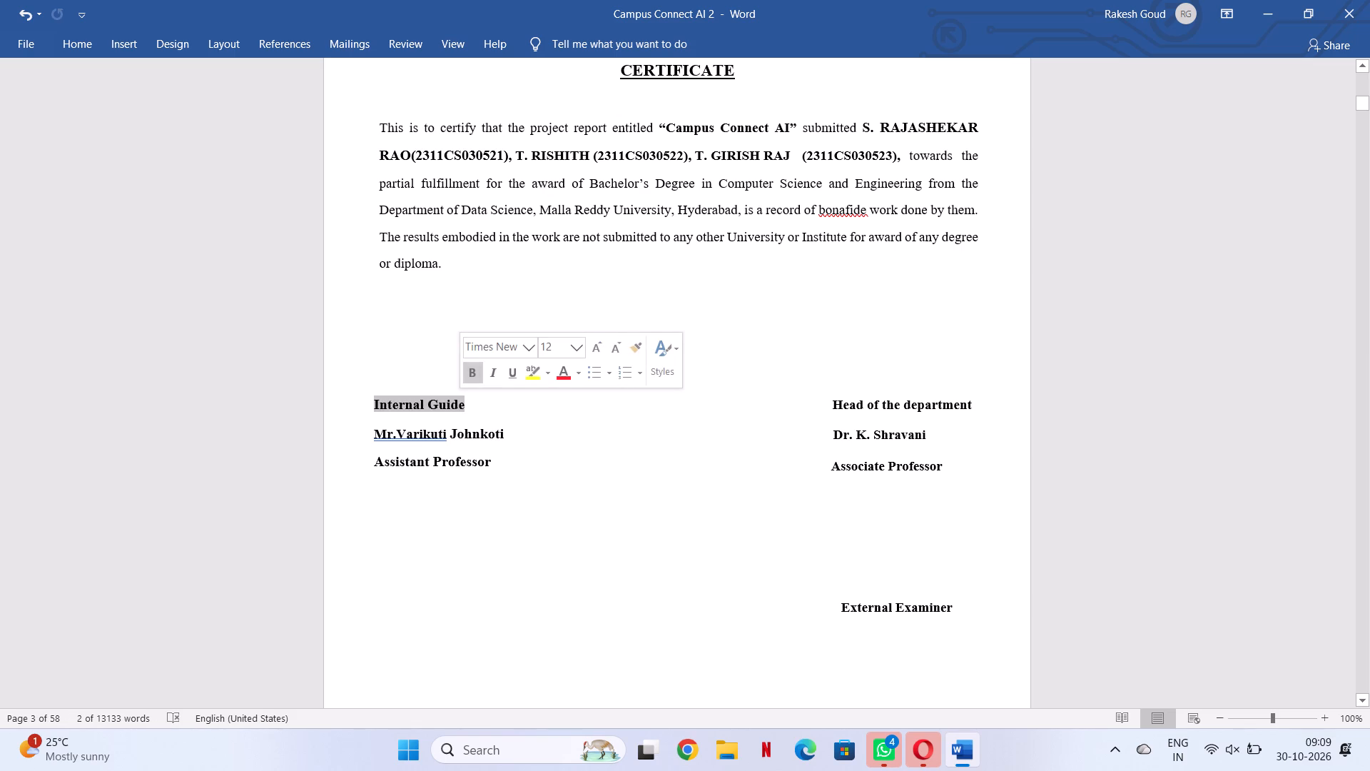
# Add a space, a colon and a trailing space after the "Internal Guide" heading.
pyautogui.click(468, 405)
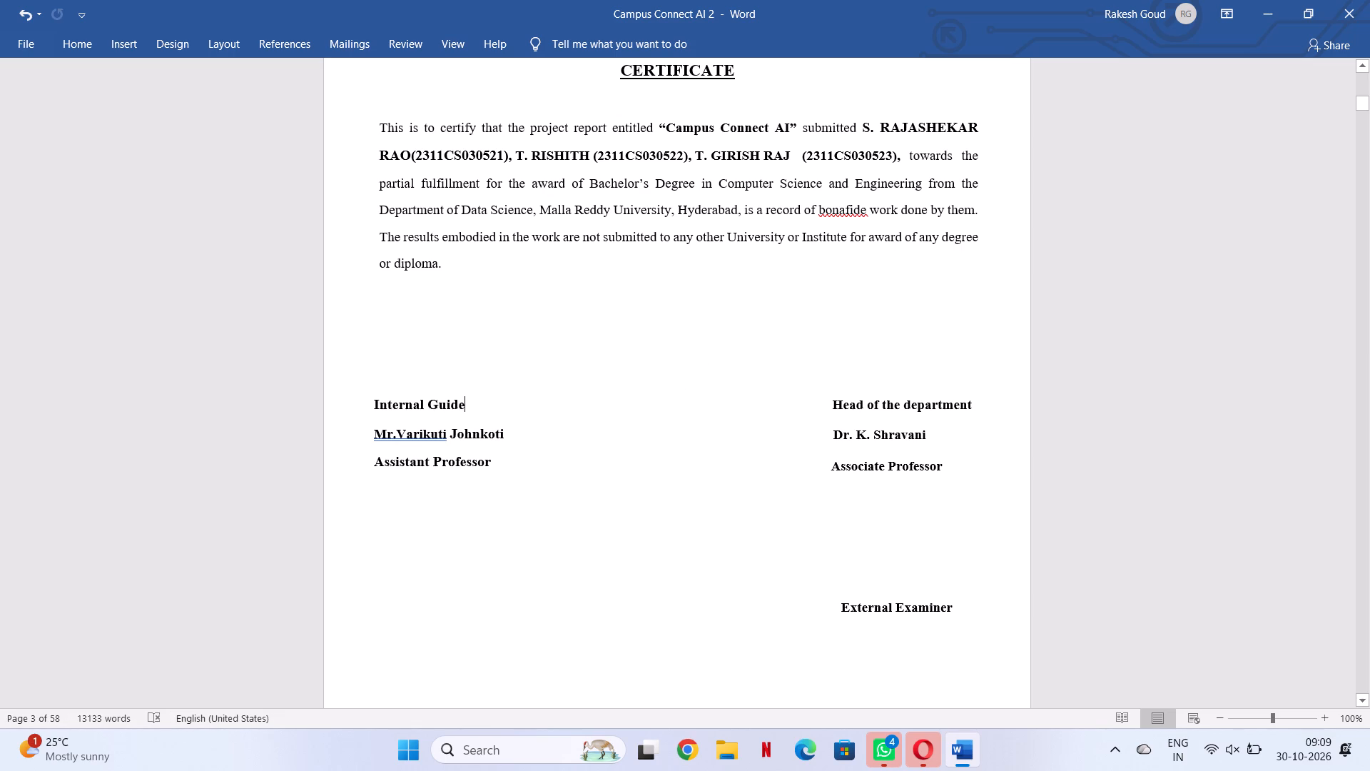
pyautogui.press('space')
pyautogui.write(':')
pyautogui.press('space')
# Capitalize the "d" of "department" so that the heading reads "Head of the Department".
pyautogui.click(913, 410)
pyautogui.press('BackSpace')
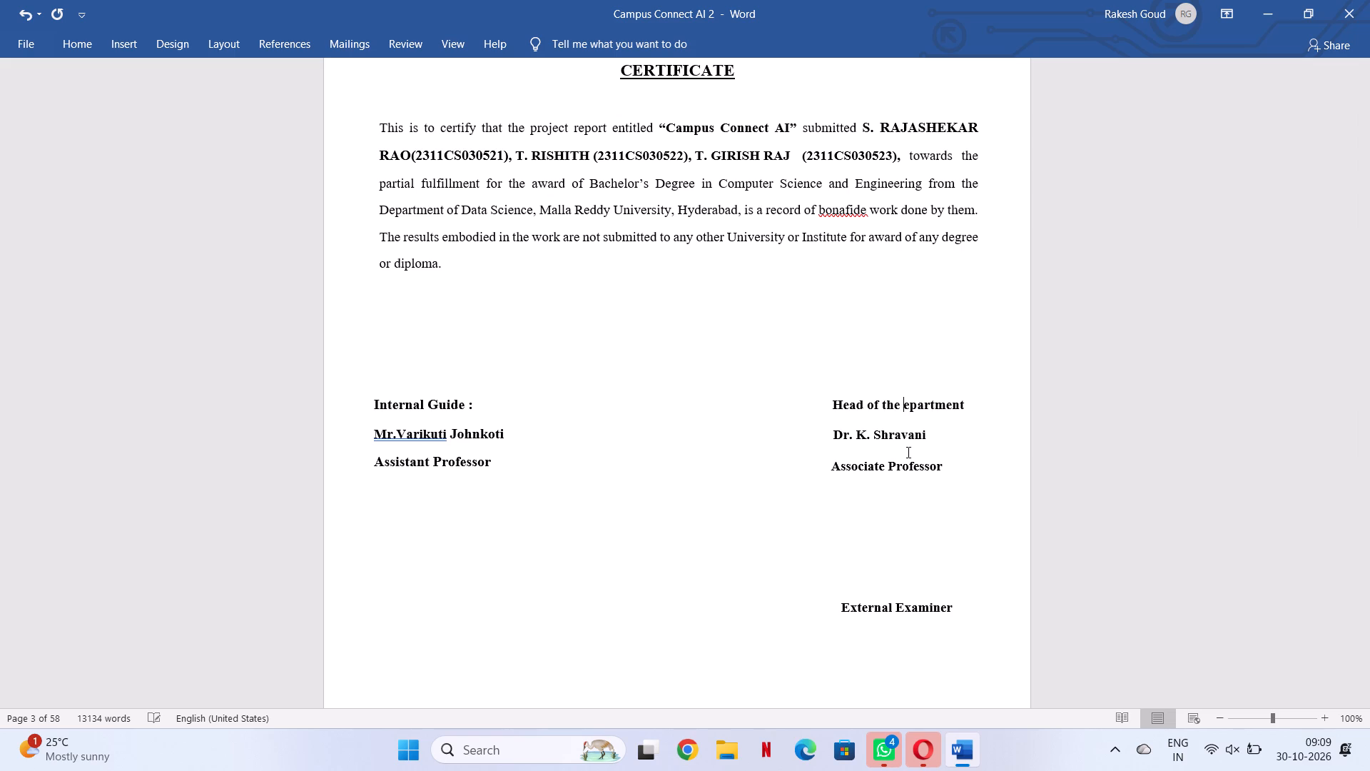
pyautogui.hotkey('shift', 'd')
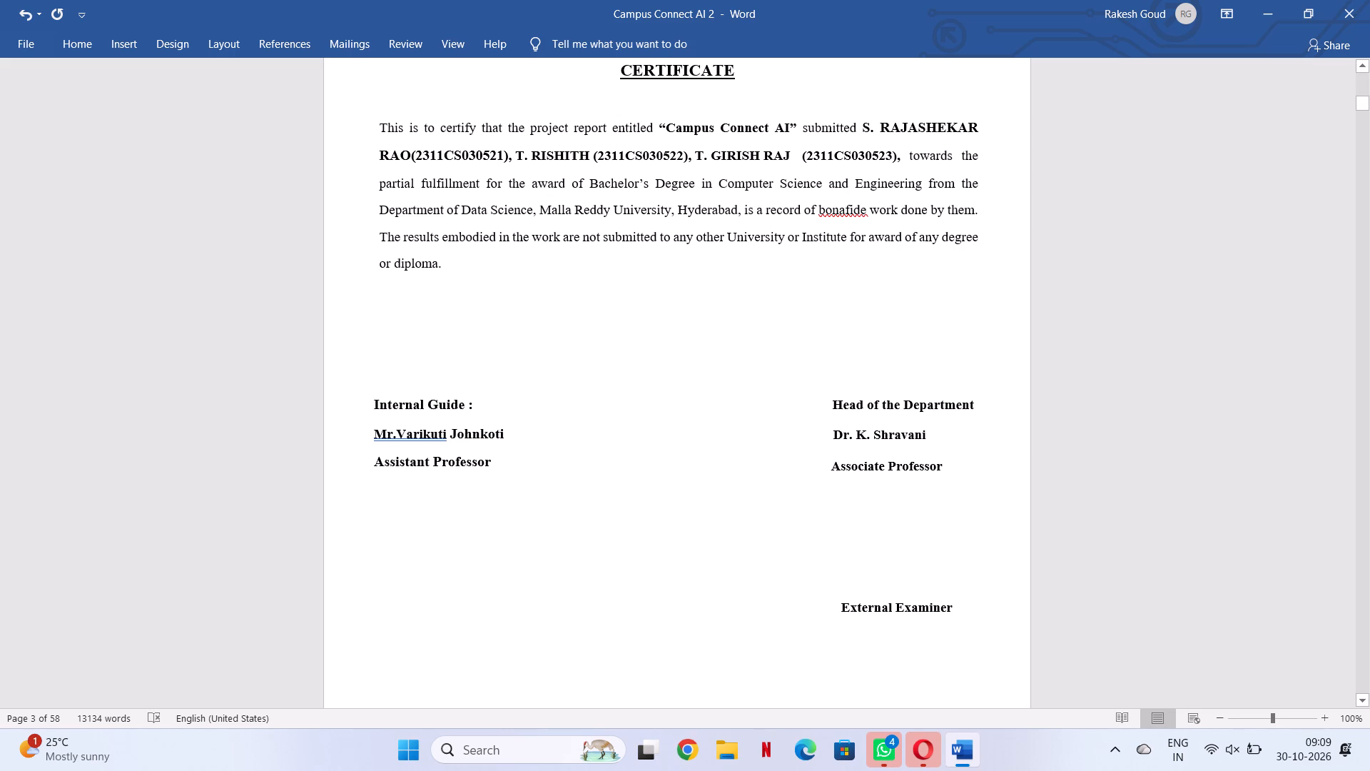
# Copy the declaration paragraph's text formatting onto "Hyderabad" in the Place line with Format Painter.
pyautogui.scroll(-5, 552, 545)
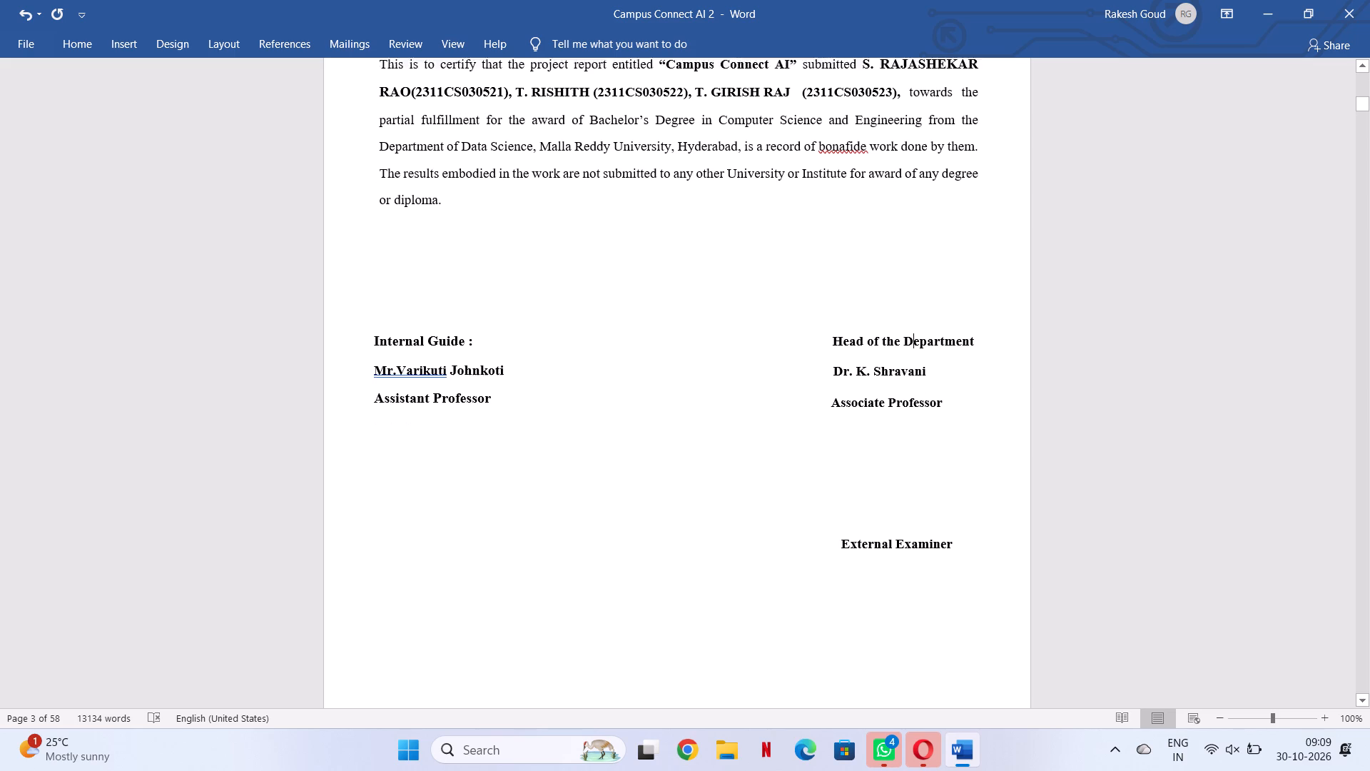
pyautogui.scroll(-11, 551, 544)
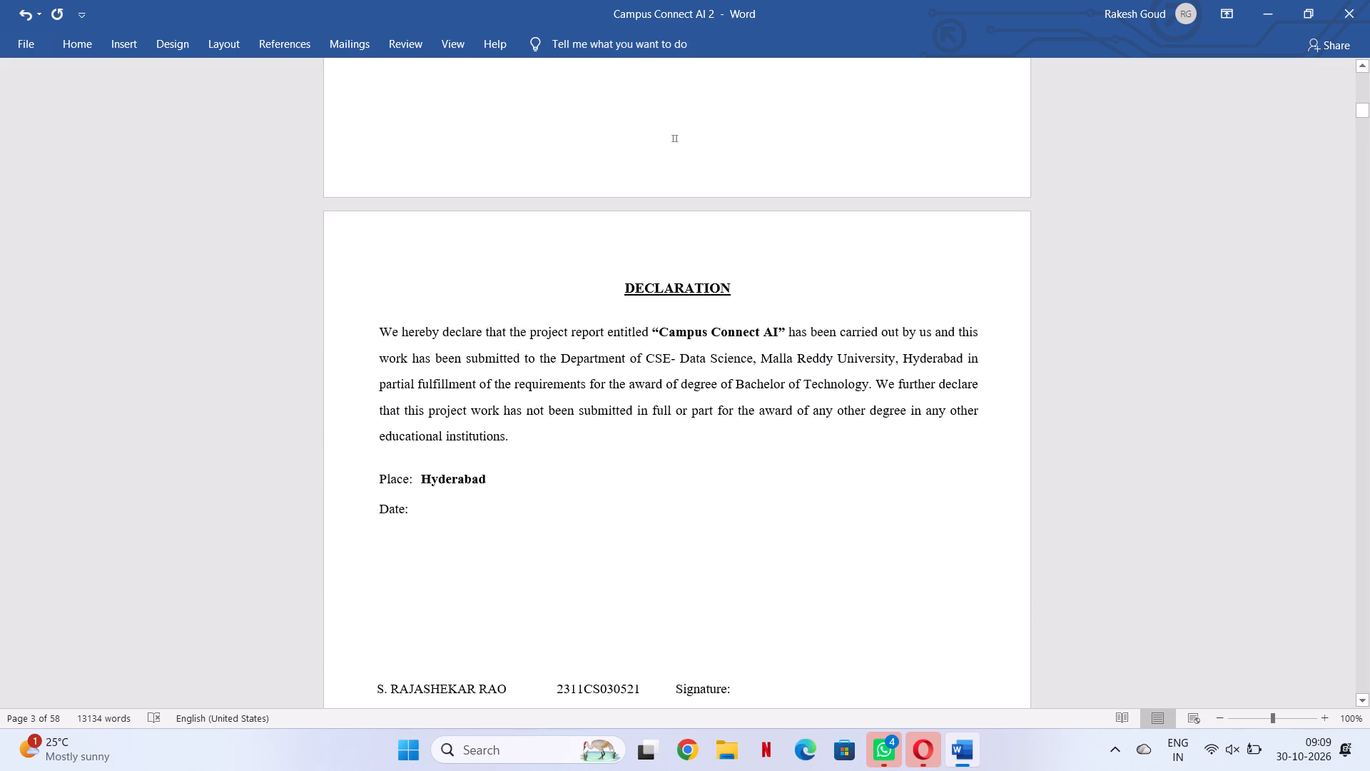
pyautogui.scroll(-2, 559, 523)
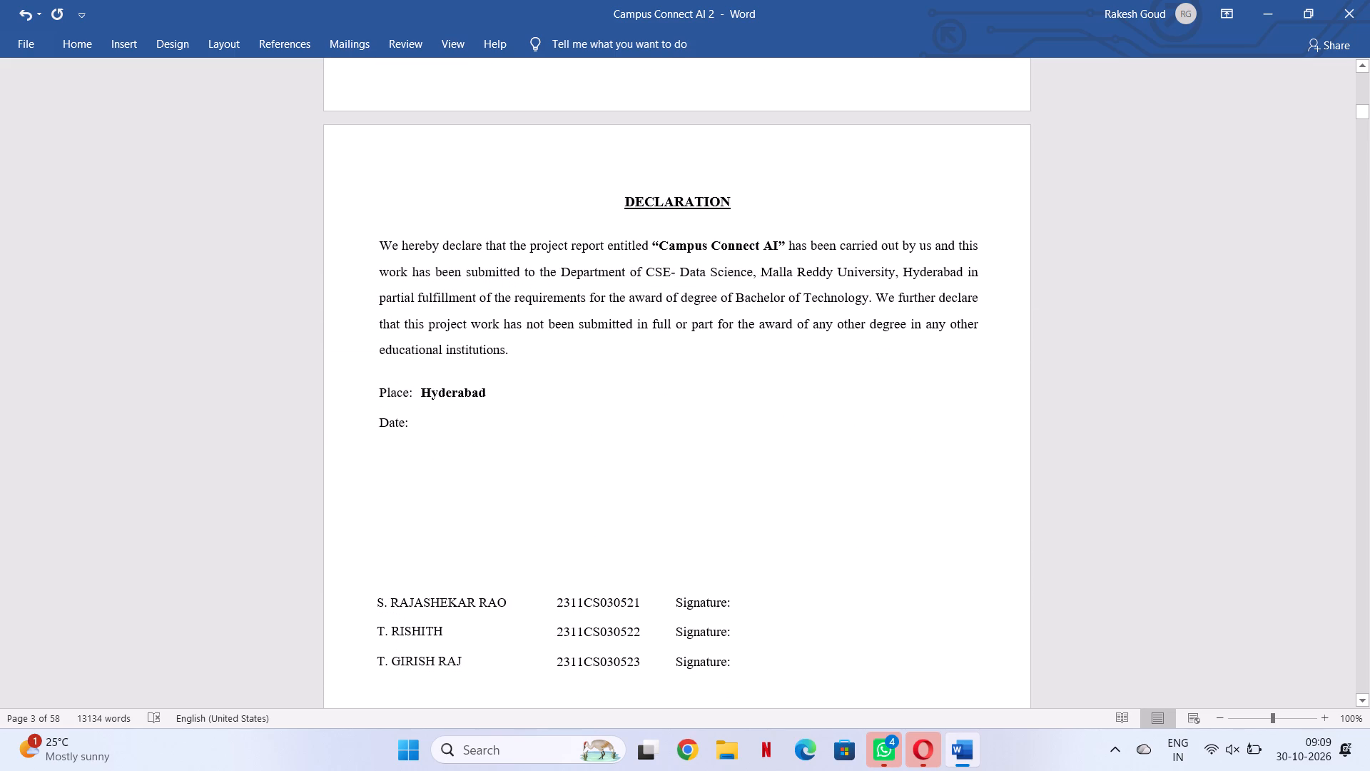
pyautogui.scroll(-1, 544, 549)
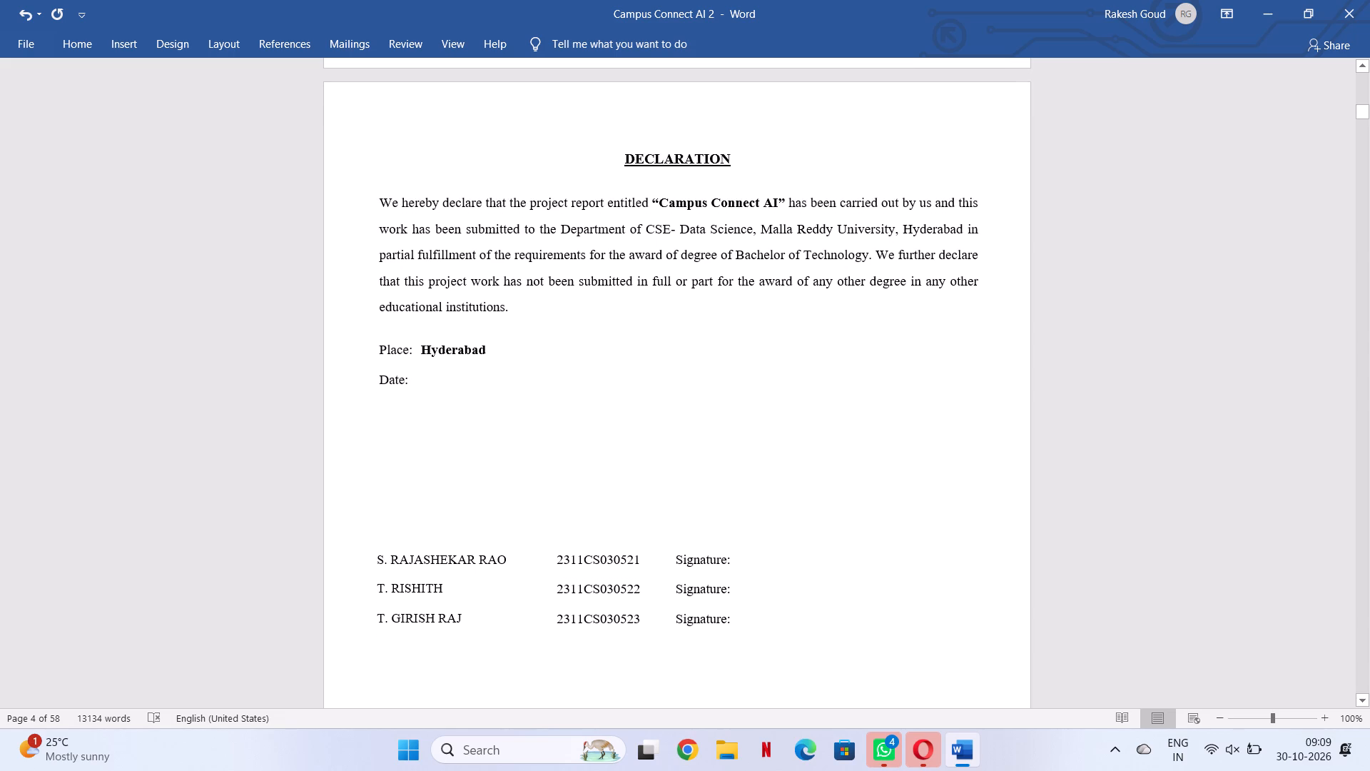
pyautogui.moveTo(509, 313); pyautogui.dragTo(485, 298)
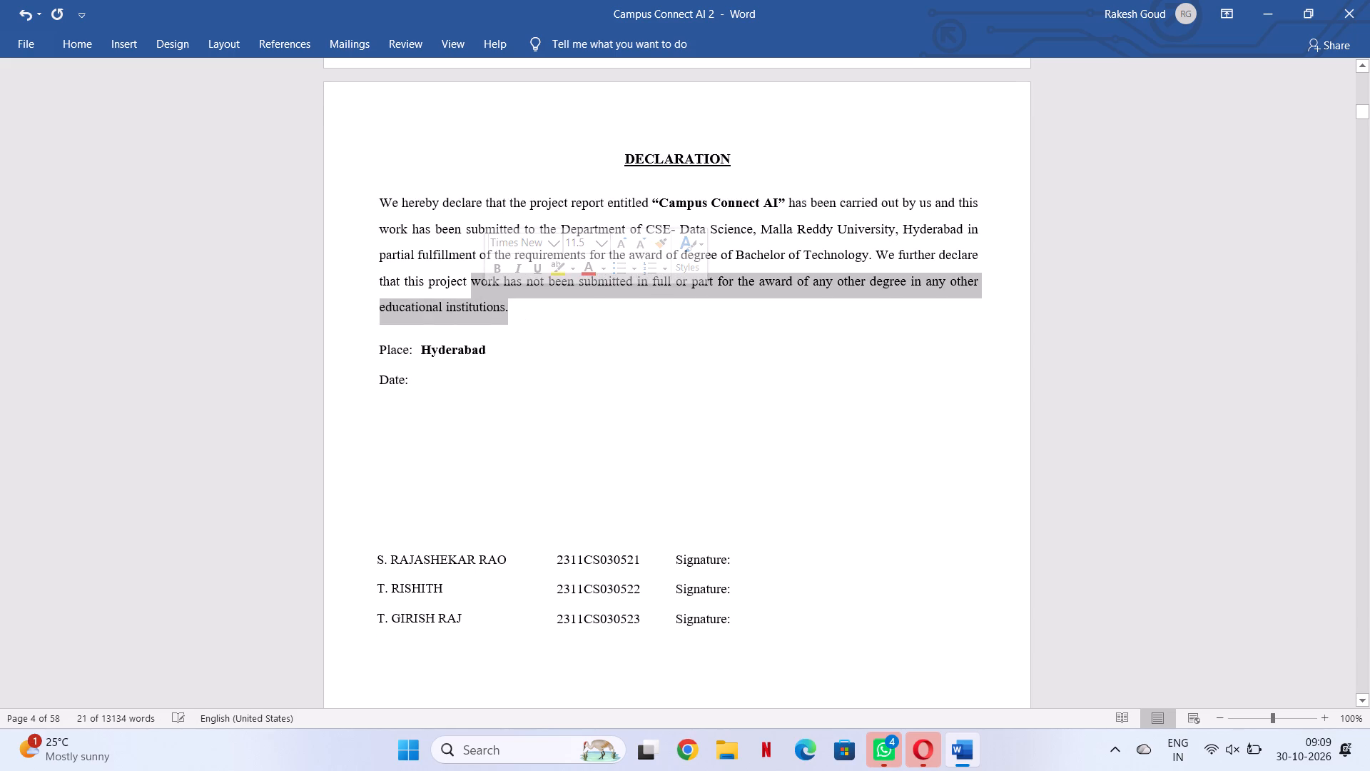
pyautogui.click(660, 242)
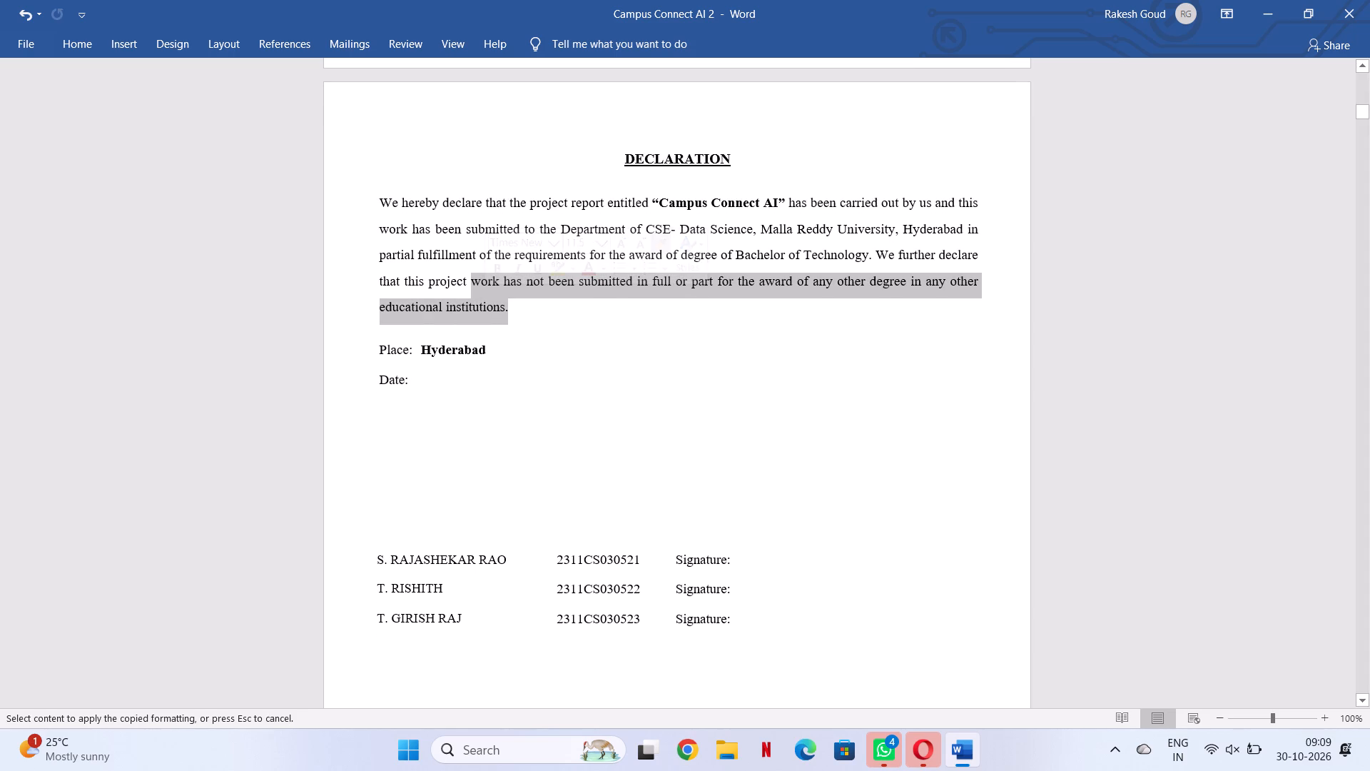
pyautogui.moveTo(487, 354); pyautogui.dragTo(472, 353)
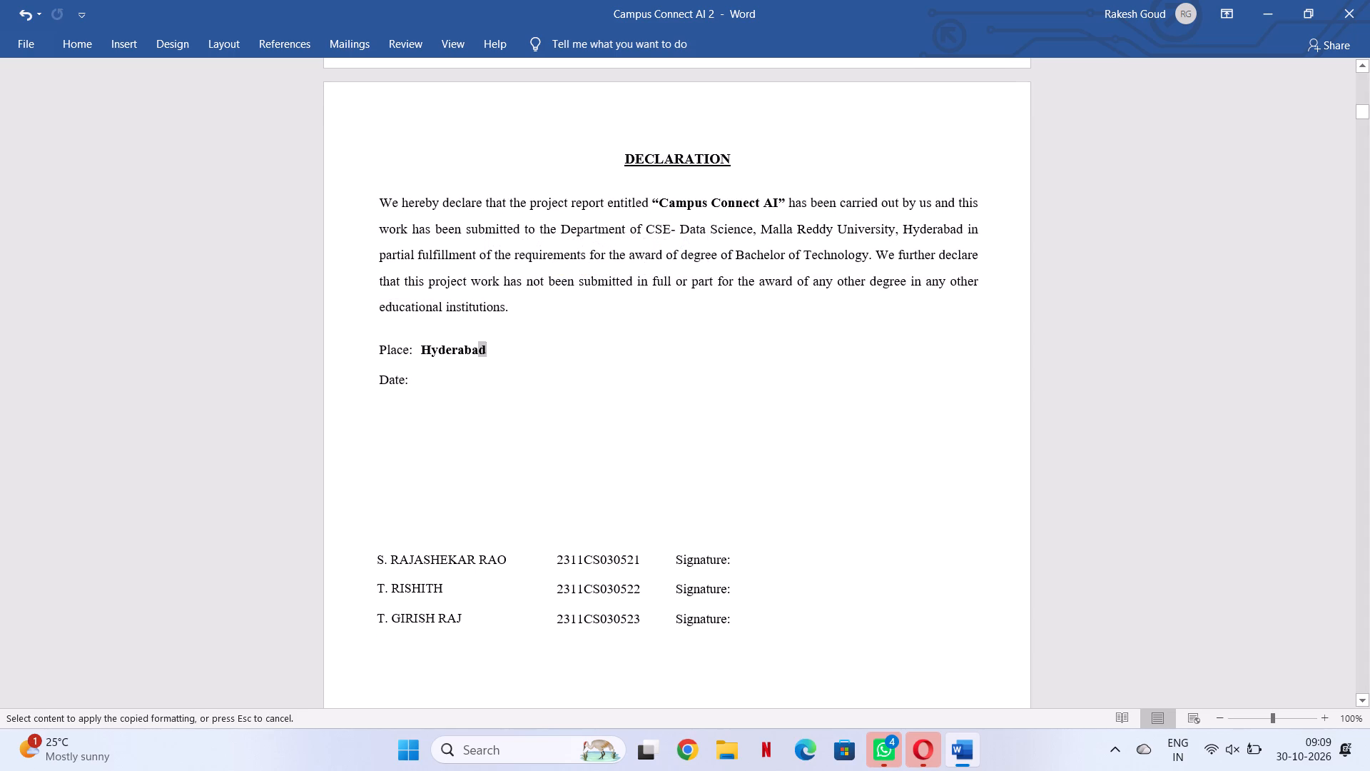
pyautogui.moveTo(472, 353); pyautogui.dragTo(421, 350)
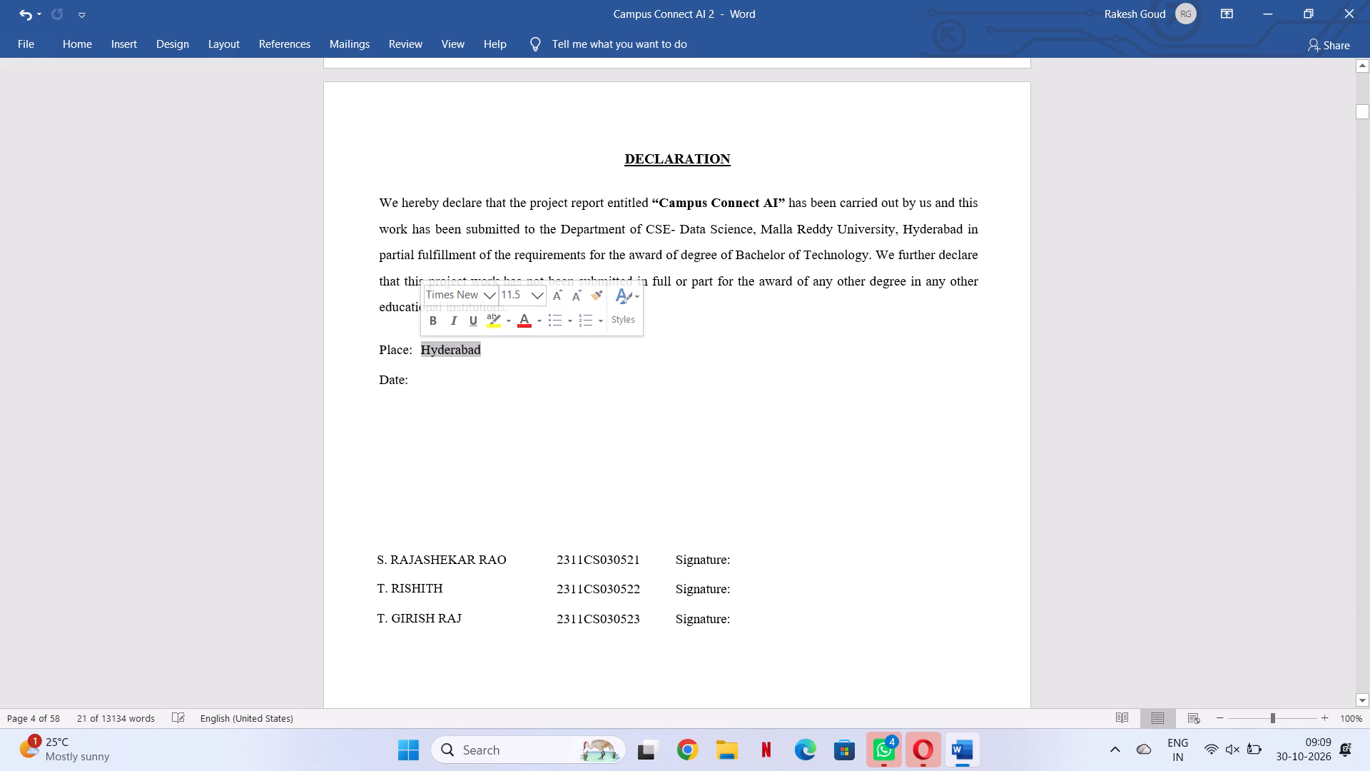
pyautogui.click(501, 382)
# Review the declaration's signature table and the acknowledgement page's text and student list.
pyautogui.scroll(-8, 501, 383)
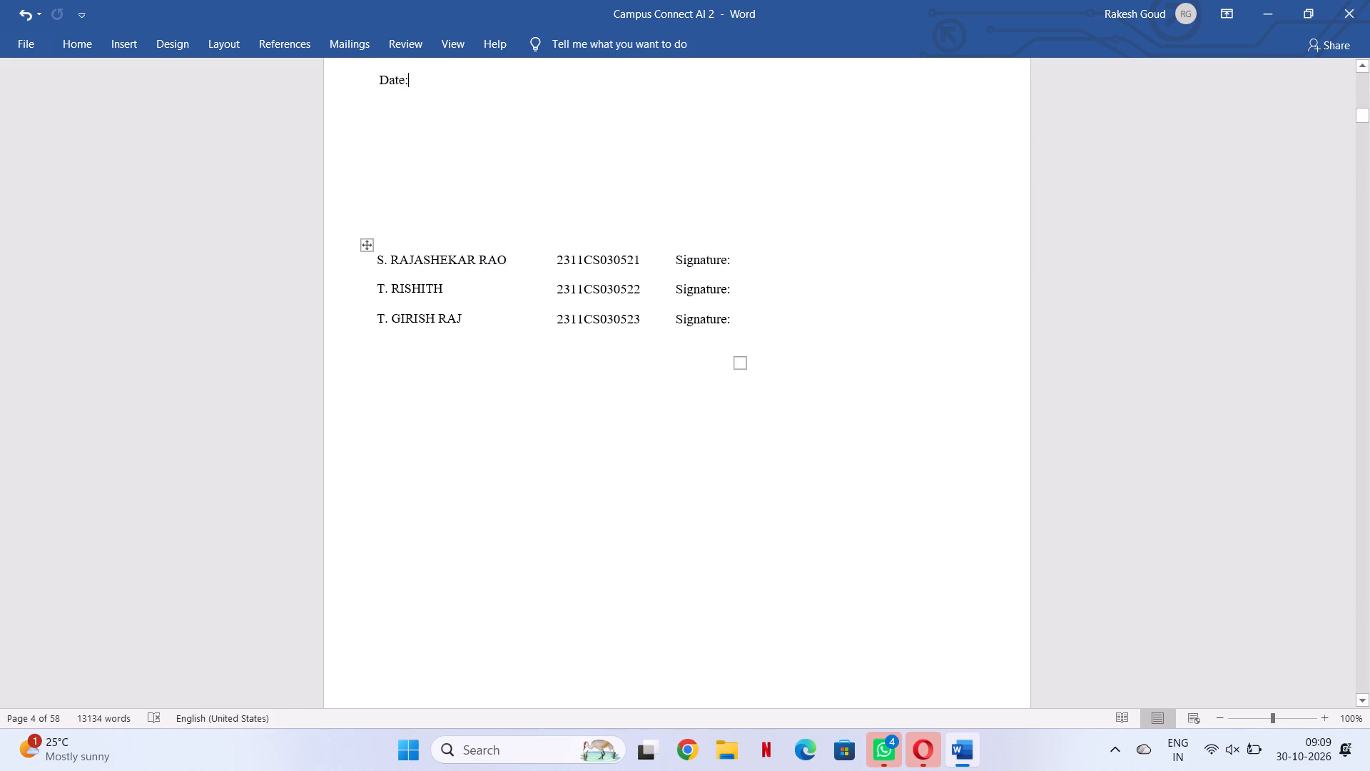
pyautogui.scroll(-3, 501, 387)
pyautogui.scroll(1, 501, 387)
pyautogui.scroll(-1, 501, 387)
pyautogui.scroll(1, 501, 387)
pyautogui.scroll(-12, 501, 387)
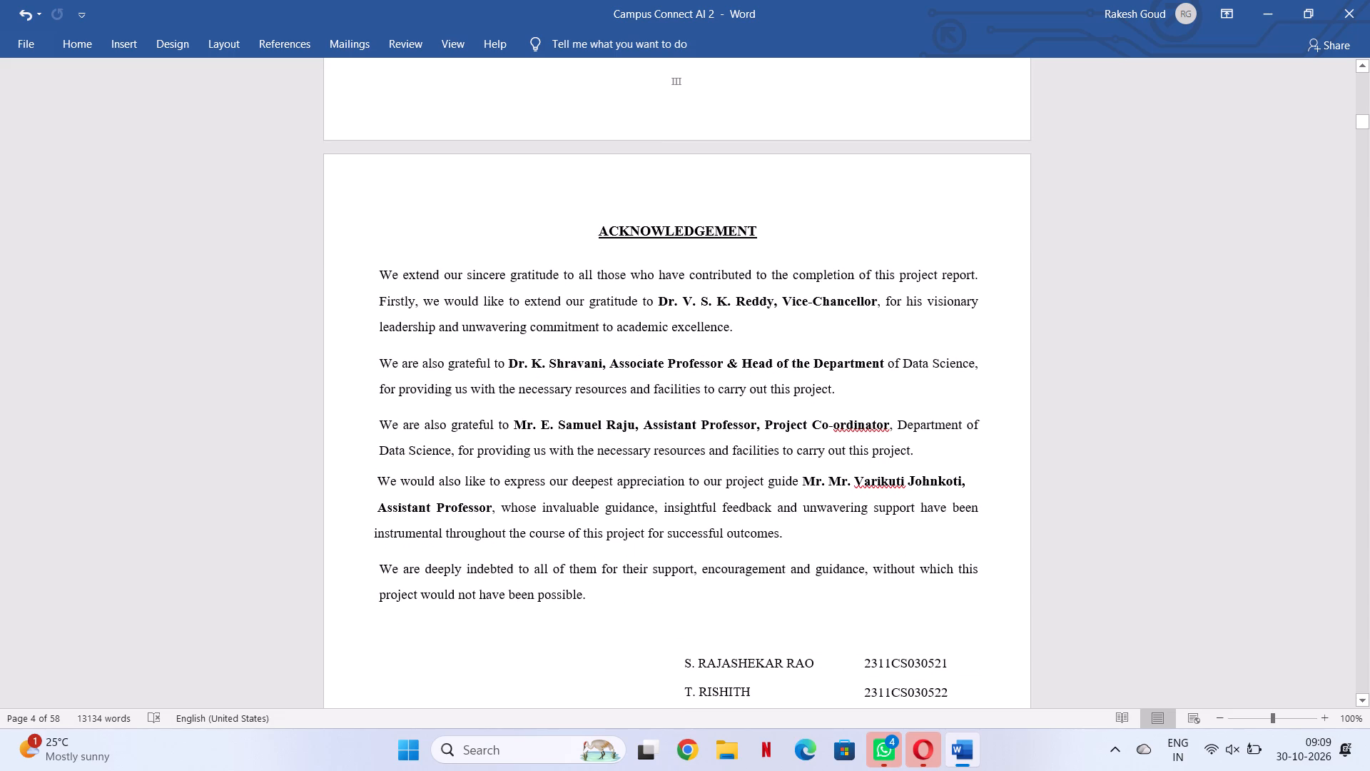
pyautogui.scroll(-6, 780, 563)
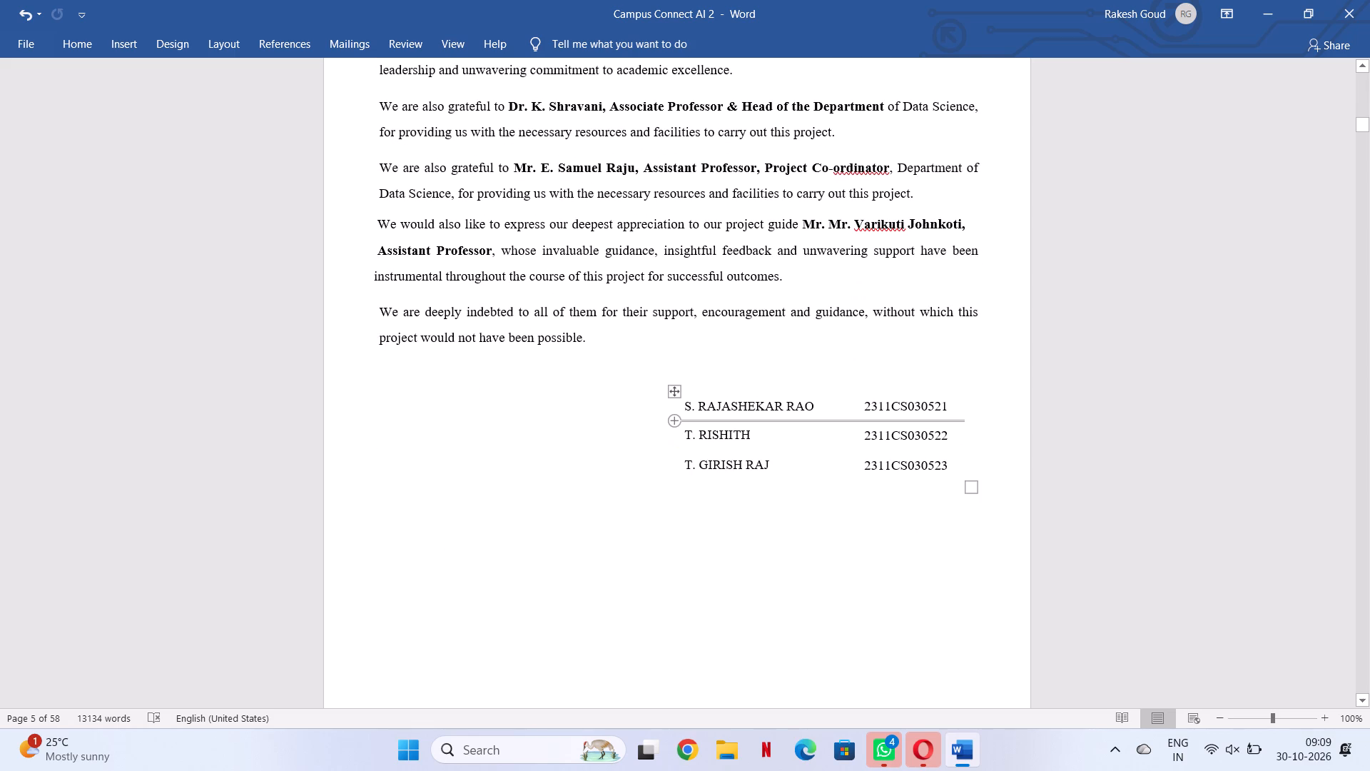
# Move the acknowledgement page's student name and roll number table farther down the page and slightly toward the right margin.
pyautogui.moveTo(676, 391); pyautogui.dragTo(693, 403)
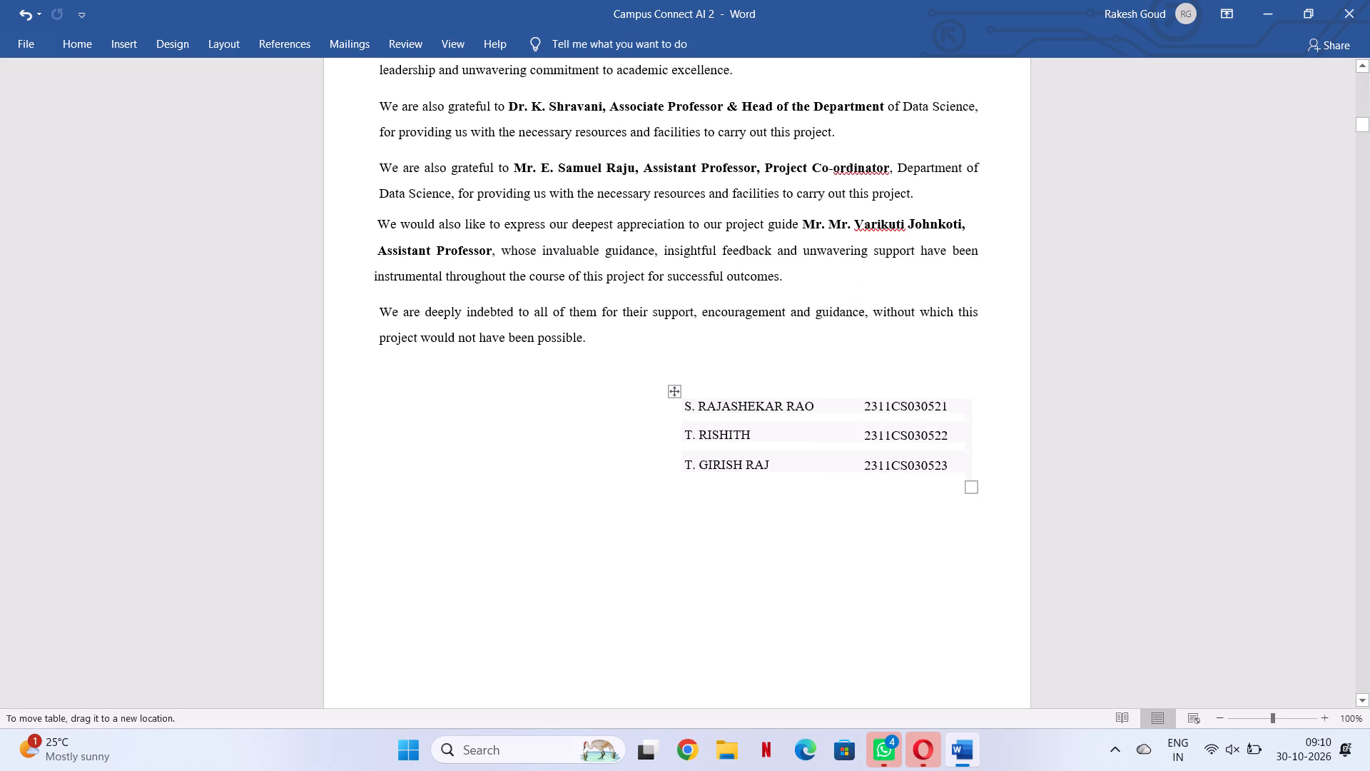
pyautogui.moveTo(693, 403); pyautogui.dragTo(686, 441)
pyautogui.moveTo(686, 441); pyautogui.dragTo(687, 448)
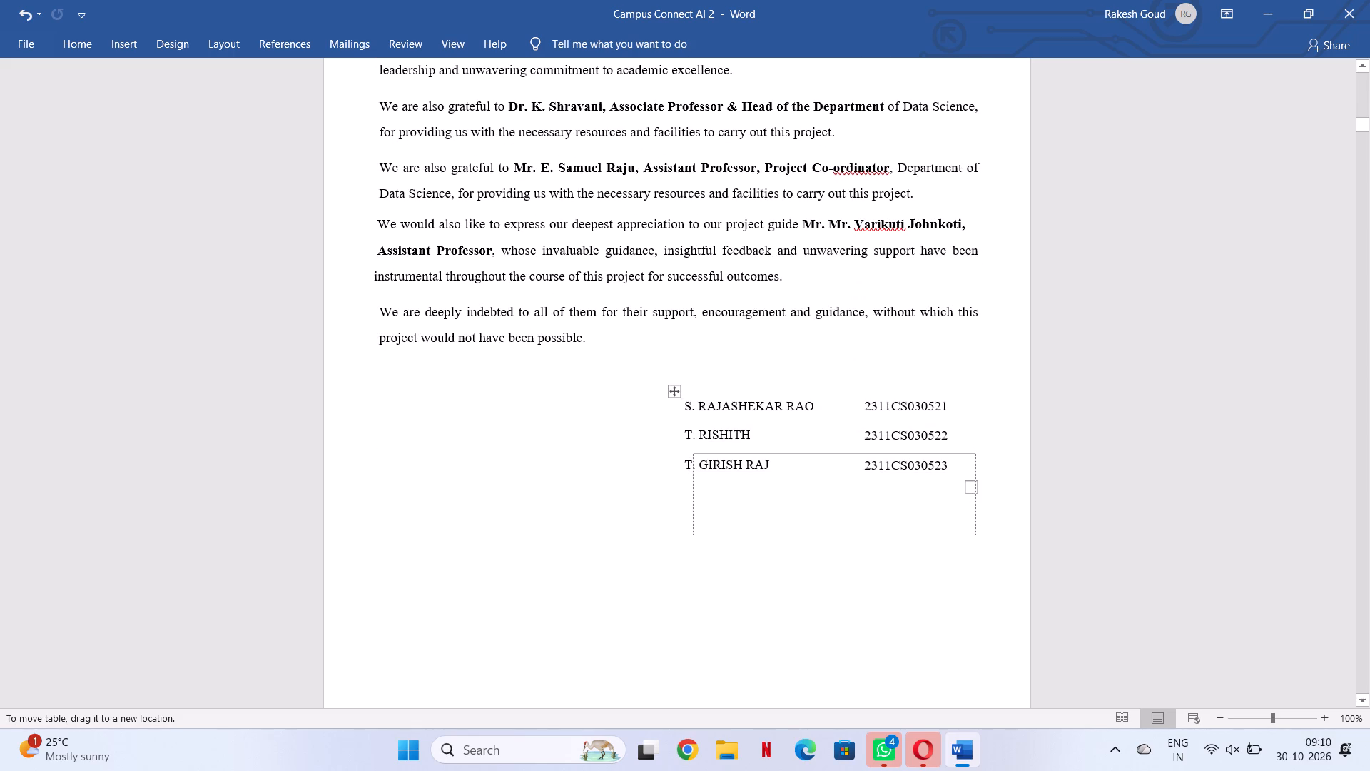
pyautogui.moveTo(687, 448); pyautogui.dragTo(686, 468)
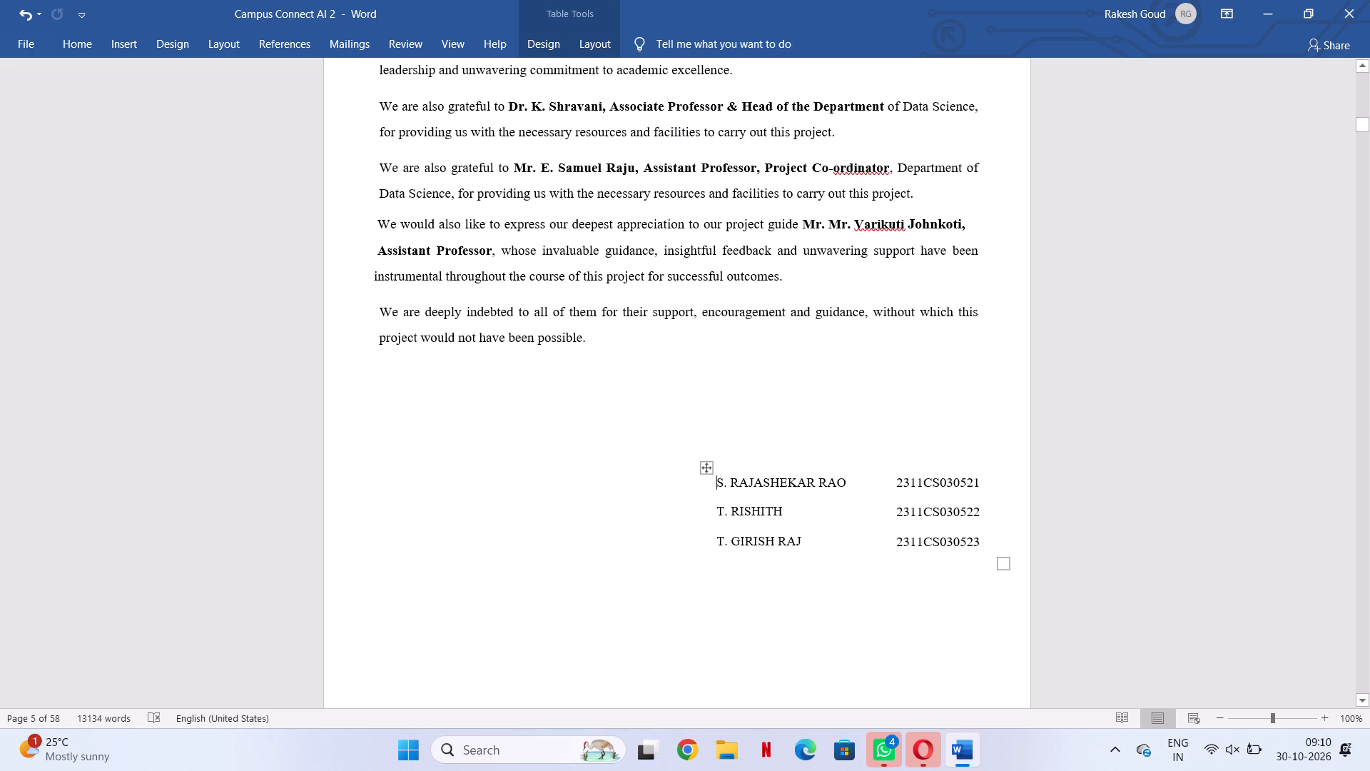
pyautogui.click(684, 368)
# Review the end of the acknowledgement page and the abstract's text and layout.
pyautogui.scroll(-4, 682, 381)
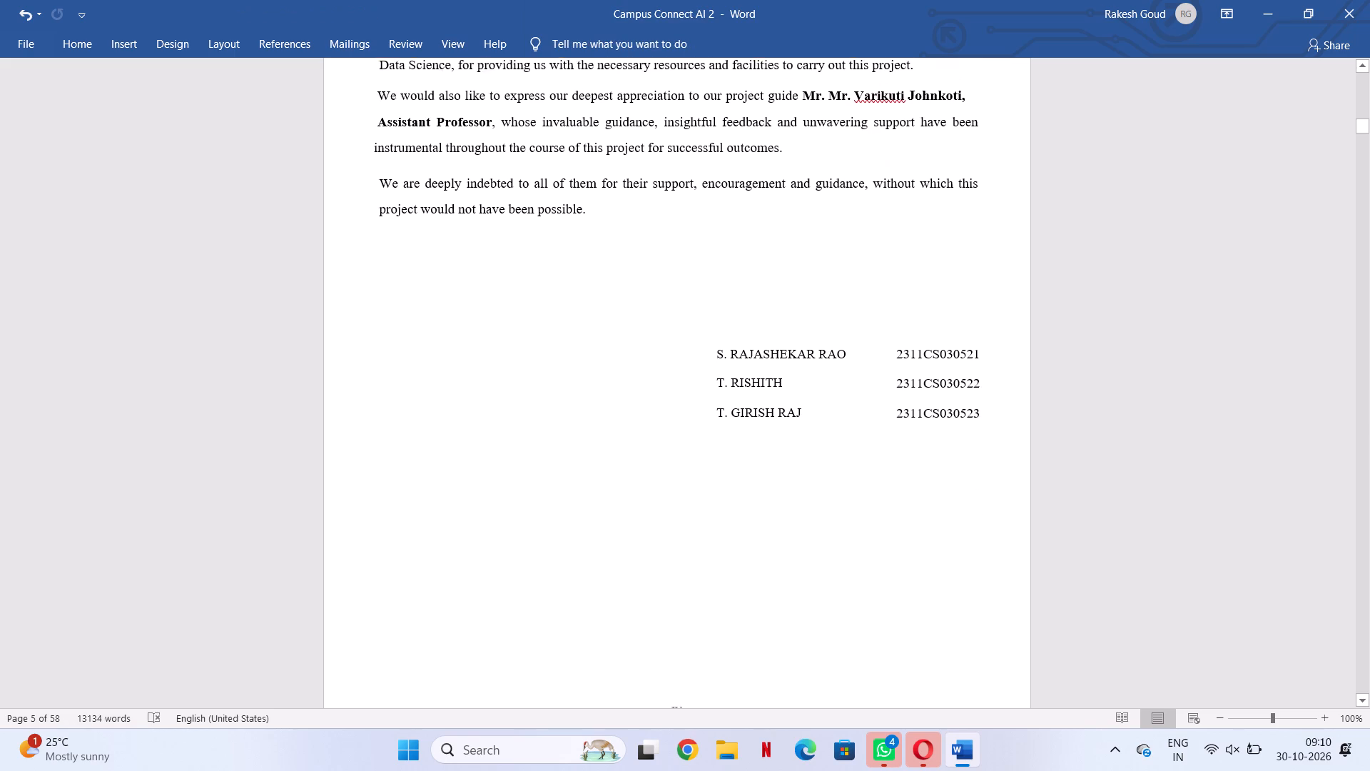
pyautogui.scroll(-14, 682, 383)
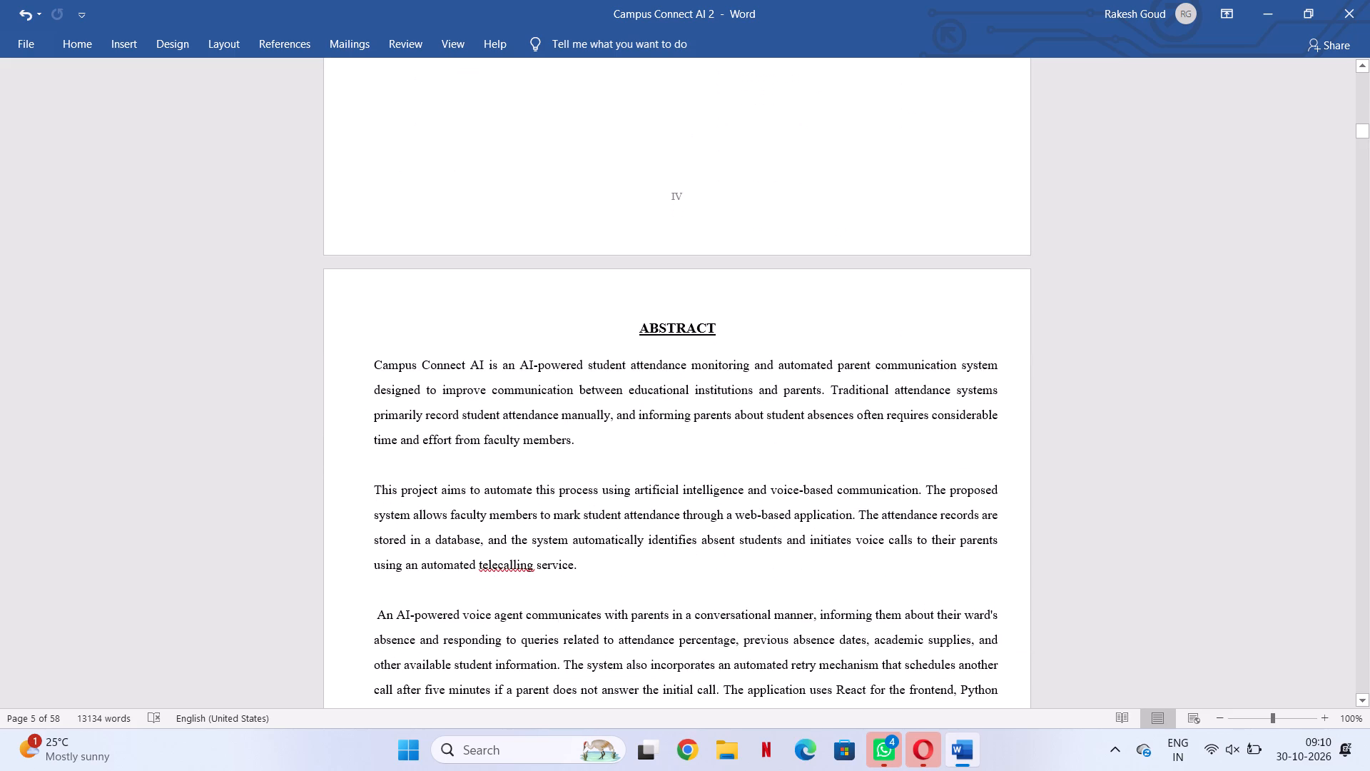
pyautogui.scroll(-5, 681, 384)
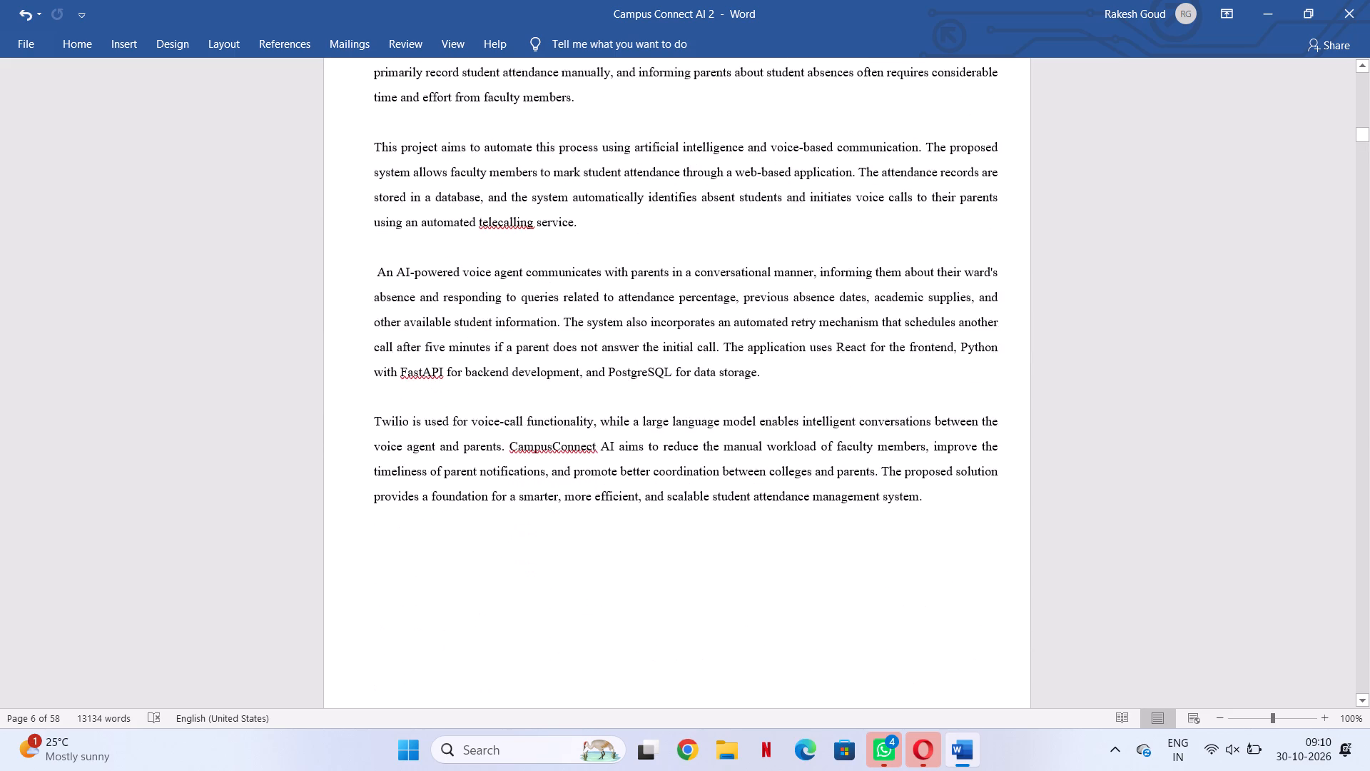
pyautogui.scroll(-3, 721, 515)
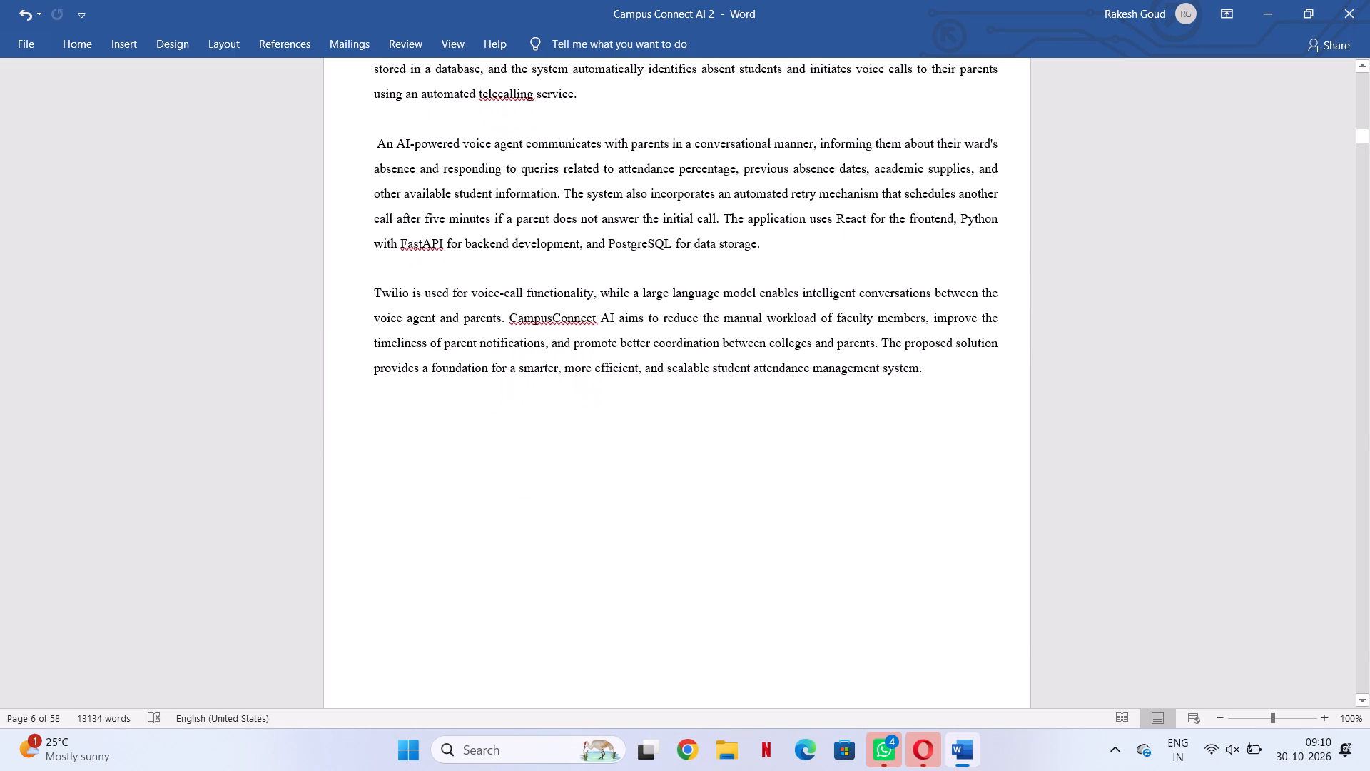
pyautogui.scroll(-7, 696, 527)
pyautogui.scroll(1, 695, 528)
pyautogui.scroll(-2, 695, 528)
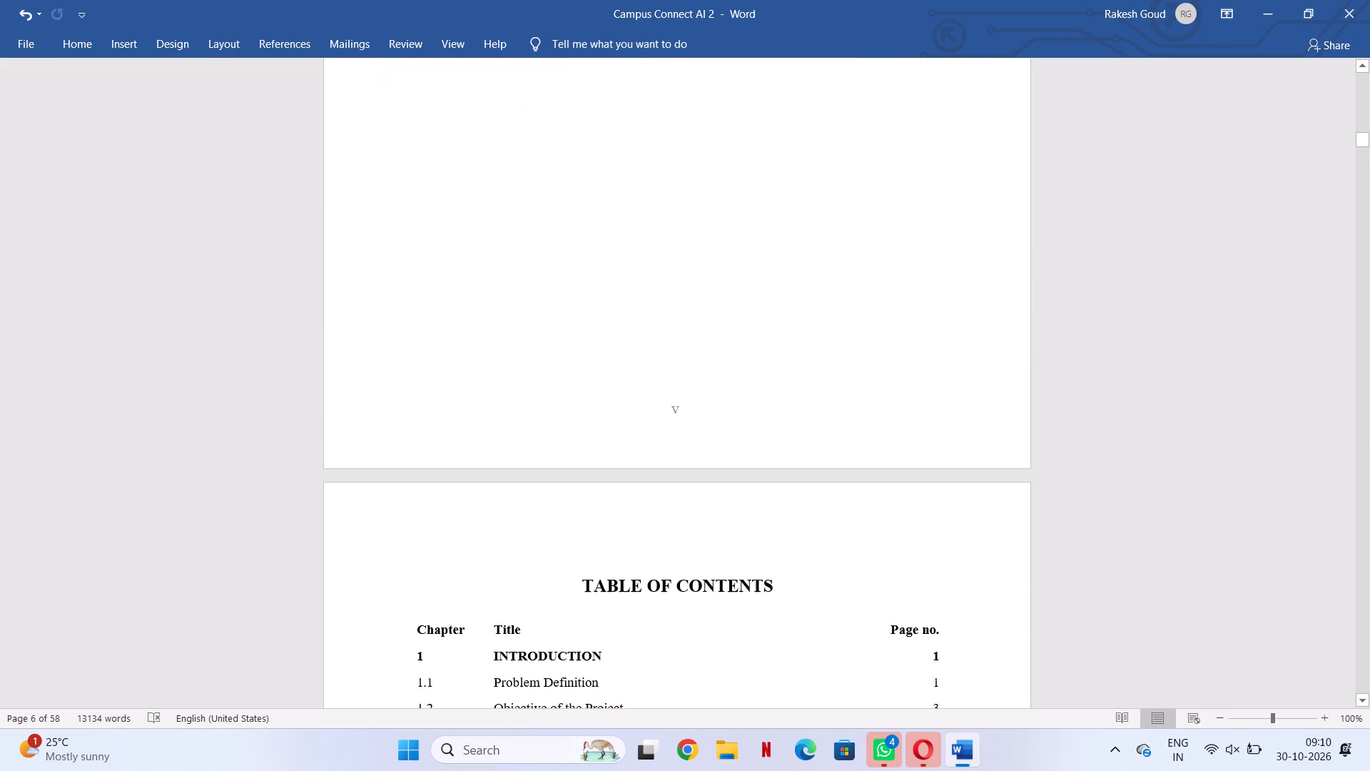
# Review the front-matter pages from the table of contents through the list of tables, including their page numbering.
pyautogui.scroll(-16, 691, 530)
pyautogui.scroll(-11, 691, 530)
pyautogui.scroll(1, 691, 530)
pyautogui.scroll(-17, 691, 530)
pyautogui.scroll(1, 691, 532)
pyautogui.scroll(-6, 691, 533)
pyautogui.scroll(1, 691, 533)
pyautogui.scroll(-3, 691, 533)
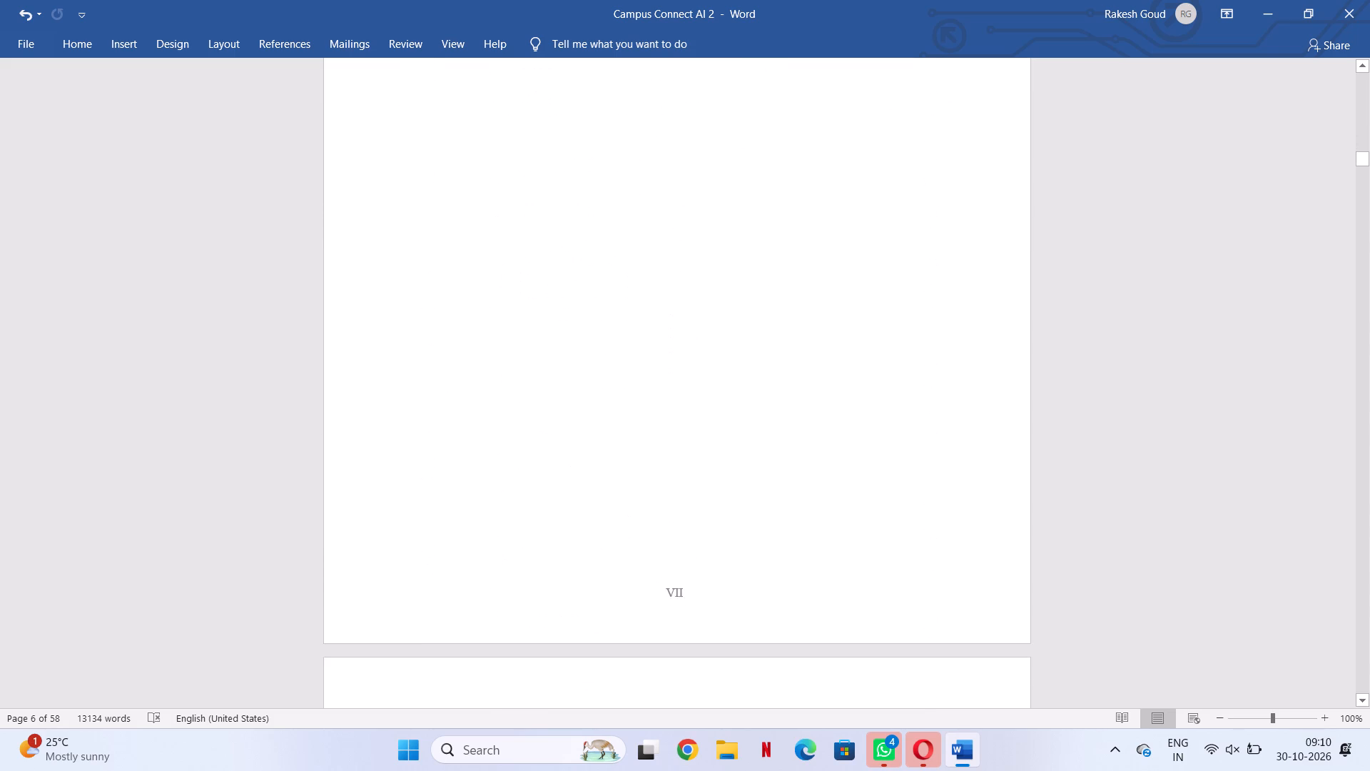
pyautogui.scroll(-14, 691, 533)
pyautogui.scroll(2, 691, 541)
pyautogui.scroll(-15, 691, 541)
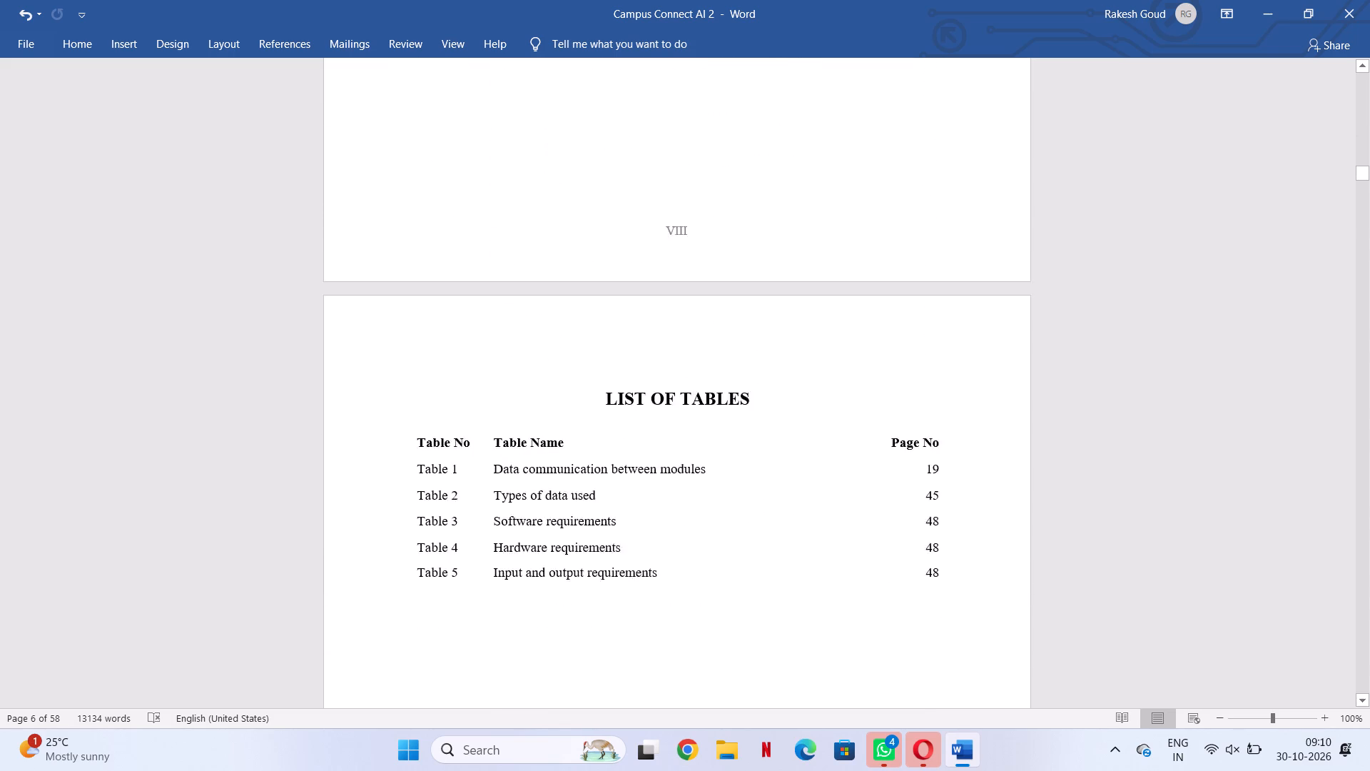
pyautogui.scroll(-8, 691, 542)
pyautogui.scroll(1, 691, 542)
pyautogui.scroll(-16, 691, 542)
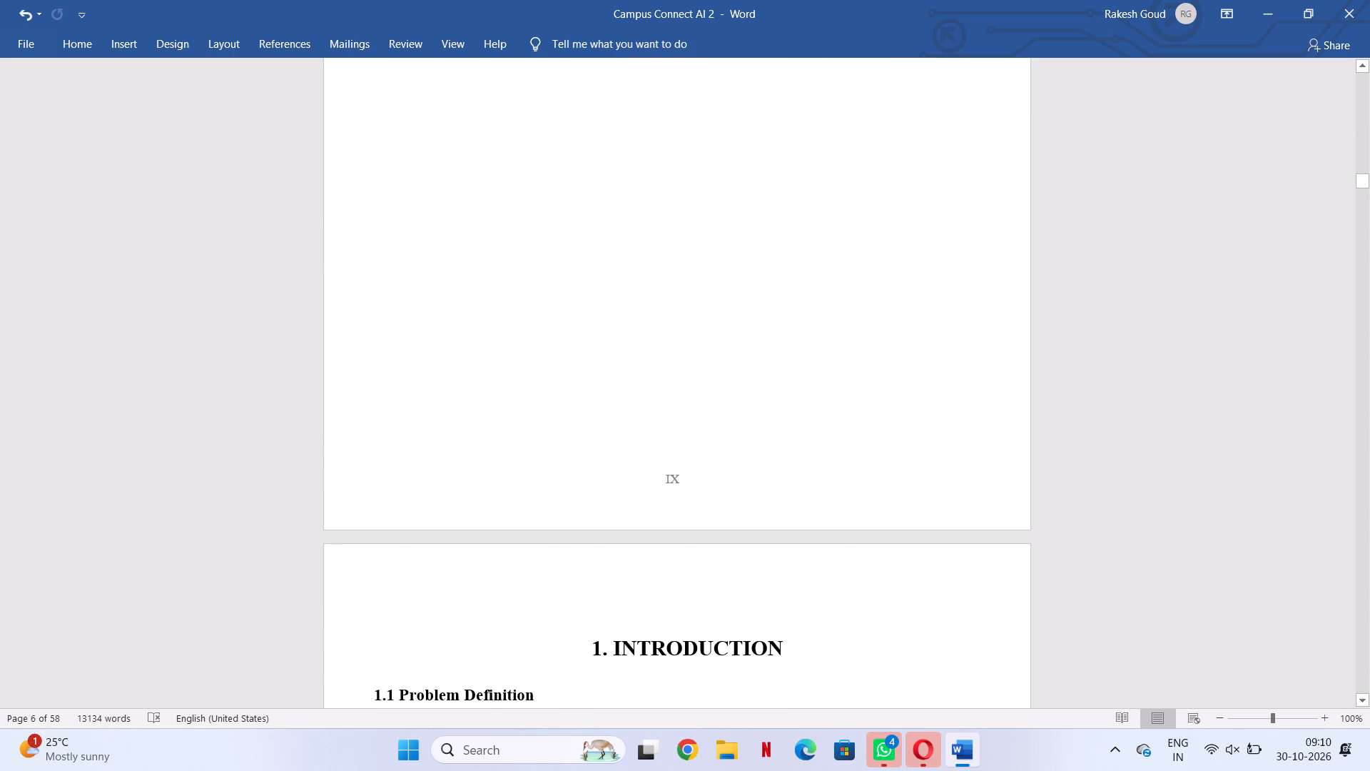
# Review the Introduction chapter from Problem Definition through the project objectives to the Limitations of the Project section.
pyautogui.scroll(-17, 691, 542)
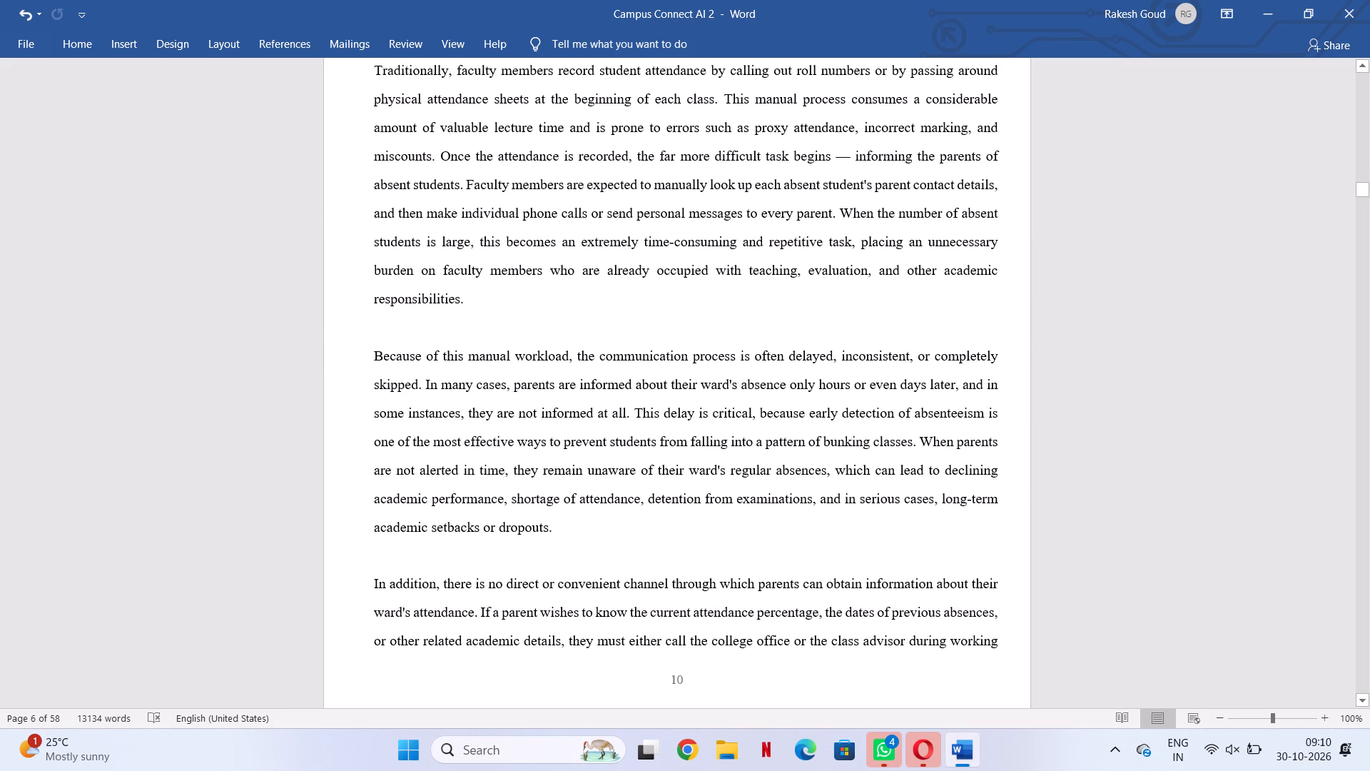
pyautogui.scroll(-18, 691, 542)
pyautogui.scroll(1, 691, 542)
pyautogui.scroll(-4, 691, 542)
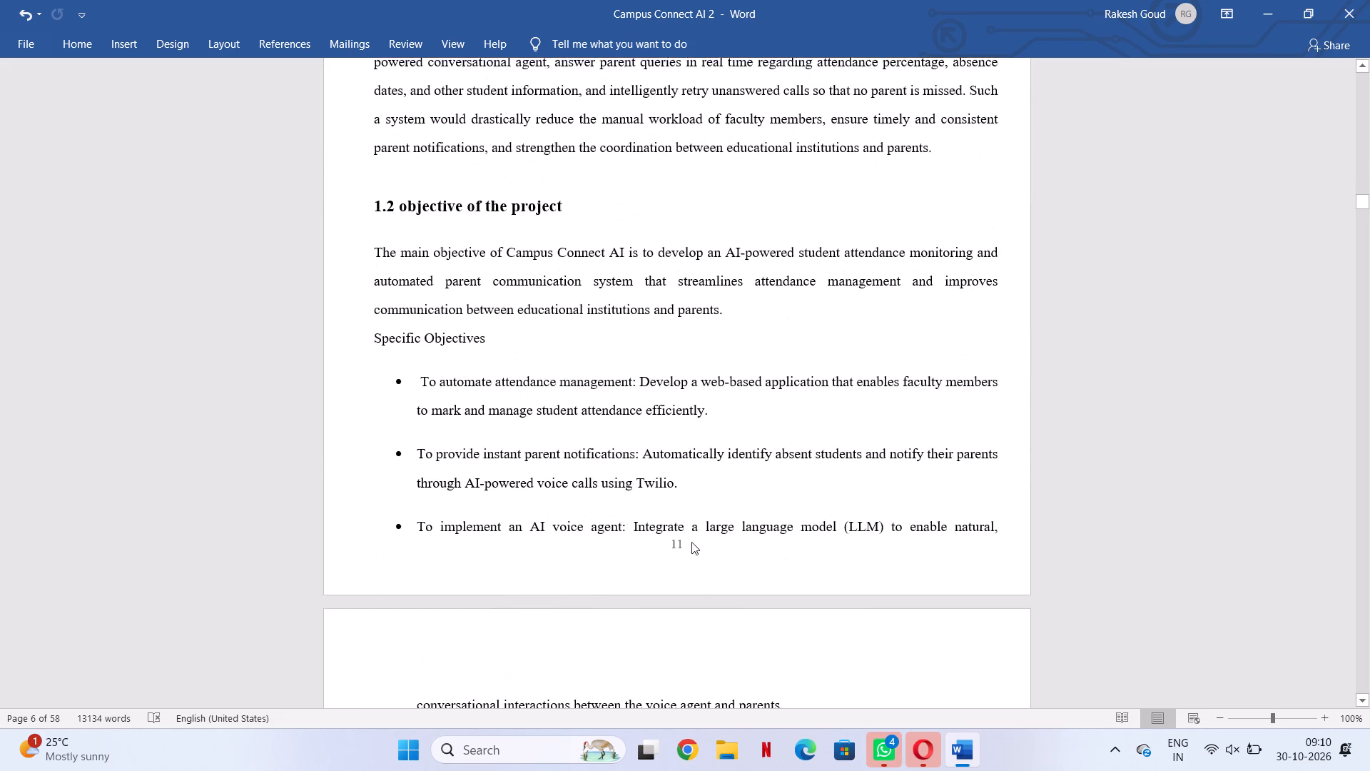
pyautogui.scroll(-11, 691, 542)
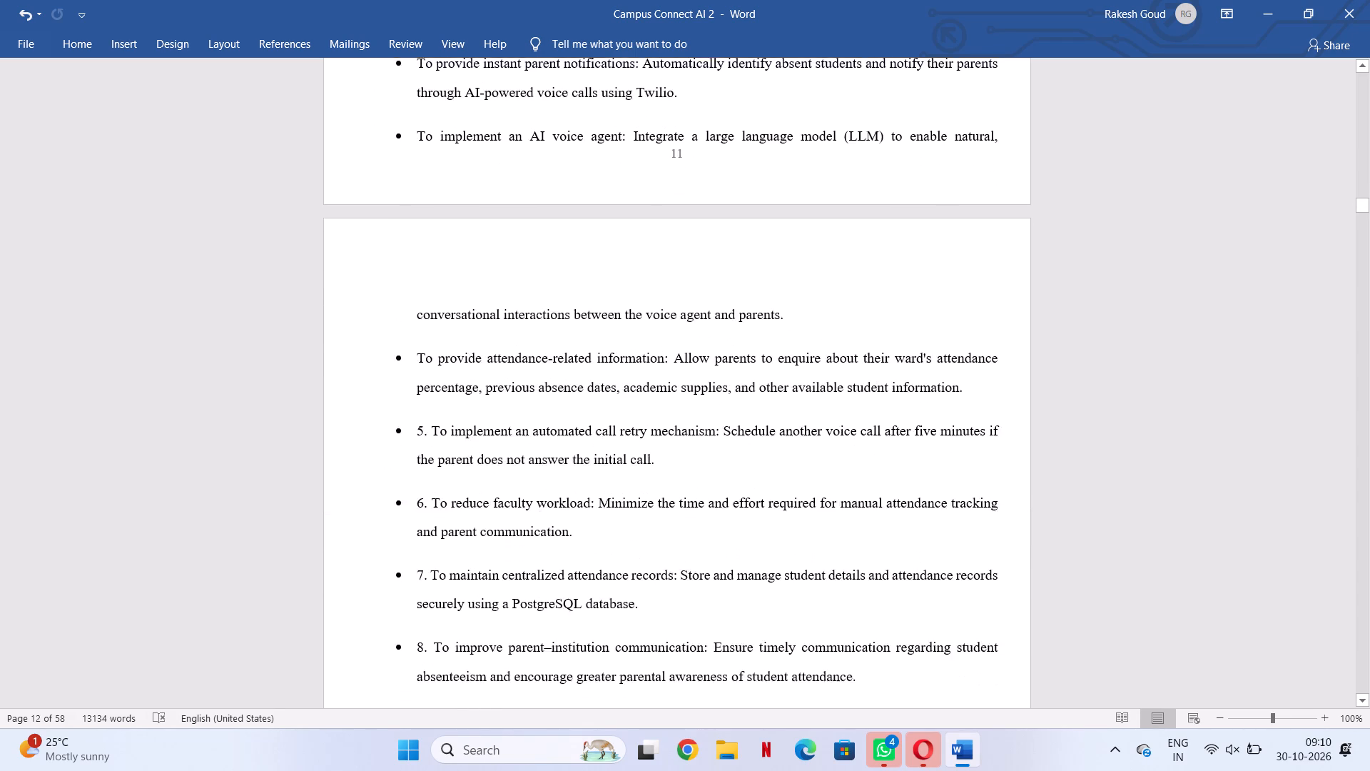
pyautogui.scroll(-11, 691, 542)
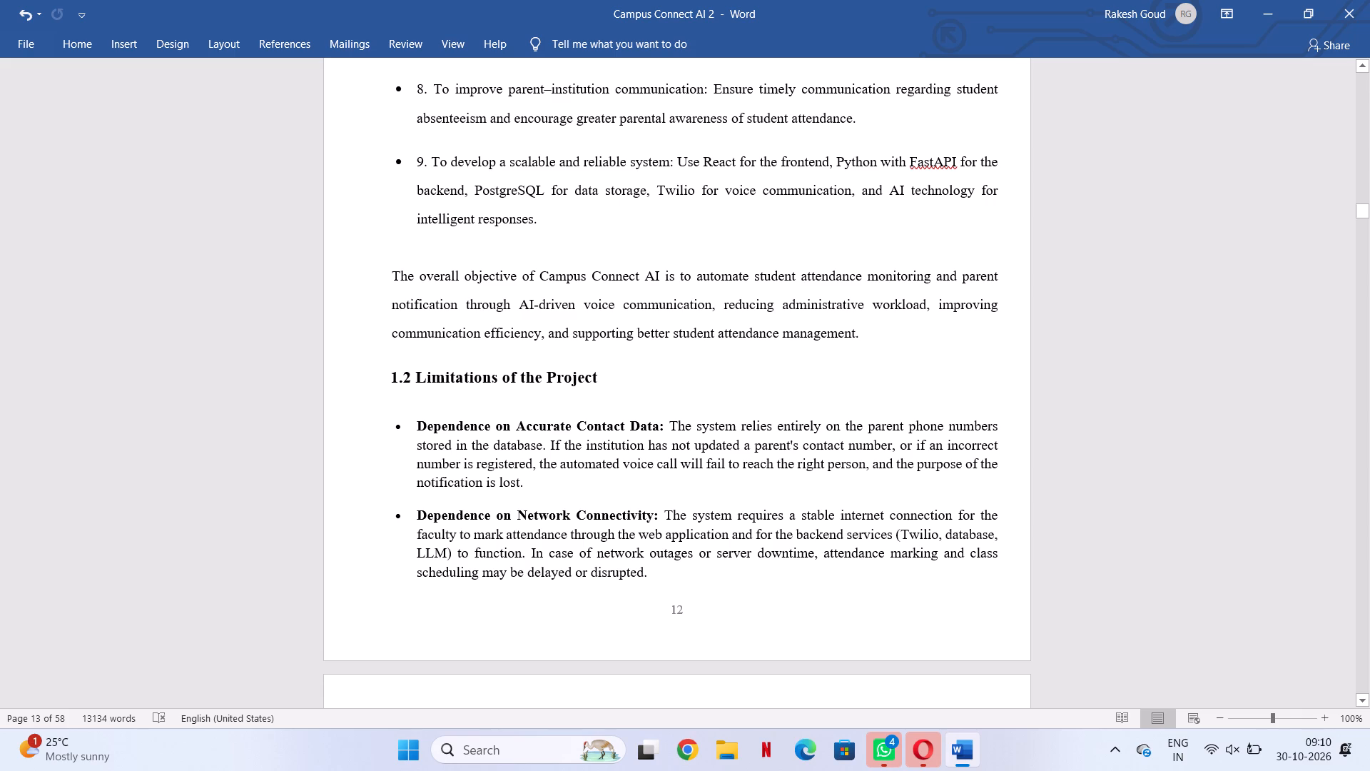
# Look back over the objectives and Problem Definition sections up to the start of the Introduction chapter.
pyautogui.scroll(12, 553, 416)
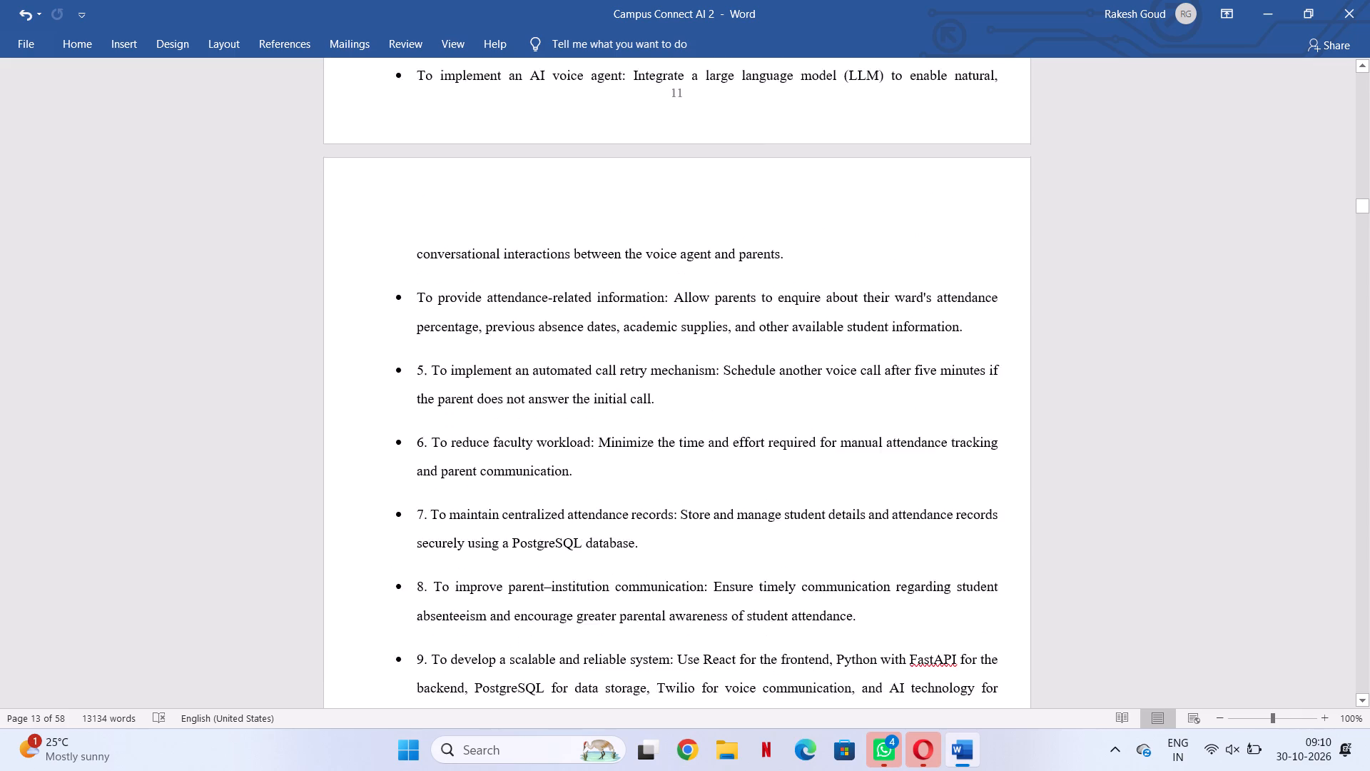
pyautogui.scroll(3, 553, 416)
pyautogui.scroll(-1, 553, 416)
pyautogui.scroll(15, 553, 416)
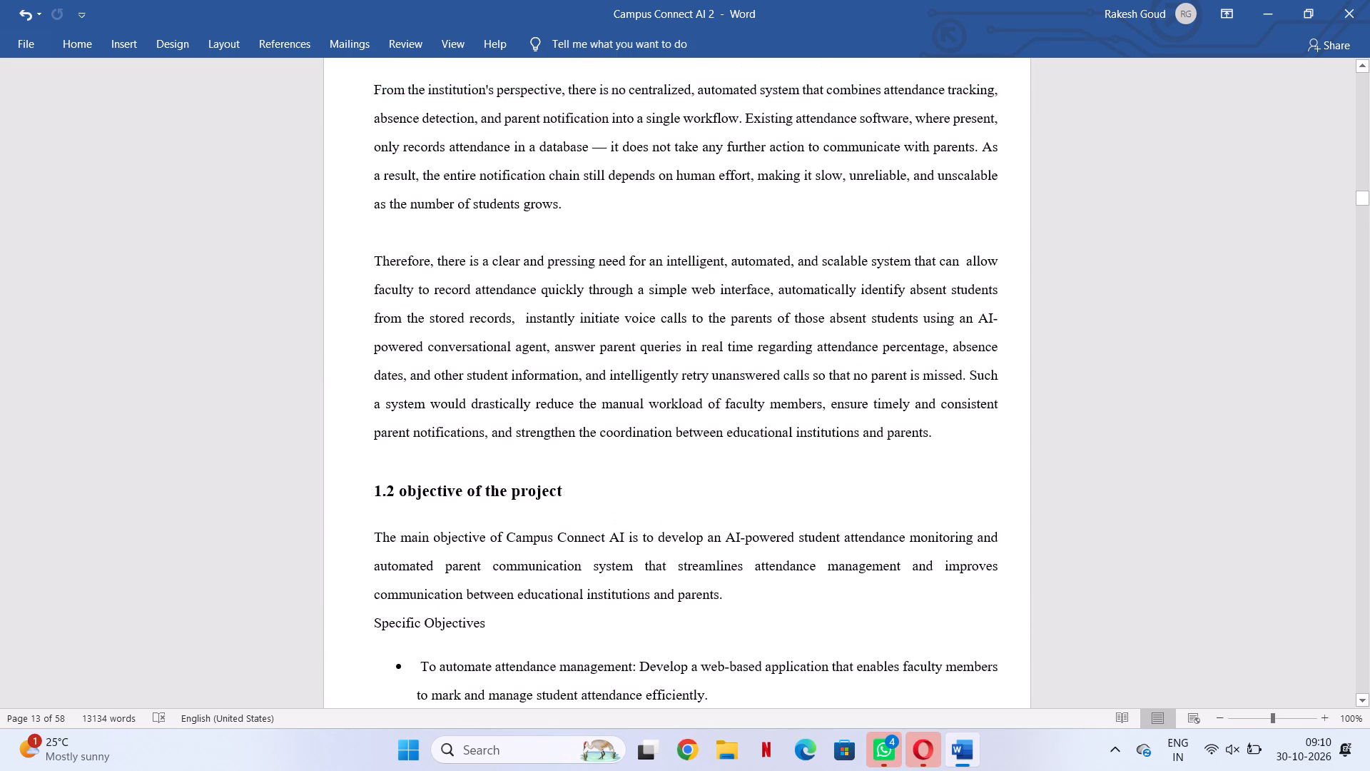
pyautogui.scroll(7, 553, 416)
pyautogui.scroll(-1, 553, 416)
pyautogui.scroll(9, 553, 416)
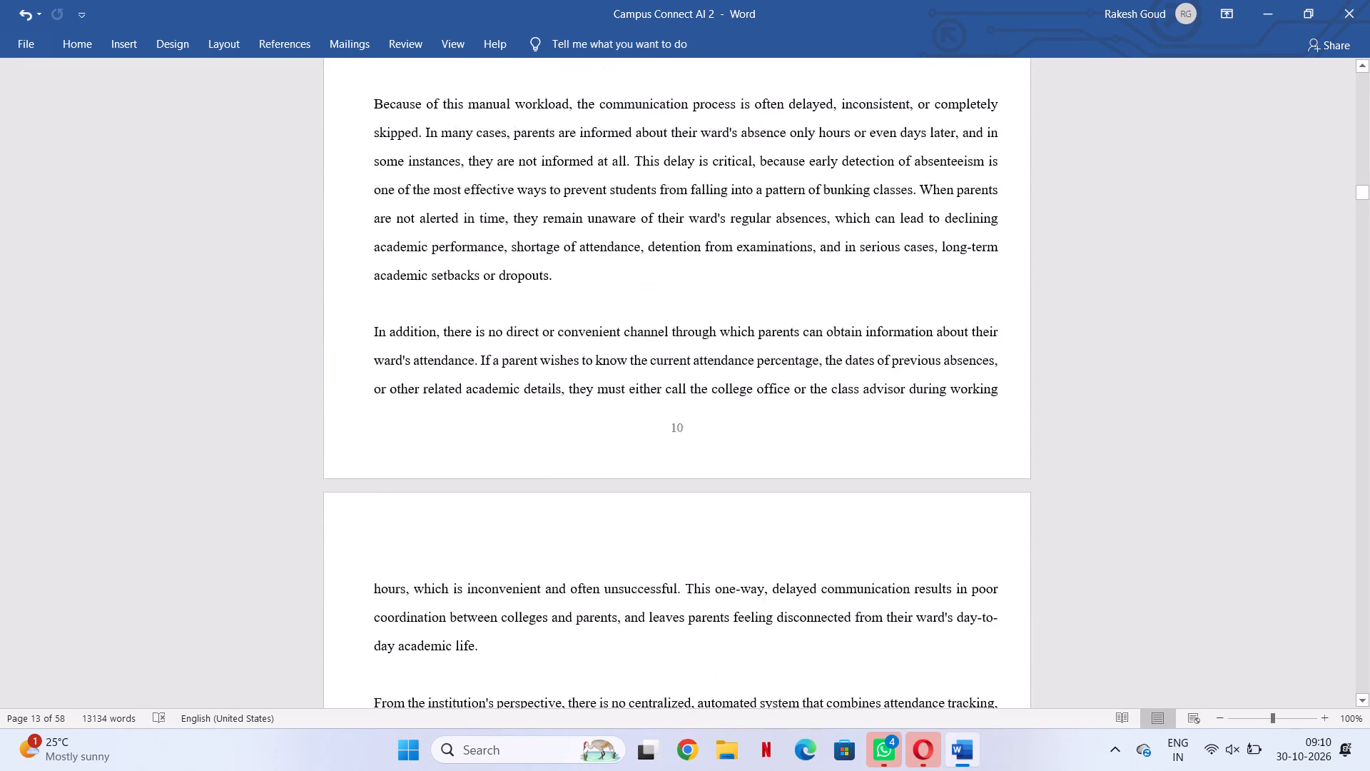
pyautogui.scroll(3, 553, 416)
pyautogui.scroll(-1, 553, 416)
pyautogui.scroll(10, 553, 416)
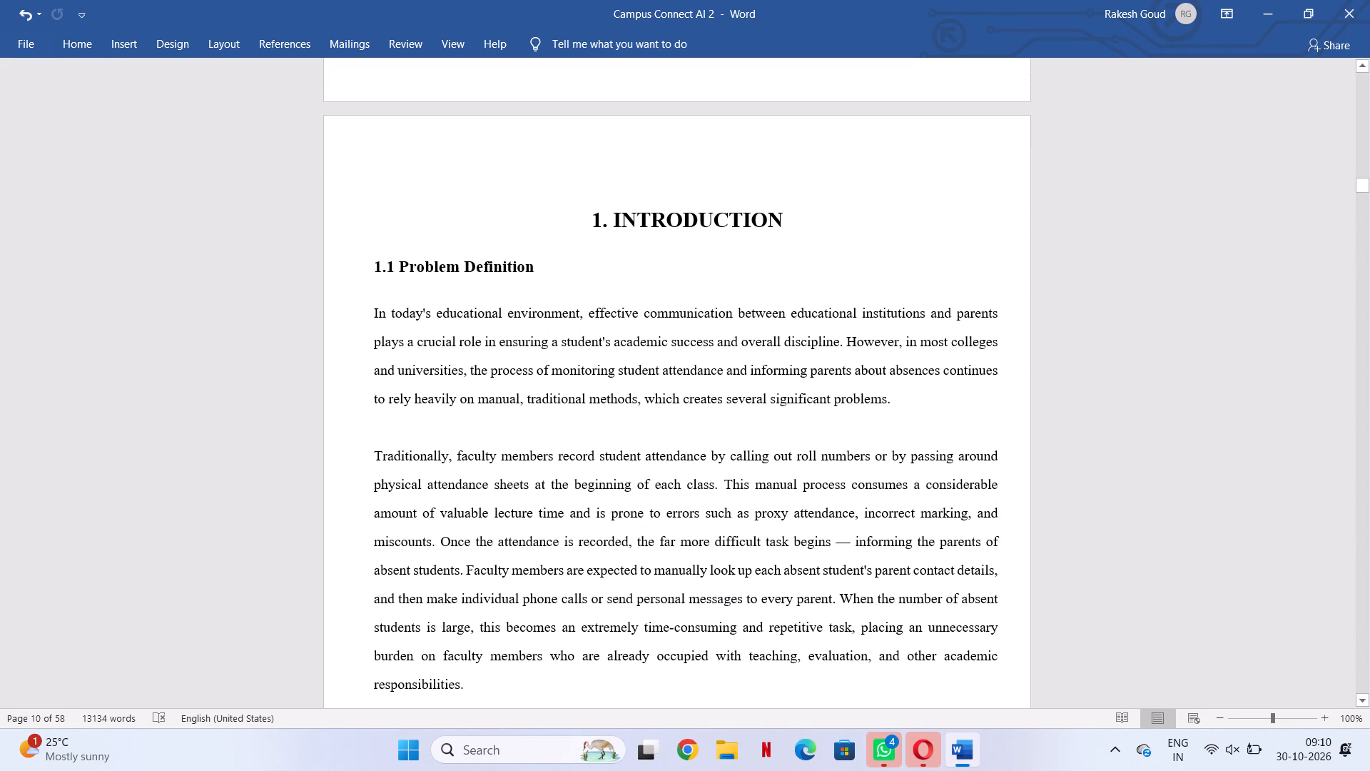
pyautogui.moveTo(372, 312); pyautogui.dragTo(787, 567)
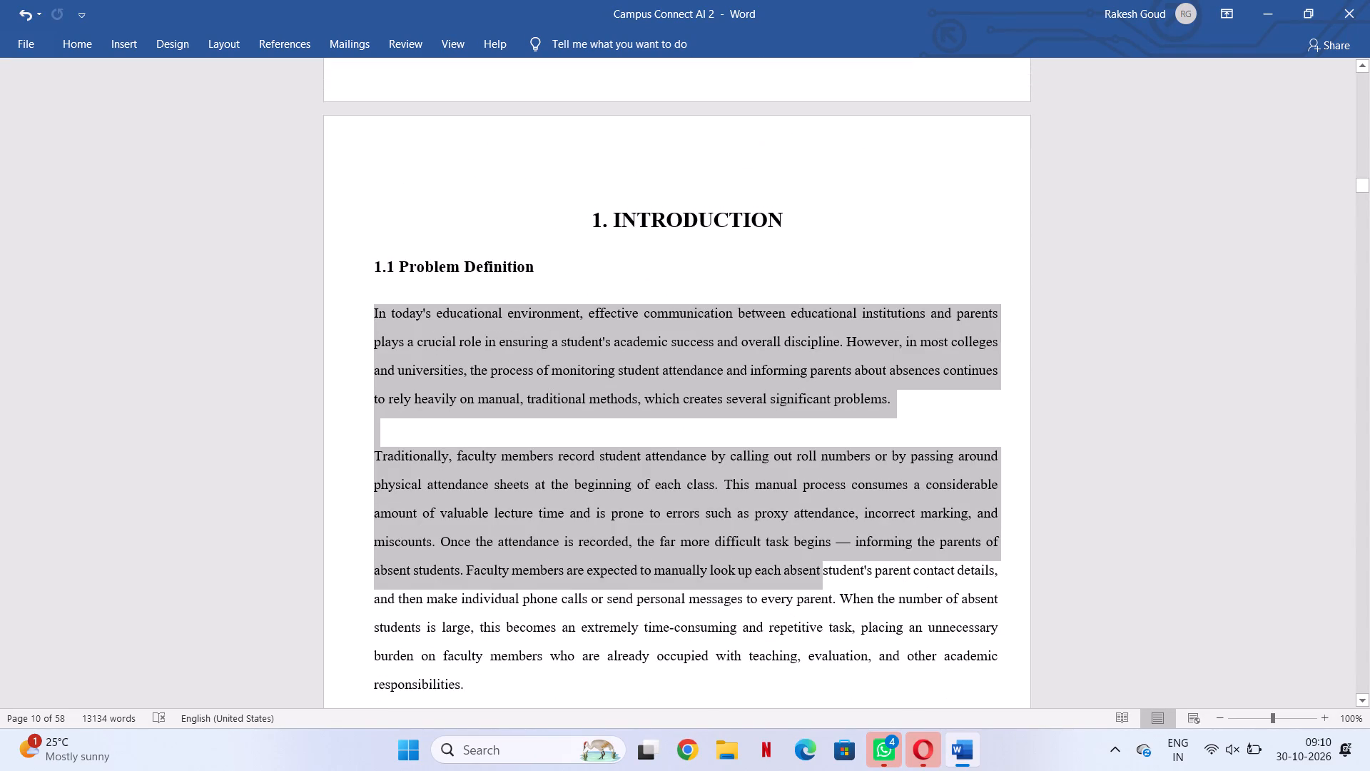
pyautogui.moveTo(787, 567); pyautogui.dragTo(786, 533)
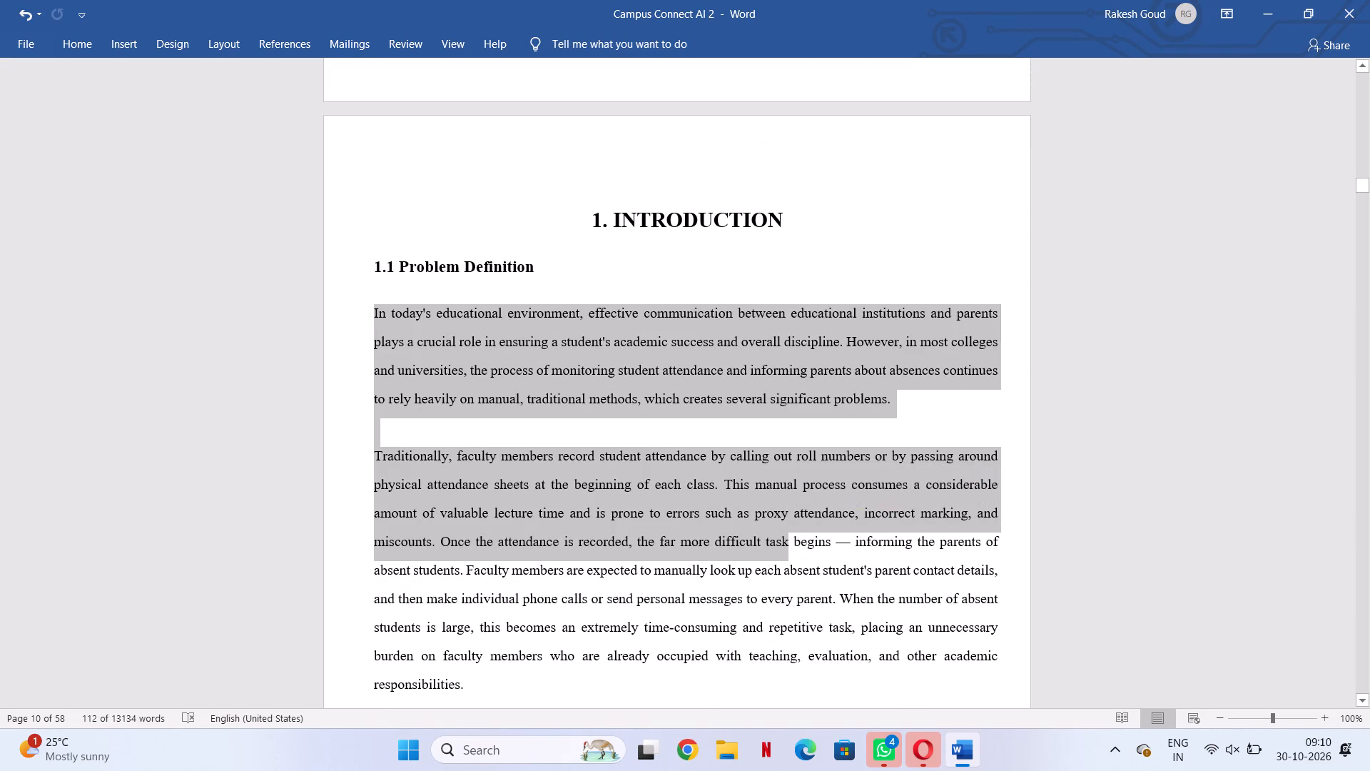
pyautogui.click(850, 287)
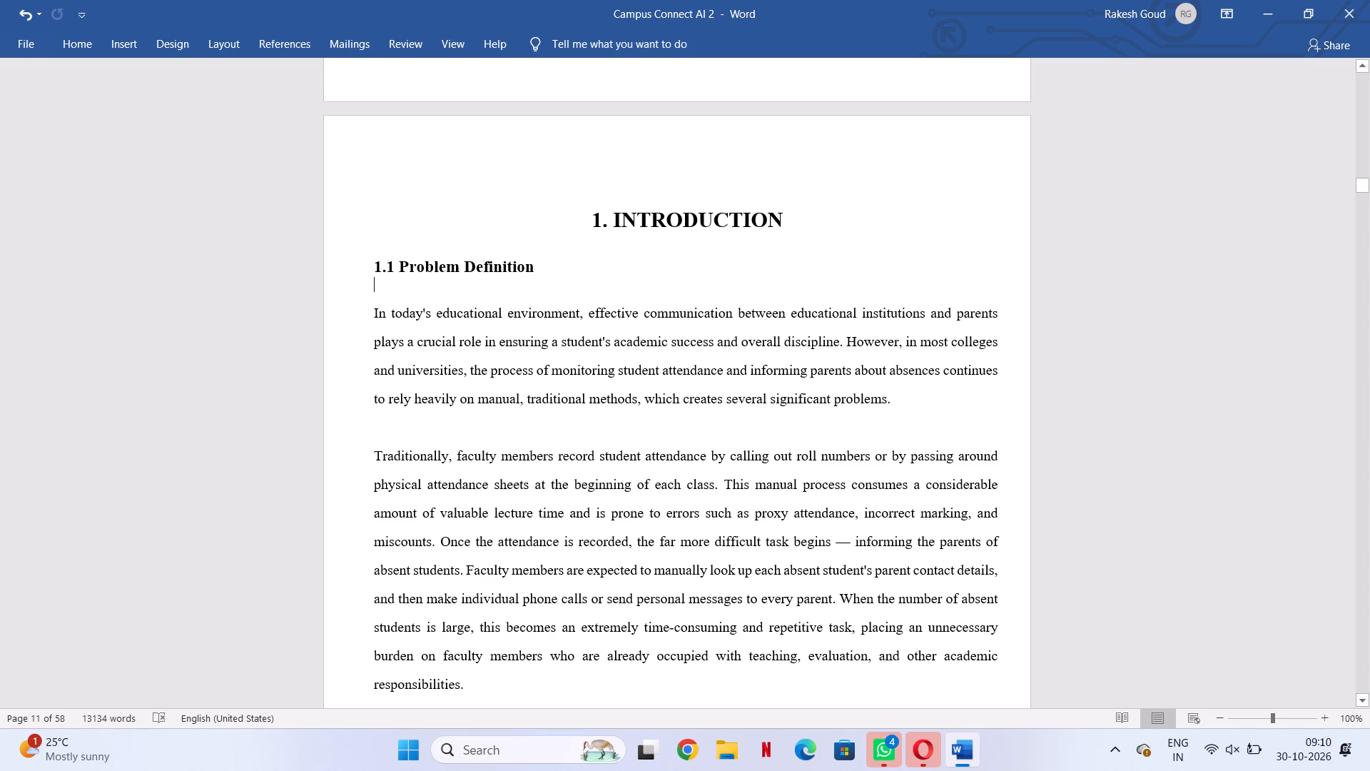
# Increase the indent by one level for the Problem Definition paragraphs from "In today's educational environment" through "In addition".
pyautogui.moveTo(374, 308); pyautogui.dragTo(460, 366)
pyautogui.scroll(-3, 460, 366)
pyautogui.moveTo(460, 366); pyautogui.dragTo(476, 392)
pyautogui.scroll(-12, 460, 367)
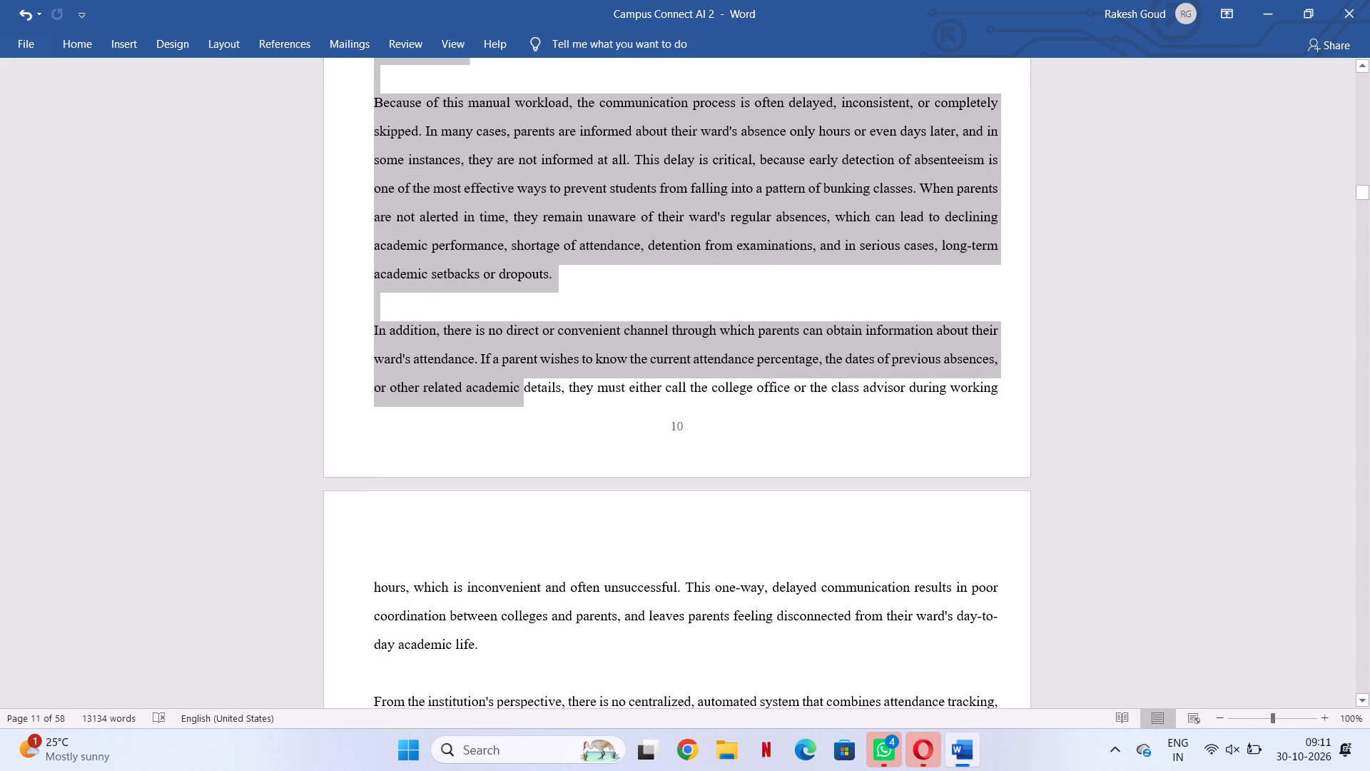
pyautogui.moveTo(476, 392); pyautogui.dragTo(986, 331)
pyautogui.scroll(-2, 476, 392)
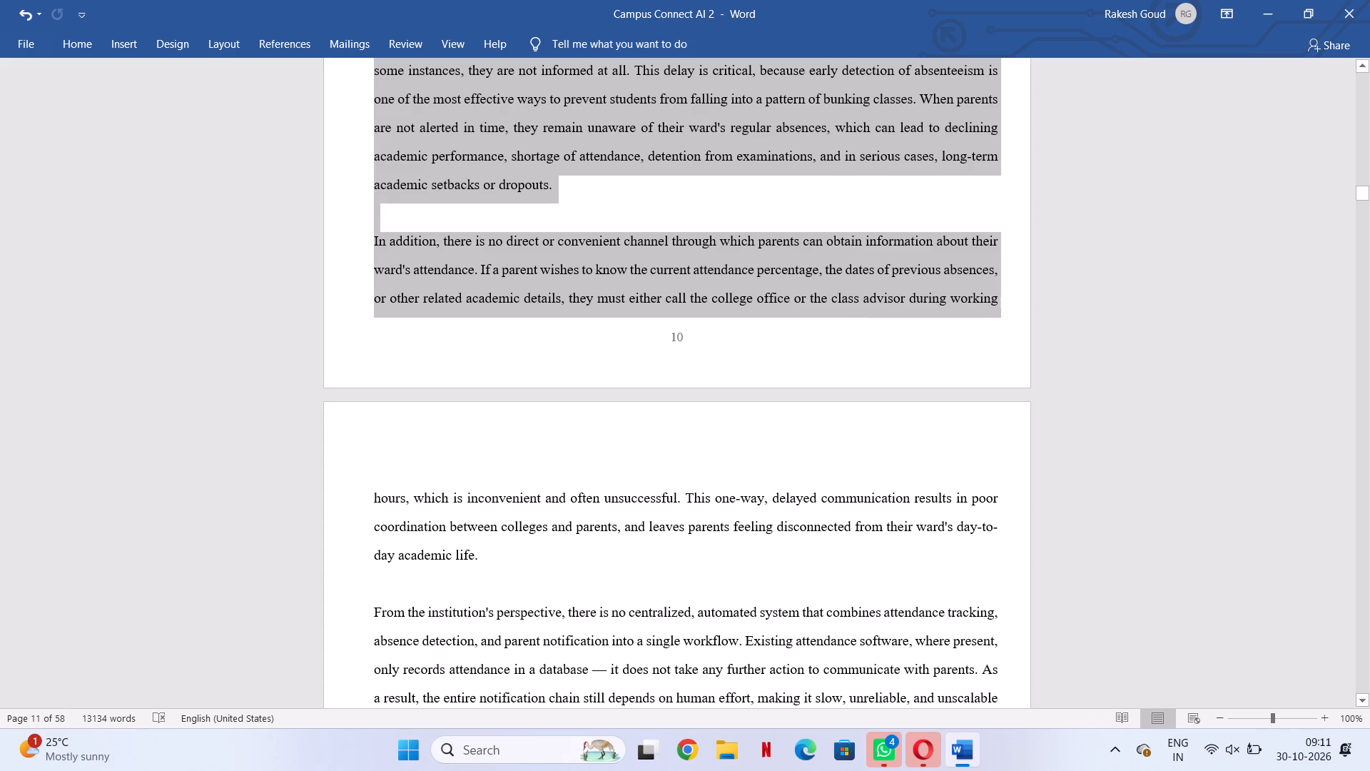
pyautogui.moveTo(986, 331); pyautogui.dragTo(991, 332)
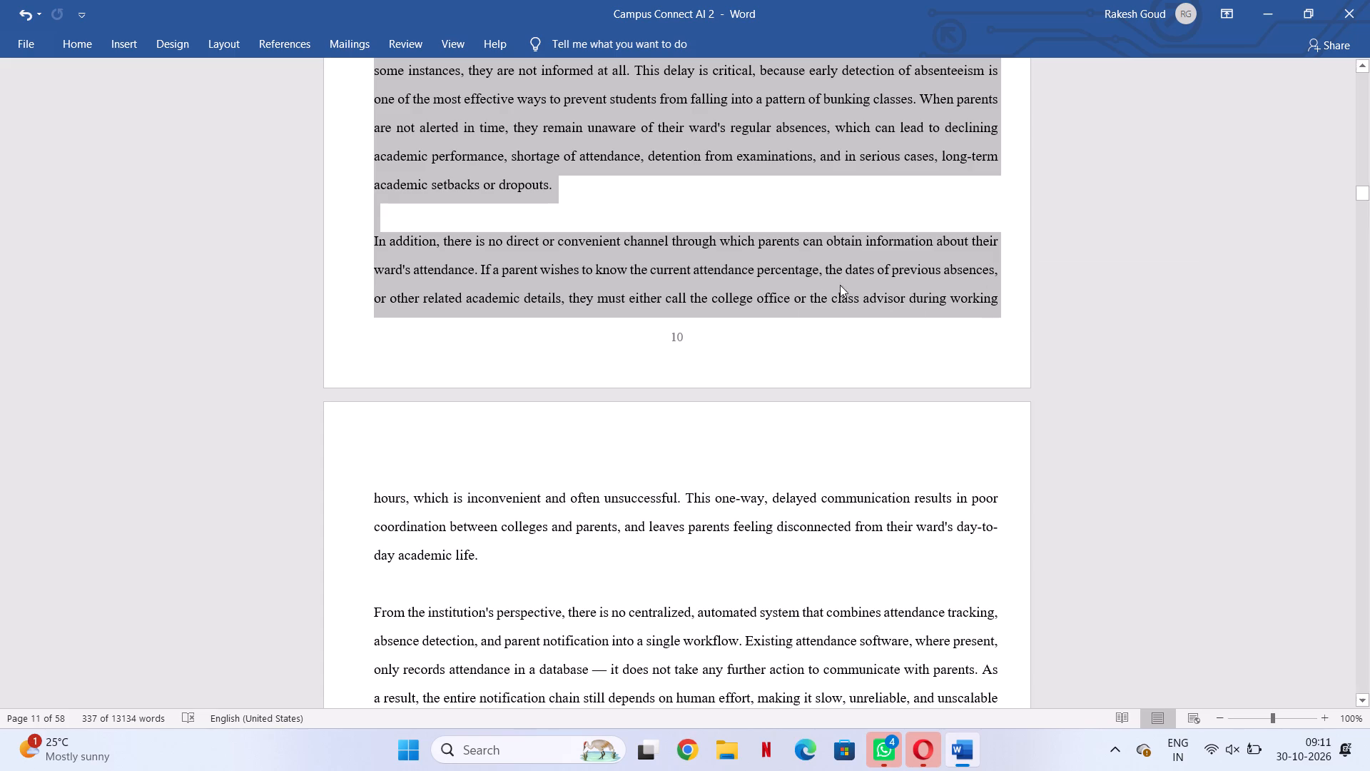
pyautogui.click(77, 49)
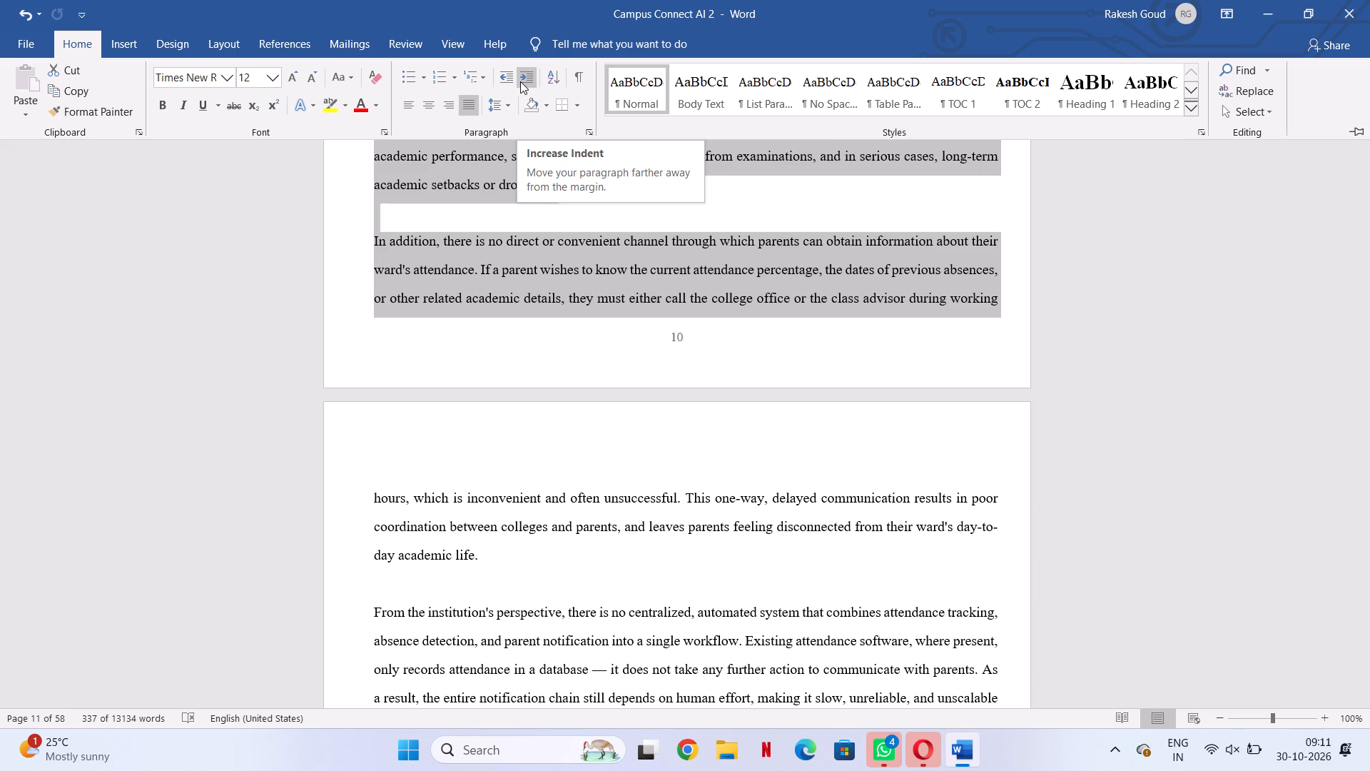
pyautogui.click(520, 81)
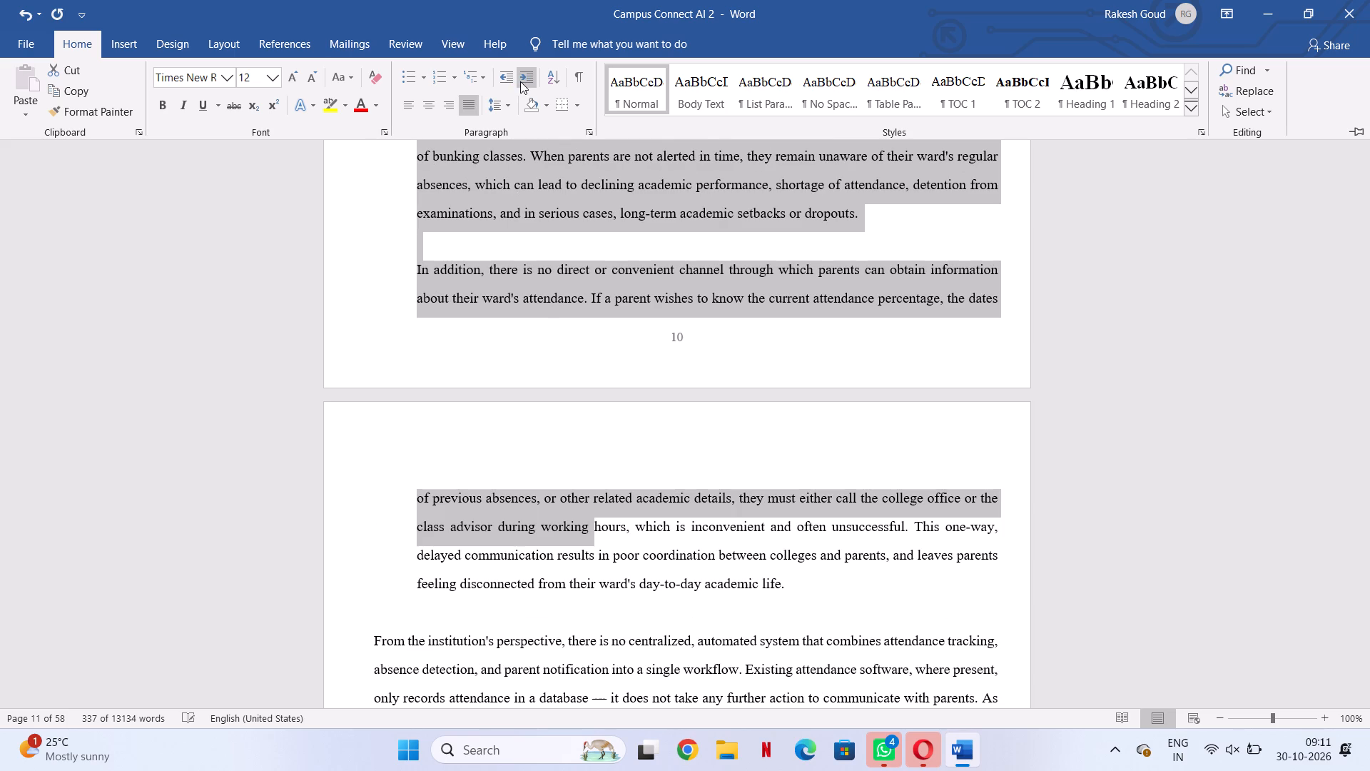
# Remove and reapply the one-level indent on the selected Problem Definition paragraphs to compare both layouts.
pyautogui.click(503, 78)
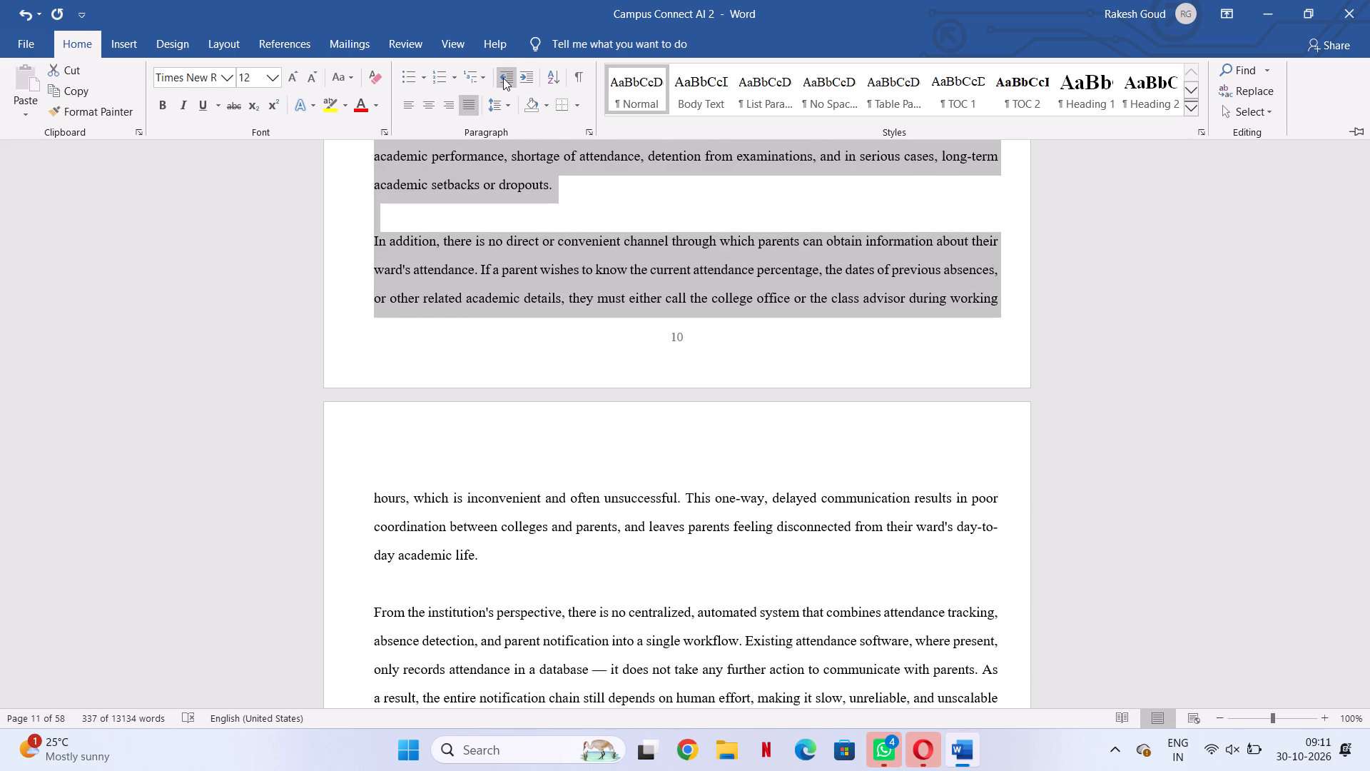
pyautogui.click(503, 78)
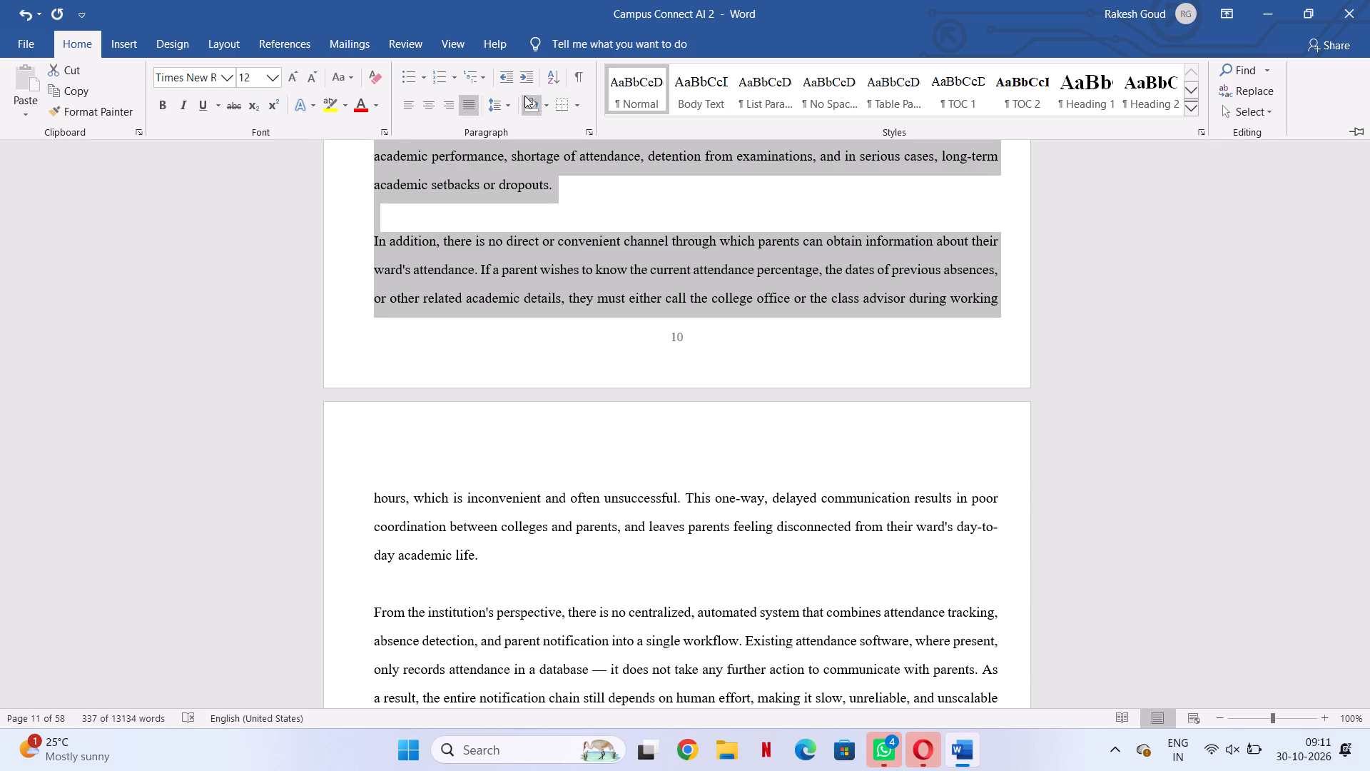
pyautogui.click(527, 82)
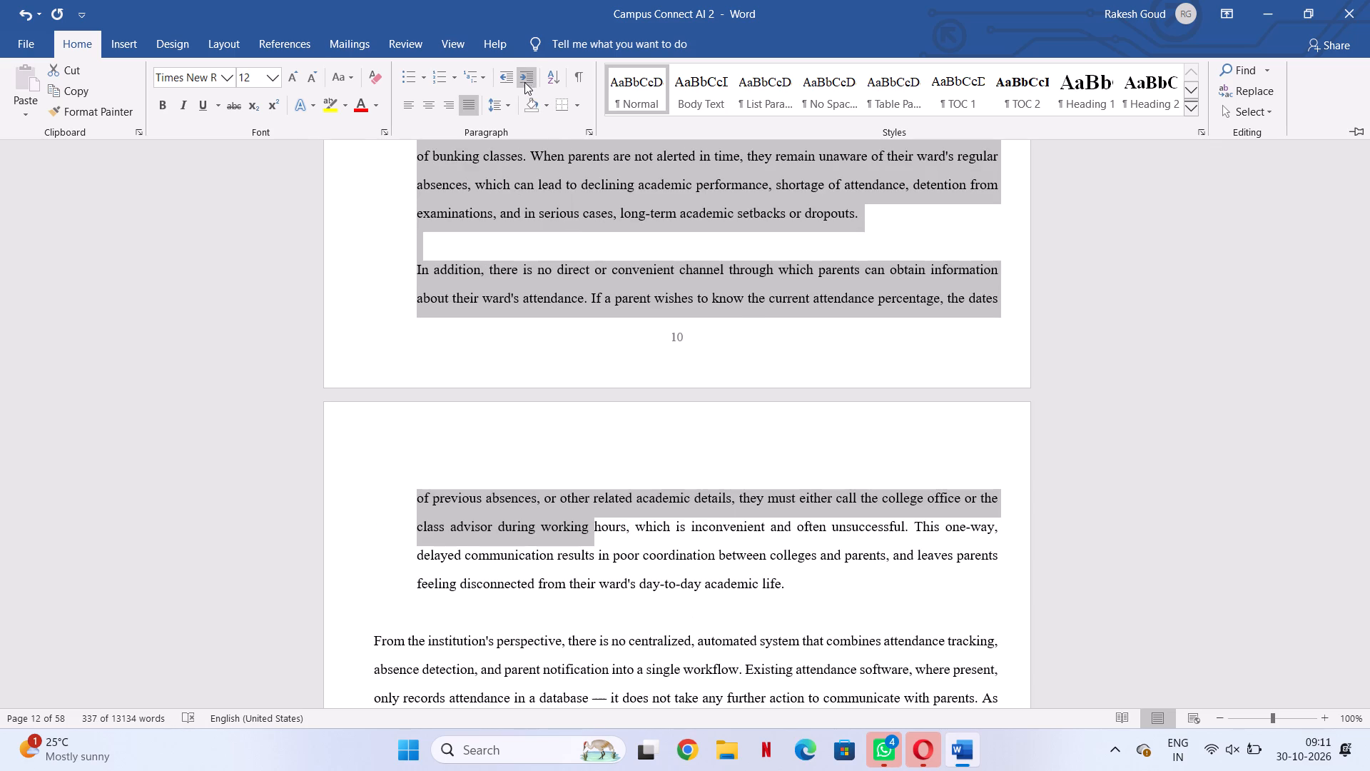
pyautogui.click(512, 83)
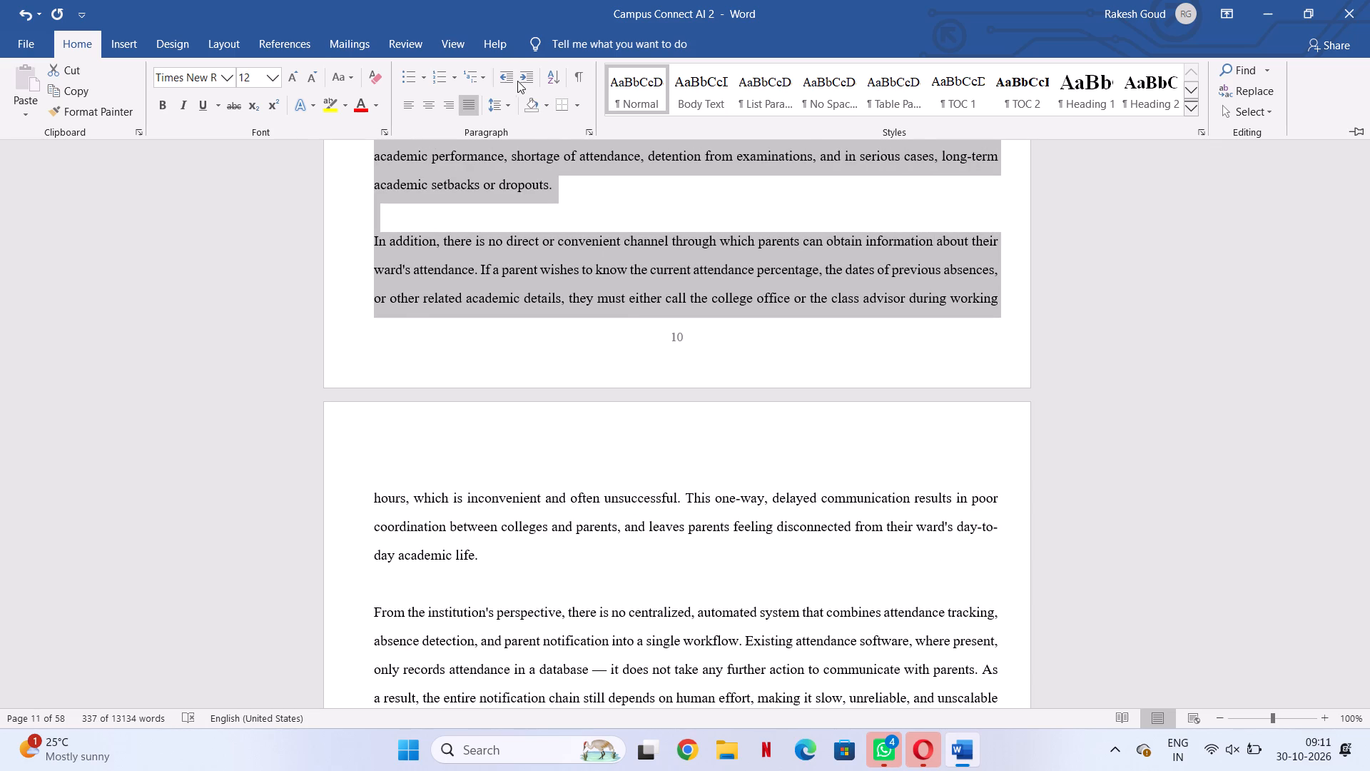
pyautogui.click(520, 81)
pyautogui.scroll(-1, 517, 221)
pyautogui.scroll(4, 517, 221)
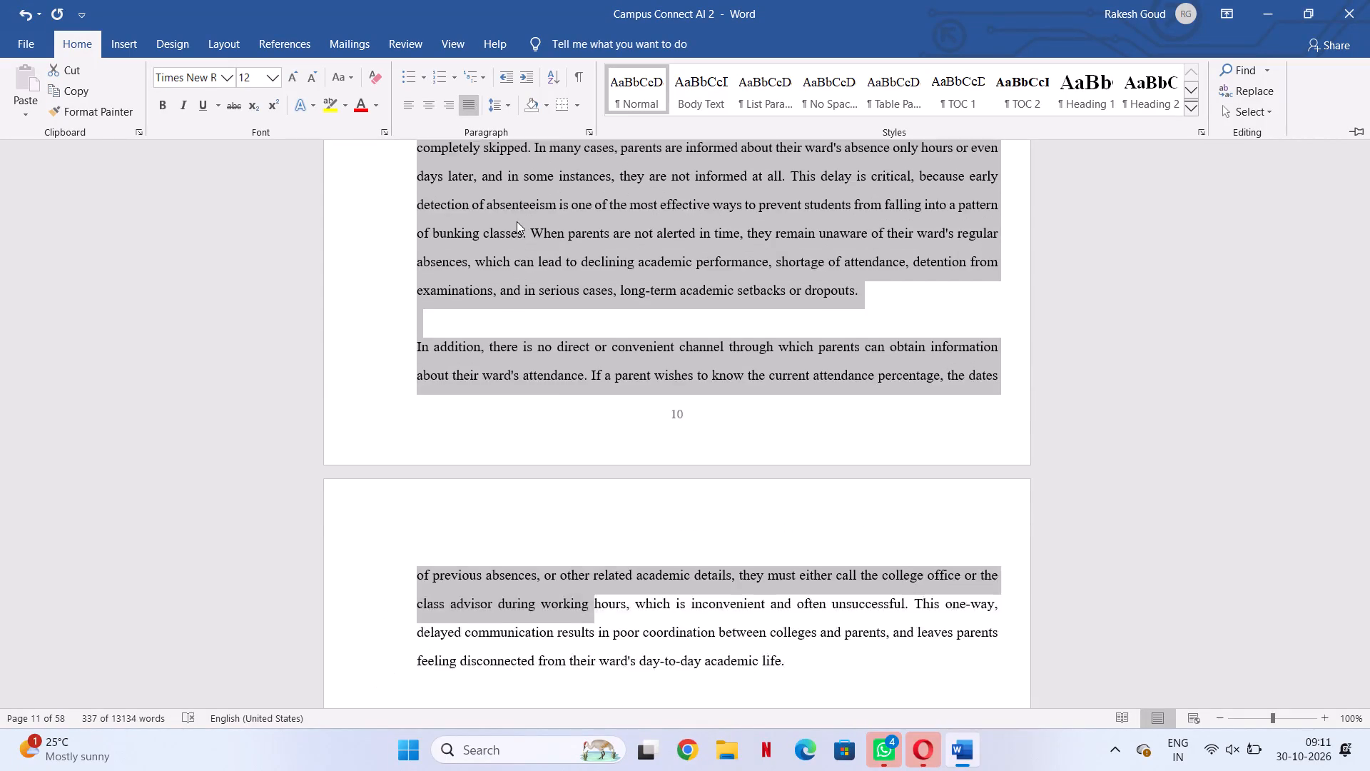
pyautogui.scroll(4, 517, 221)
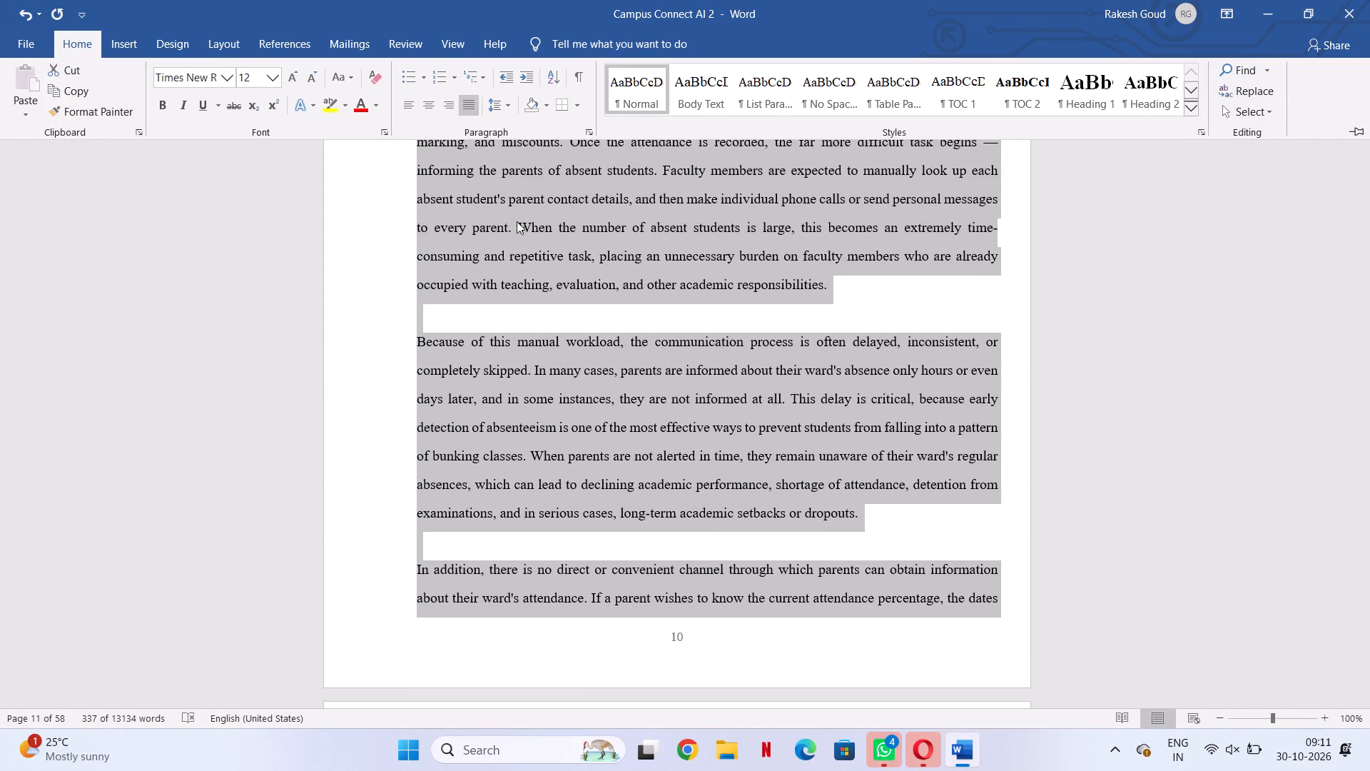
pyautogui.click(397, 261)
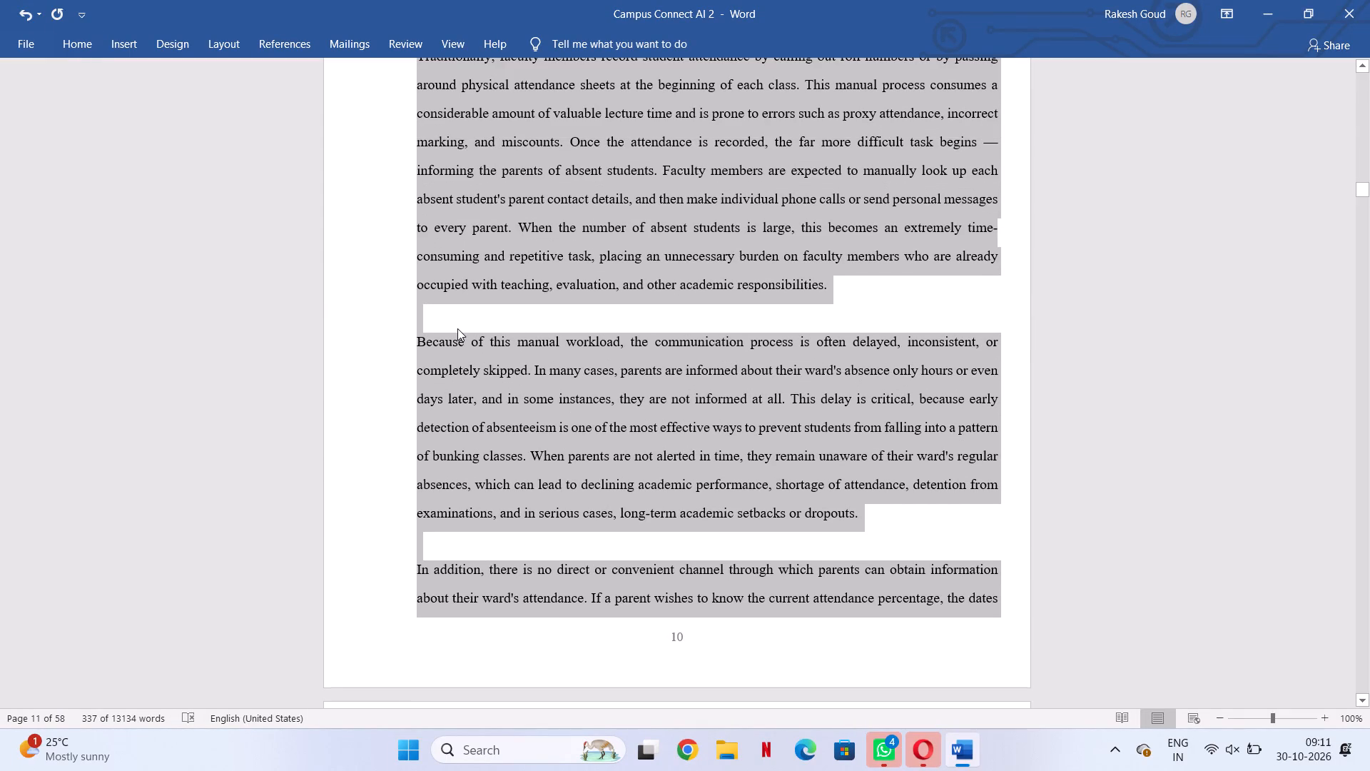
# Undo the indent changes on the Problem Definition paragraphs so they align with the section heading again.
pyautogui.hotkey('ctrl', 'z')
pyautogui.hotkey('ctrl', 'z')
pyautogui.hotkey('ctrl', 'z')
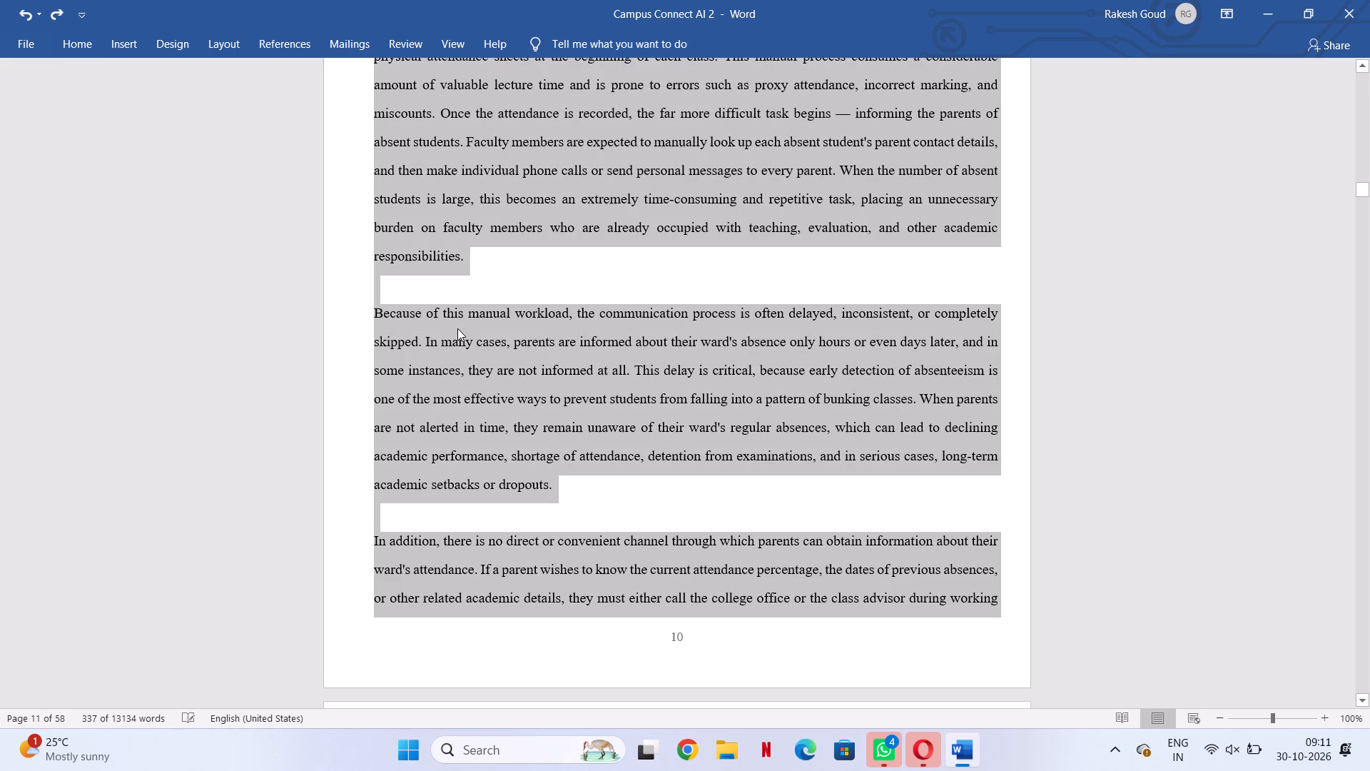
pyautogui.click(342, 329)
pyautogui.scroll(2, 342, 330)
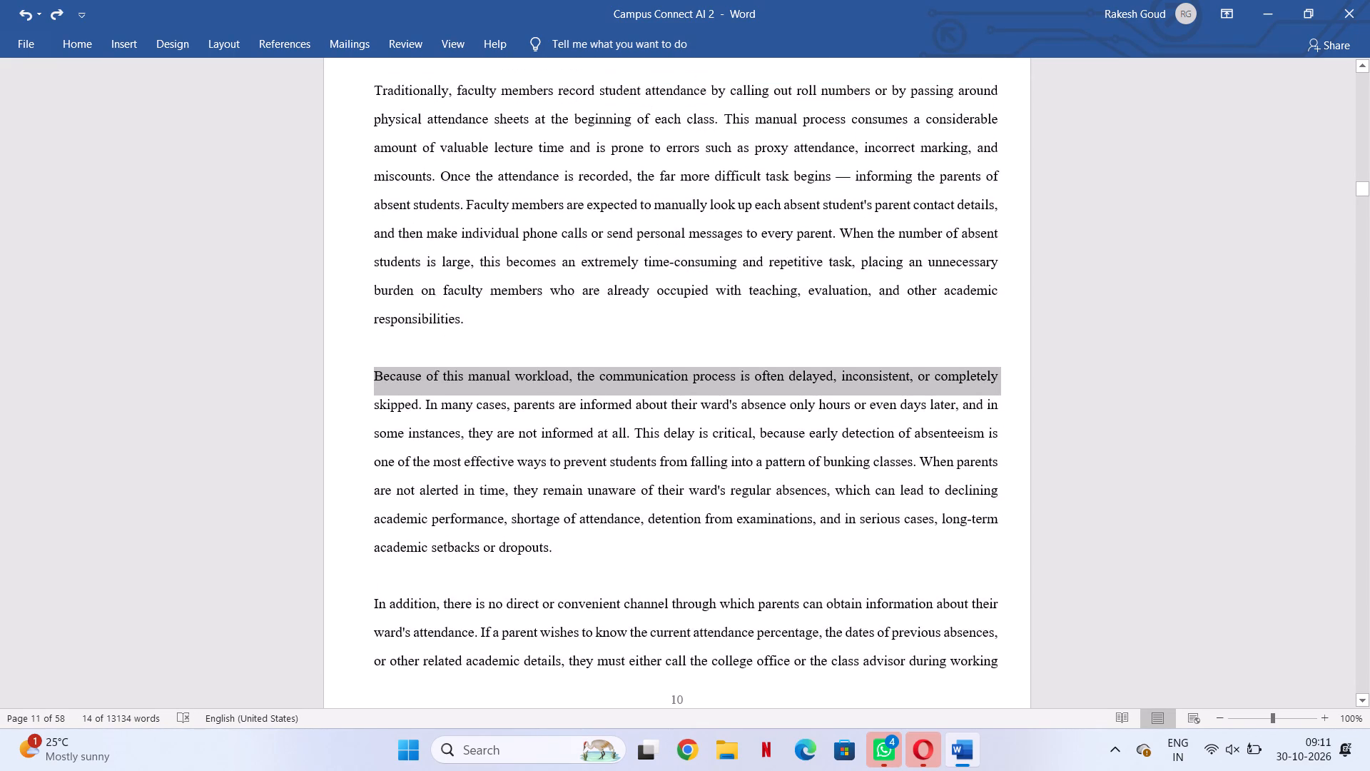
pyautogui.click(317, 302)
pyautogui.click(945, 343)
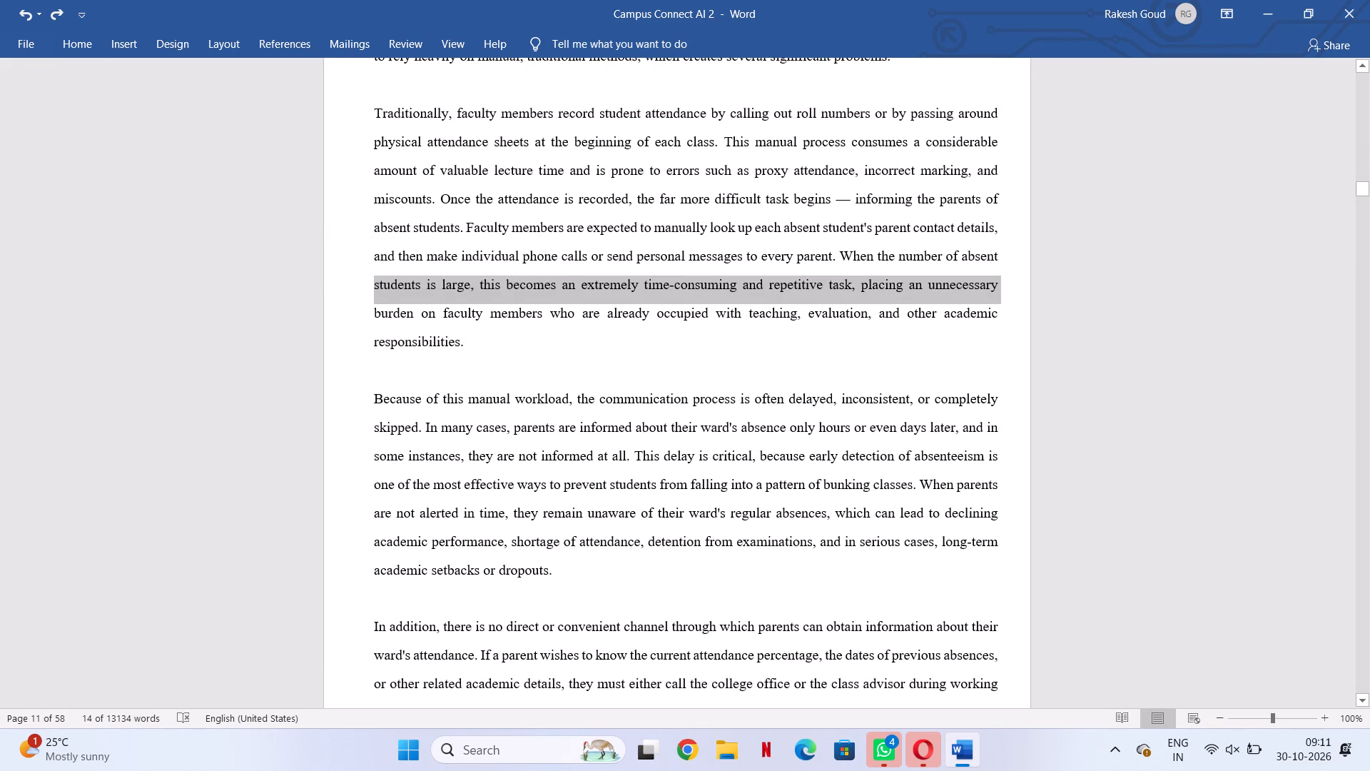
pyautogui.scroll(6, 945, 343)
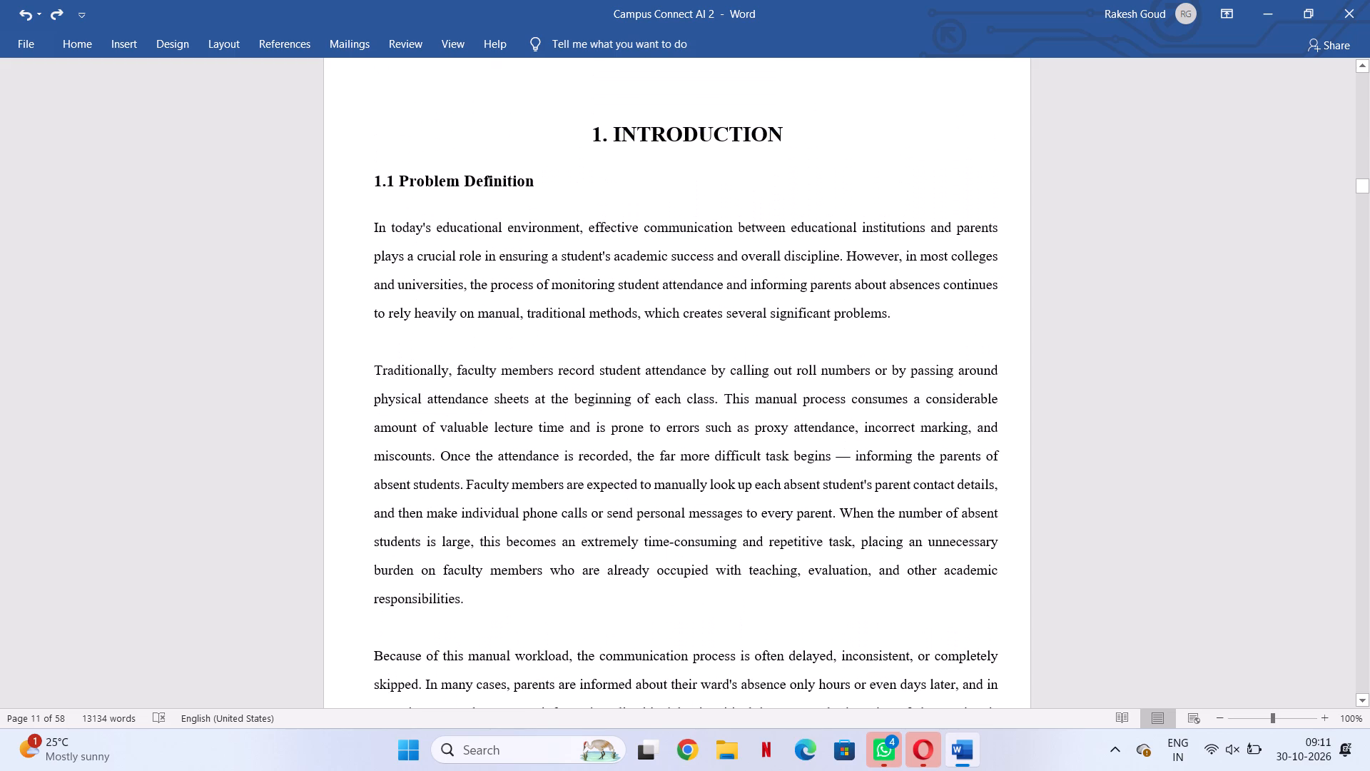
pyautogui.hotkey('ctrl', 'z')
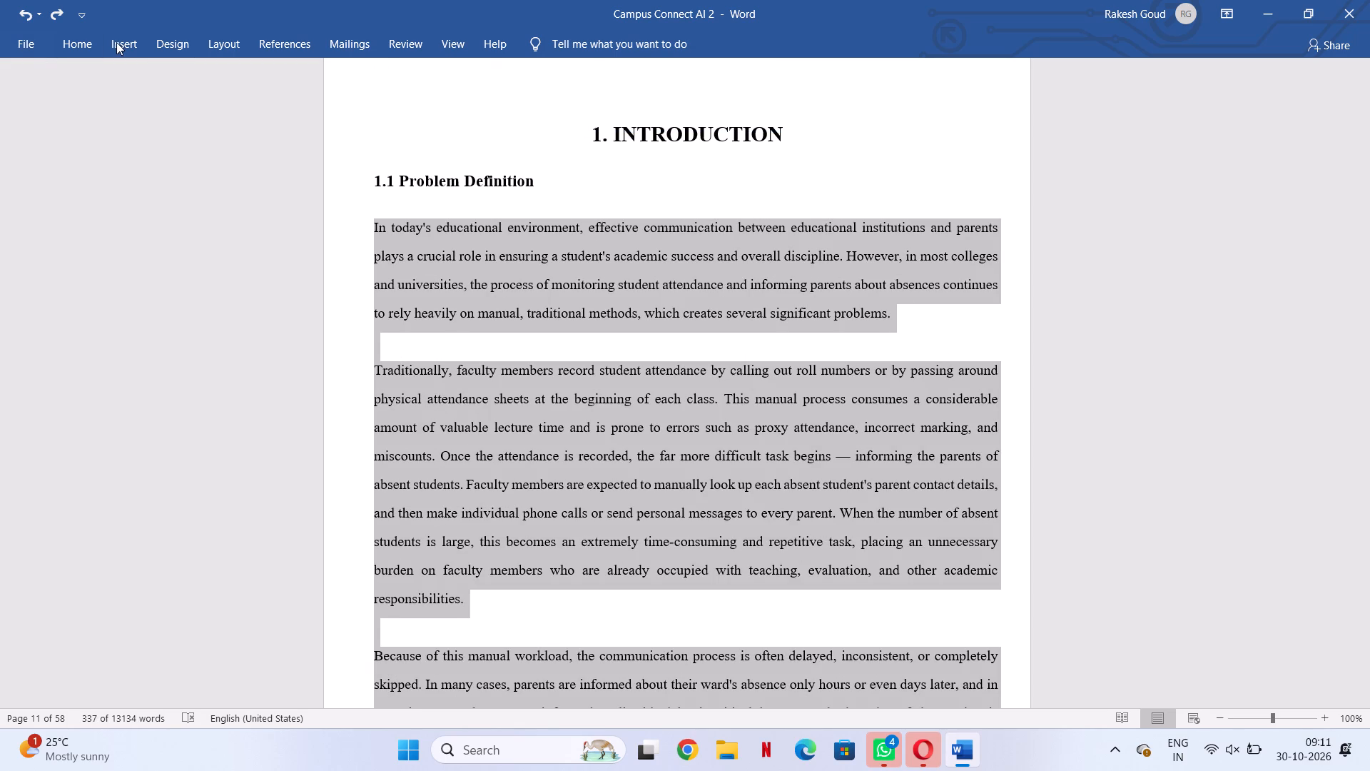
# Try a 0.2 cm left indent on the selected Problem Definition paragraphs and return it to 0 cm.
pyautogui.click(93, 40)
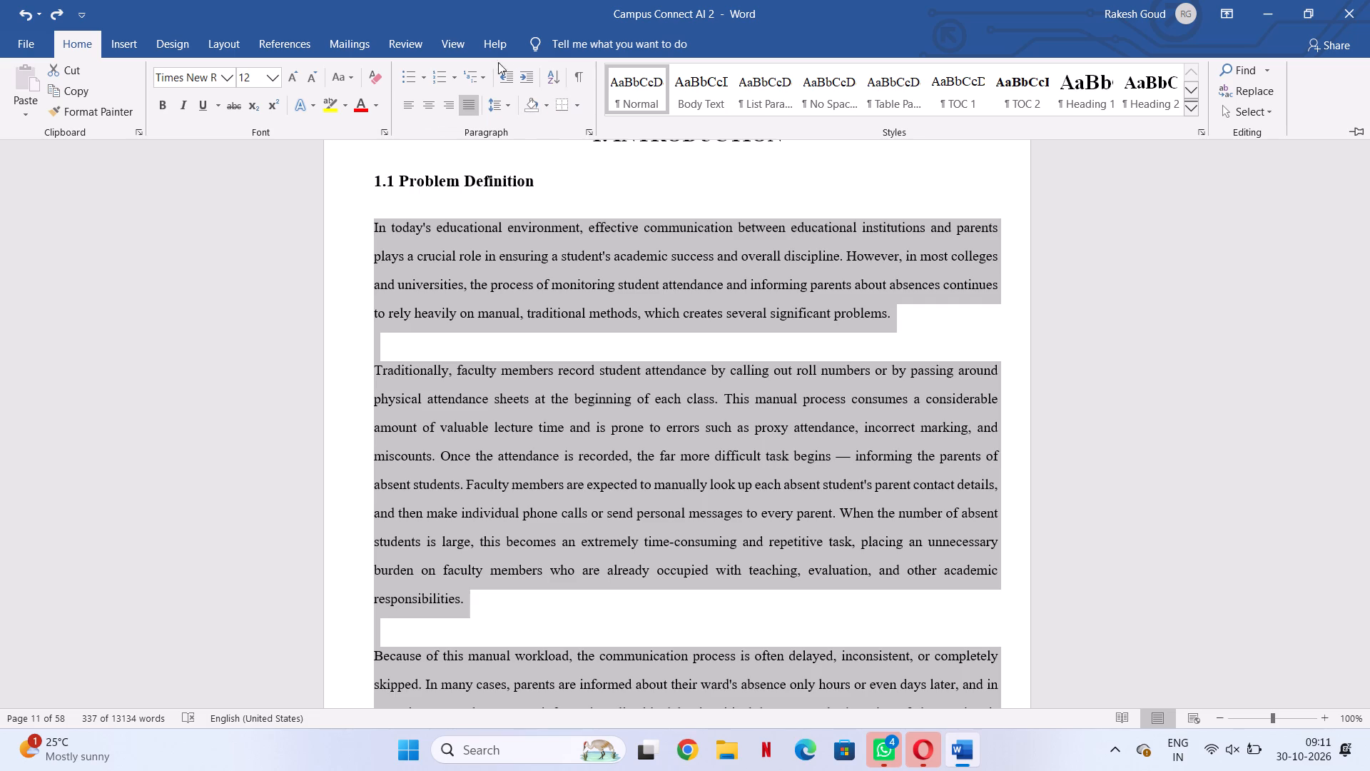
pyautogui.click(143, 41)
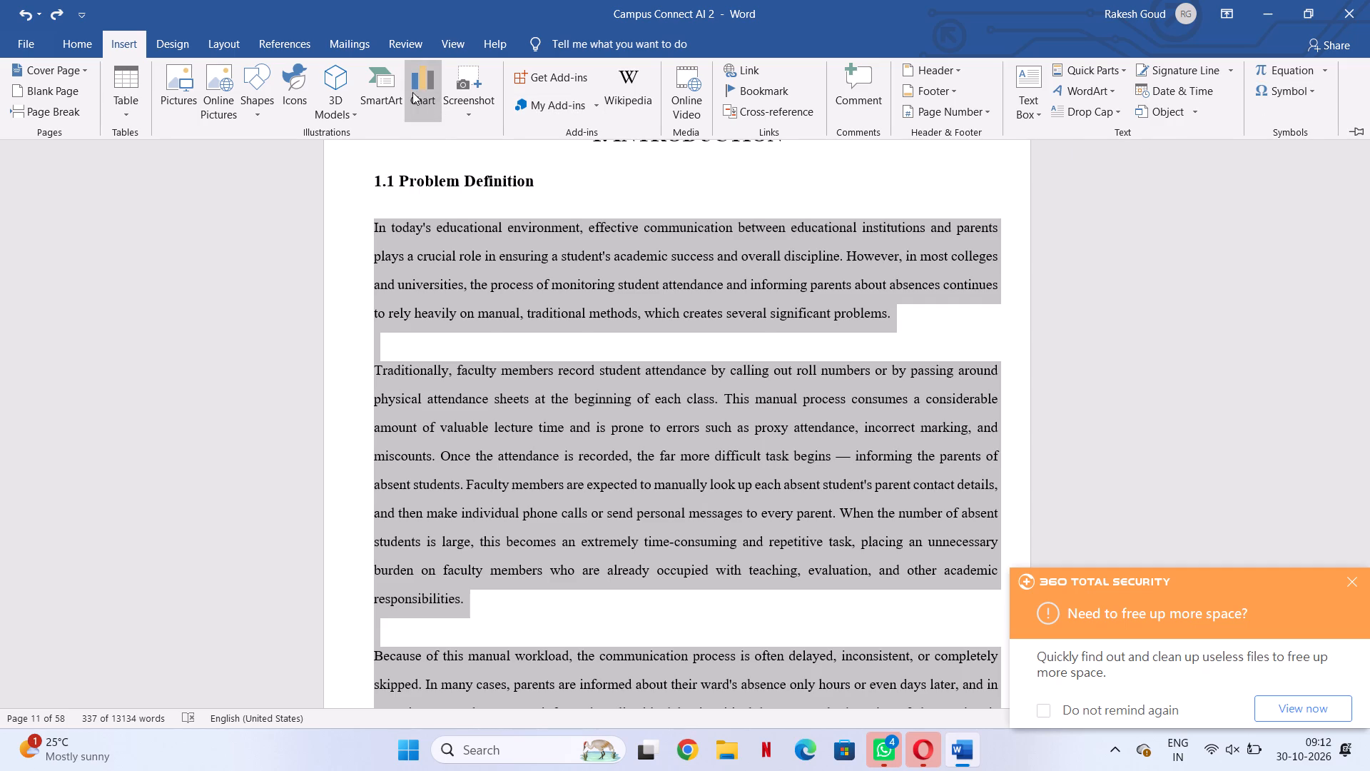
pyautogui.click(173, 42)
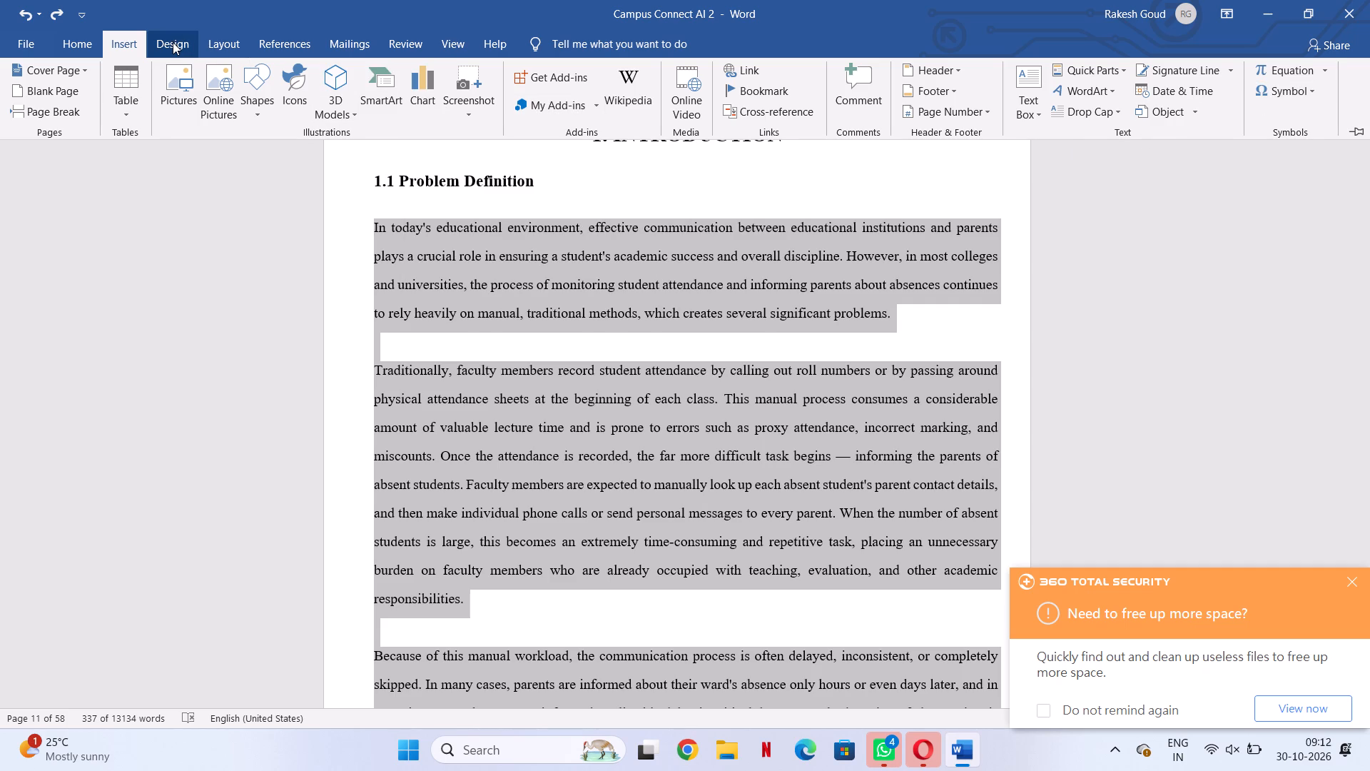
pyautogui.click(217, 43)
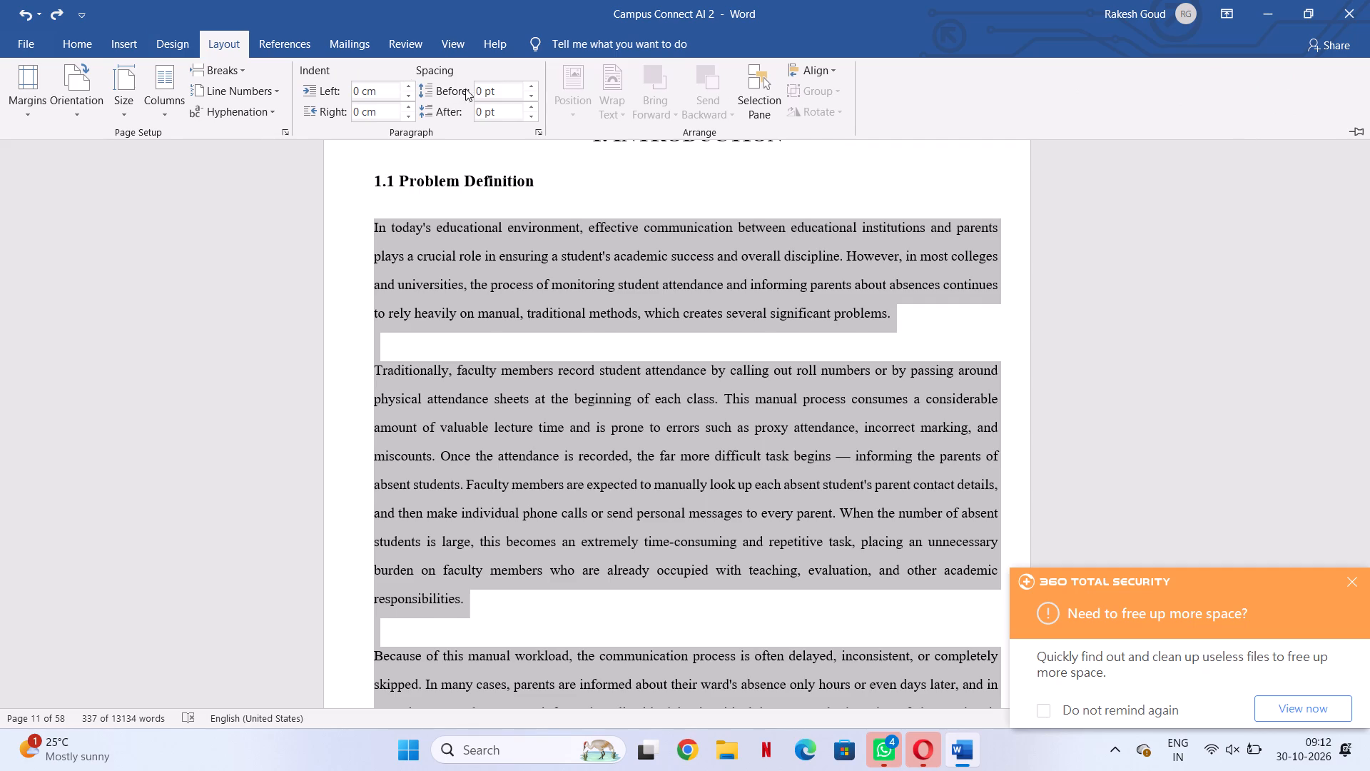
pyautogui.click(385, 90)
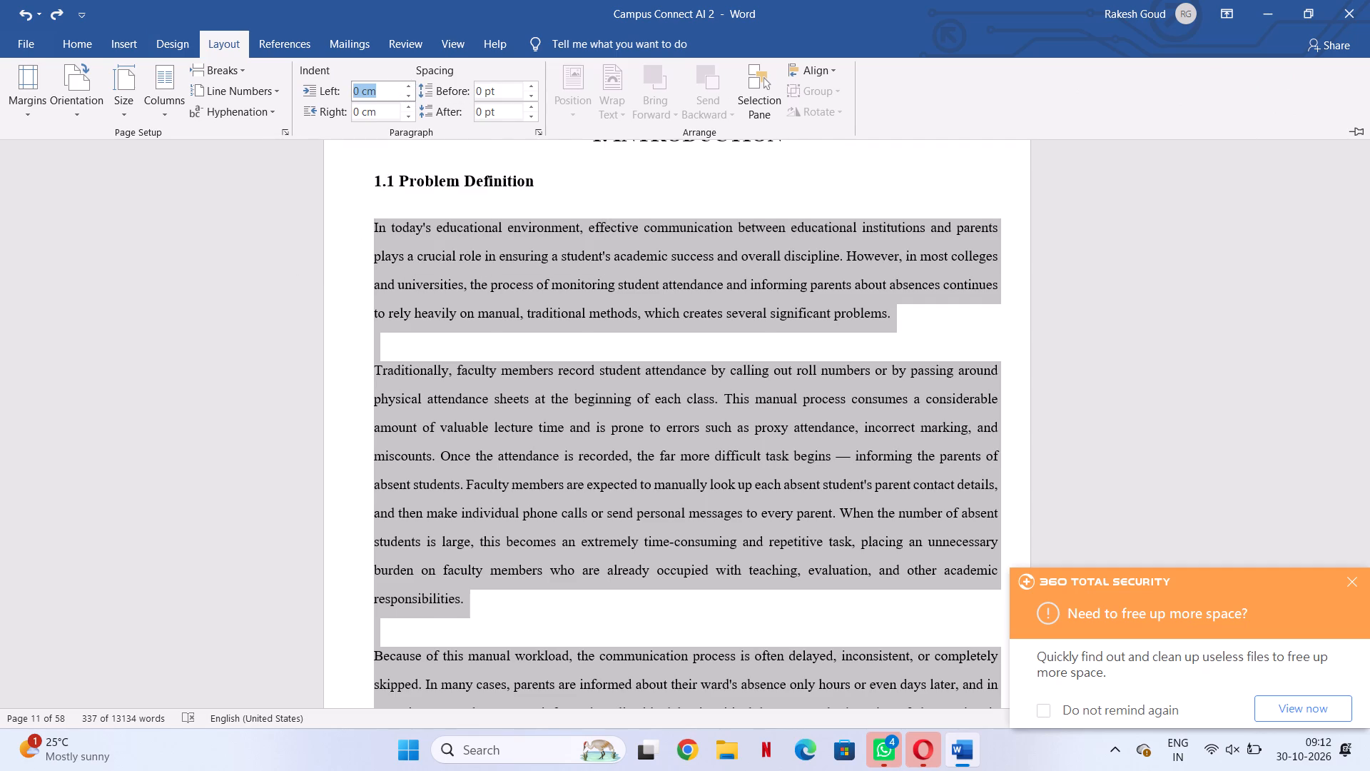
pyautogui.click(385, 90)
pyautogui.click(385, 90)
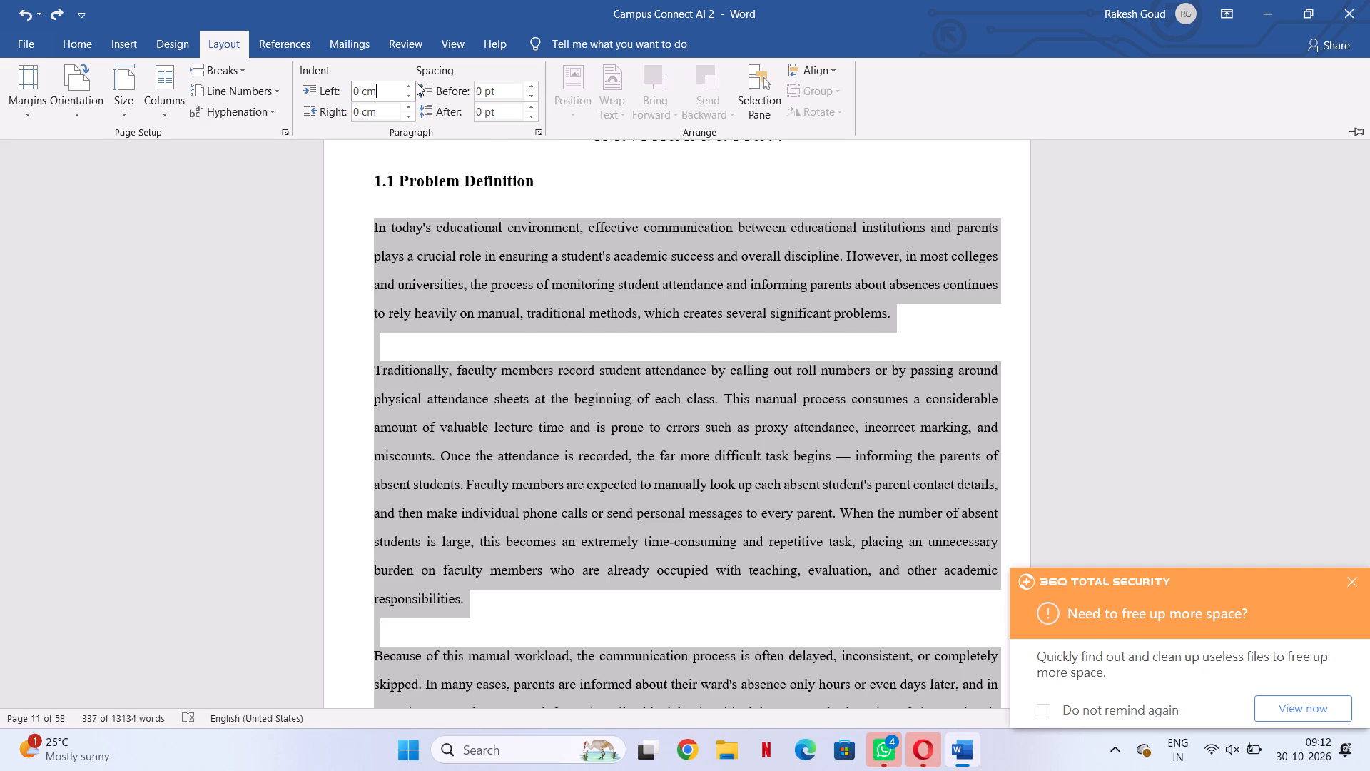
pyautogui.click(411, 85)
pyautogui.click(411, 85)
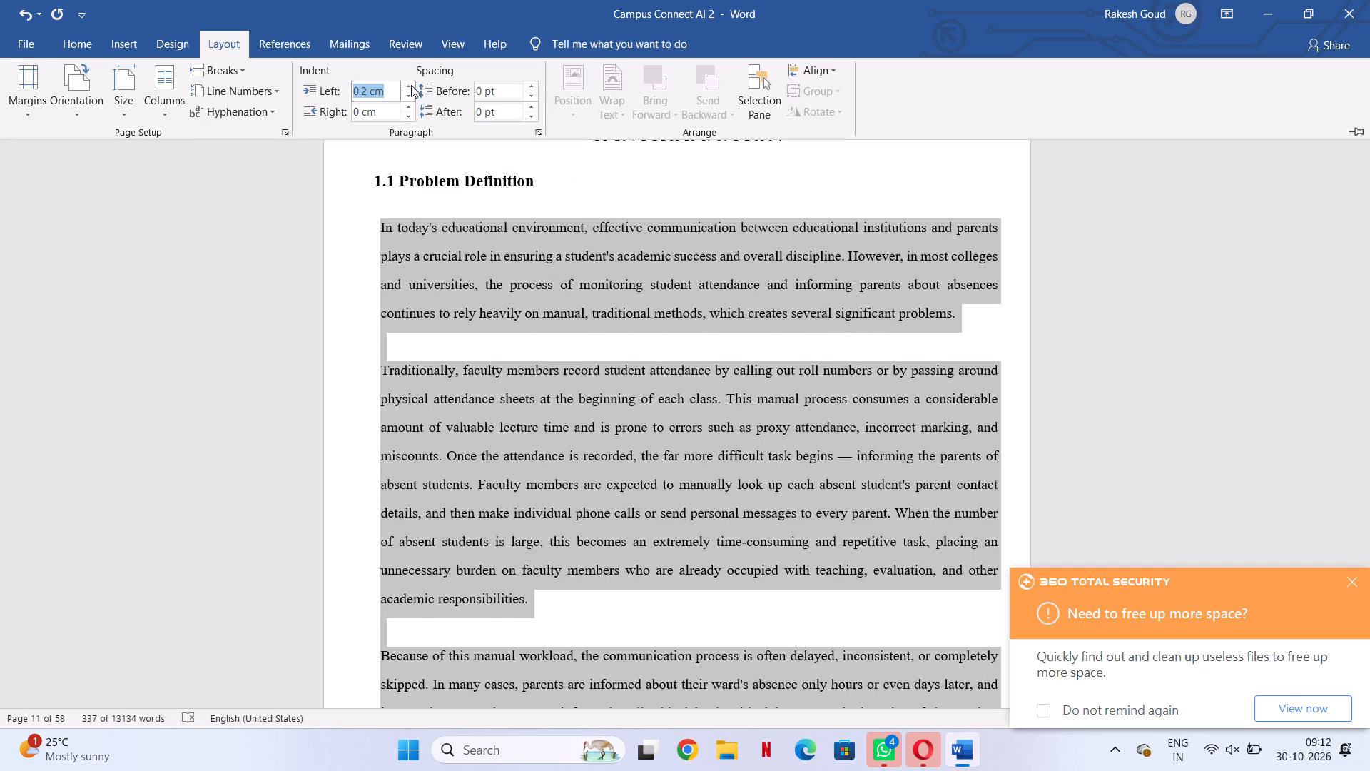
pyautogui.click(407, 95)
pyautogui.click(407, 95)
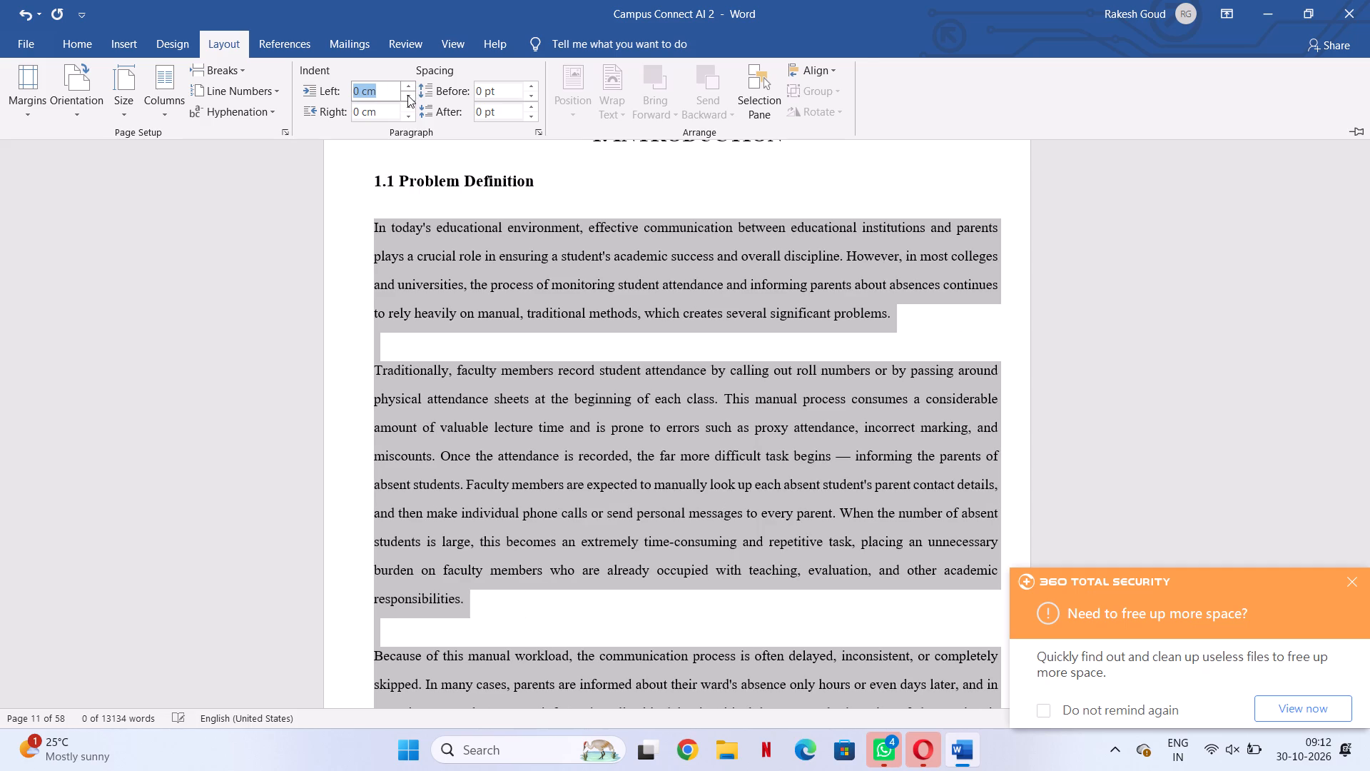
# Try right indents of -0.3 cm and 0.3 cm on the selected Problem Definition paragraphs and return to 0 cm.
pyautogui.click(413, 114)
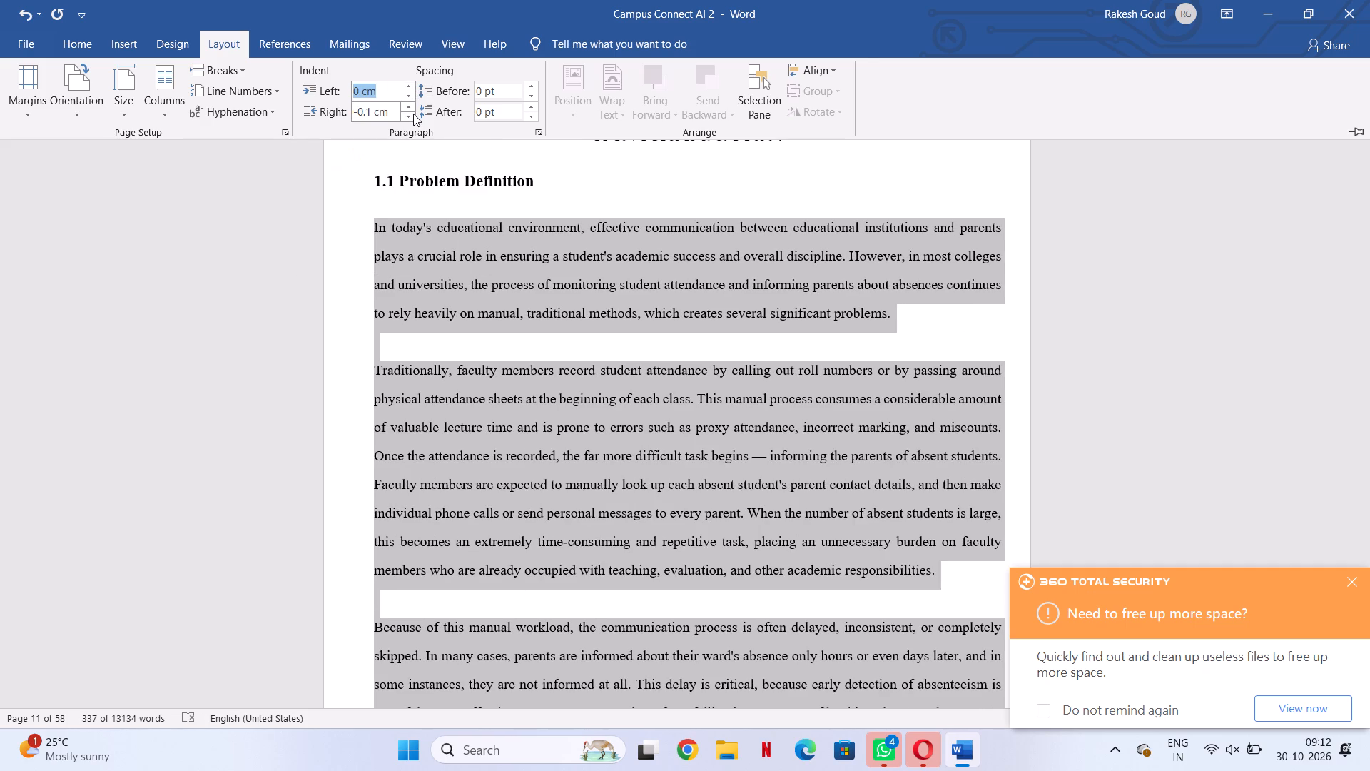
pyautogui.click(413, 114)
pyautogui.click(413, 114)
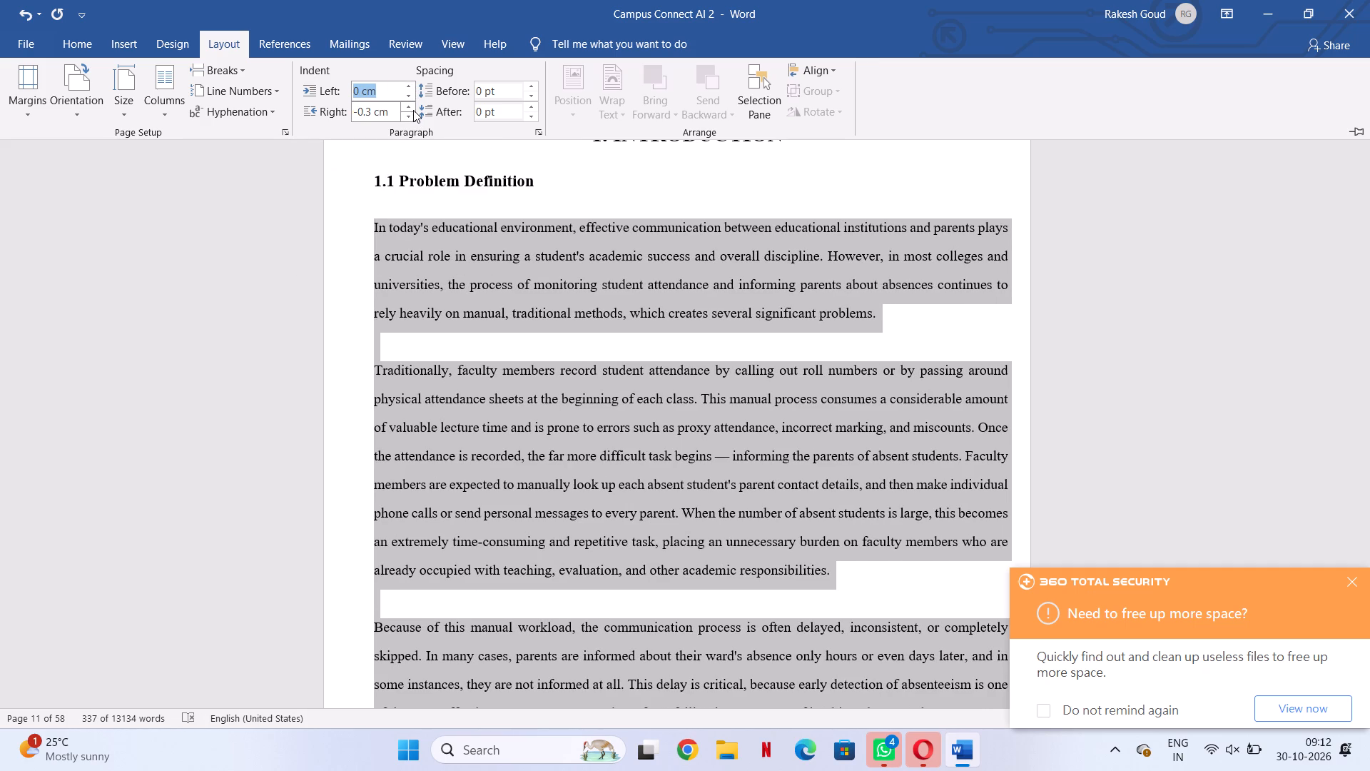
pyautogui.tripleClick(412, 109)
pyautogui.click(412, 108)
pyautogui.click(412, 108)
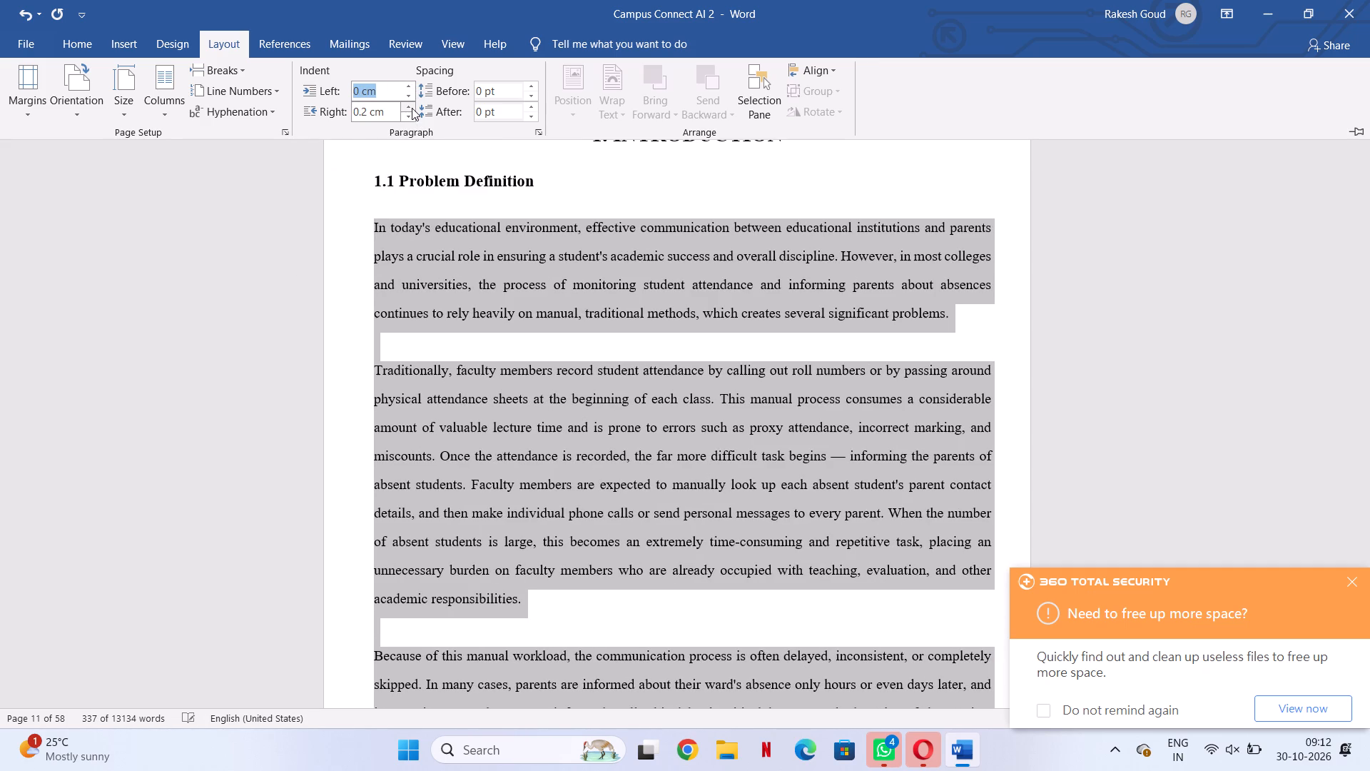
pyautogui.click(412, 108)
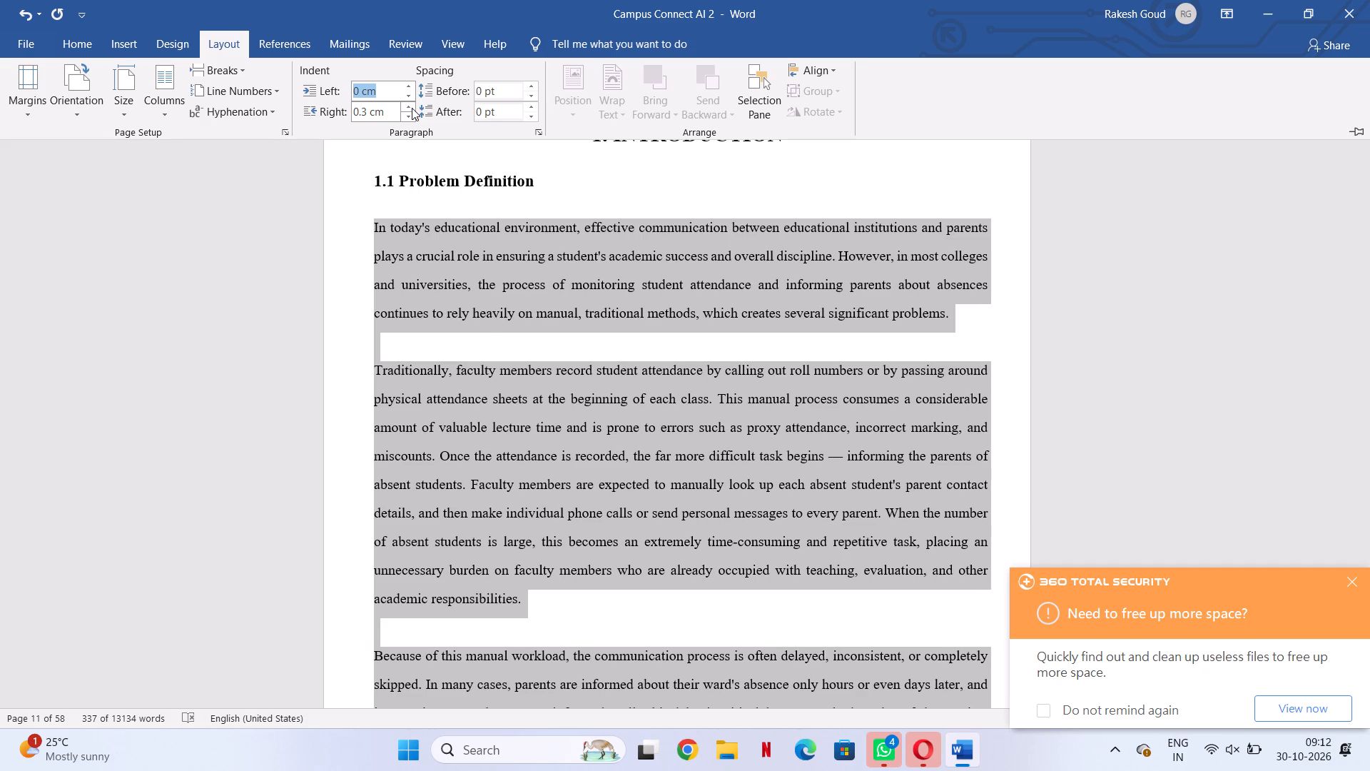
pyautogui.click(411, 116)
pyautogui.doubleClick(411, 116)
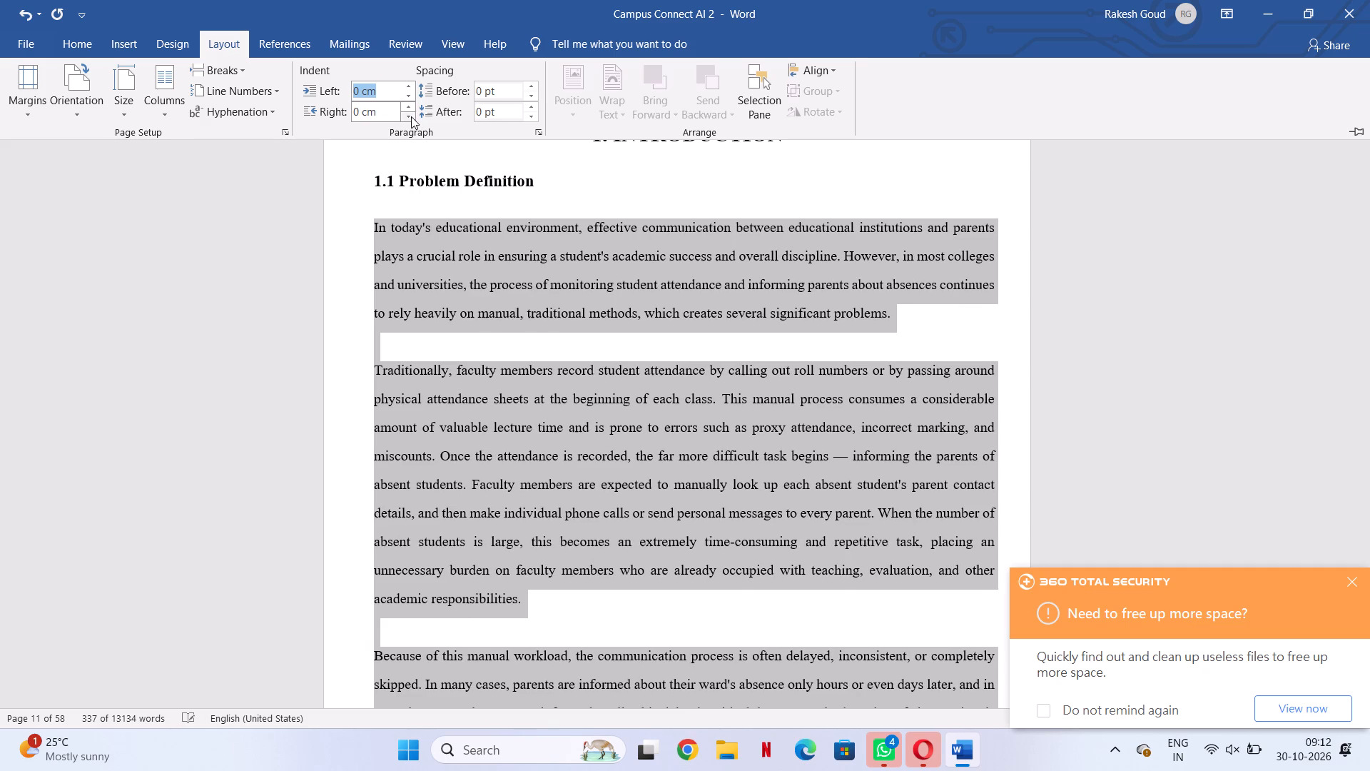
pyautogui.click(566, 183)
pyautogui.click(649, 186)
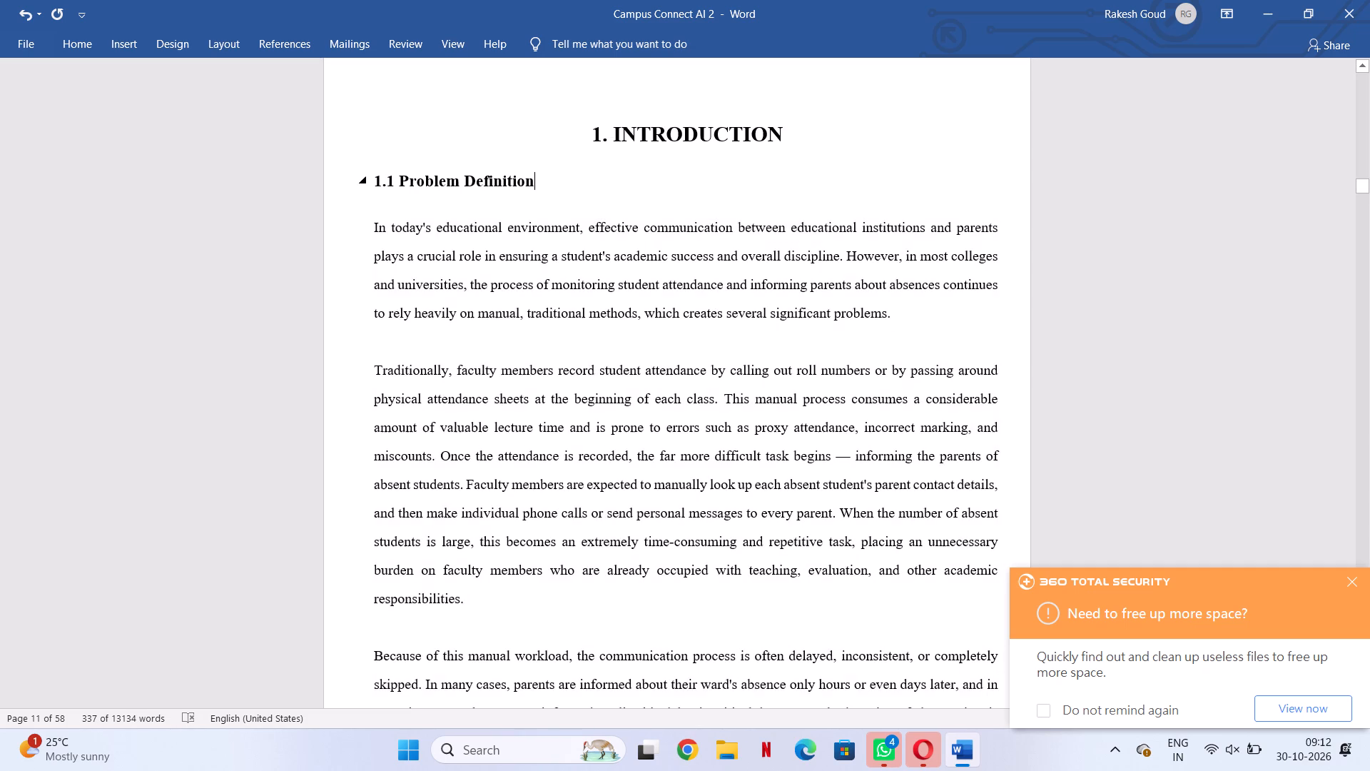
# Review the paragraph layout from Problem Definition through the project objectives to the Limitations of the Project section.
pyautogui.scroll(1, 646, 346)
pyautogui.scroll(-5, 646, 346)
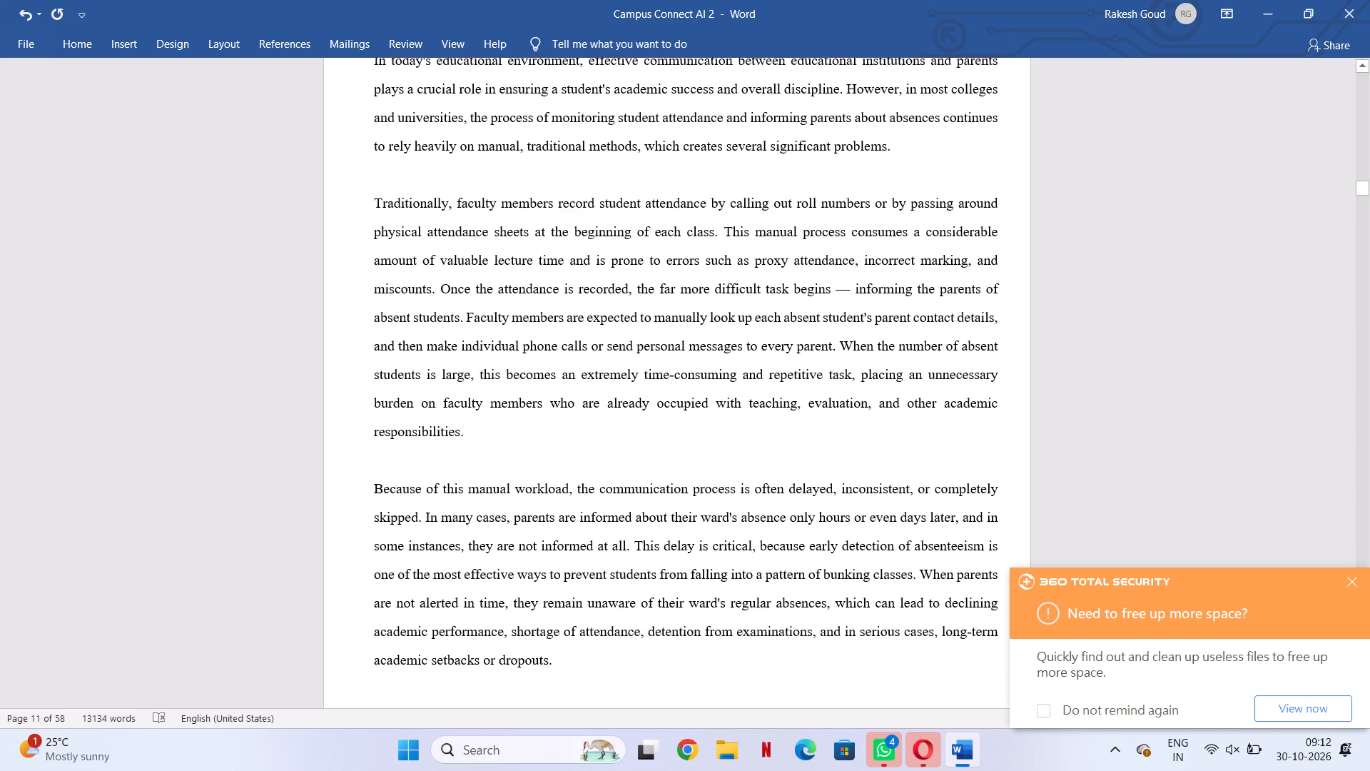
pyautogui.scroll(-14, 646, 346)
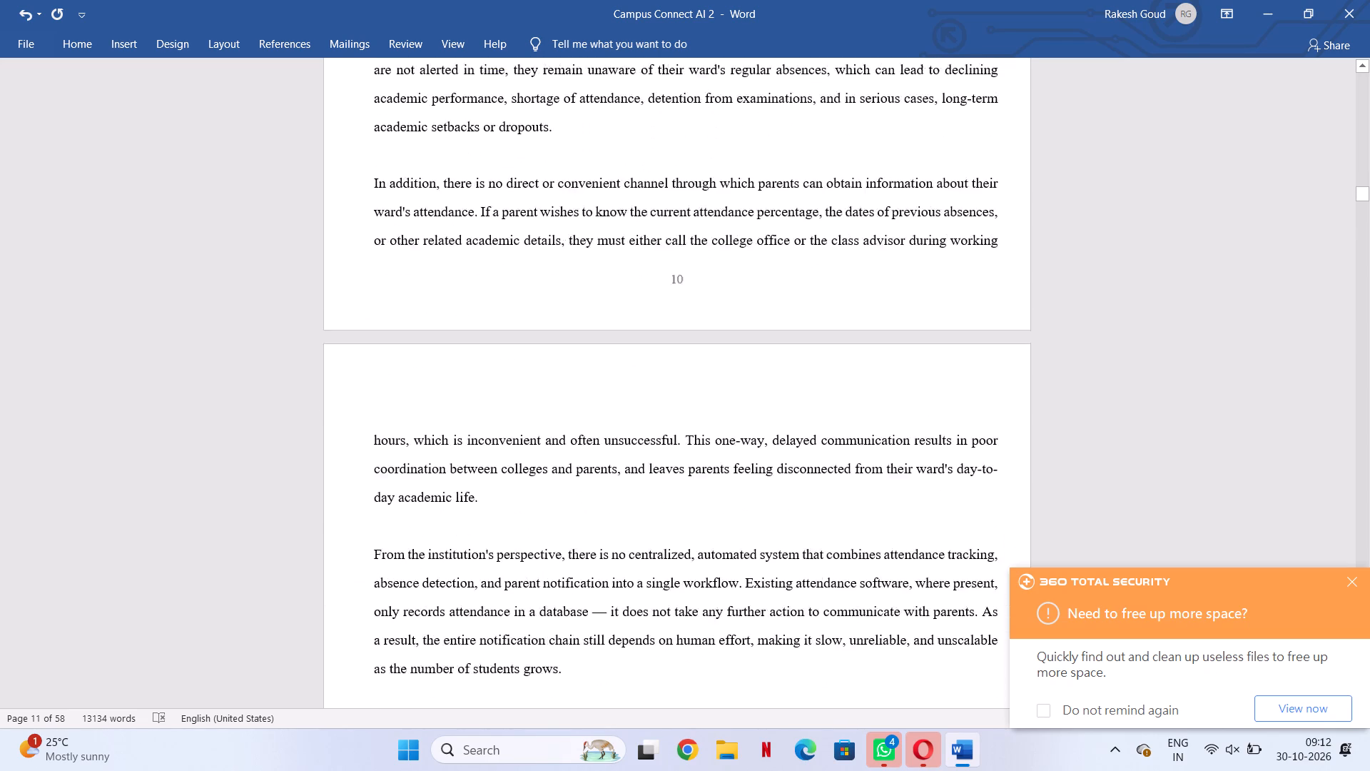
pyautogui.scroll(-17, 646, 346)
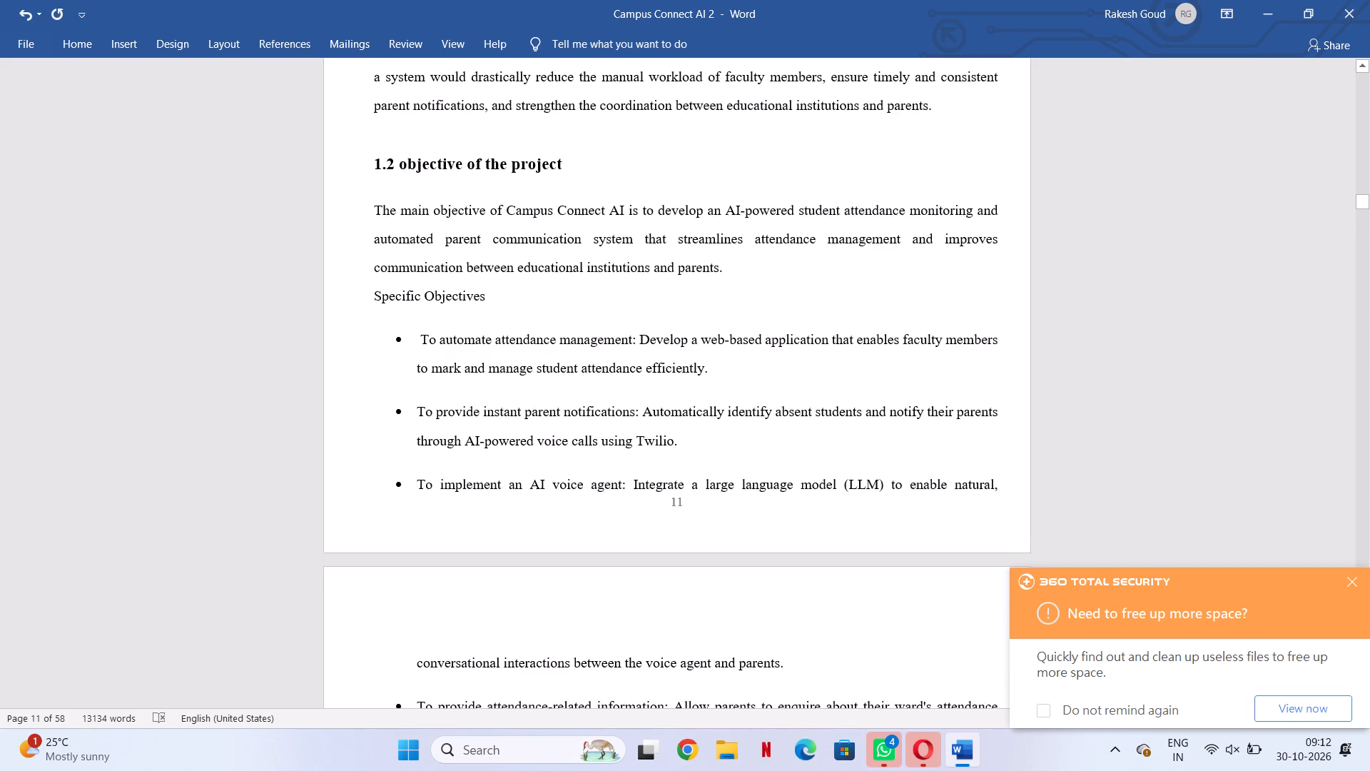
pyautogui.scroll(-16, 646, 346)
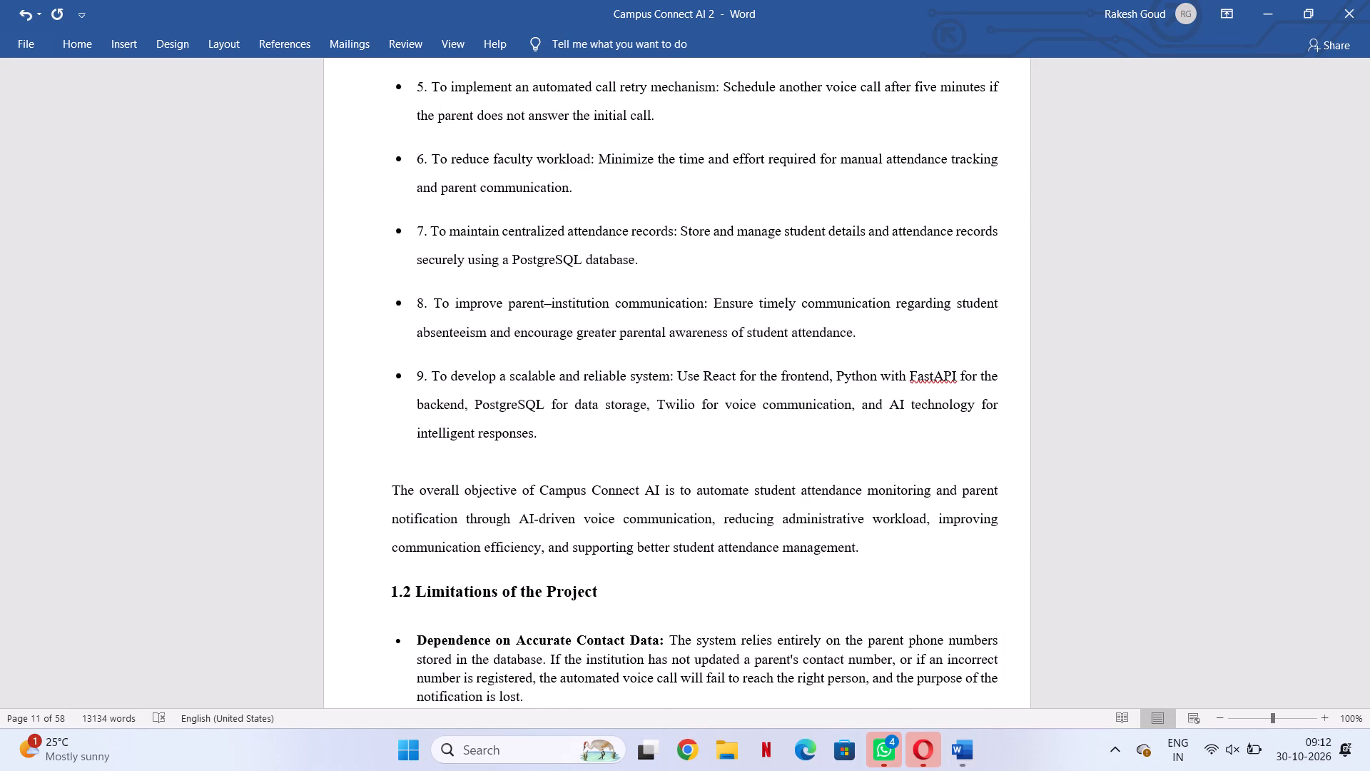
pyautogui.scroll(-2, 749, 523)
# Copy the formatting of "notification" in the overall objective paragraph onto all Limitations of the Project text, through the closing "Despite these limitations" paragraph.
pyautogui.moveTo(413, 433); pyautogui.dragTo(463, 449)
pyautogui.click(634, 396)
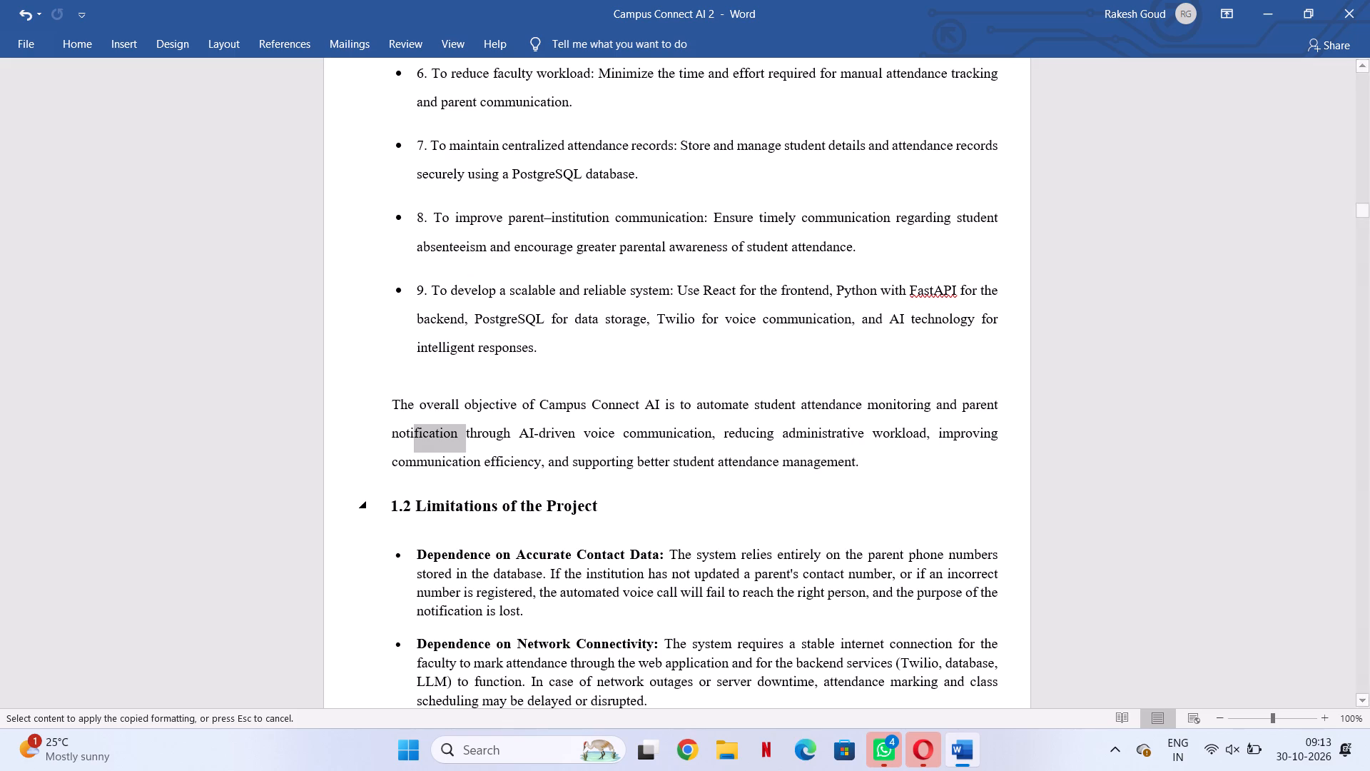
pyautogui.scroll(-1, 457, 494)
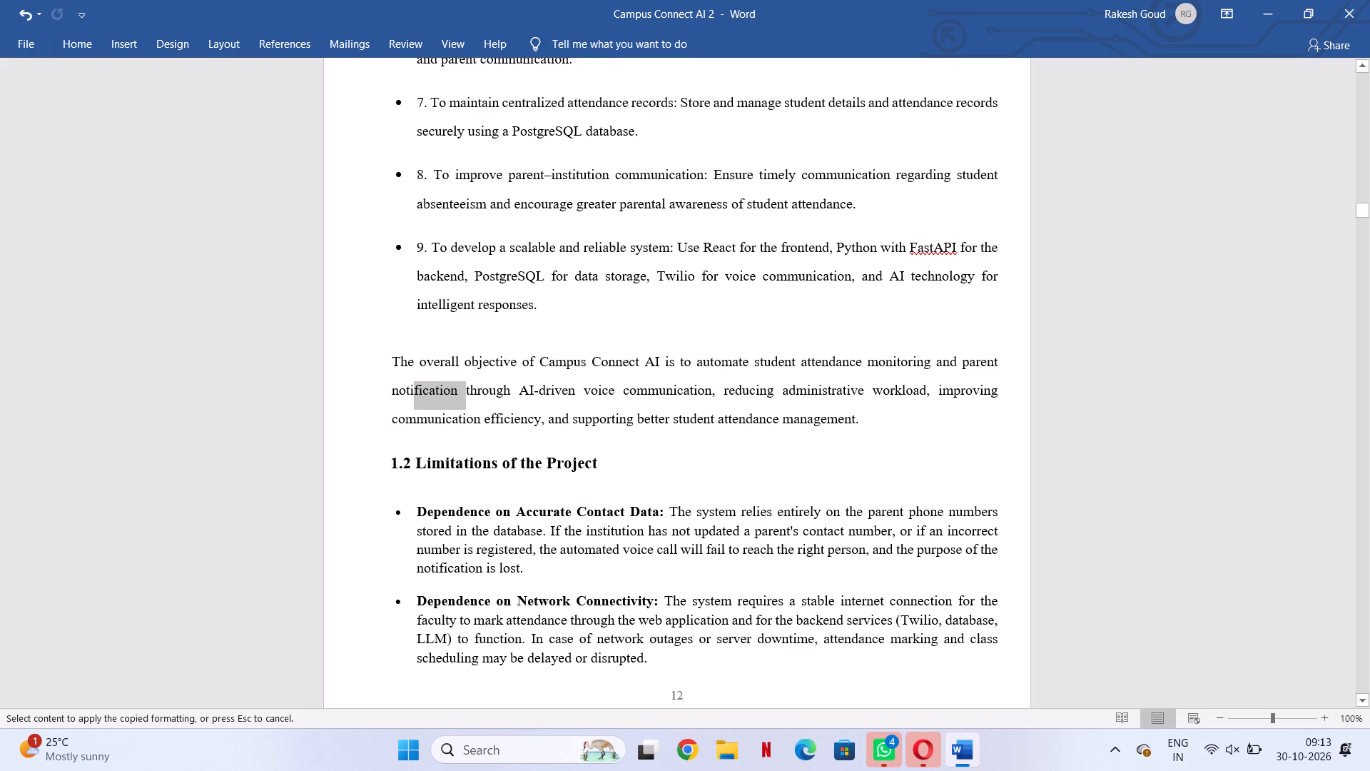
pyautogui.moveTo(413, 511); pyautogui.dragTo(492, 538)
pyautogui.scroll(-3, 492, 538)
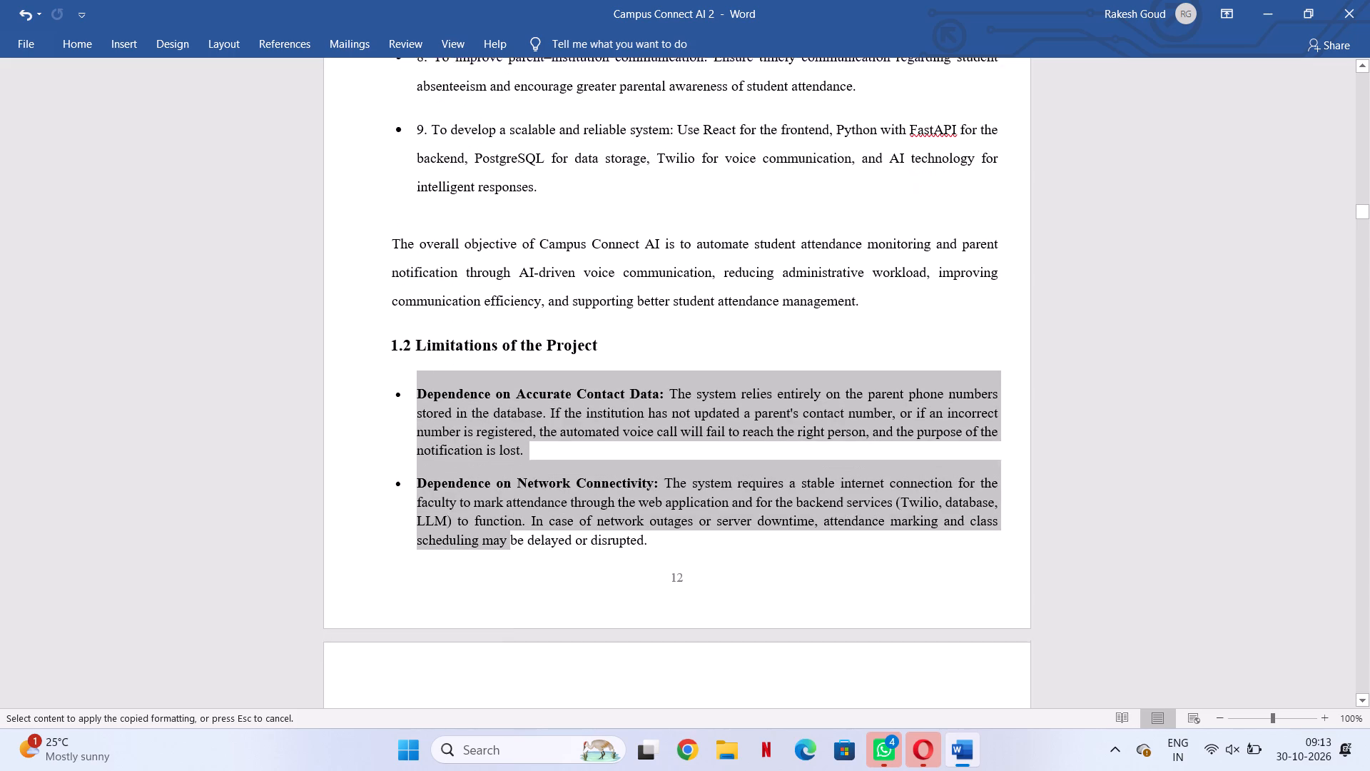
pyautogui.moveTo(492, 538); pyautogui.dragTo(487, 540)
pyautogui.scroll(-19, 492, 538)
pyautogui.scroll(-3, 487, 540)
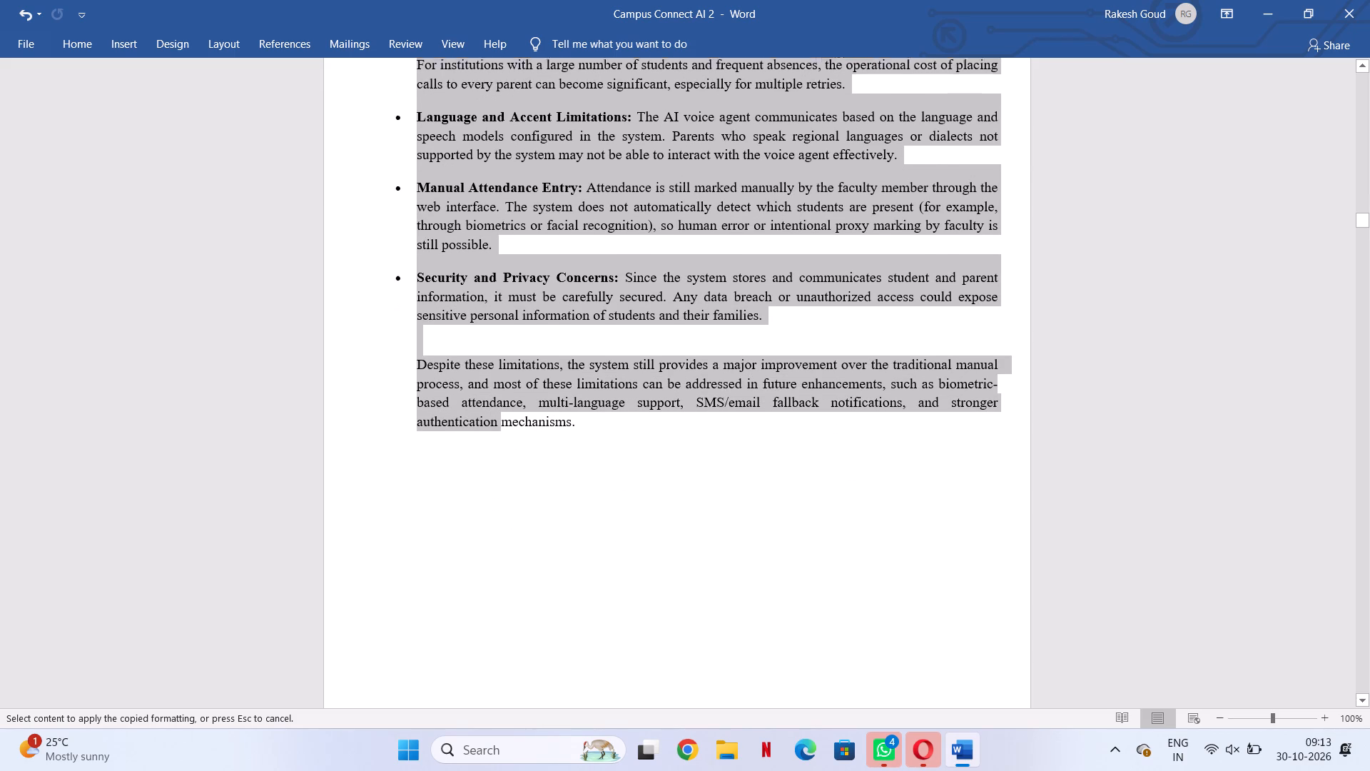
pyautogui.scroll(-2, 487, 540)
pyautogui.moveTo(487, 540); pyautogui.dragTo(487, 535)
pyautogui.scroll(-4, 487, 535)
pyautogui.scroll(7, 487, 535)
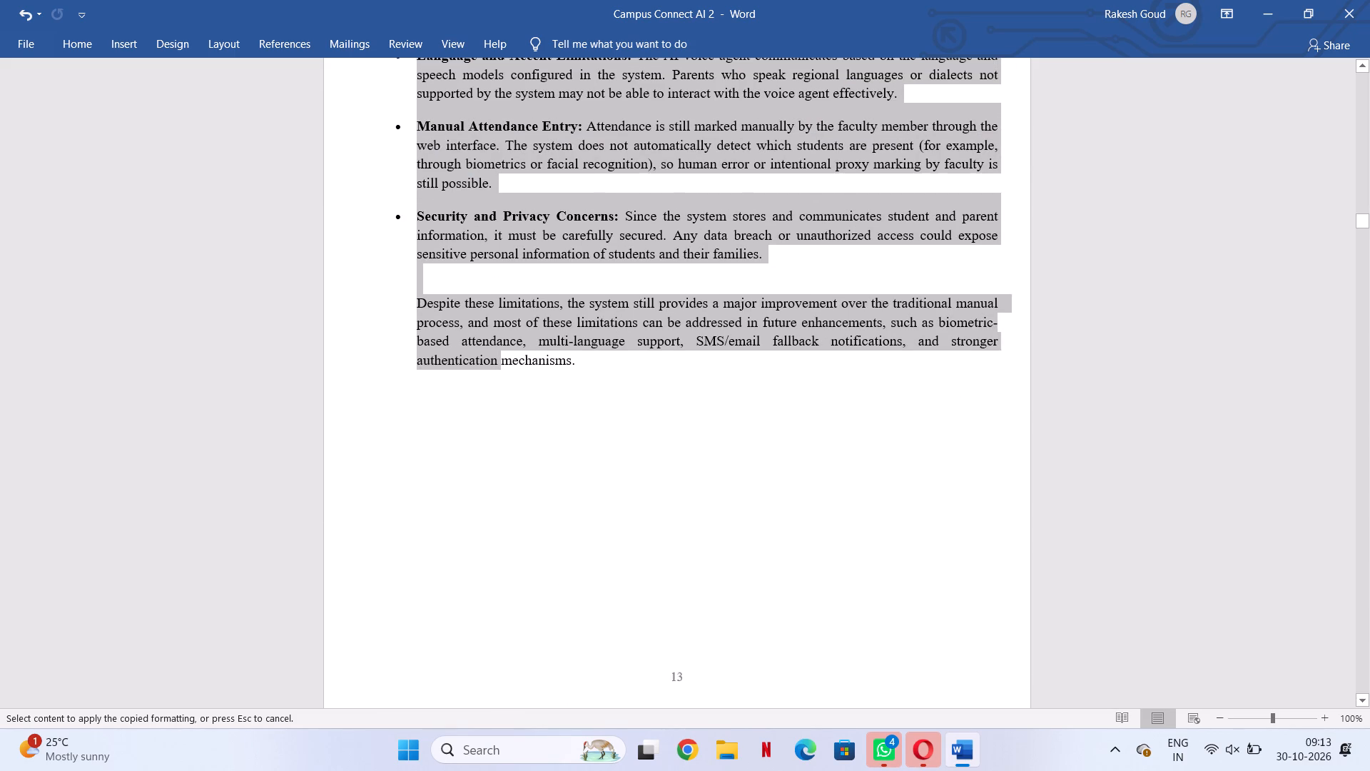
pyautogui.moveTo(487, 535); pyautogui.dragTo(580, 521)
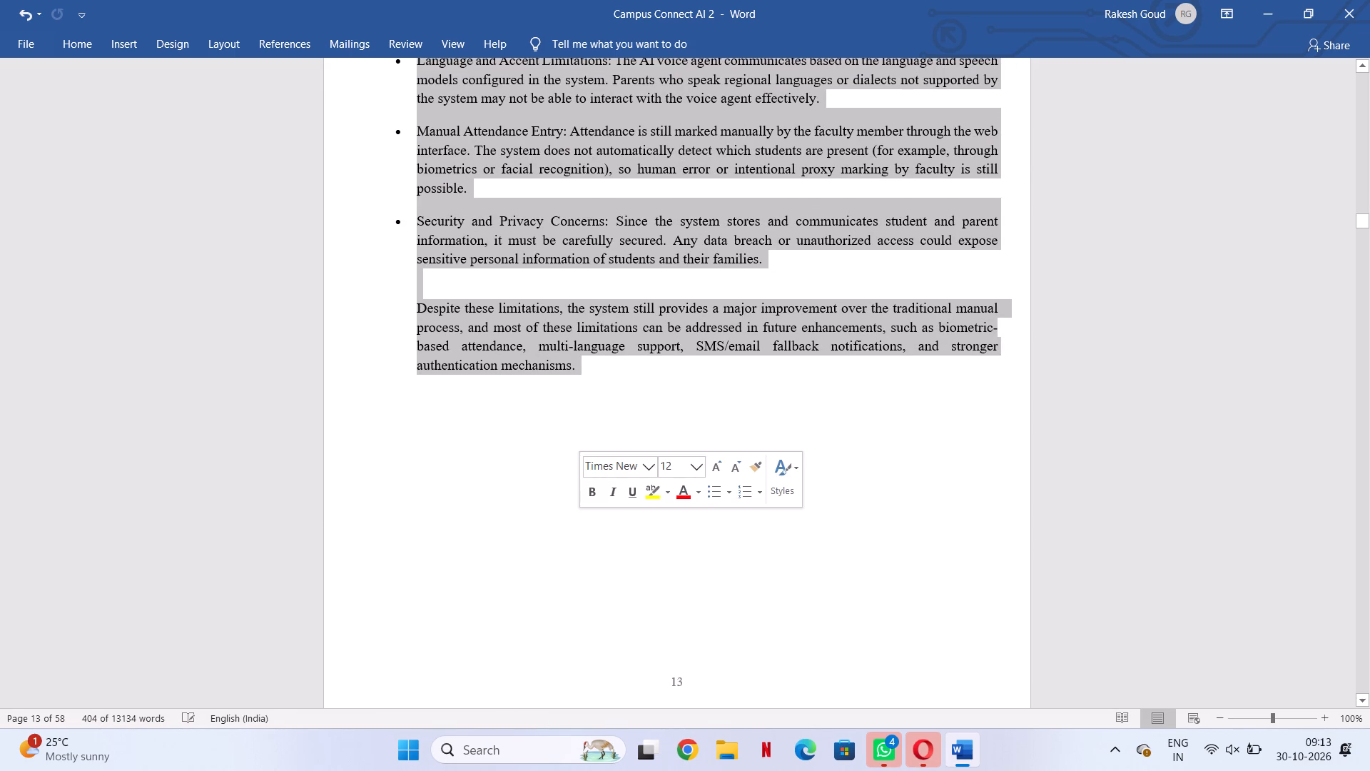
pyautogui.click(450, 451)
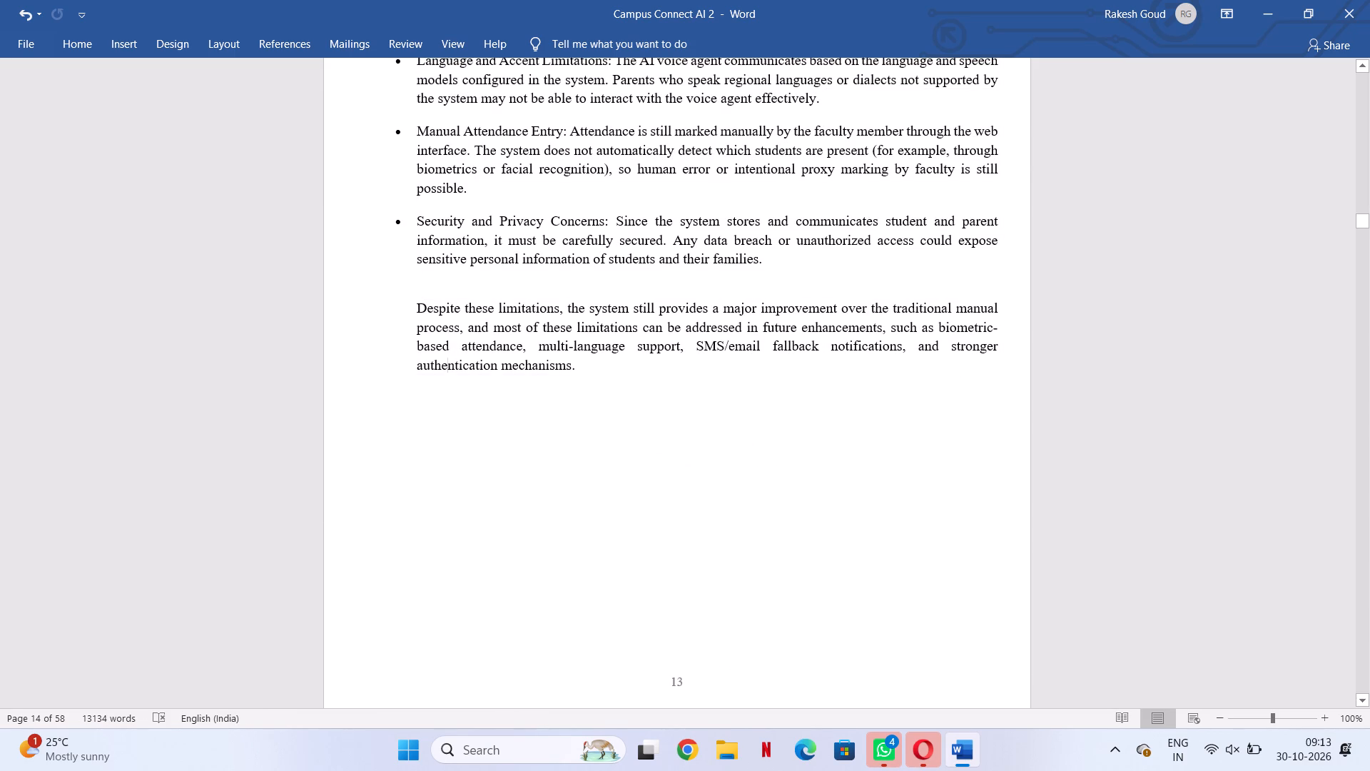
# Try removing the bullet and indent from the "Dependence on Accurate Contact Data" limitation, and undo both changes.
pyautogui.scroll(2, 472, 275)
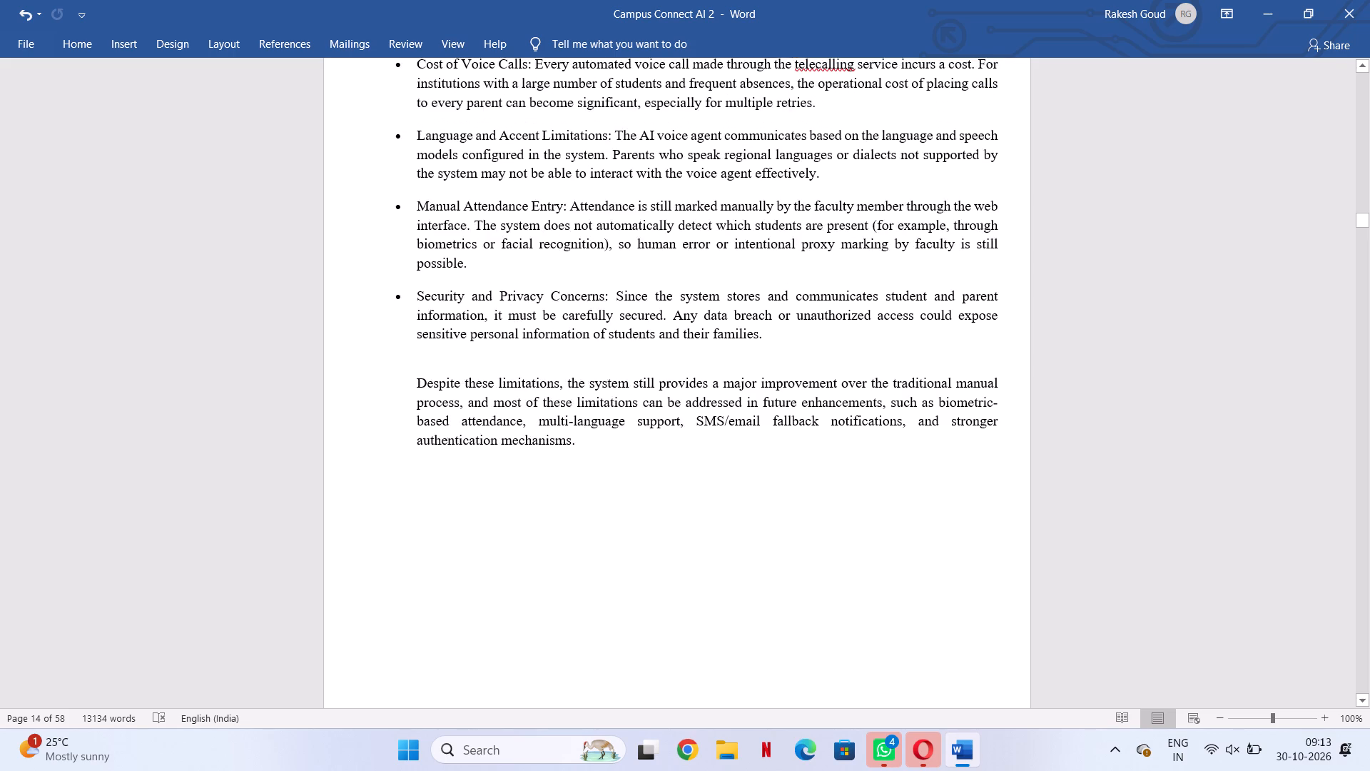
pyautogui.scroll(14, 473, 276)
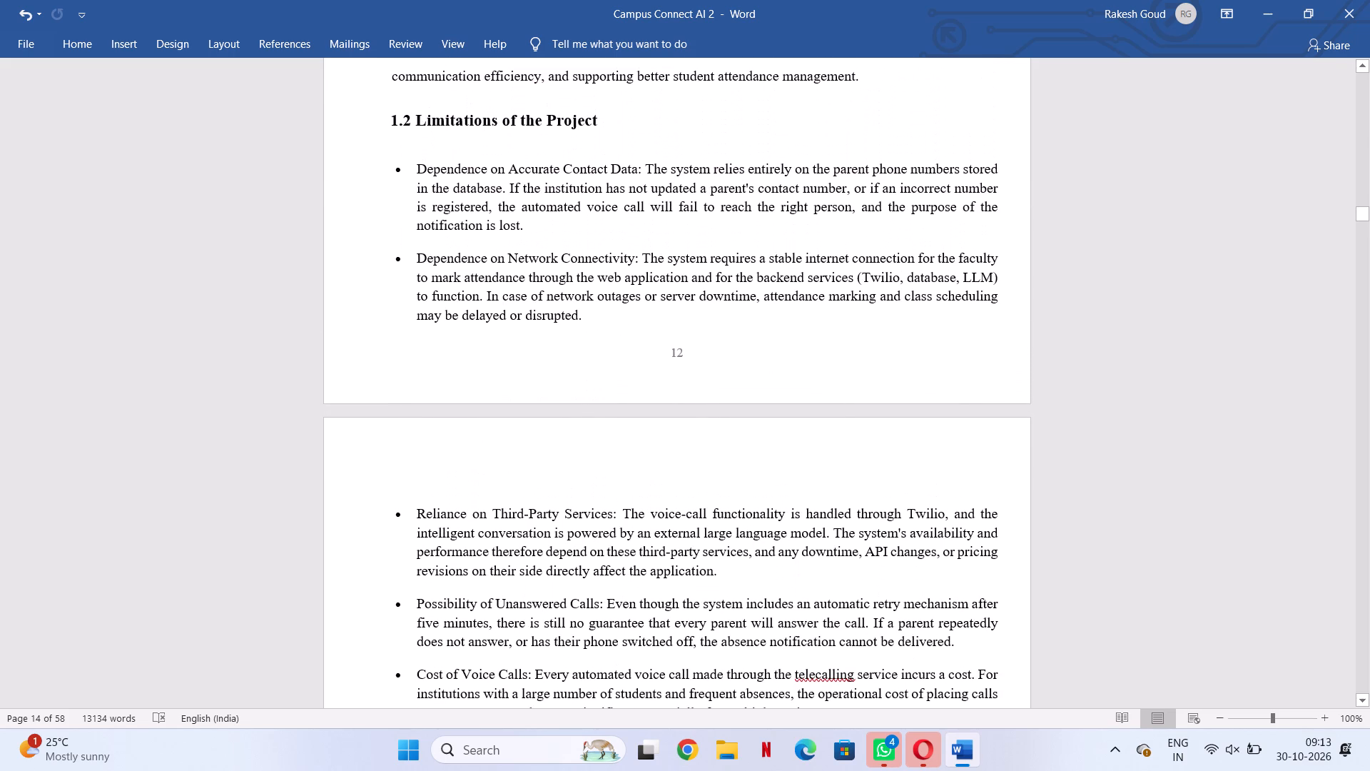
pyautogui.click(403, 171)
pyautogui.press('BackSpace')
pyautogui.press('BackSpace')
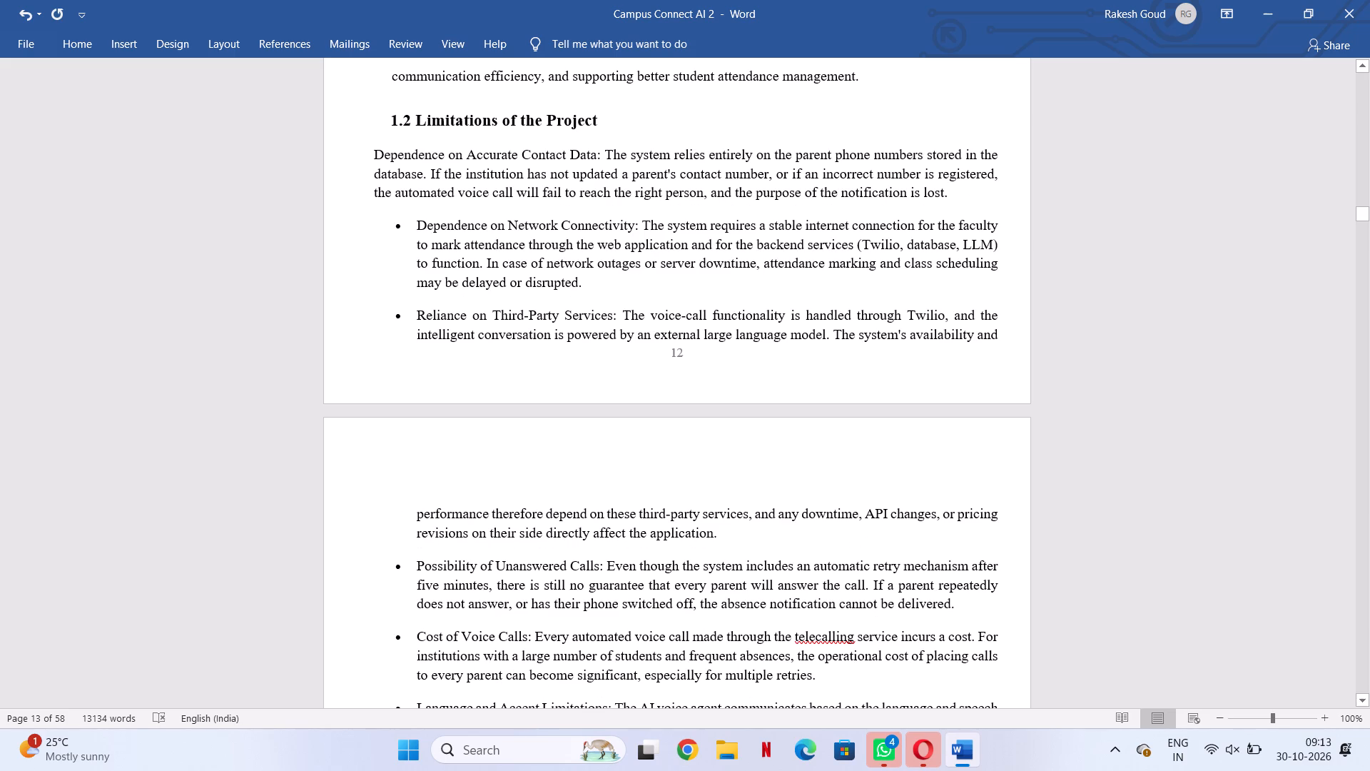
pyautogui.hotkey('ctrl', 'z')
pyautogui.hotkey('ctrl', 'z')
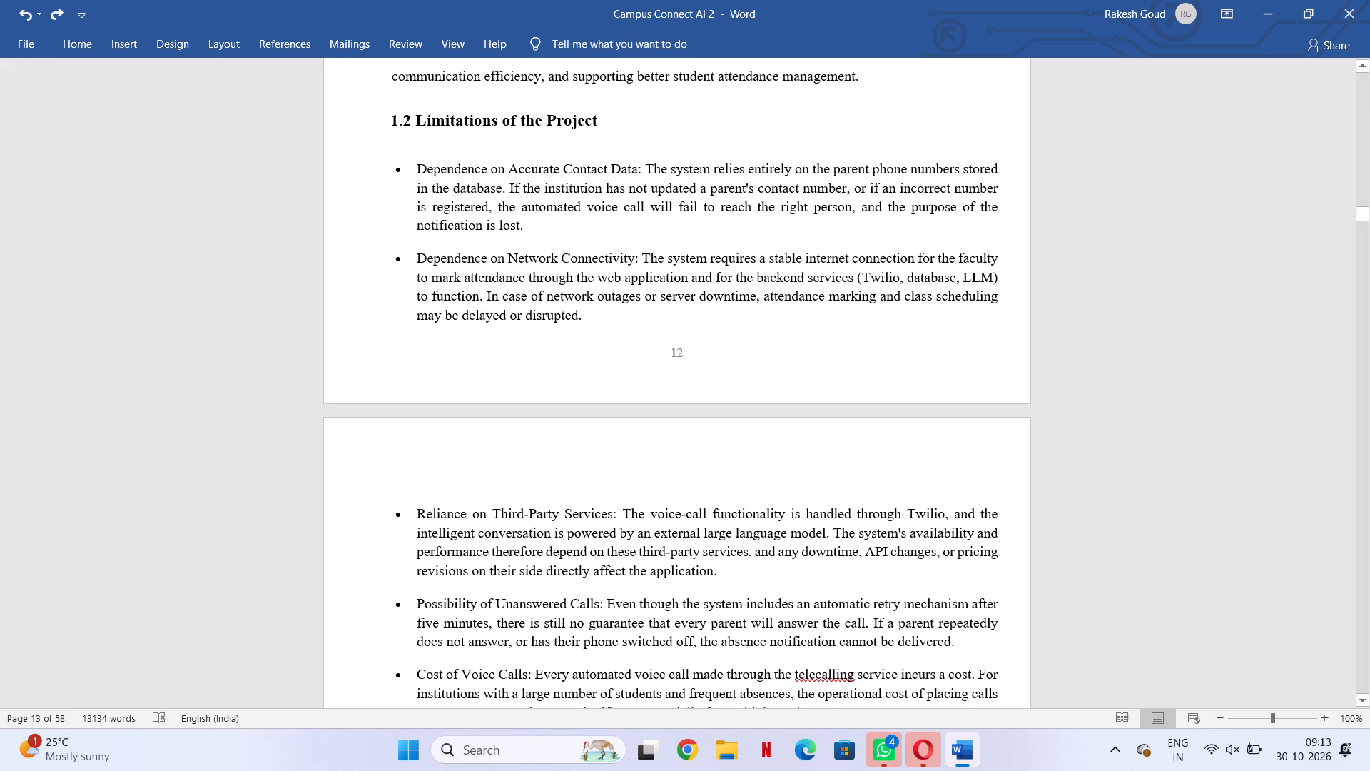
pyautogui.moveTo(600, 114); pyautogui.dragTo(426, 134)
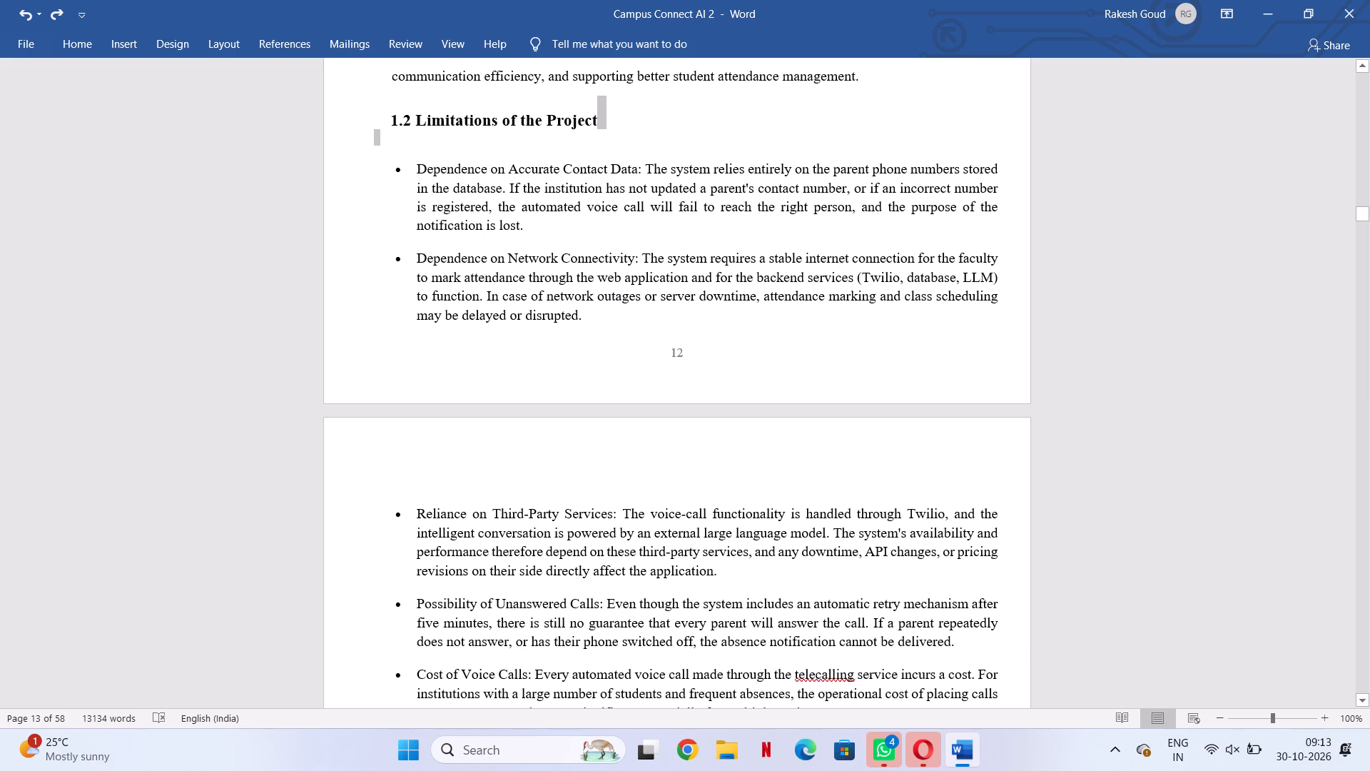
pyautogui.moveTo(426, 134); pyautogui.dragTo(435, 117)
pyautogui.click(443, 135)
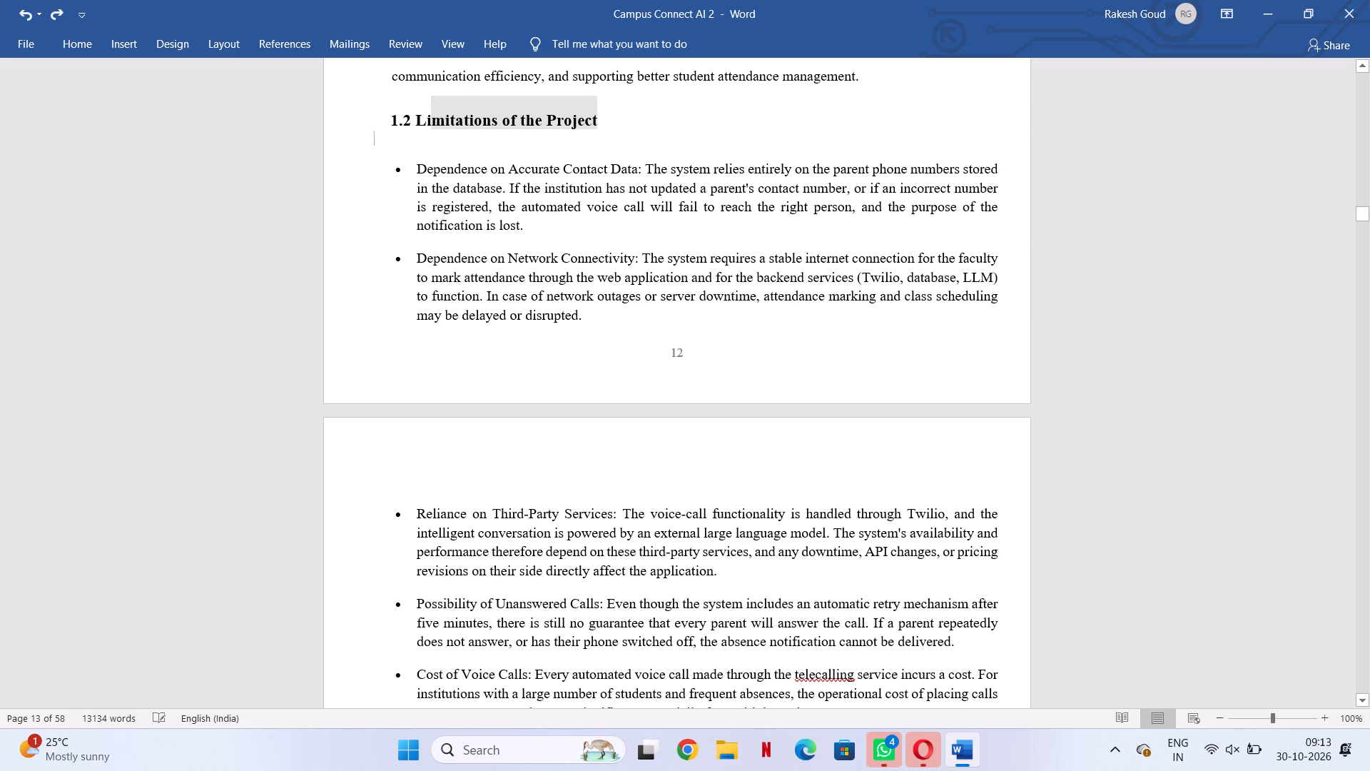
# Bold the lead-in labels "Dependence on Accurate Contact Data:" and "Dependence on Network Connectivity:" in the Limitations of the Project list.
pyautogui.moveTo(413, 168); pyautogui.dragTo(638, 163)
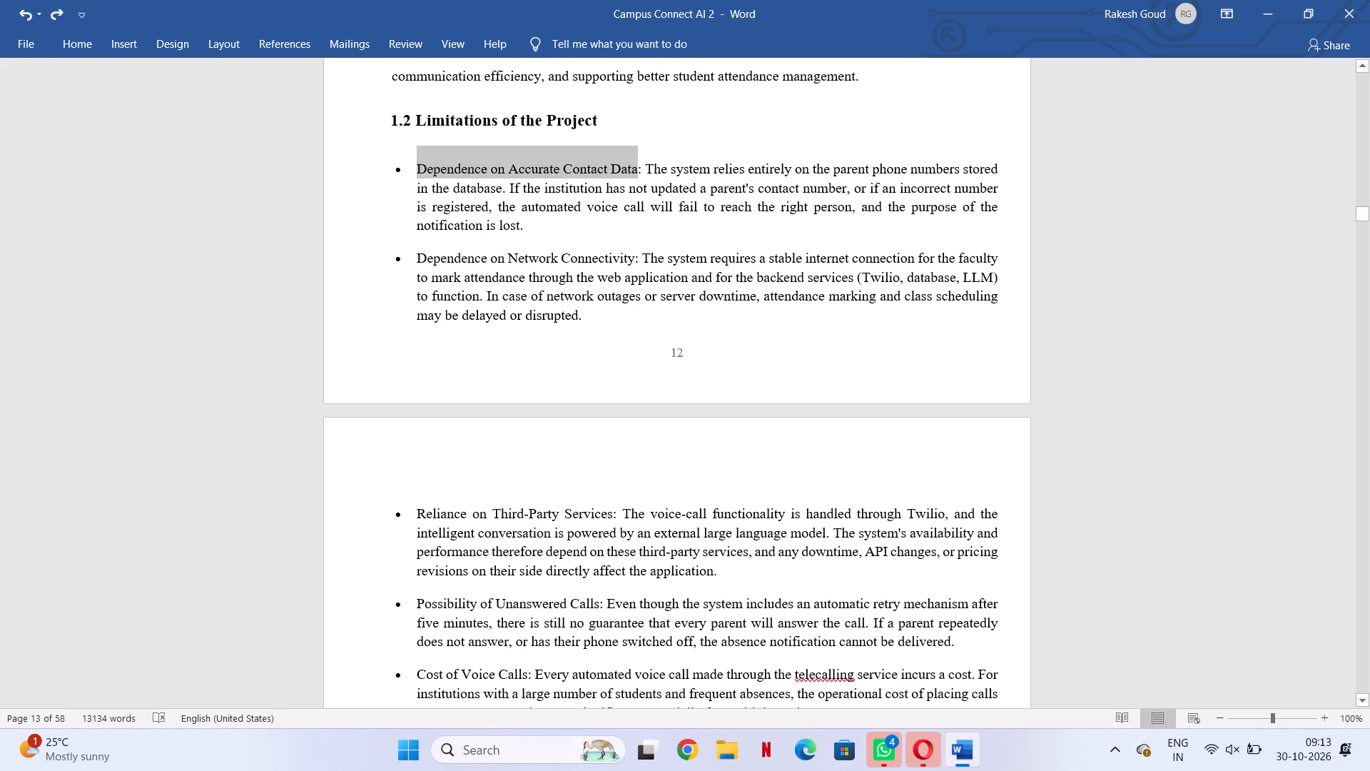
pyautogui.moveTo(638, 163); pyautogui.dragTo(641, 166)
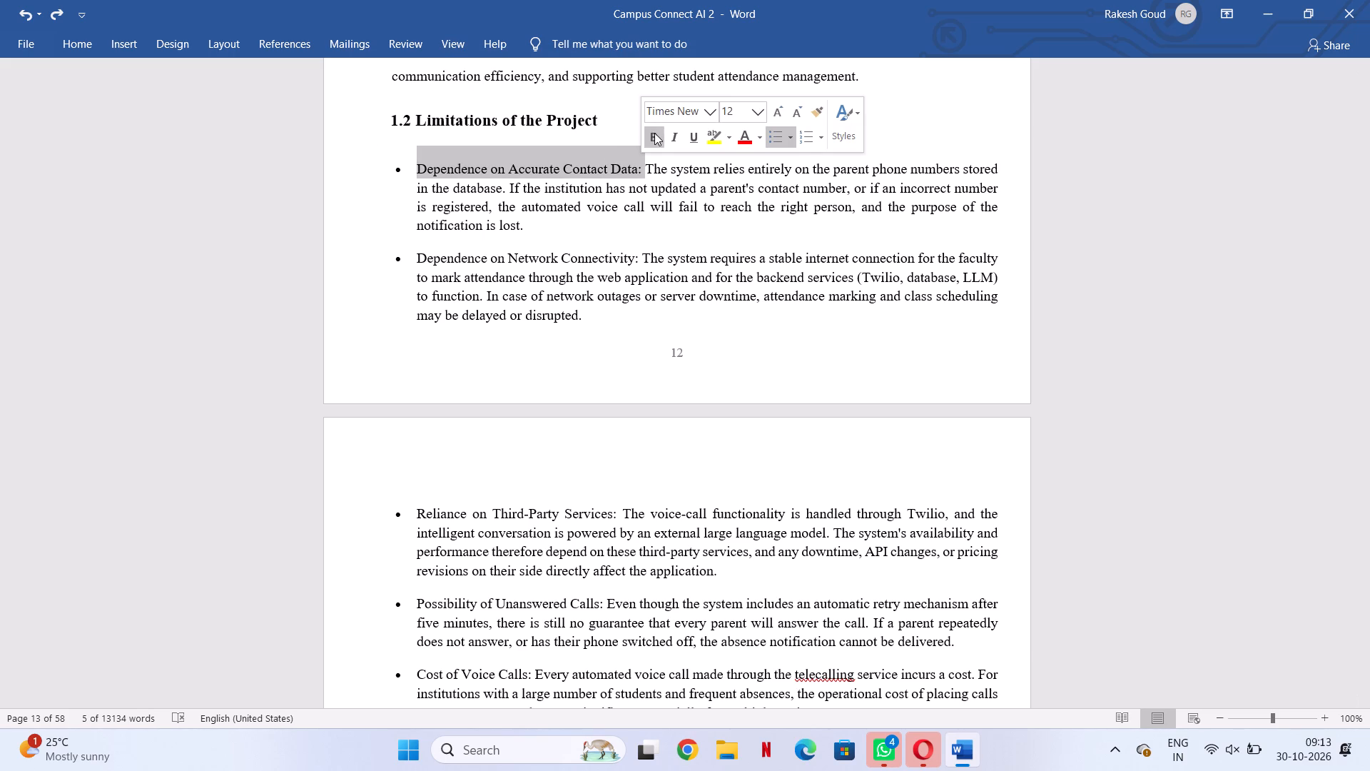
pyautogui.click(654, 133)
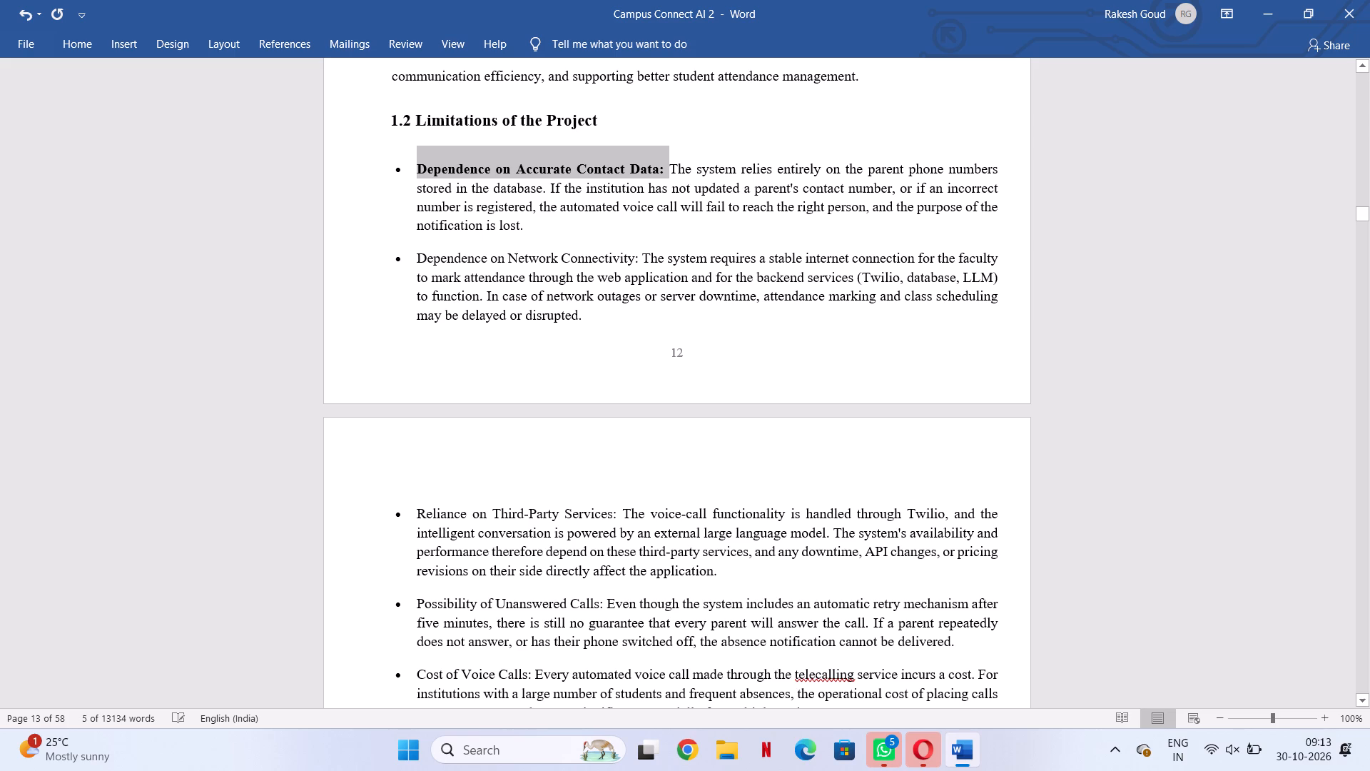
pyautogui.moveTo(415, 255); pyautogui.dragTo(624, 260)
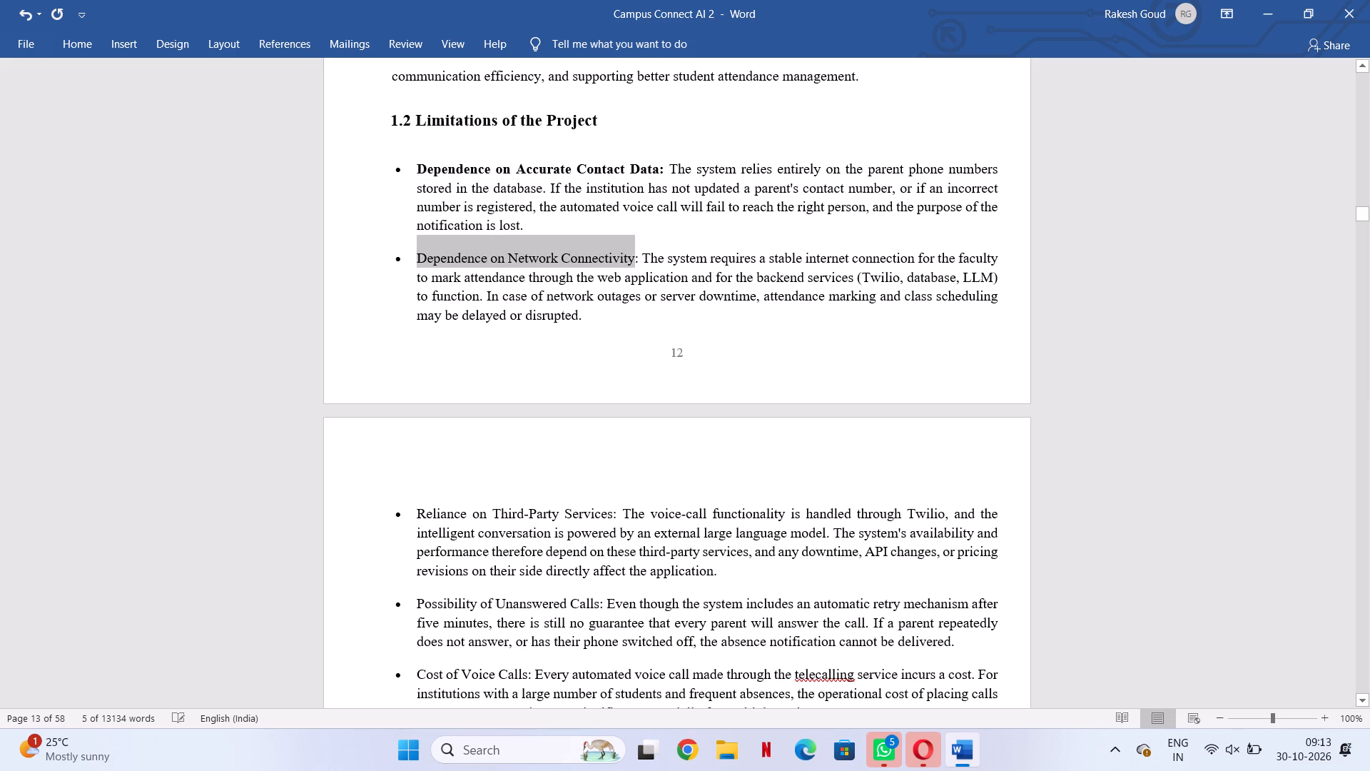
pyautogui.moveTo(624, 260); pyautogui.dragTo(635, 263)
pyautogui.moveTo(635, 263); pyautogui.dragTo(639, 264)
pyautogui.click(646, 234)
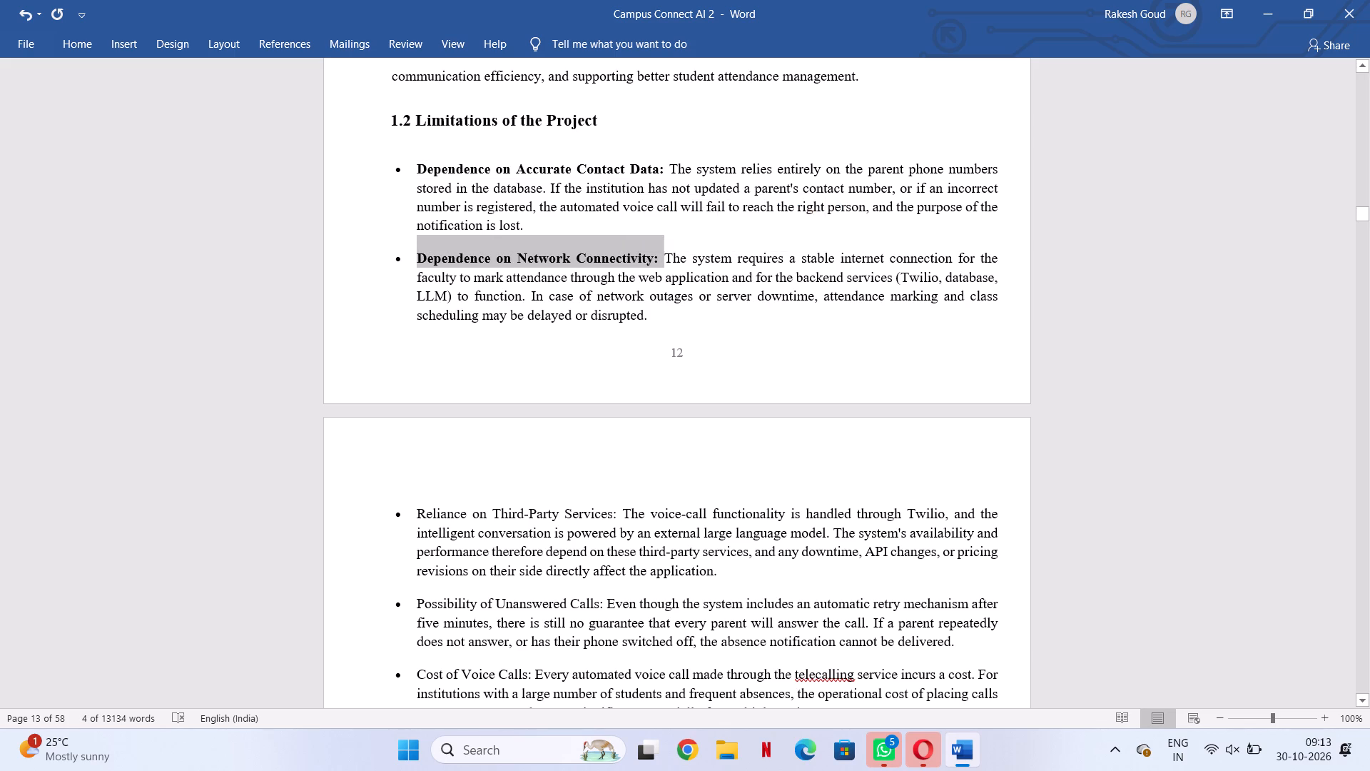
# Bold the lead-in labels "Reliance on Third-Party Services:" and "Possibility of Unanswered Calls:" in the limitations list.
pyautogui.moveTo(418, 510); pyautogui.dragTo(617, 513)
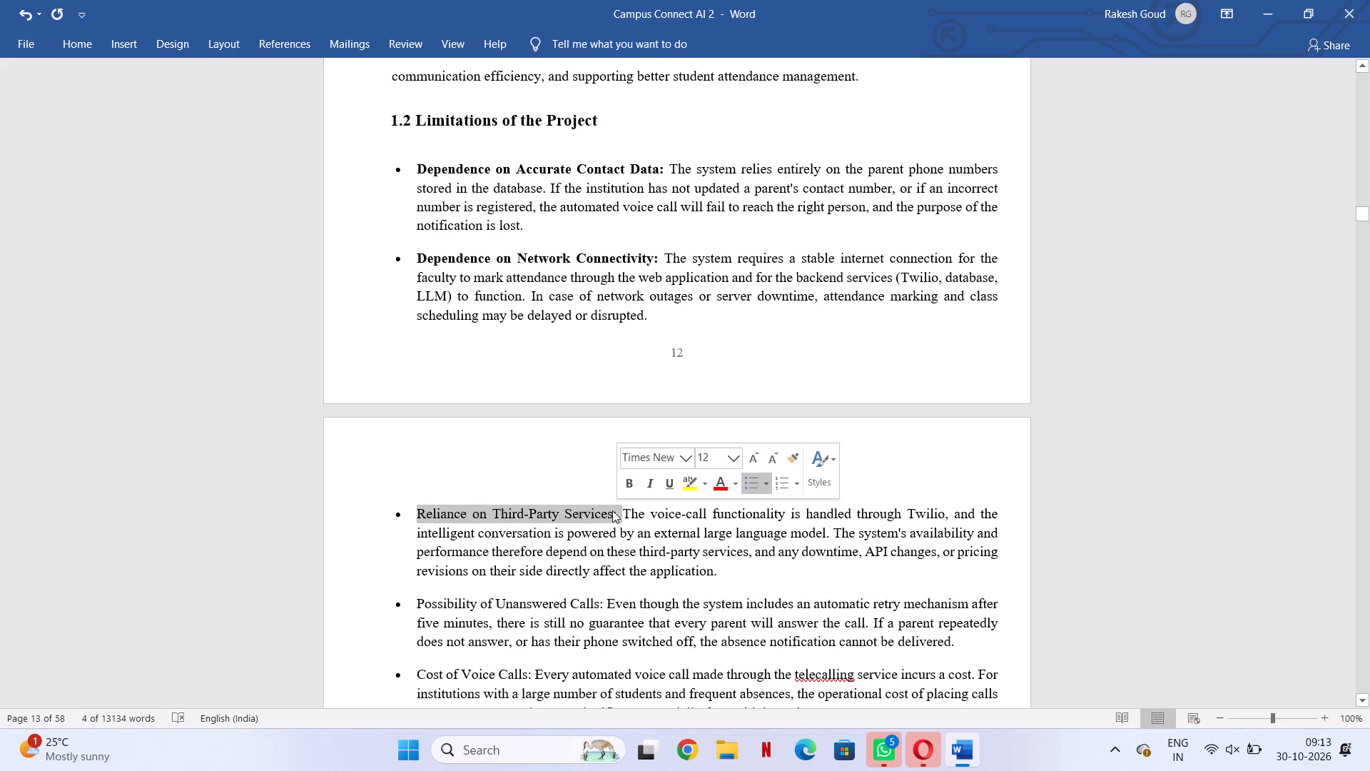
pyautogui.click(620, 481)
pyautogui.scroll(-2, 569, 467)
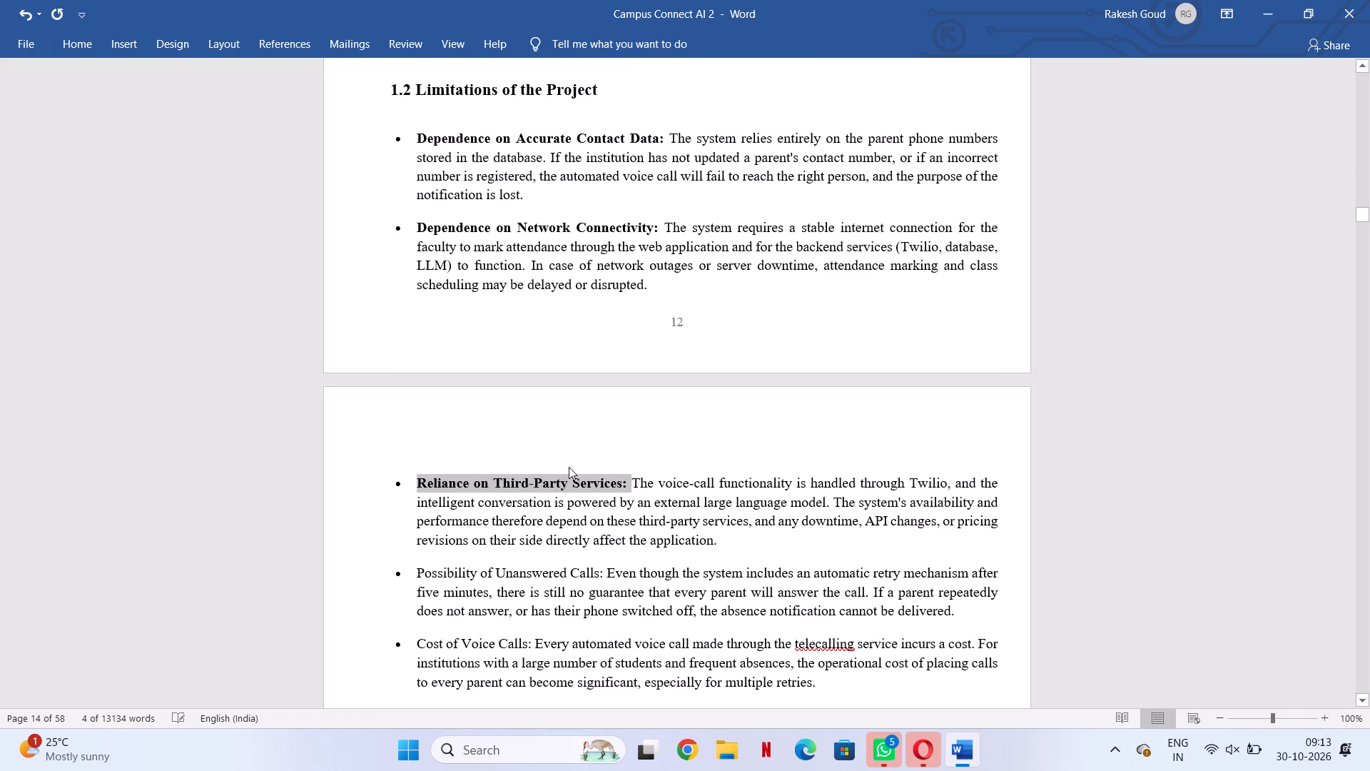
pyautogui.scroll(-1, 569, 467)
pyautogui.moveTo(413, 469); pyautogui.dragTo(424, 475)
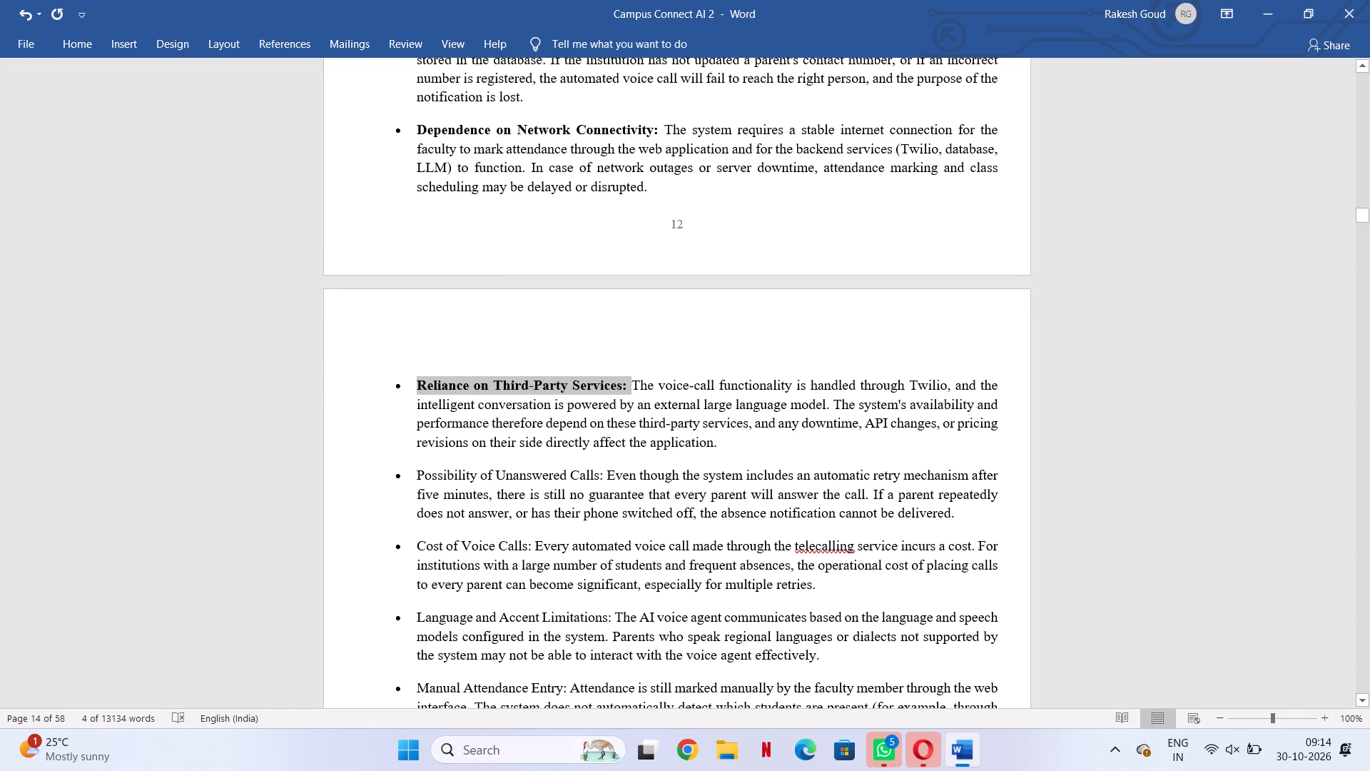
pyautogui.moveTo(424, 475); pyautogui.dragTo(601, 477)
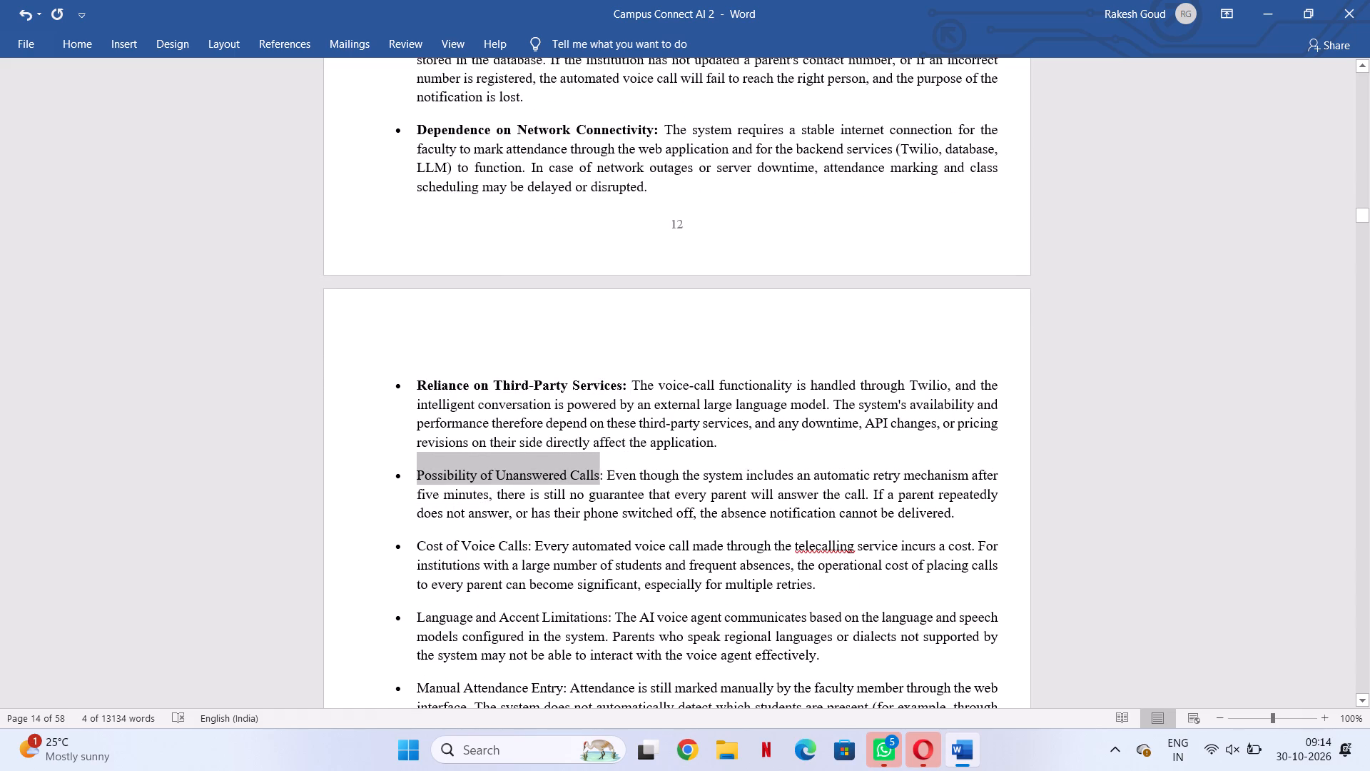
pyautogui.moveTo(601, 477); pyautogui.dragTo(604, 480)
pyautogui.click(611, 450)
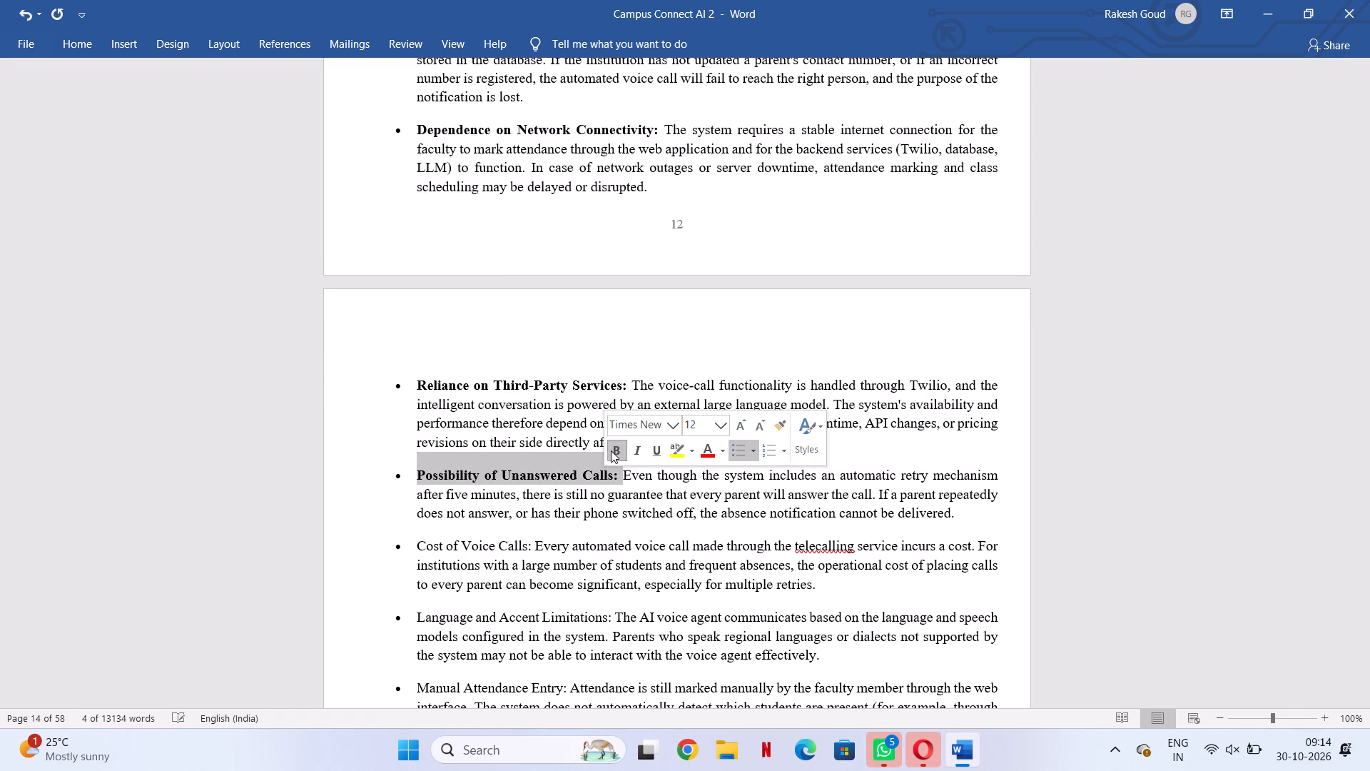
# Bold the lead-in labels "Cost of Voice Calls:" and "Language and Accent Limitations:" in the limitations list.
pyautogui.scroll(-2, 575, 448)
pyautogui.moveTo(416, 458); pyautogui.dragTo(430, 463)
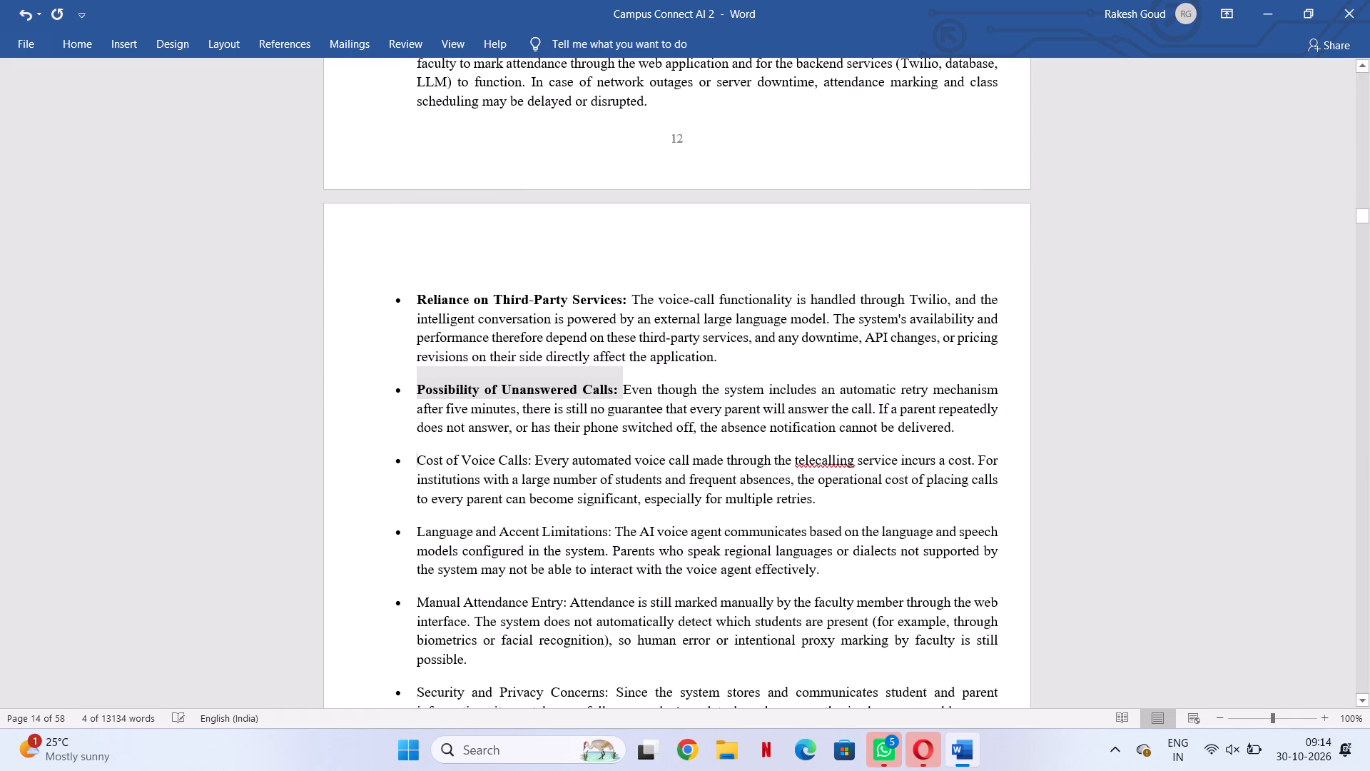
pyautogui.moveTo(430, 463); pyautogui.dragTo(529, 462)
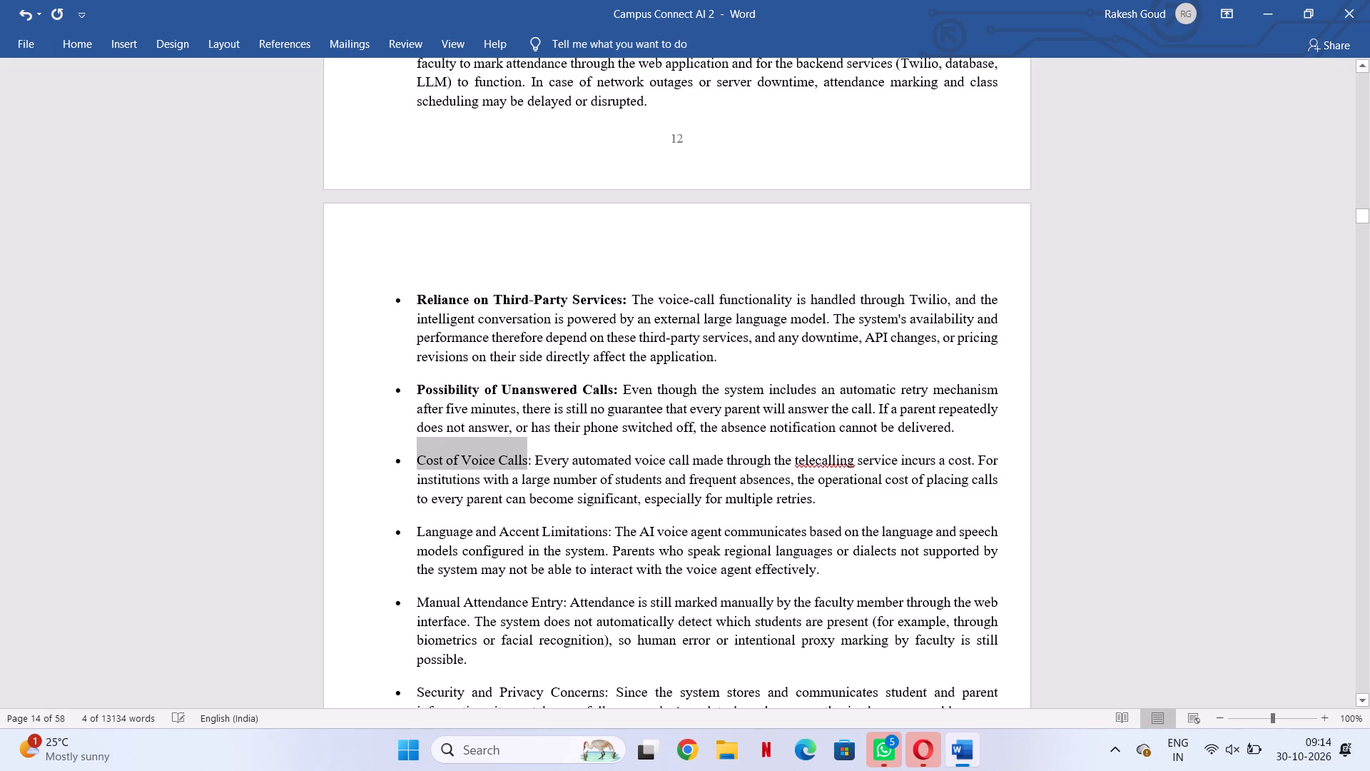
pyautogui.moveTo(529, 462); pyautogui.dragTo(532, 463)
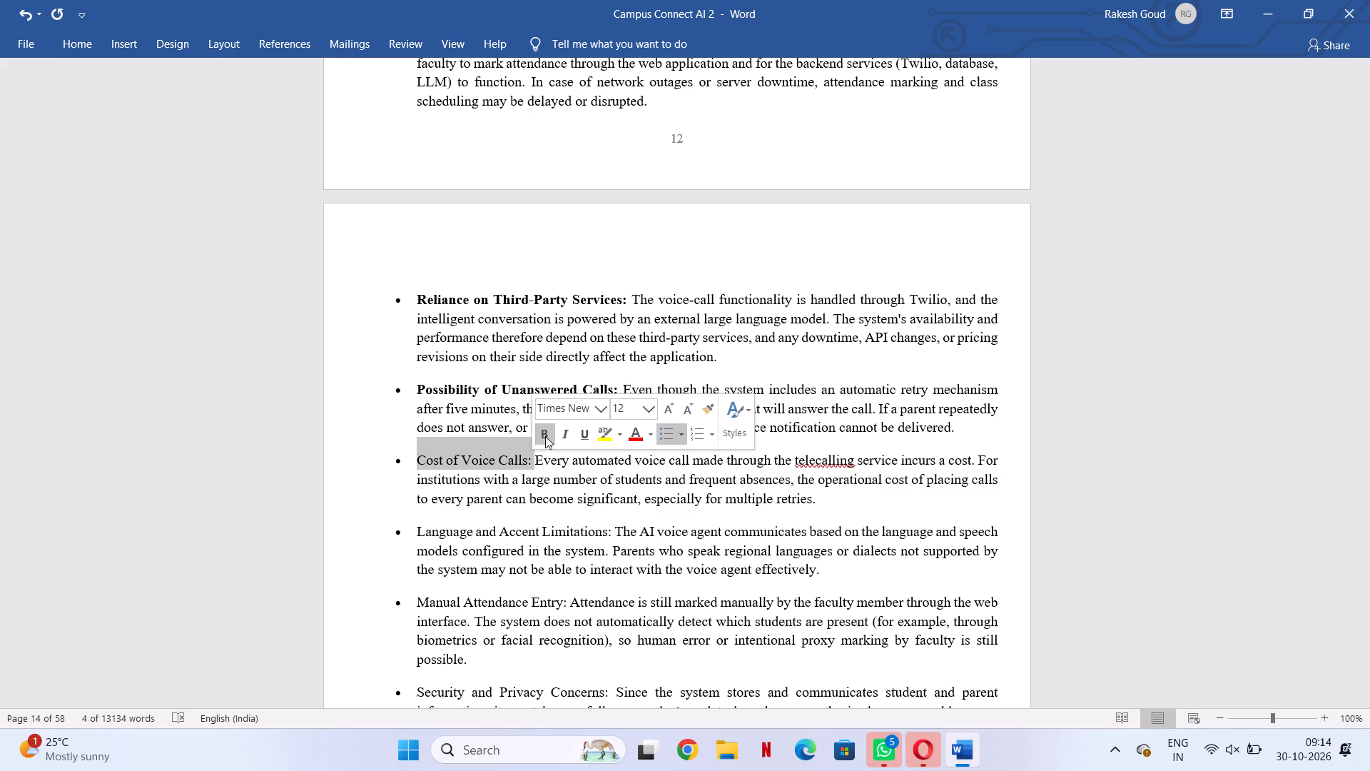
pyautogui.click(545, 436)
pyautogui.moveTo(412, 530); pyautogui.dragTo(501, 524)
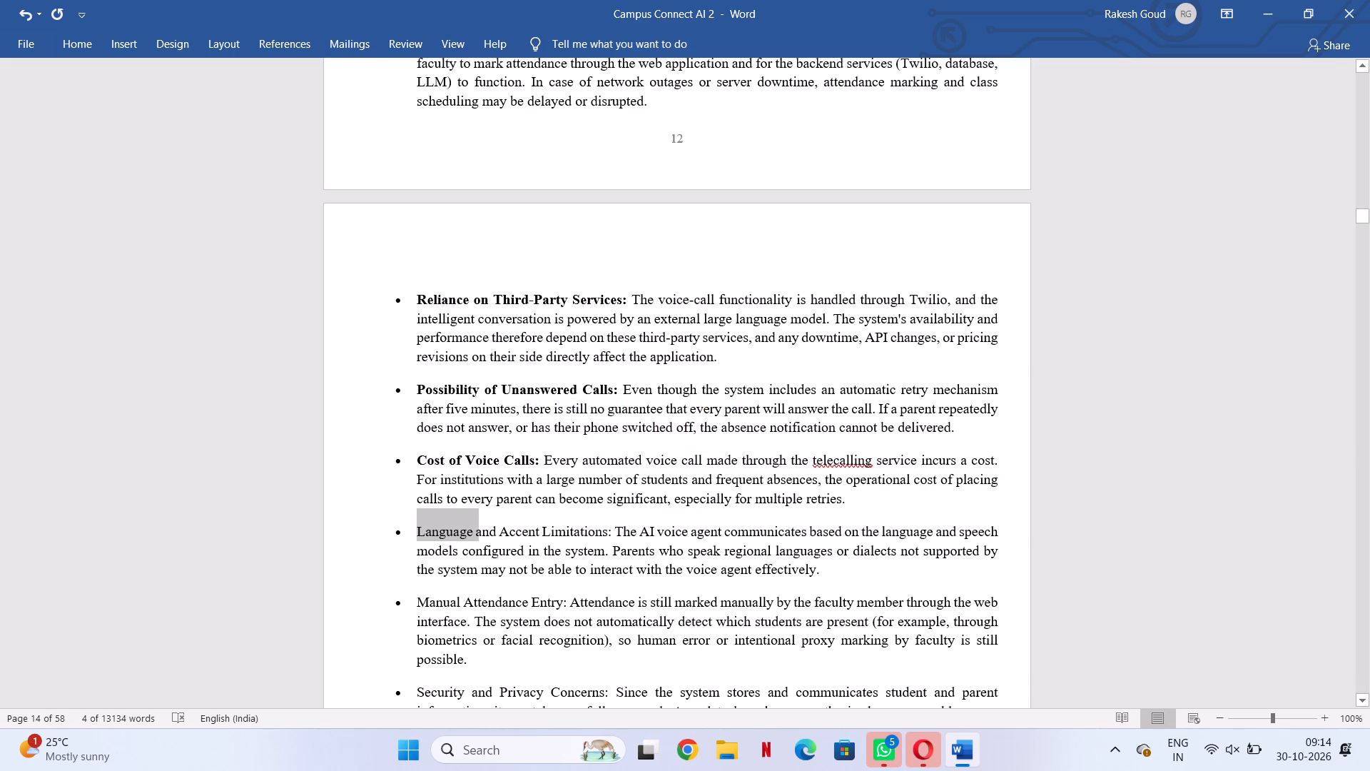
pyautogui.moveTo(501, 524); pyautogui.dragTo(608, 530)
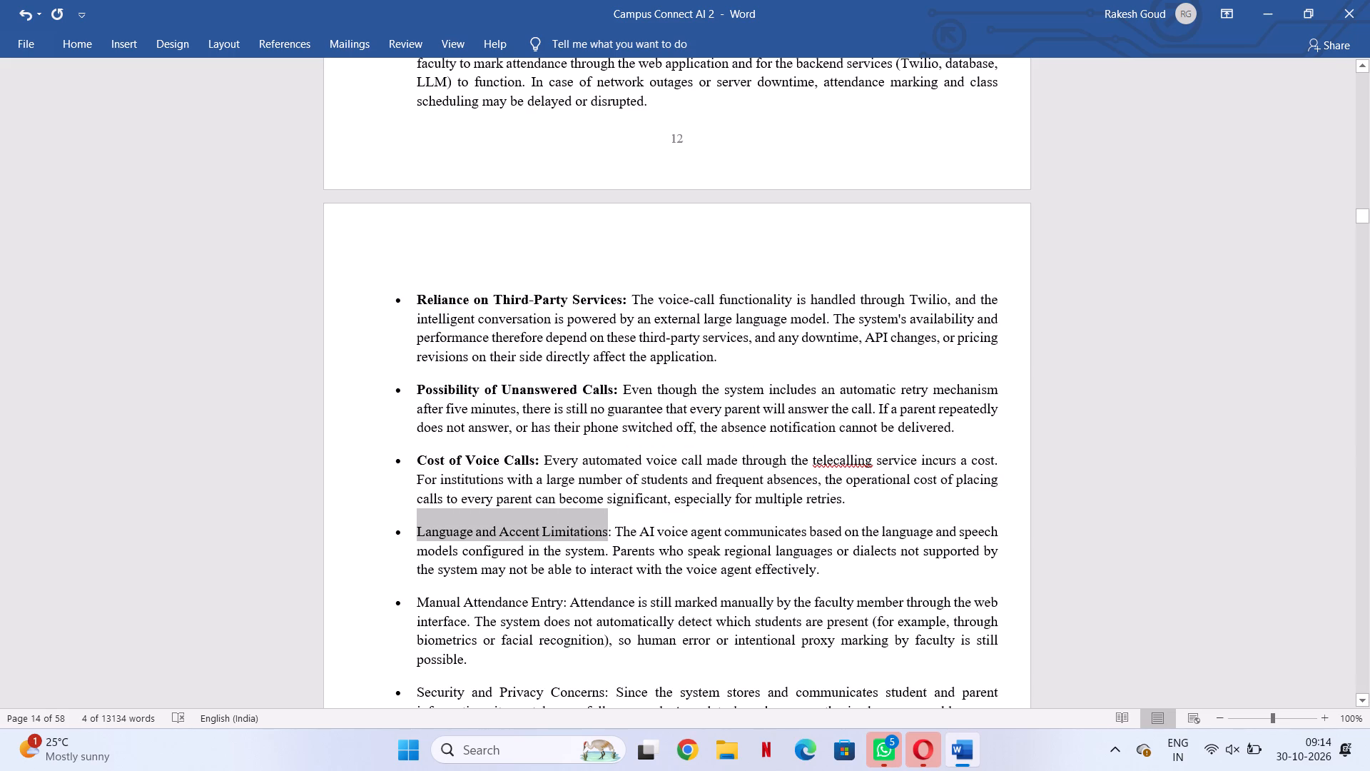
pyautogui.moveTo(608, 530); pyautogui.dragTo(612, 532)
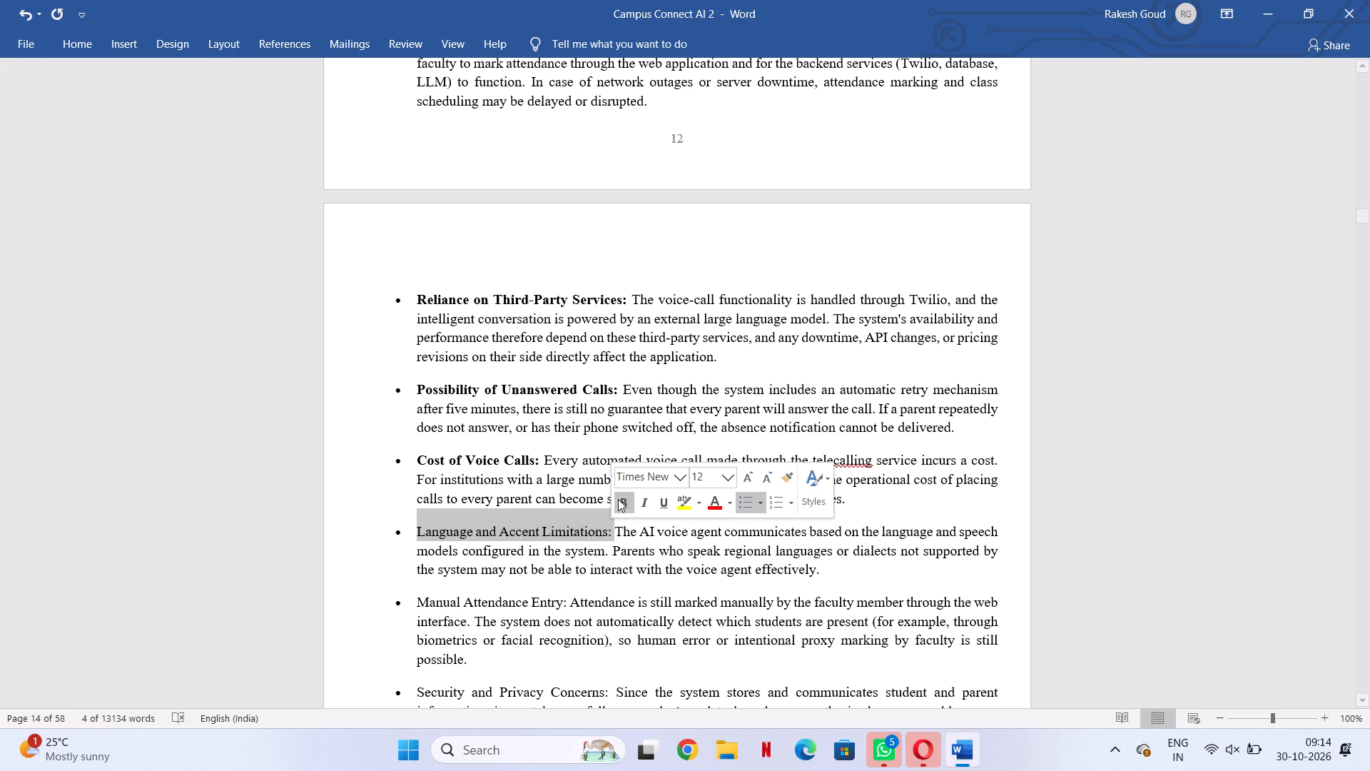
pyautogui.click(618, 499)
# Bold the lead-in labels "Manual Attendance Entry:" and "Security and Privacy Concerns:" in the limitations list.
pyautogui.moveTo(415, 601); pyautogui.dragTo(554, 613)
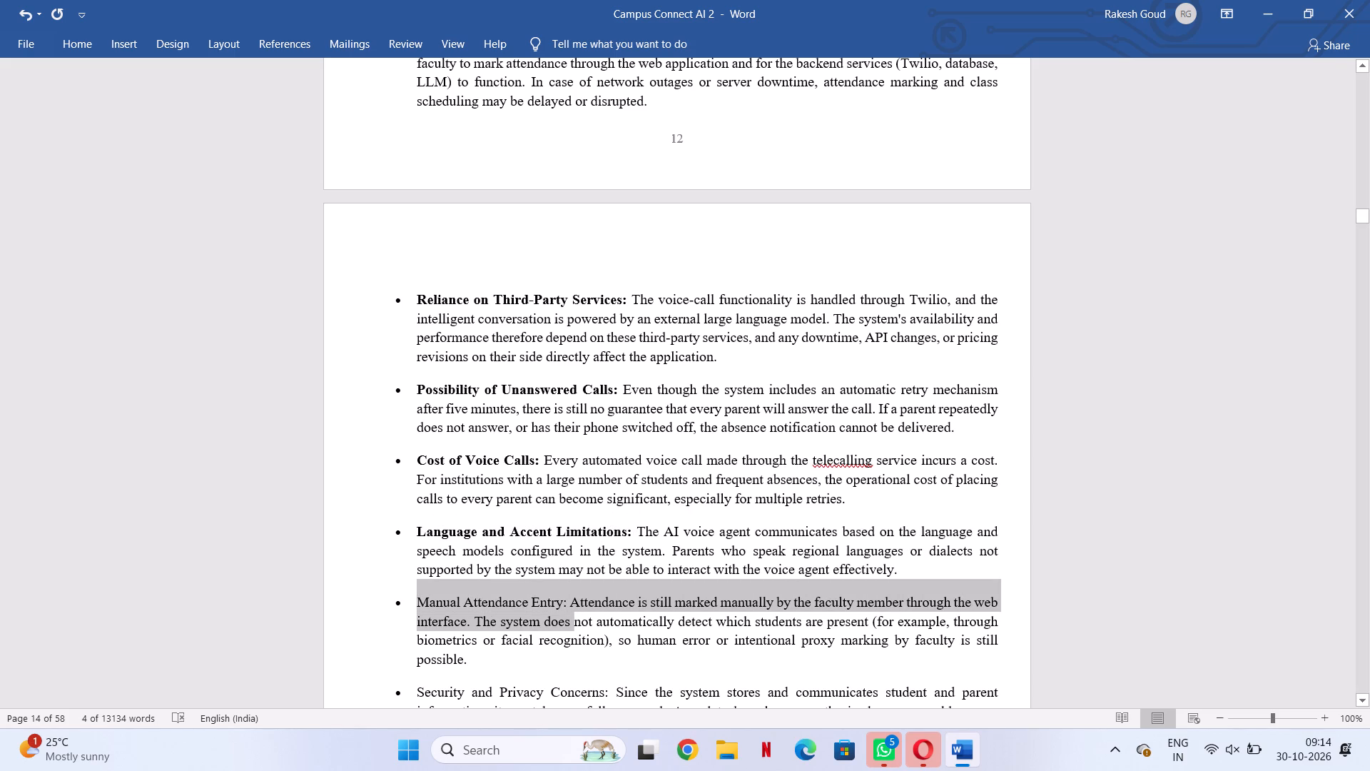
pyautogui.moveTo(554, 613); pyautogui.dragTo(569, 606)
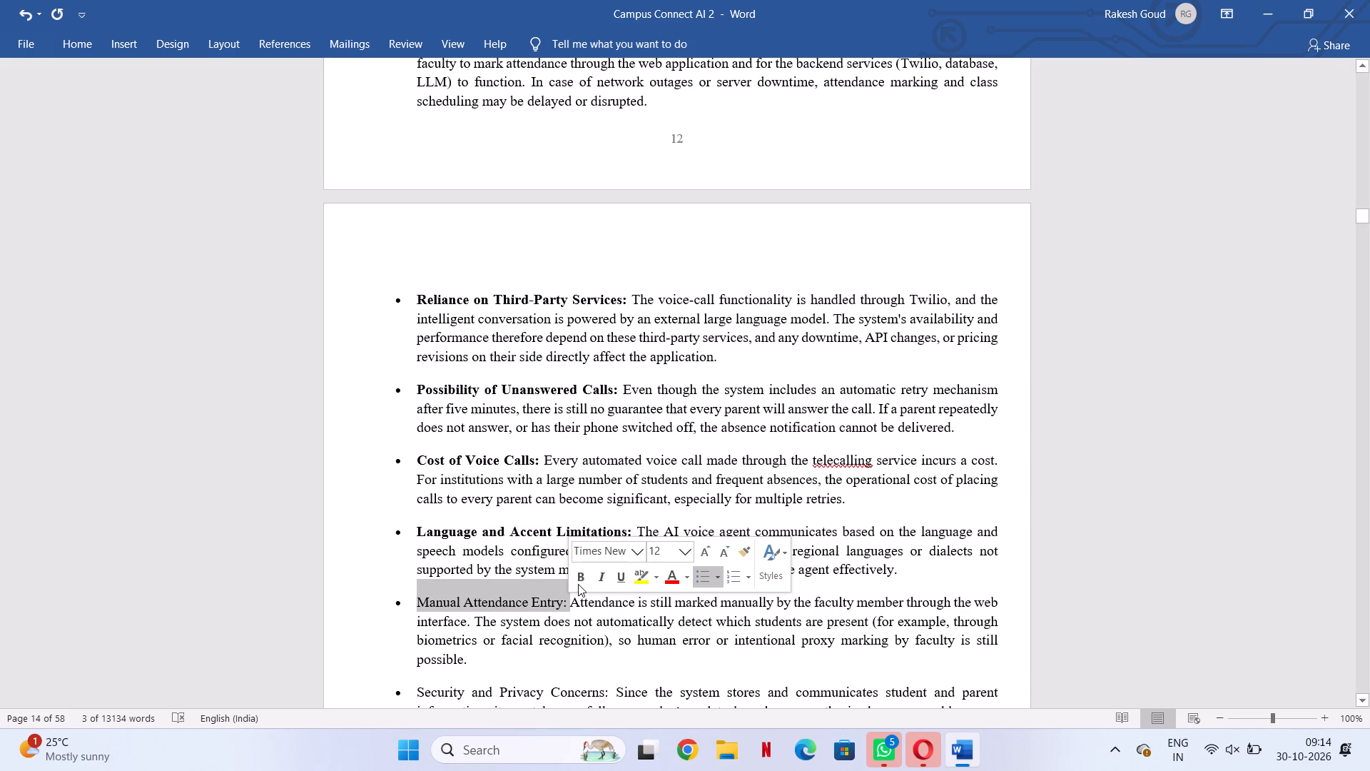
pyautogui.click(581, 576)
pyautogui.scroll(-2, 522, 538)
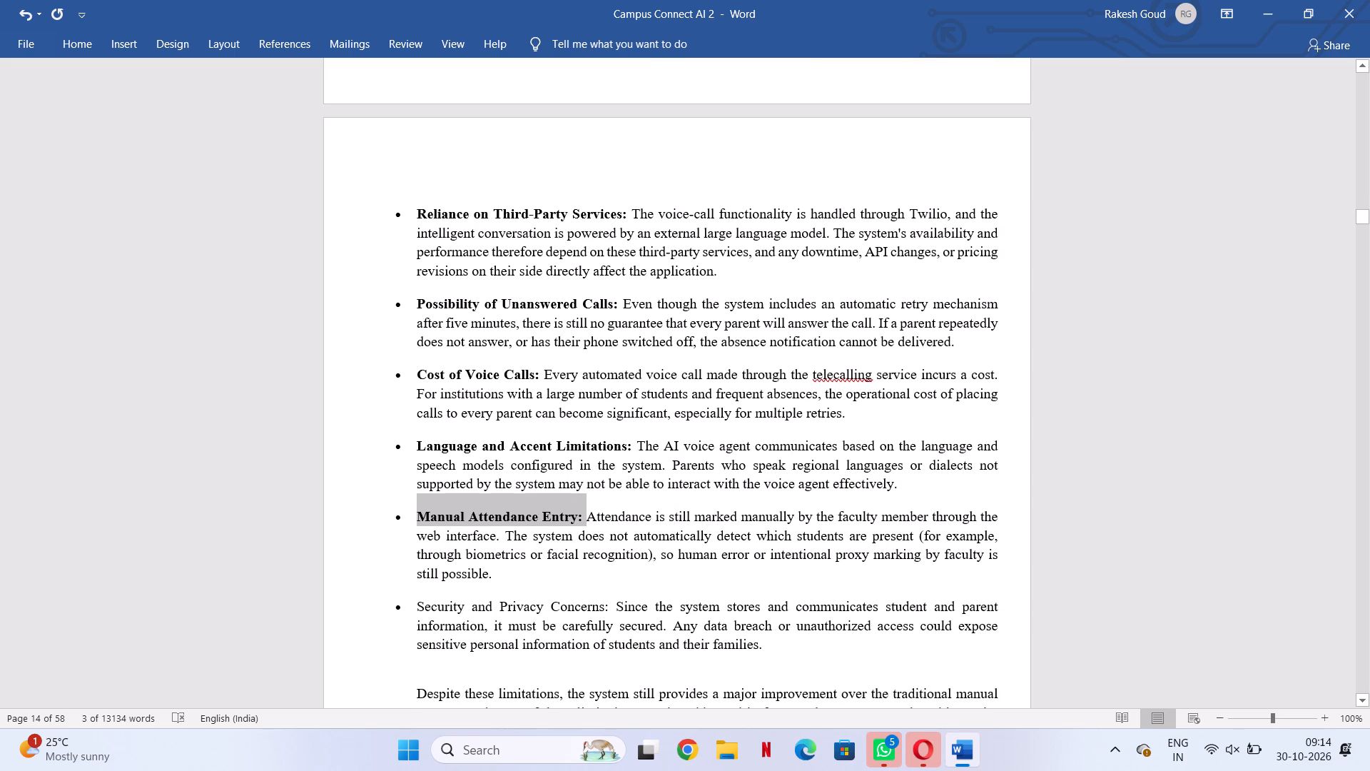
pyautogui.moveTo(415, 602); pyautogui.dragTo(588, 627)
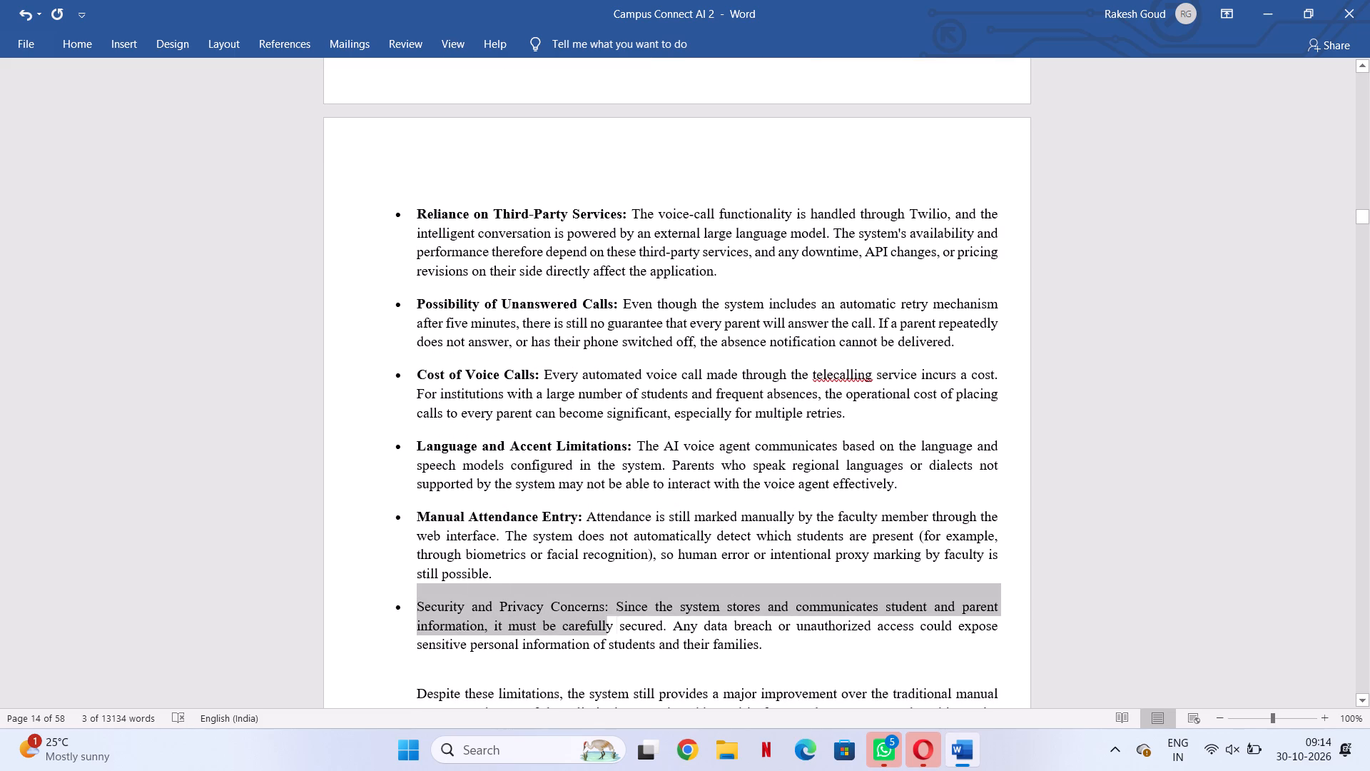
pyautogui.moveTo(588, 627); pyautogui.dragTo(609, 605)
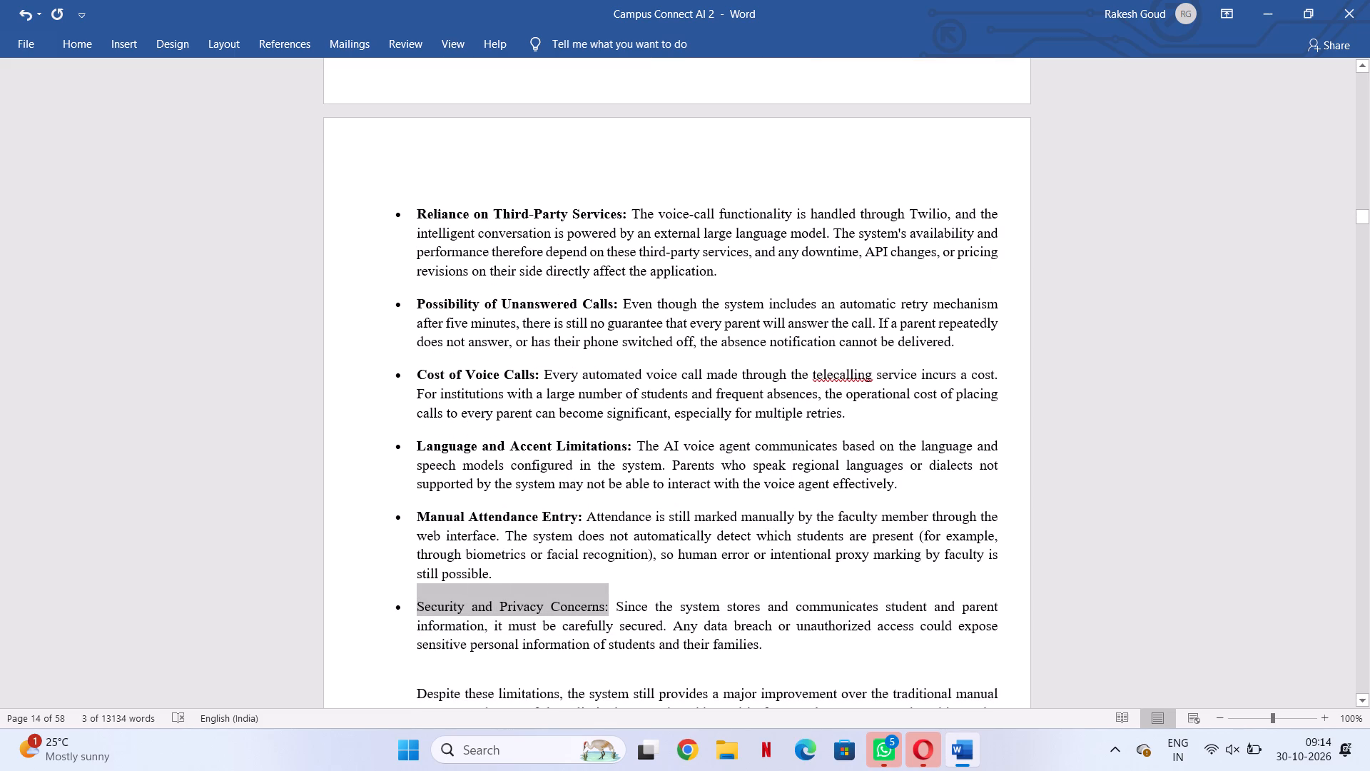
pyautogui.moveTo(609, 605); pyautogui.dragTo(609, 605)
pyautogui.click(619, 578)
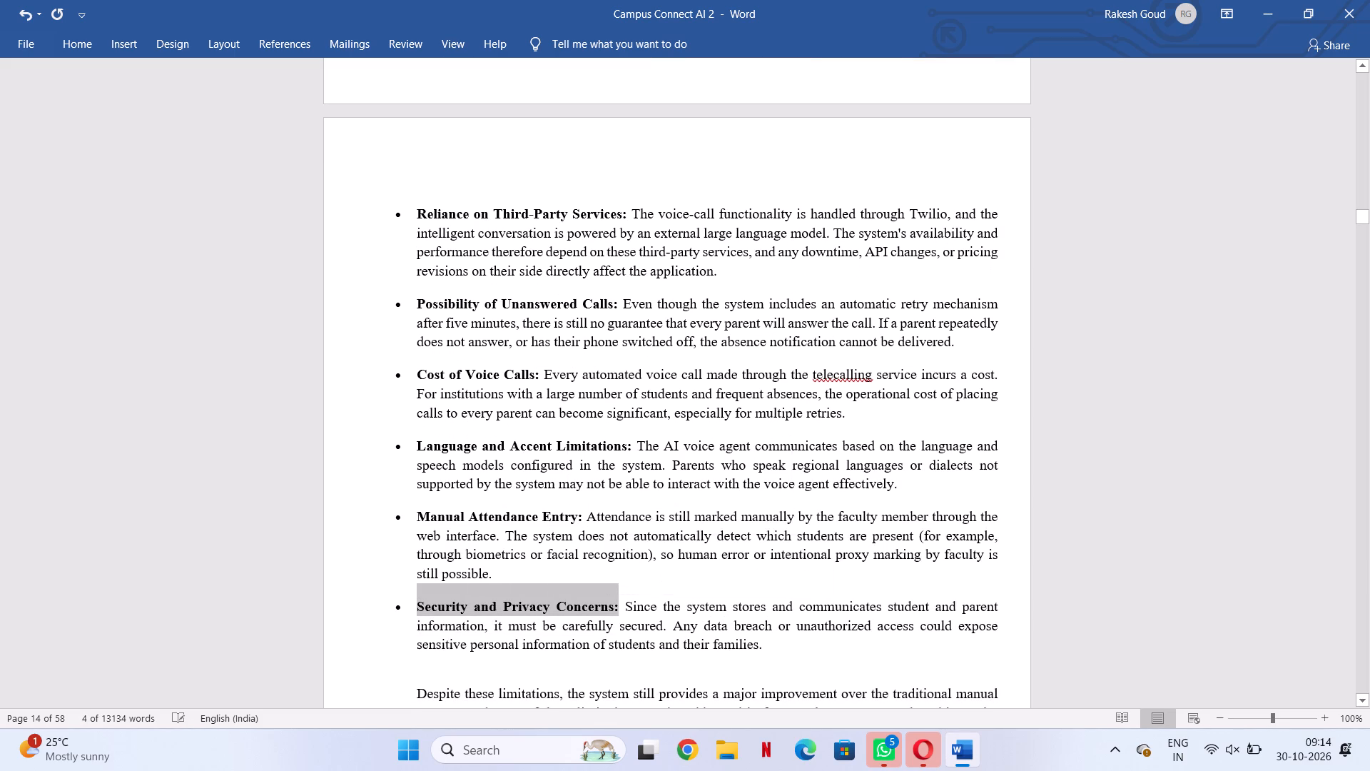
# Set the line spacing of the Accurate Contact Data and Network Connectivity limitation bullets to 1.5.
pyautogui.scroll(-1, 514, 522)
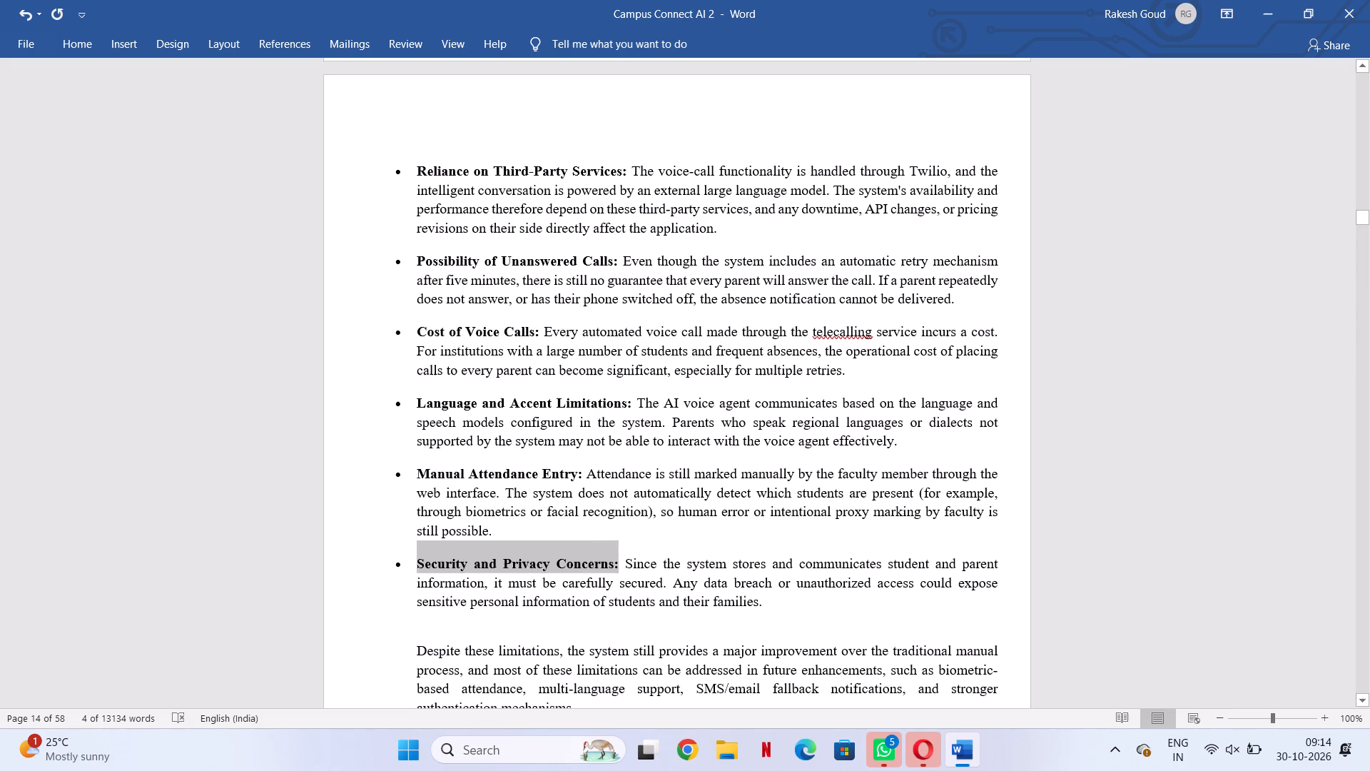
pyautogui.scroll(6, 572, 387)
pyautogui.scroll(-1, 395, 114)
pyautogui.scroll(1, 395, 114)
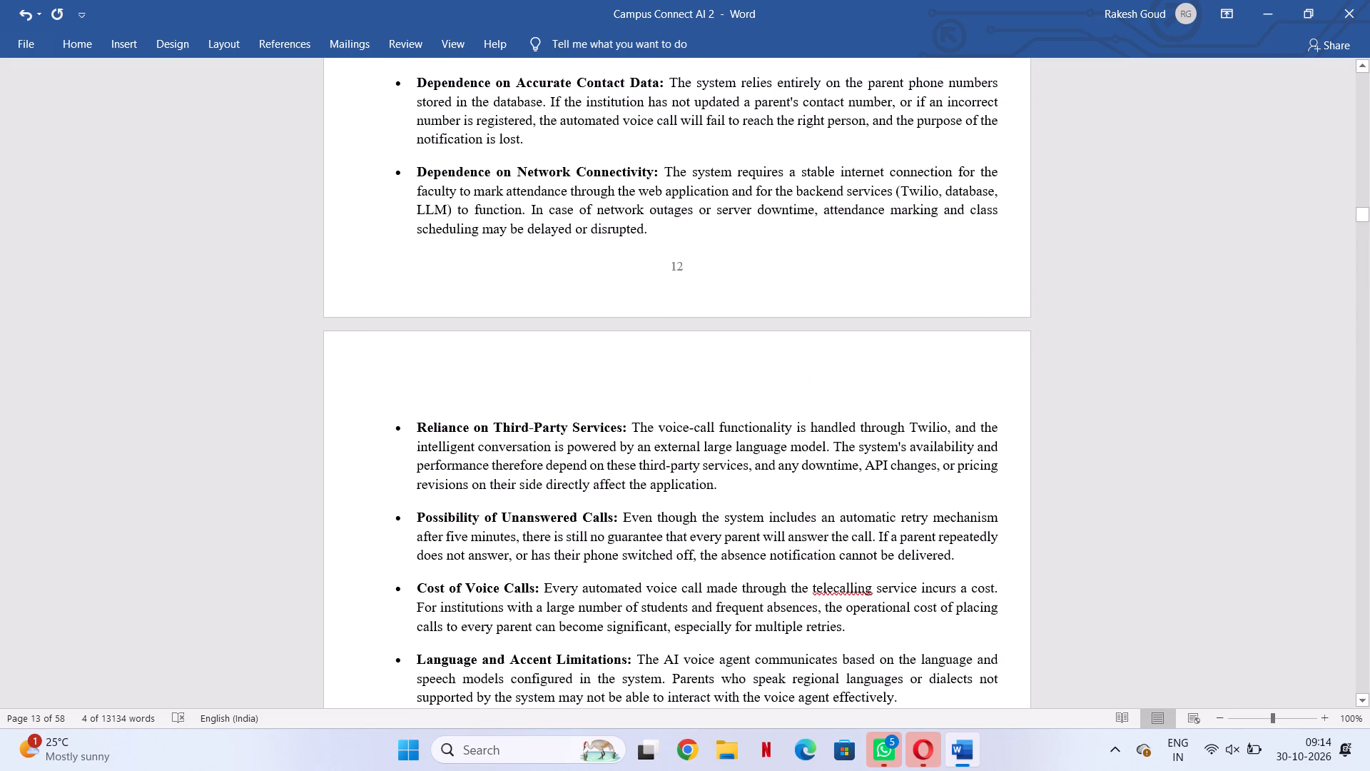
pyautogui.scroll(2, 405, 125)
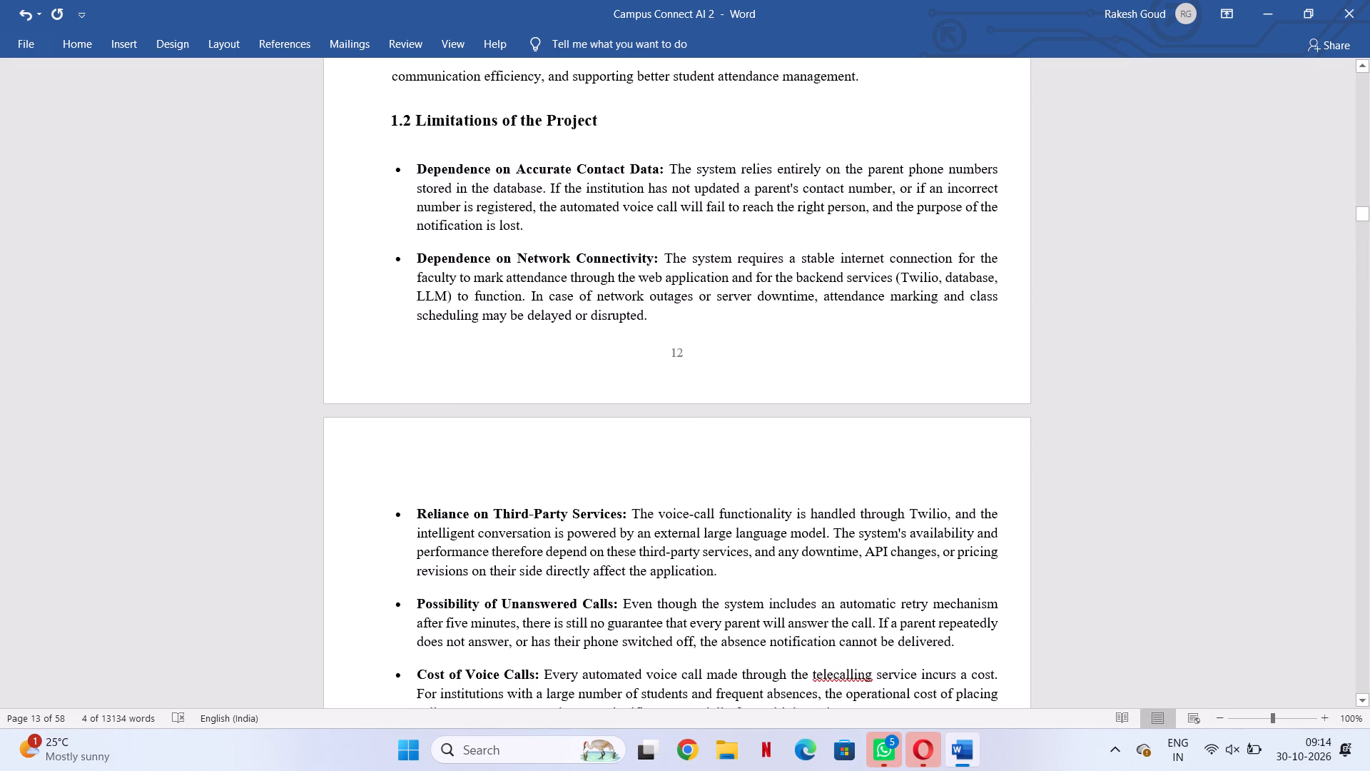
pyautogui.moveTo(416, 163); pyautogui.dragTo(676, 312)
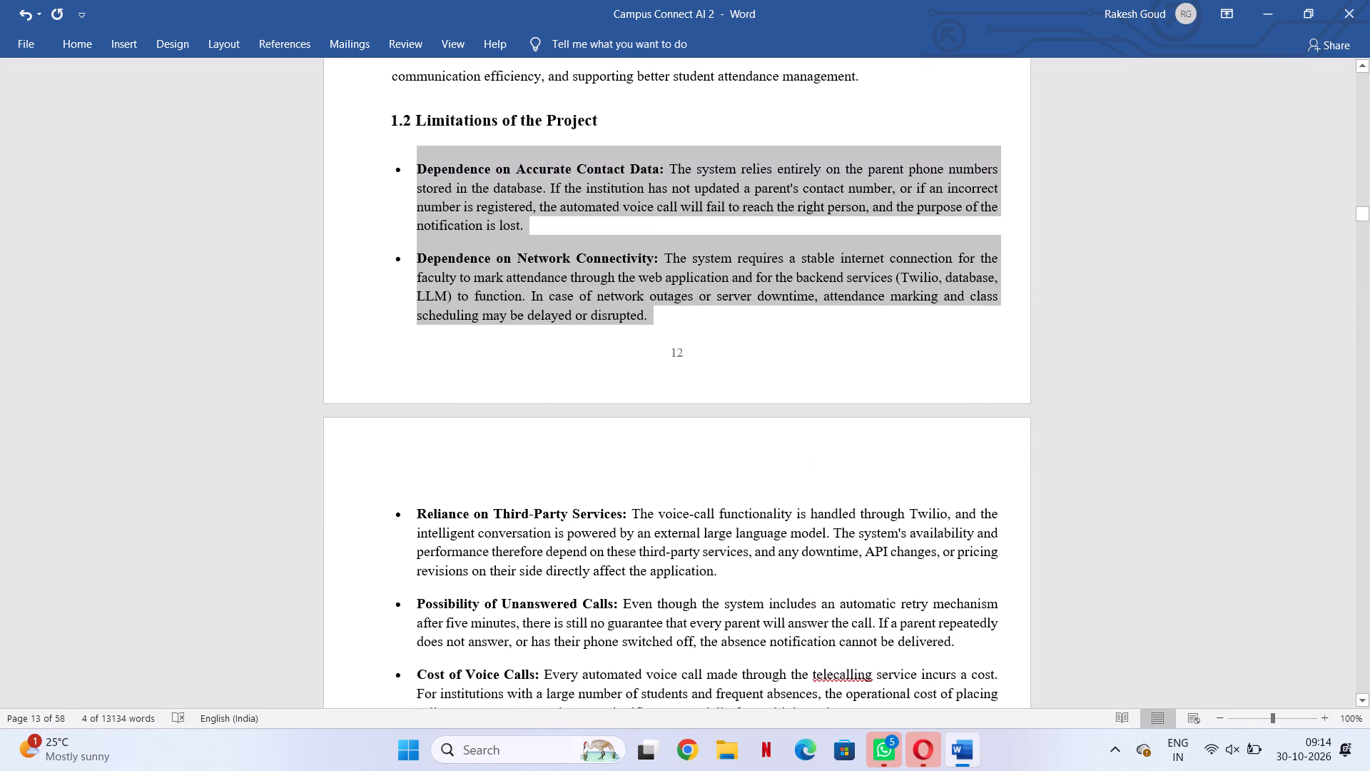
pyautogui.moveTo(676, 312); pyautogui.dragTo(676, 311)
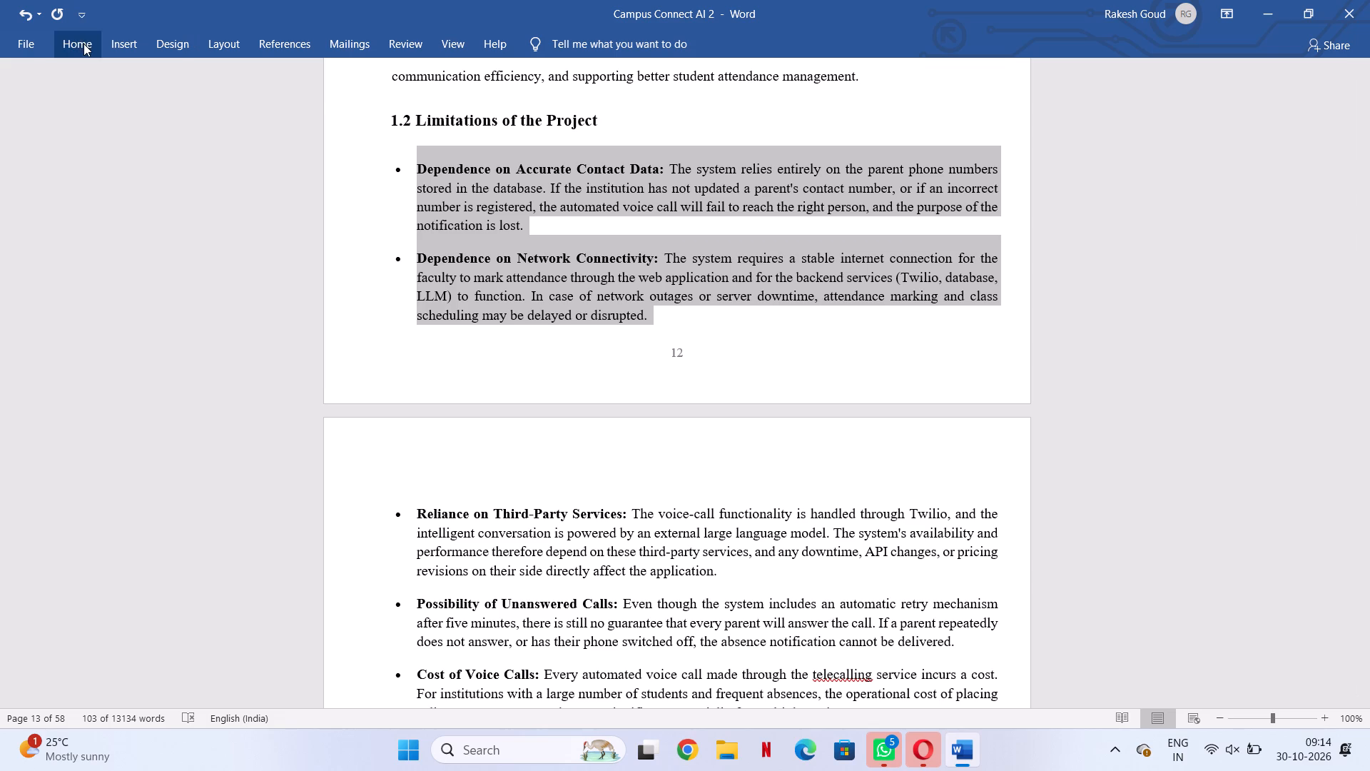
pyautogui.click(83, 44)
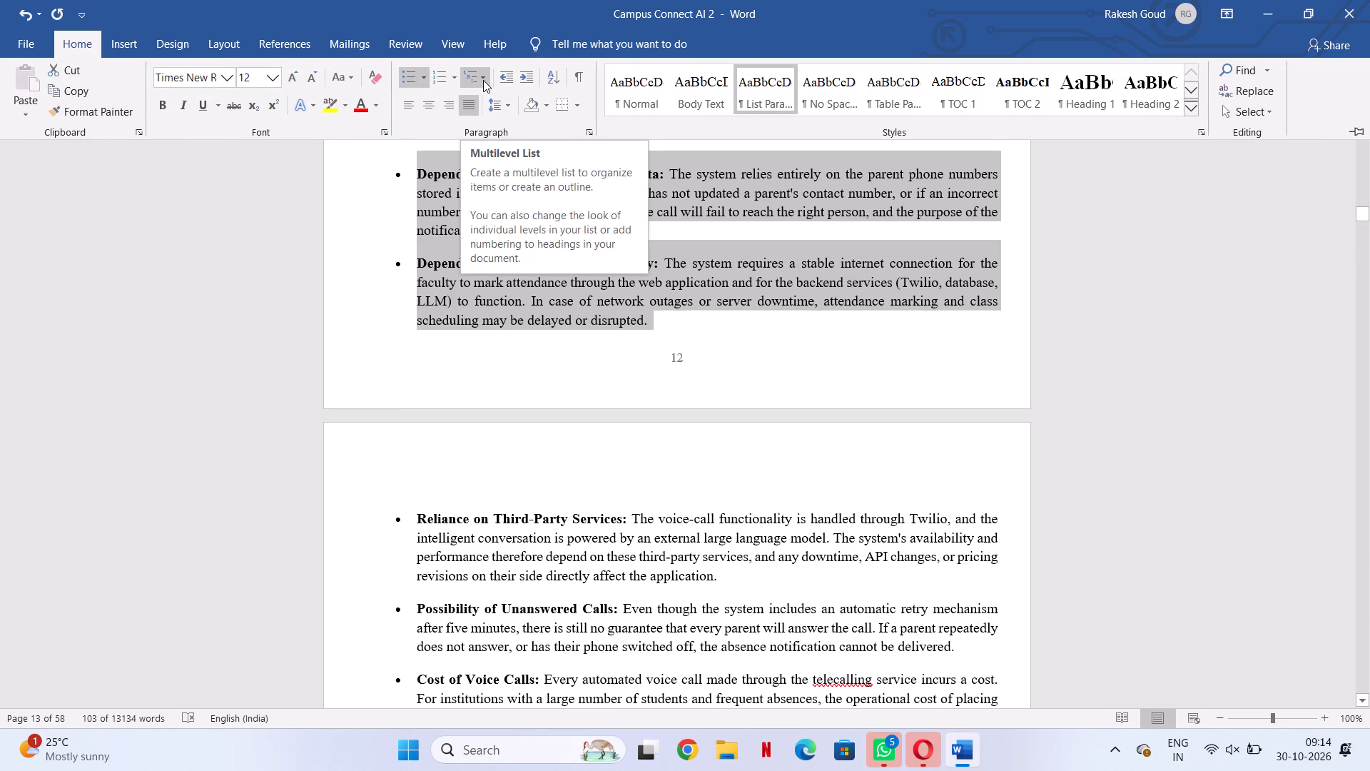
pyautogui.click(483, 80)
pyautogui.click(483, 80)
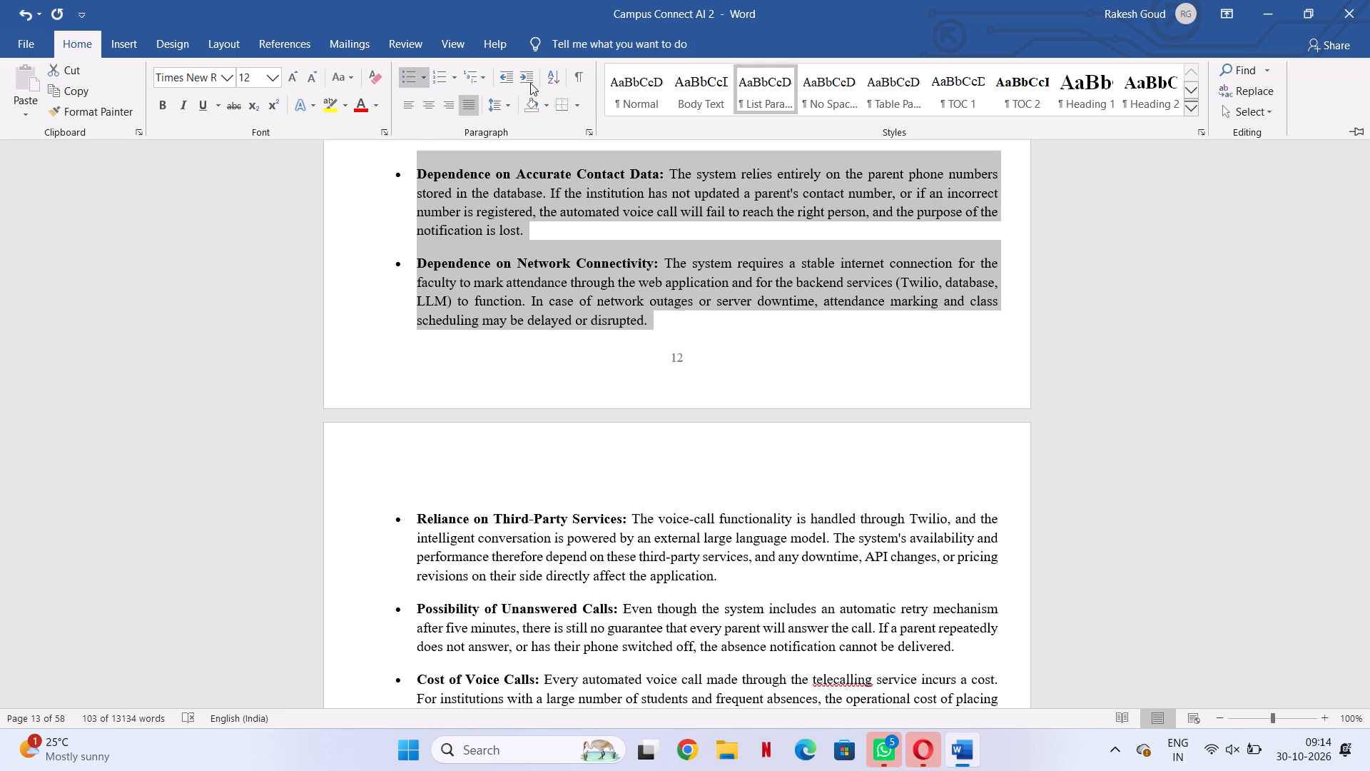
pyautogui.click(508, 104)
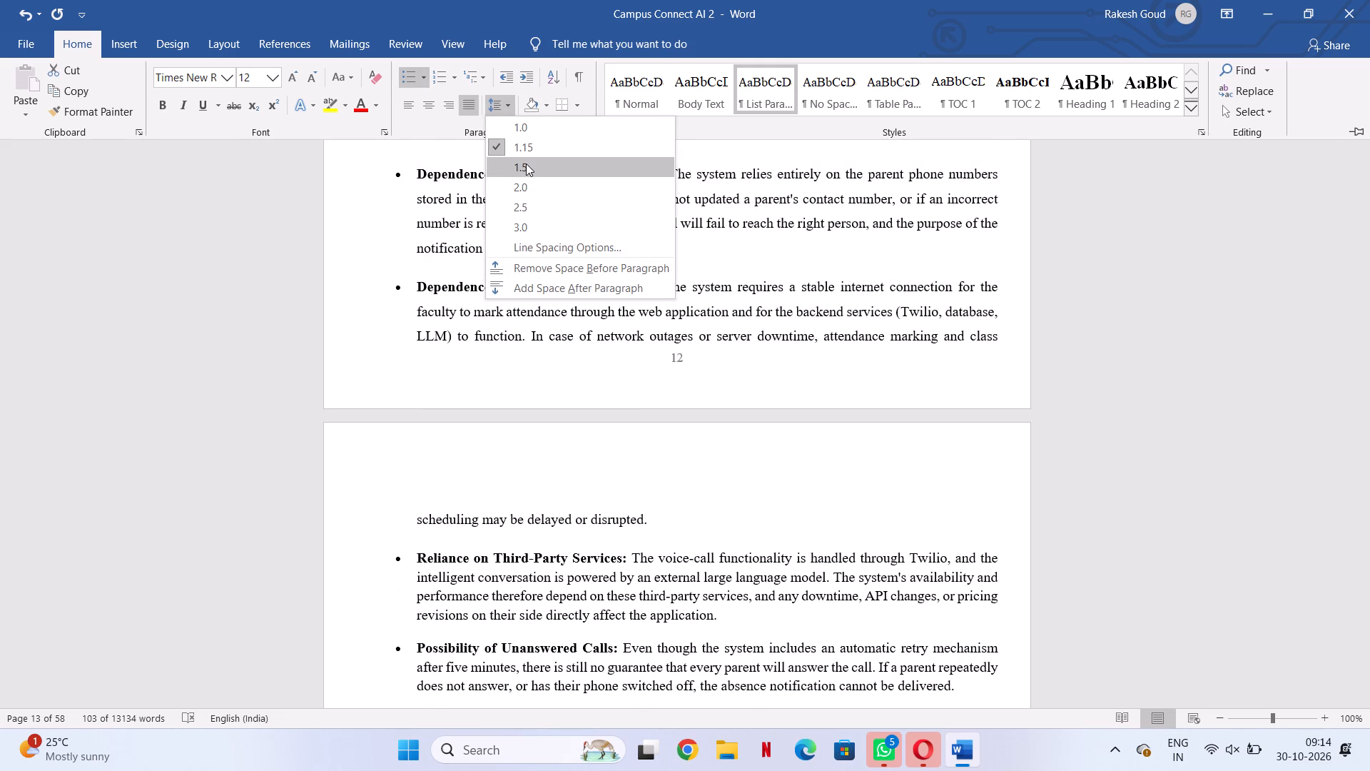
pyautogui.click(526, 163)
# Set the line spacing to 1.5 from the Reliance on Third-Party Services bullet through the closing paragraph of the limitations.
pyautogui.scroll(-3, 402, 491)
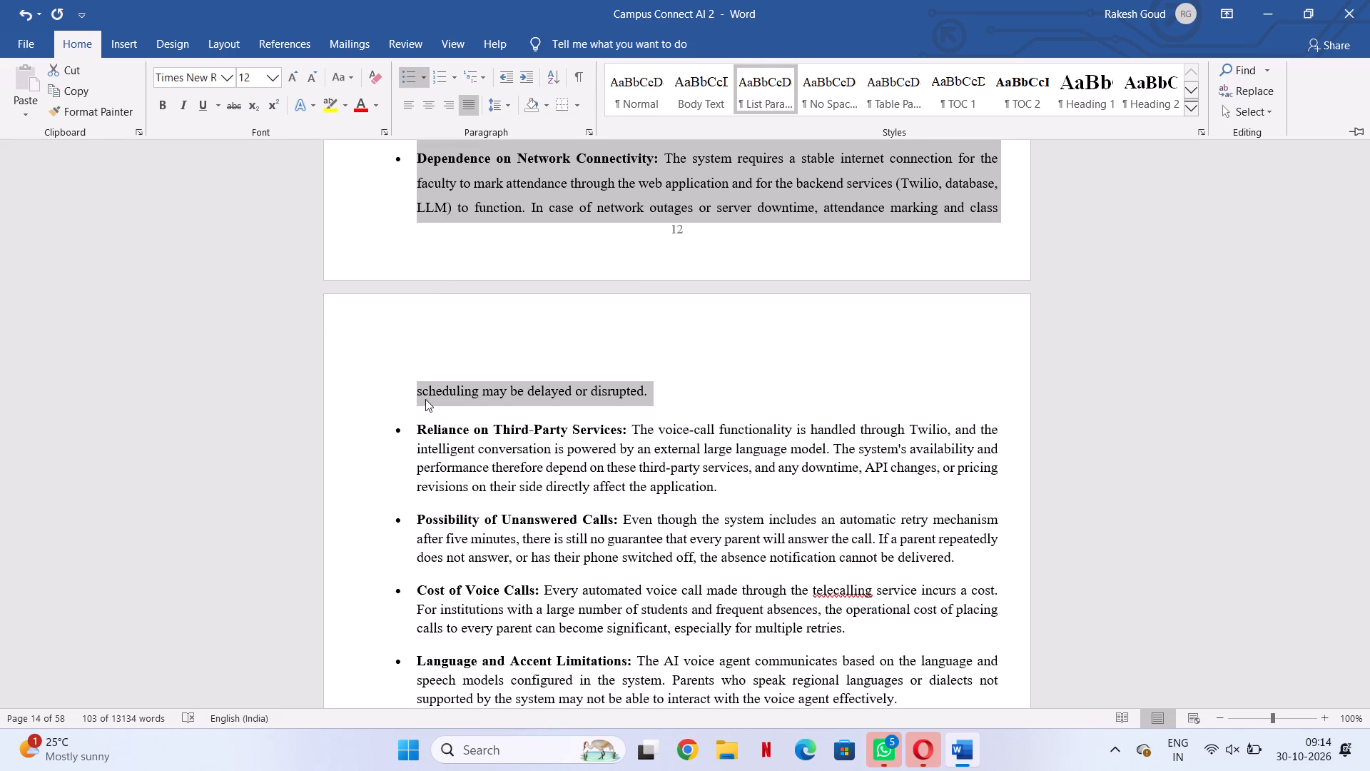
pyautogui.click(415, 425)
pyautogui.moveTo(415, 423); pyautogui.dragTo(519, 491)
pyautogui.scroll(-6, 519, 490)
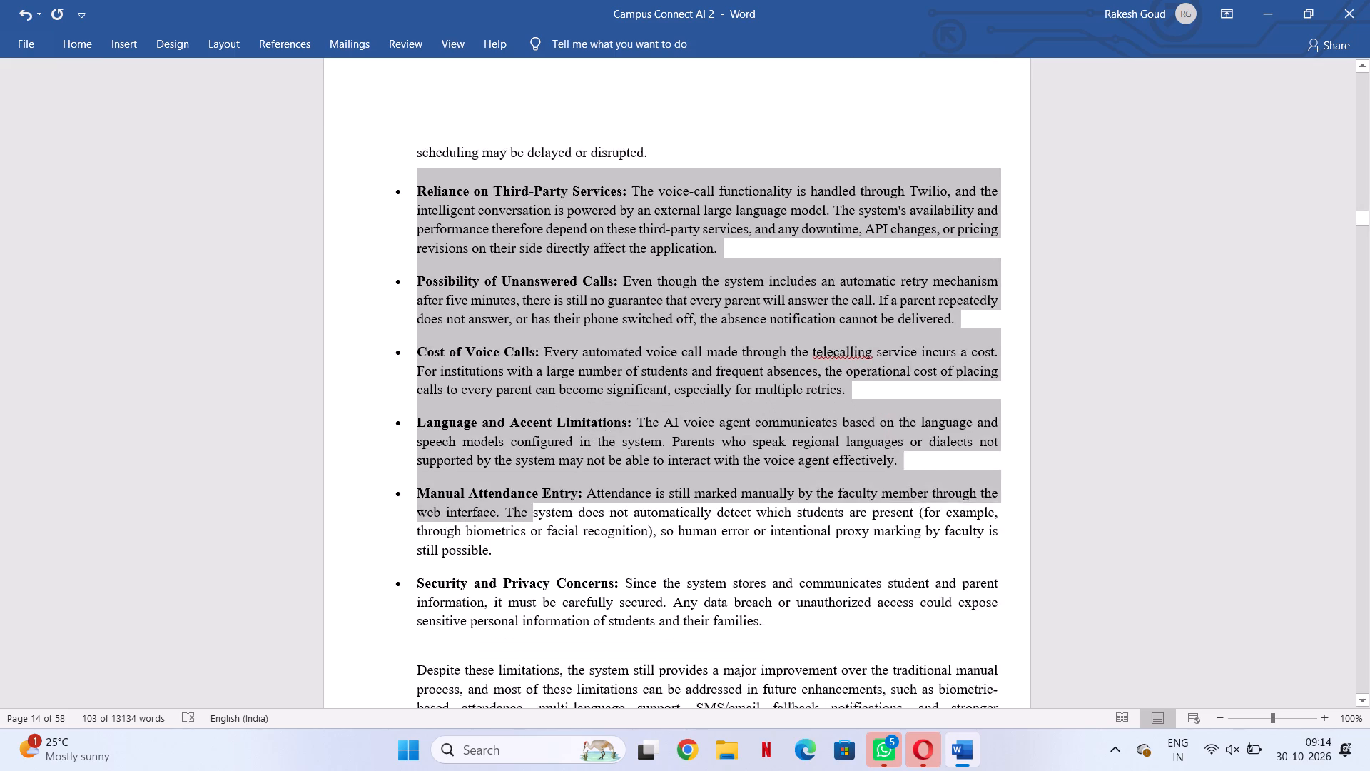
pyautogui.moveTo(519, 491); pyautogui.dragTo(557, 508)
pyautogui.scroll(-5, 519, 491)
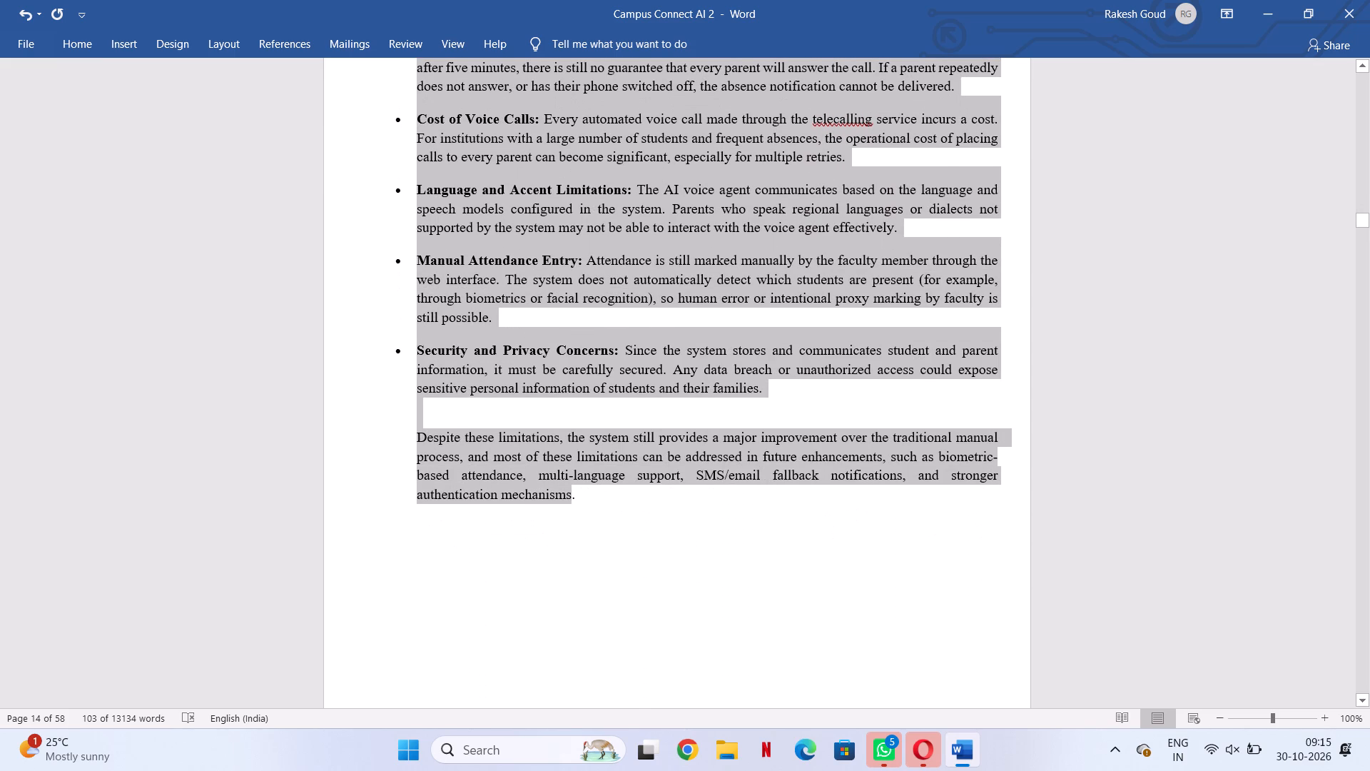
pyautogui.moveTo(557, 508); pyautogui.dragTo(580, 511)
pyautogui.click(95, 46)
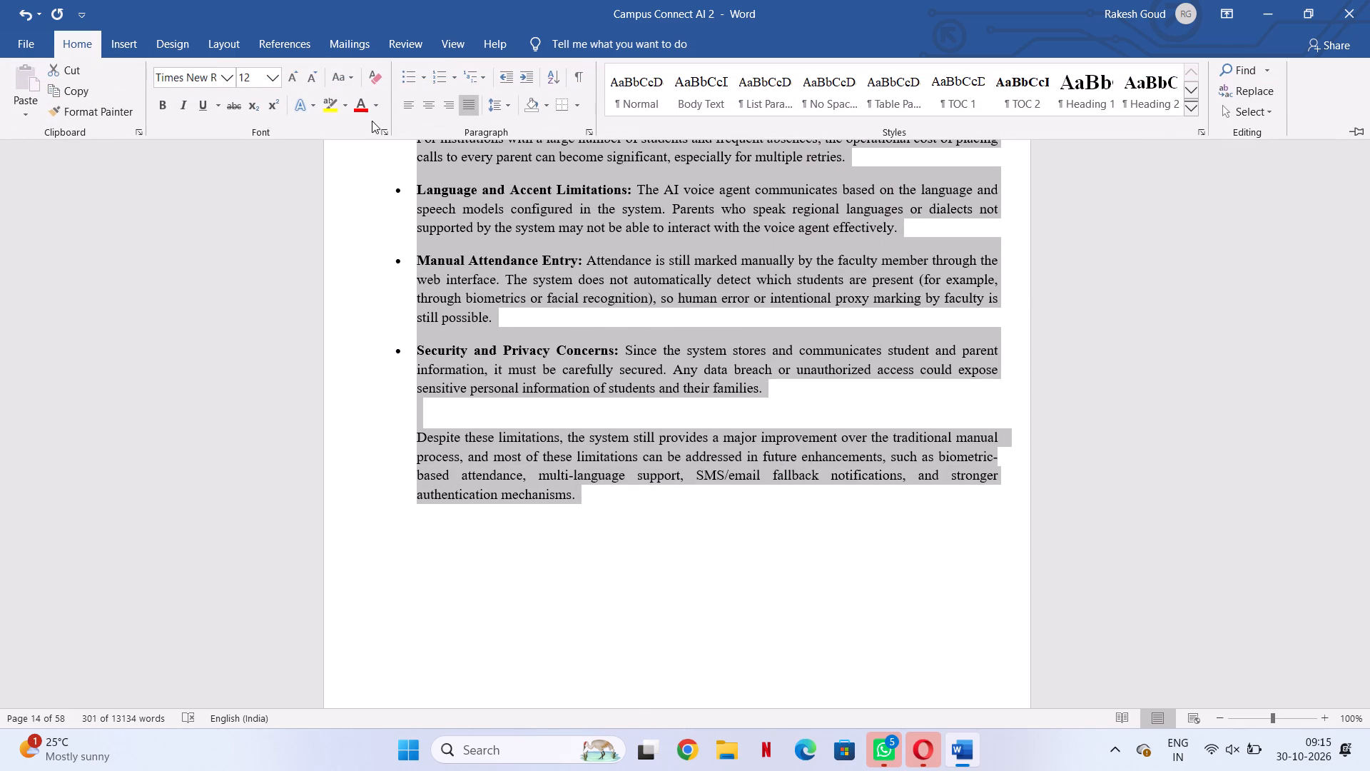
pyautogui.click(512, 106)
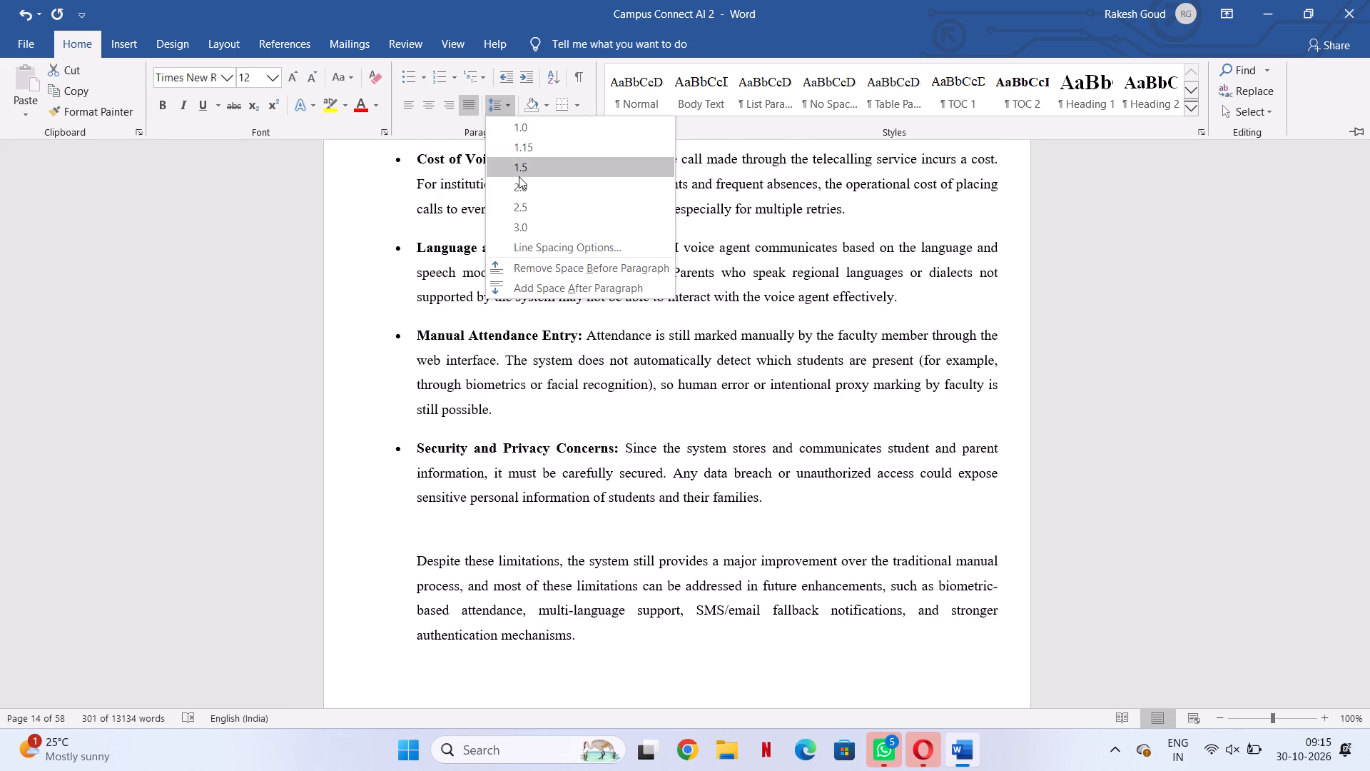
pyautogui.click(519, 168)
pyautogui.click(405, 435)
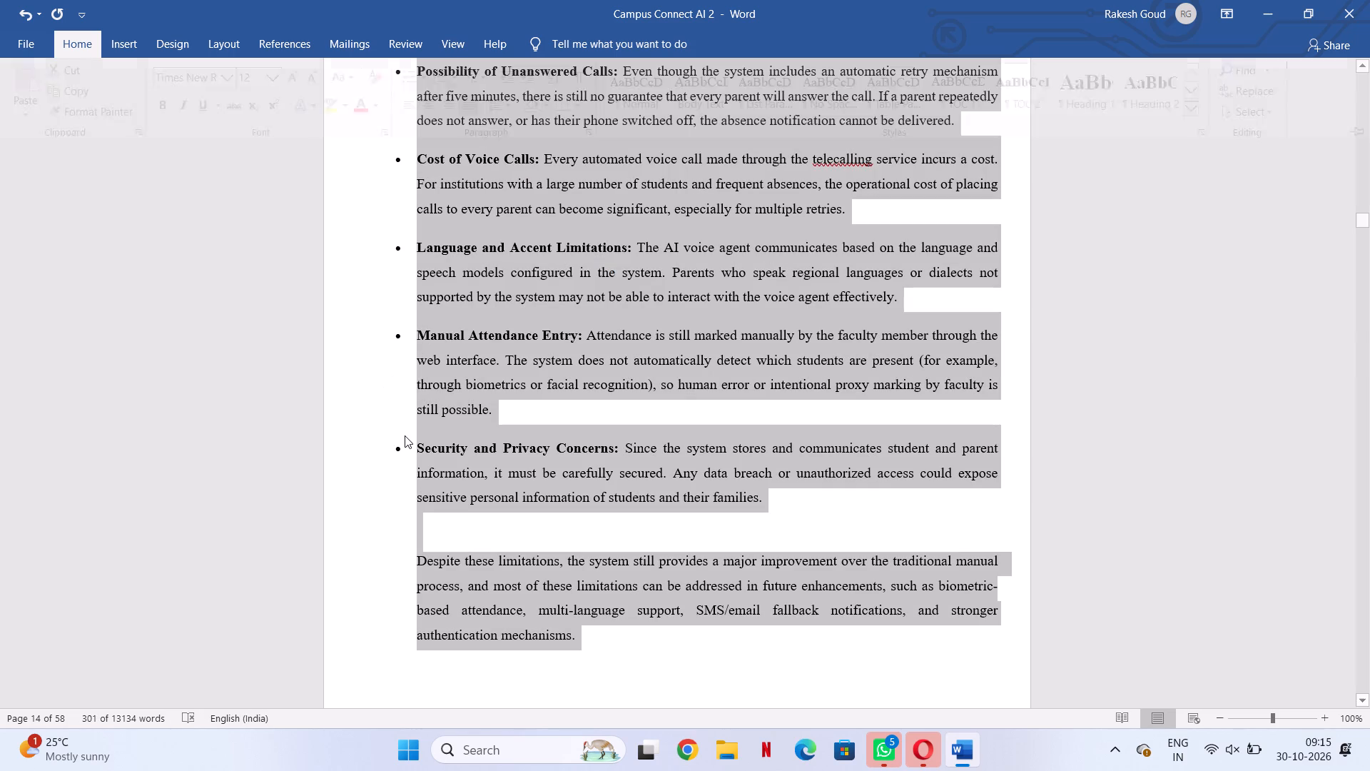
pyautogui.click(388, 403)
# Review the formatting from the end of the limitations through the Literature Survey chapter up to section 2.3 Existing Systems.
pyautogui.scroll(-7, 387, 398)
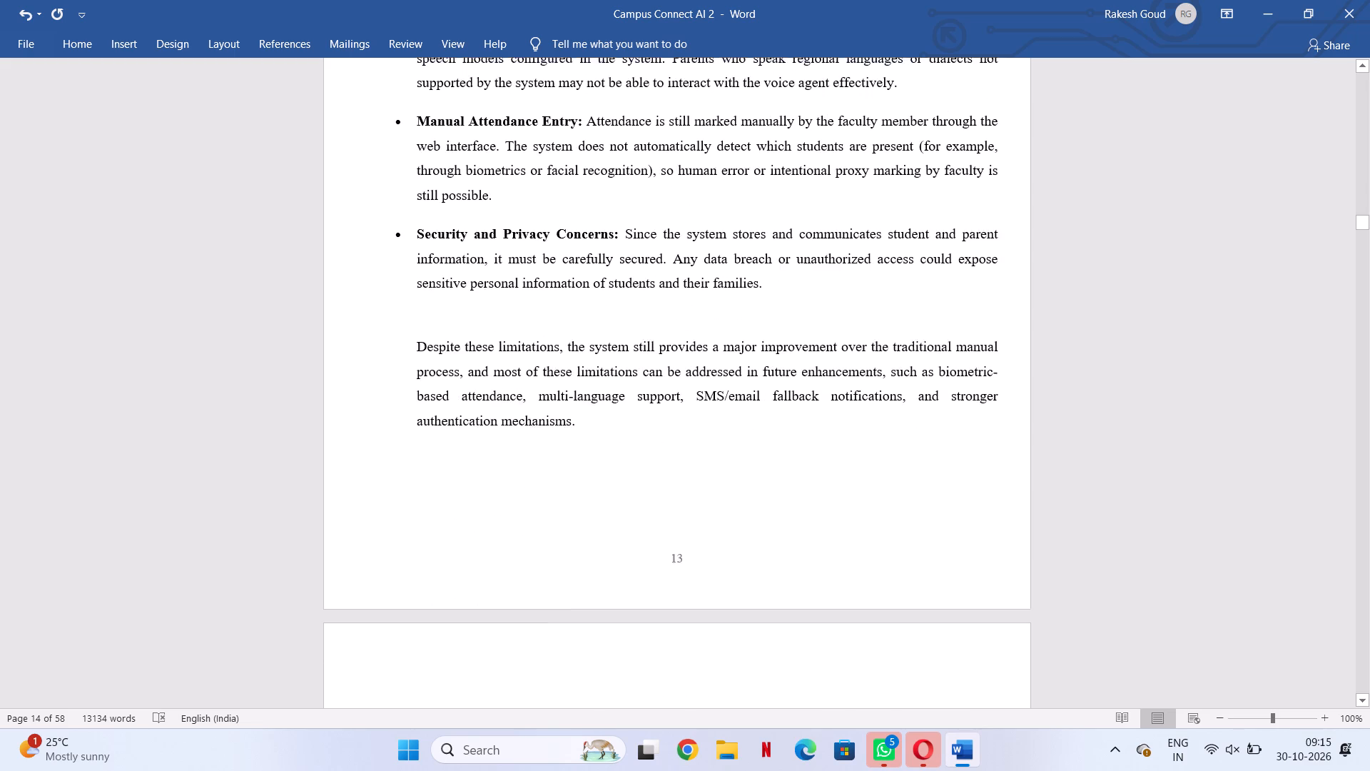
pyautogui.scroll(-6, 387, 398)
pyautogui.scroll(2, 387, 398)
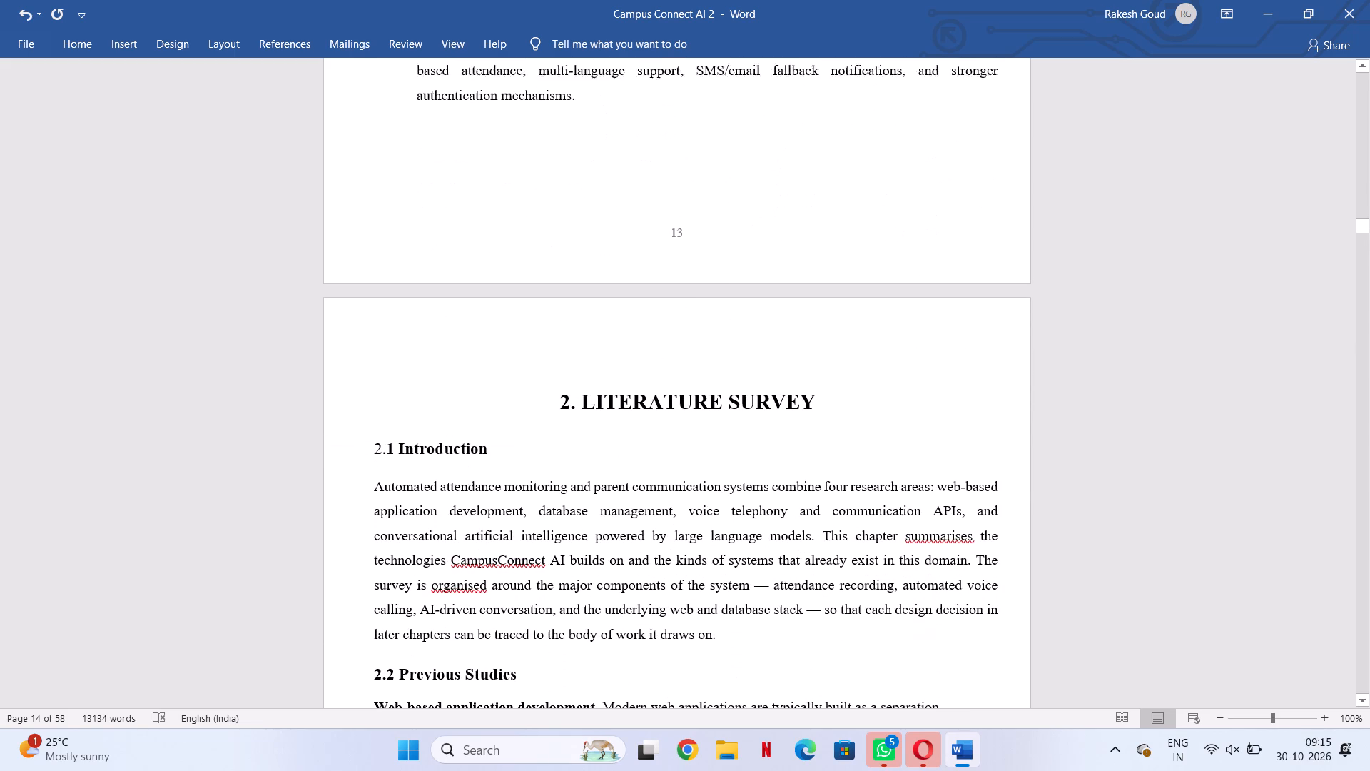
pyautogui.scroll(3, 387, 398)
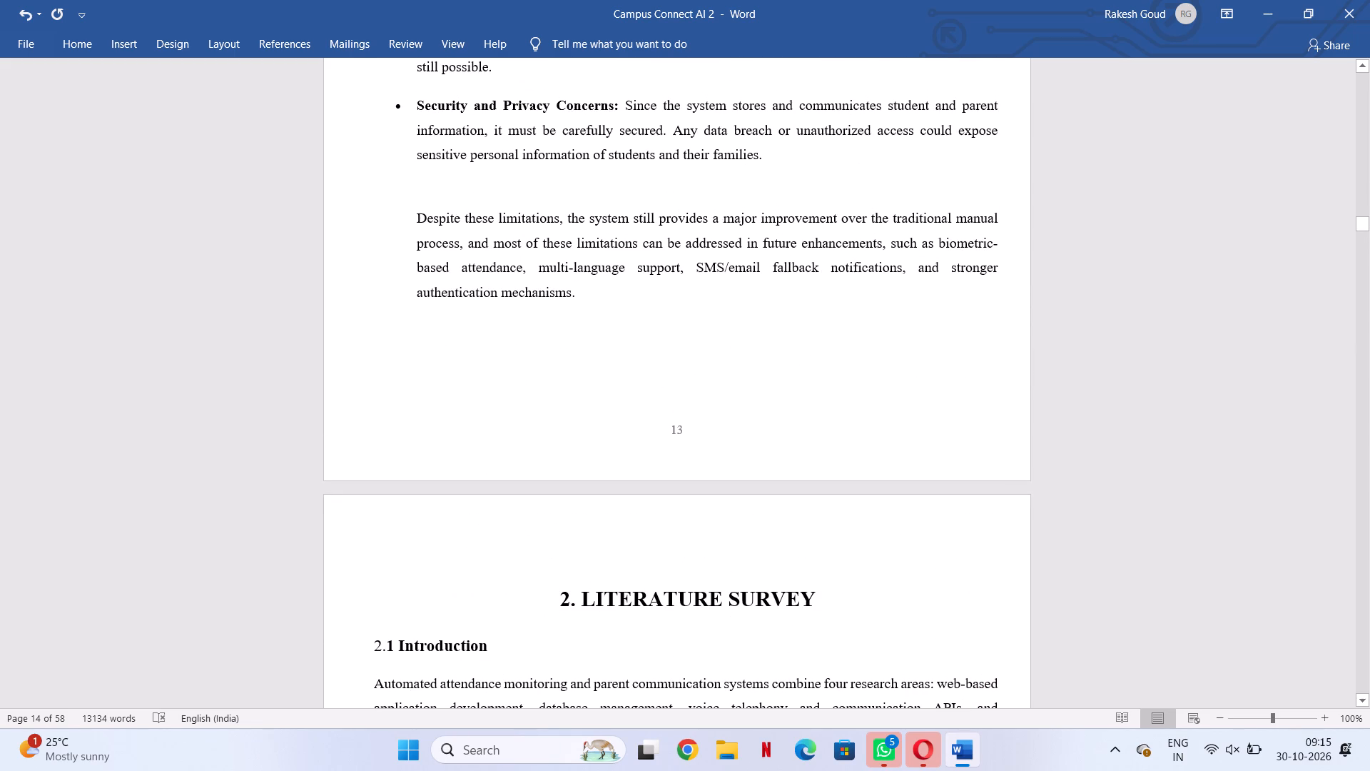
pyautogui.scroll(6, 398, 557)
pyautogui.scroll(-1, 398, 557)
pyautogui.scroll(2, 398, 557)
pyautogui.scroll(-1, 398, 557)
pyautogui.scroll(2, 398, 557)
pyautogui.scroll(9, 386, 437)
pyautogui.scroll(-18, 377, 345)
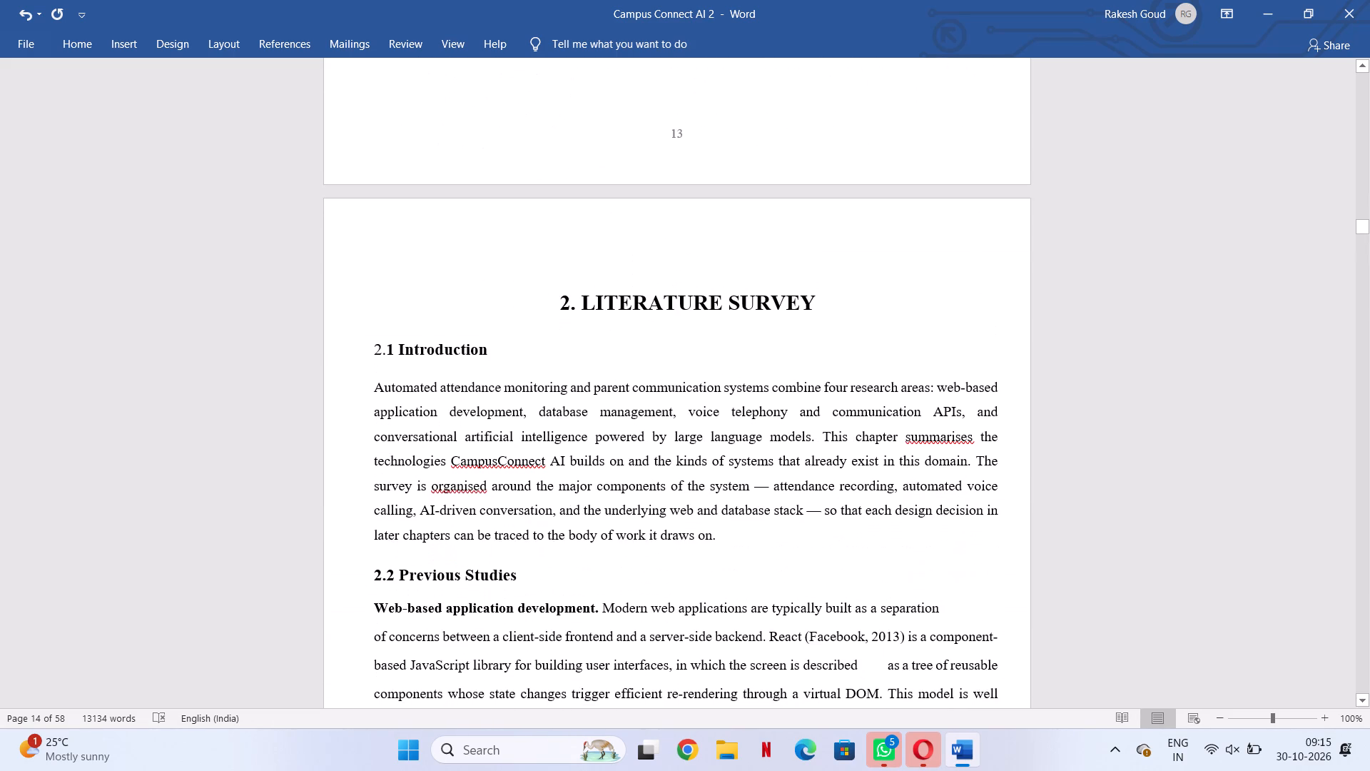
pyautogui.scroll(-1, 474, 428)
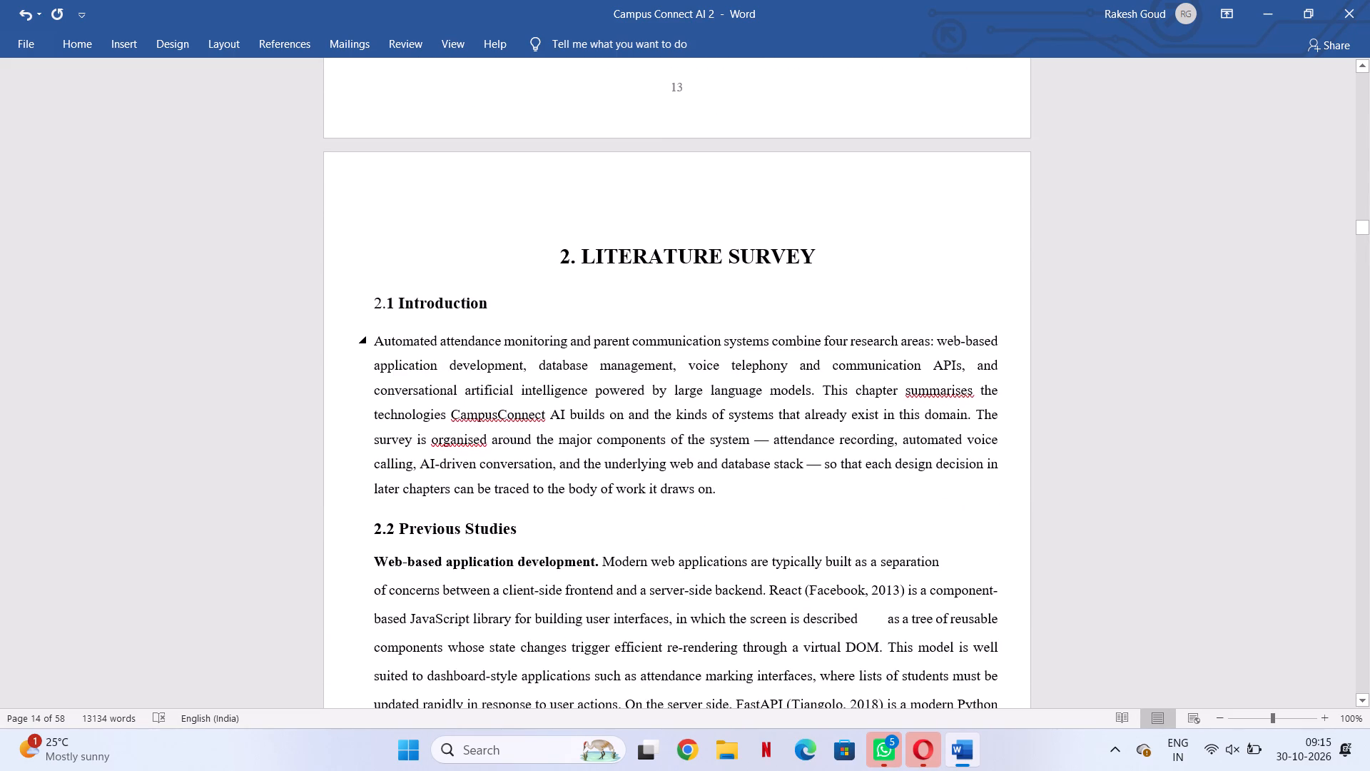
pyautogui.scroll(-2, 649, 405)
pyautogui.scroll(1, 612, 395)
pyautogui.scroll(-10, 587, 395)
pyautogui.scroll(-4, 402, 629)
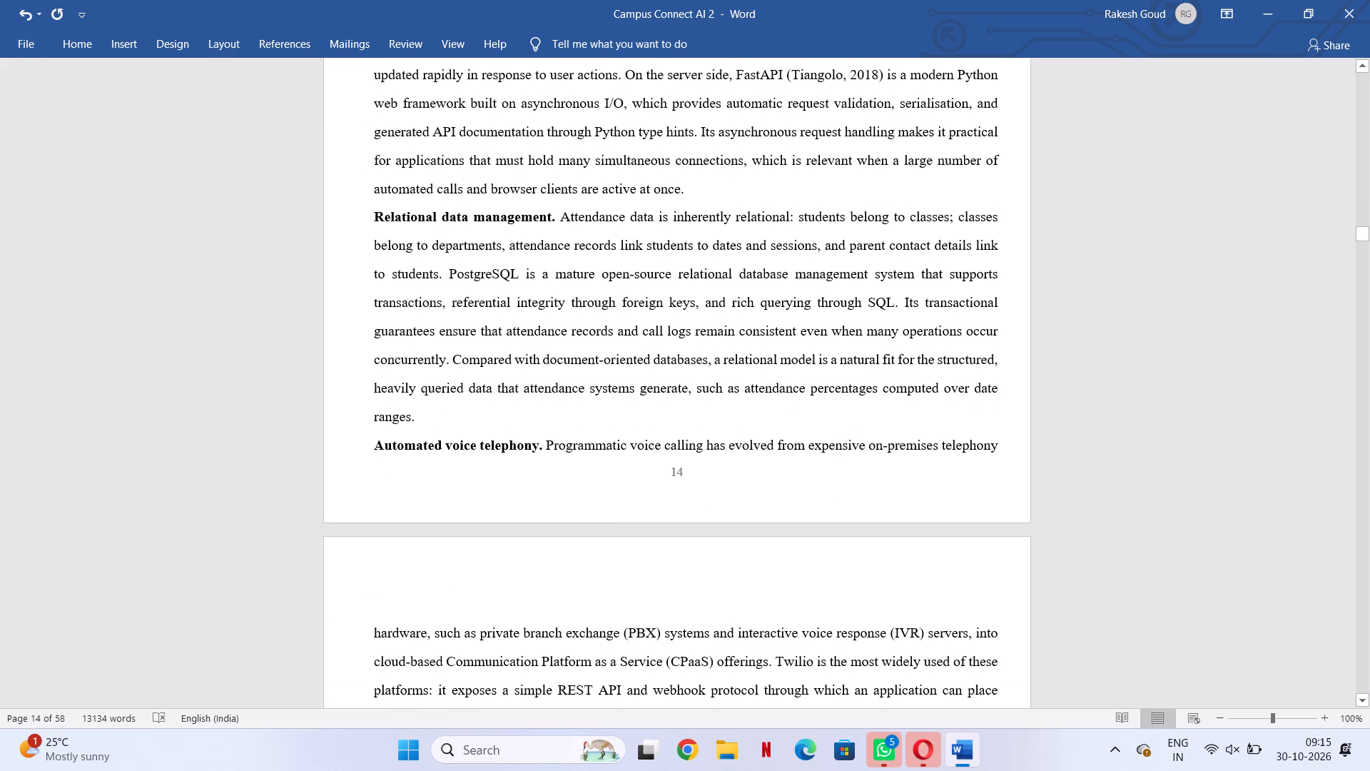
pyautogui.scroll(-20, 418, 627)
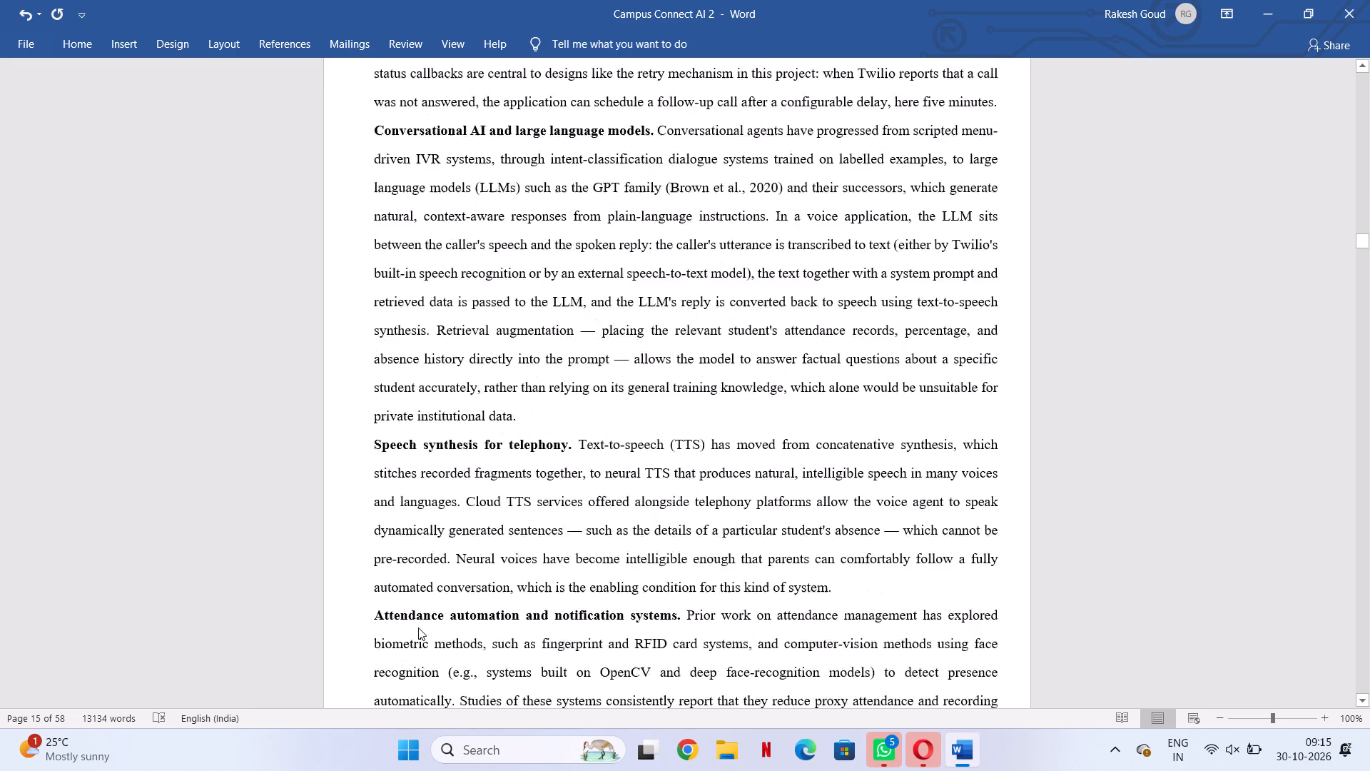
pyautogui.scroll(-20, 418, 628)
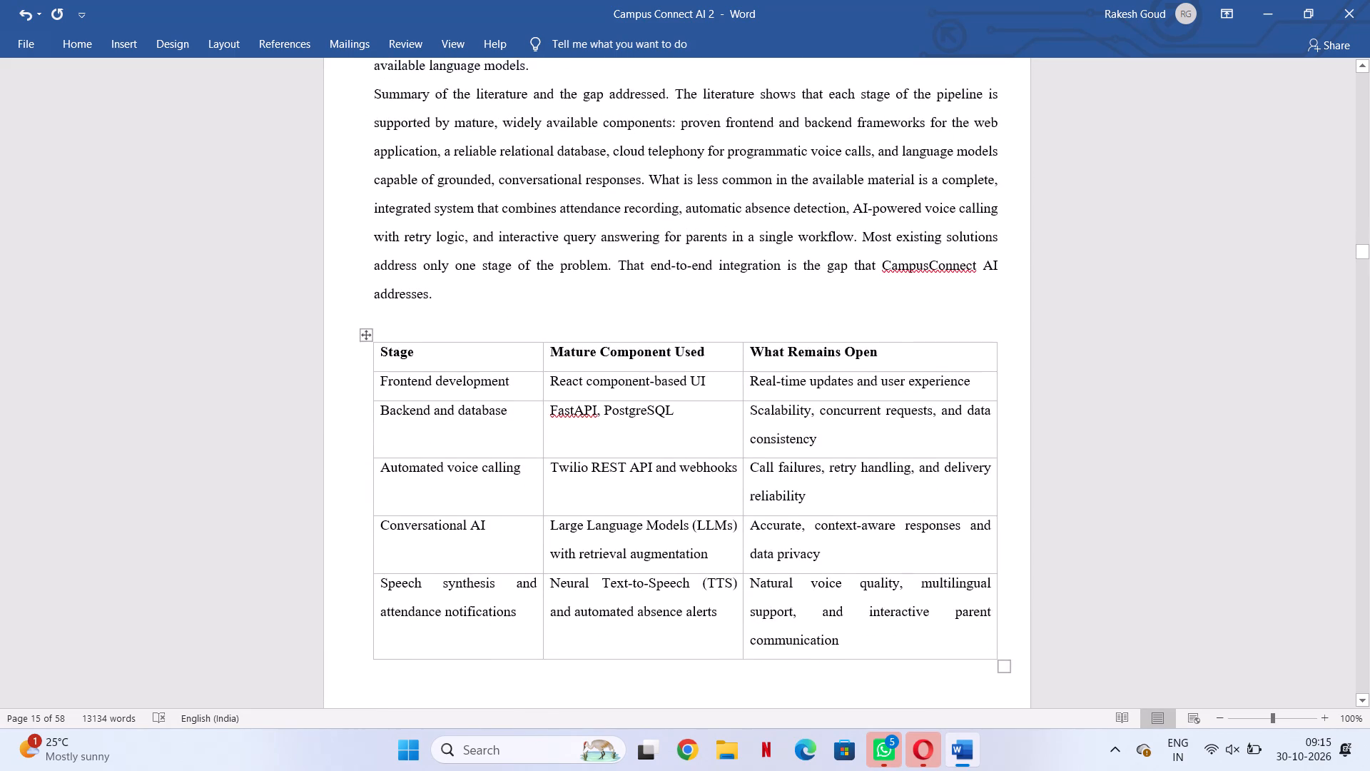
pyautogui.scroll(-11, 418, 628)
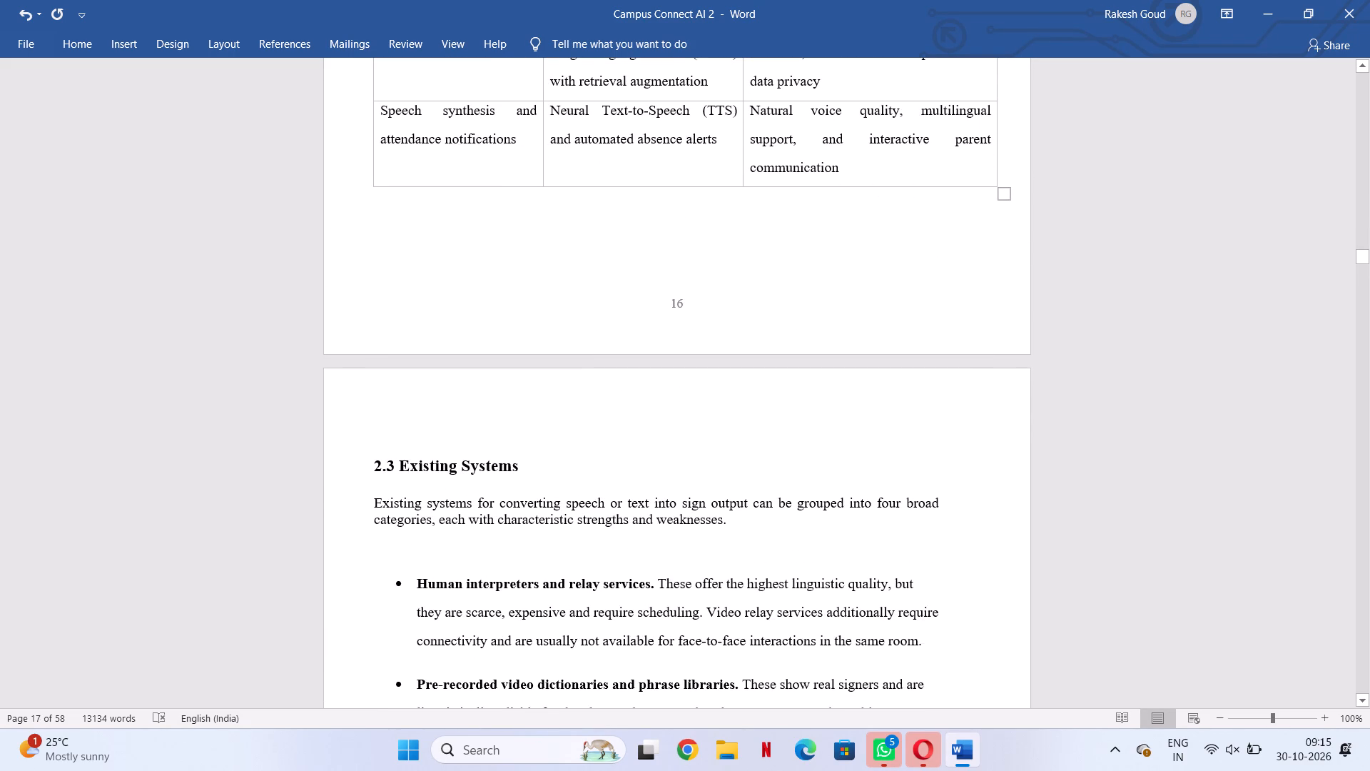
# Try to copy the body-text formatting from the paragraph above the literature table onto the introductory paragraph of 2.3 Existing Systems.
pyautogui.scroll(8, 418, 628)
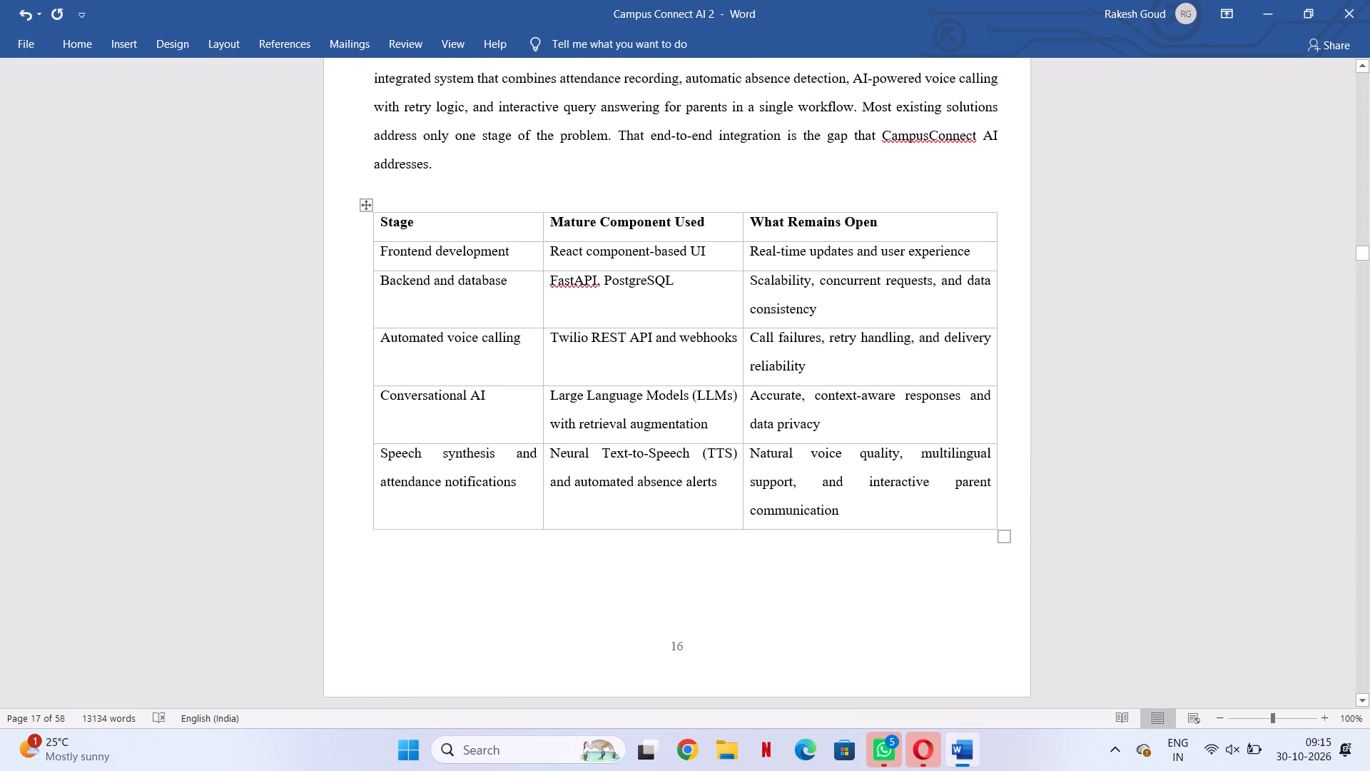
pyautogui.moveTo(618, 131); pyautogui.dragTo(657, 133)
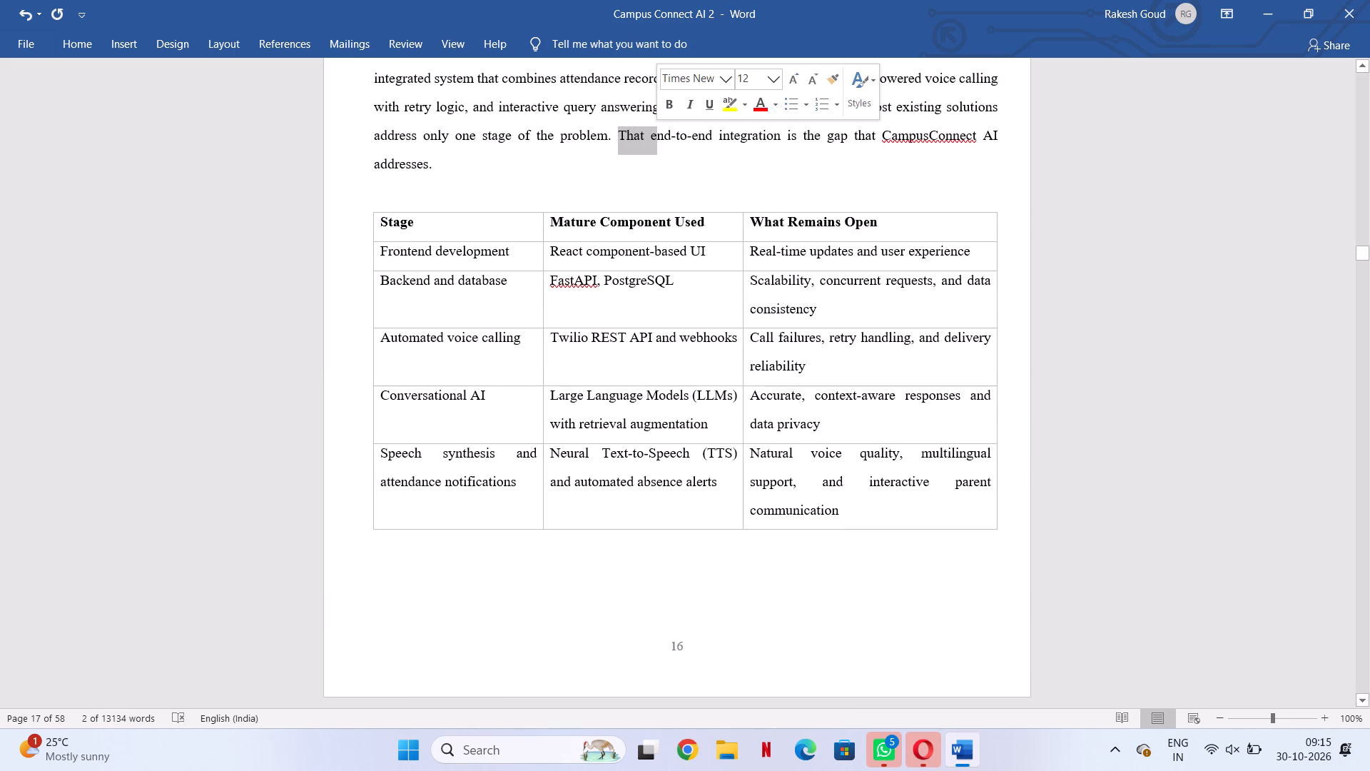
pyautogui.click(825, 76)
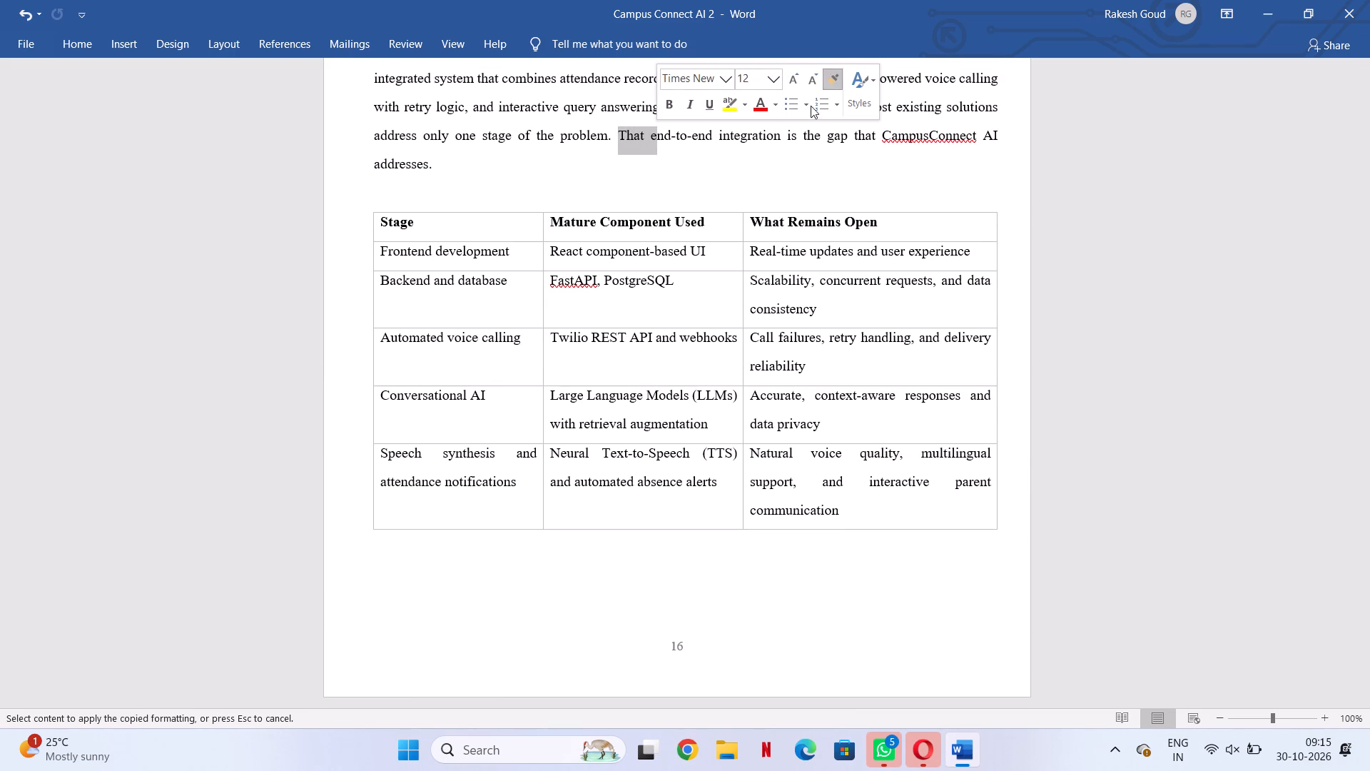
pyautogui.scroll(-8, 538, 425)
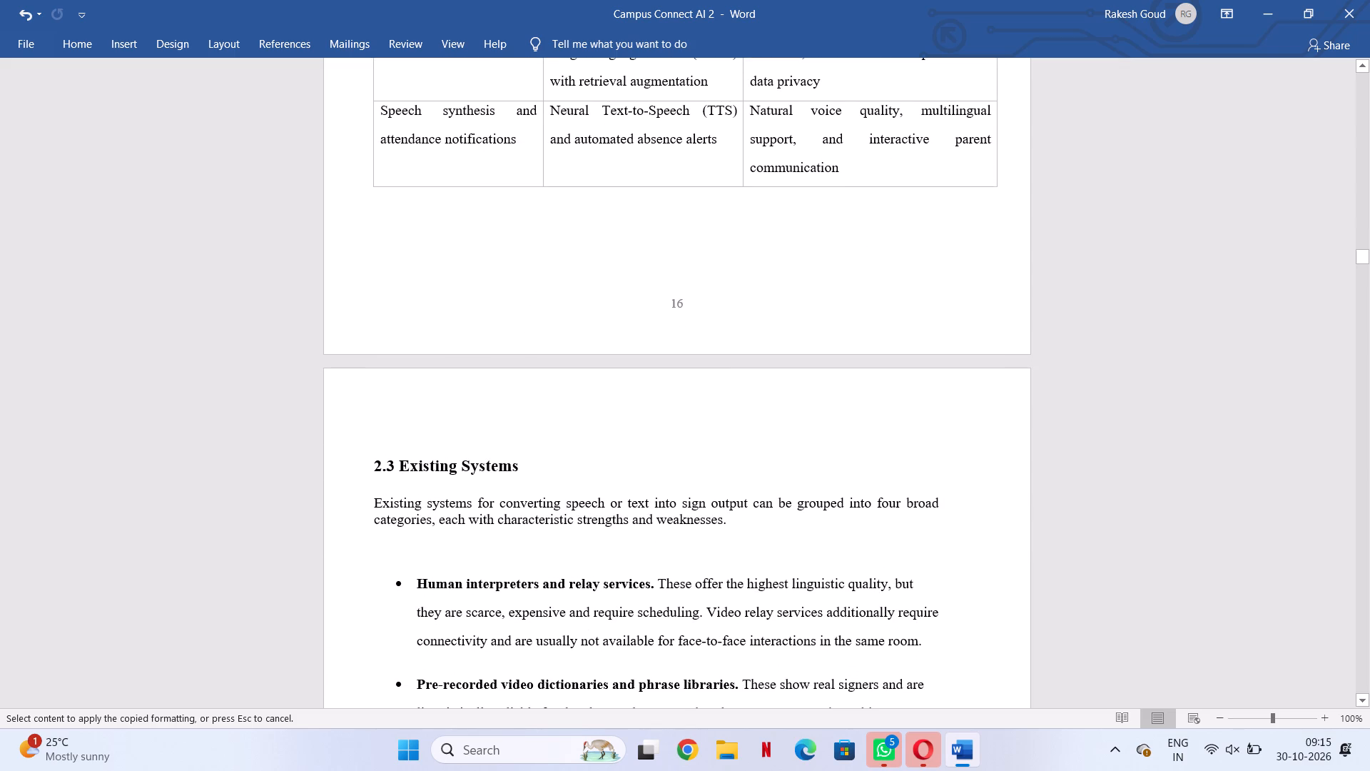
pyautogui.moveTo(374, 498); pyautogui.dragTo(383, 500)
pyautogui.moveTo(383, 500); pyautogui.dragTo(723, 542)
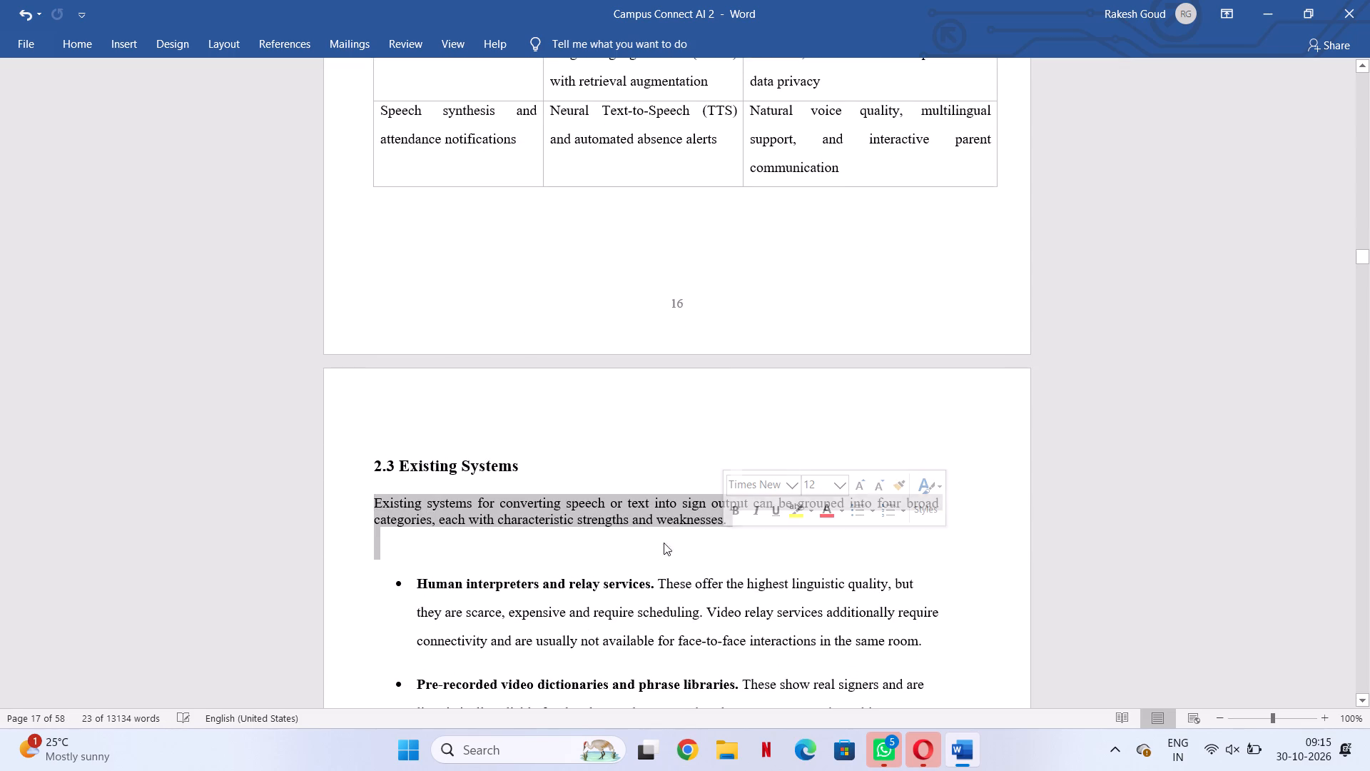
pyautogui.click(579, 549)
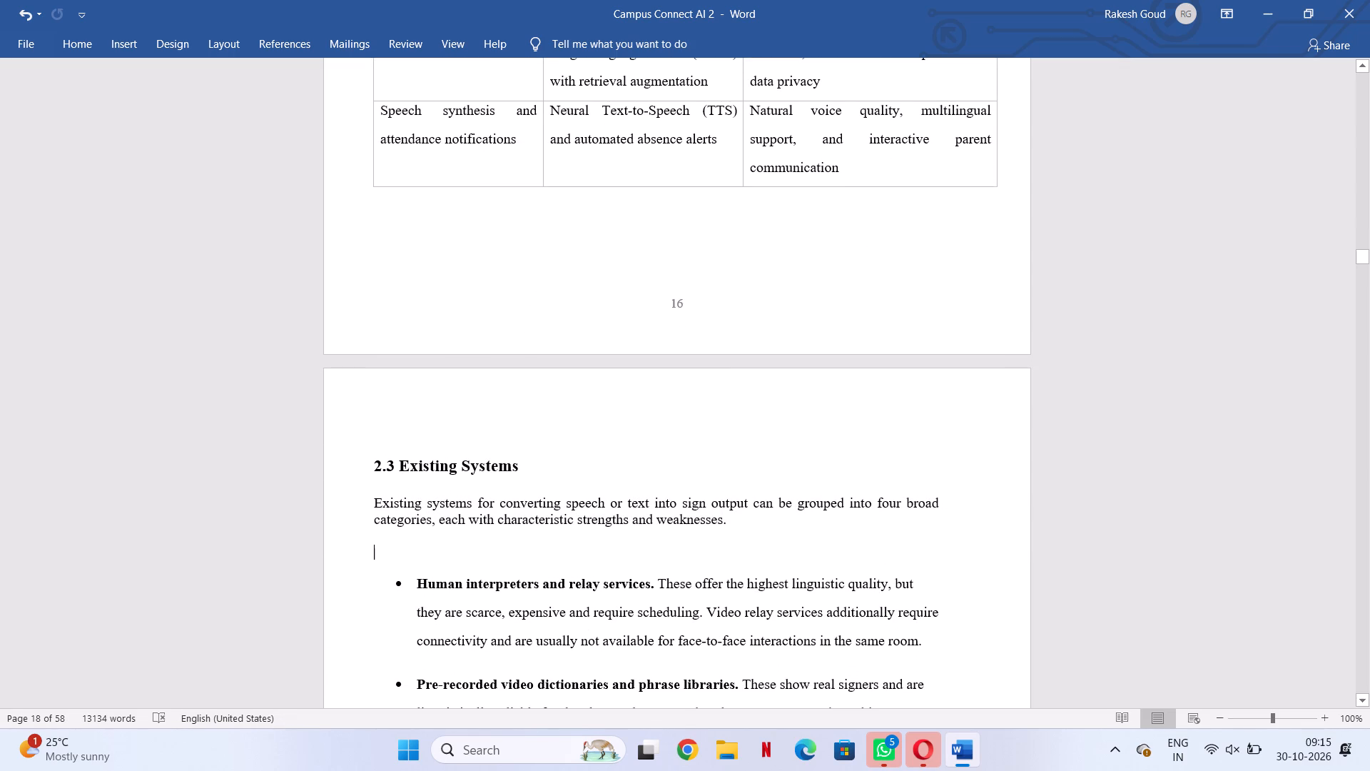
# Set the line spacing of the introductory paragraph under 2.3 Existing Systems to 1.5.
pyautogui.moveTo(372, 501); pyautogui.dragTo(506, 526)
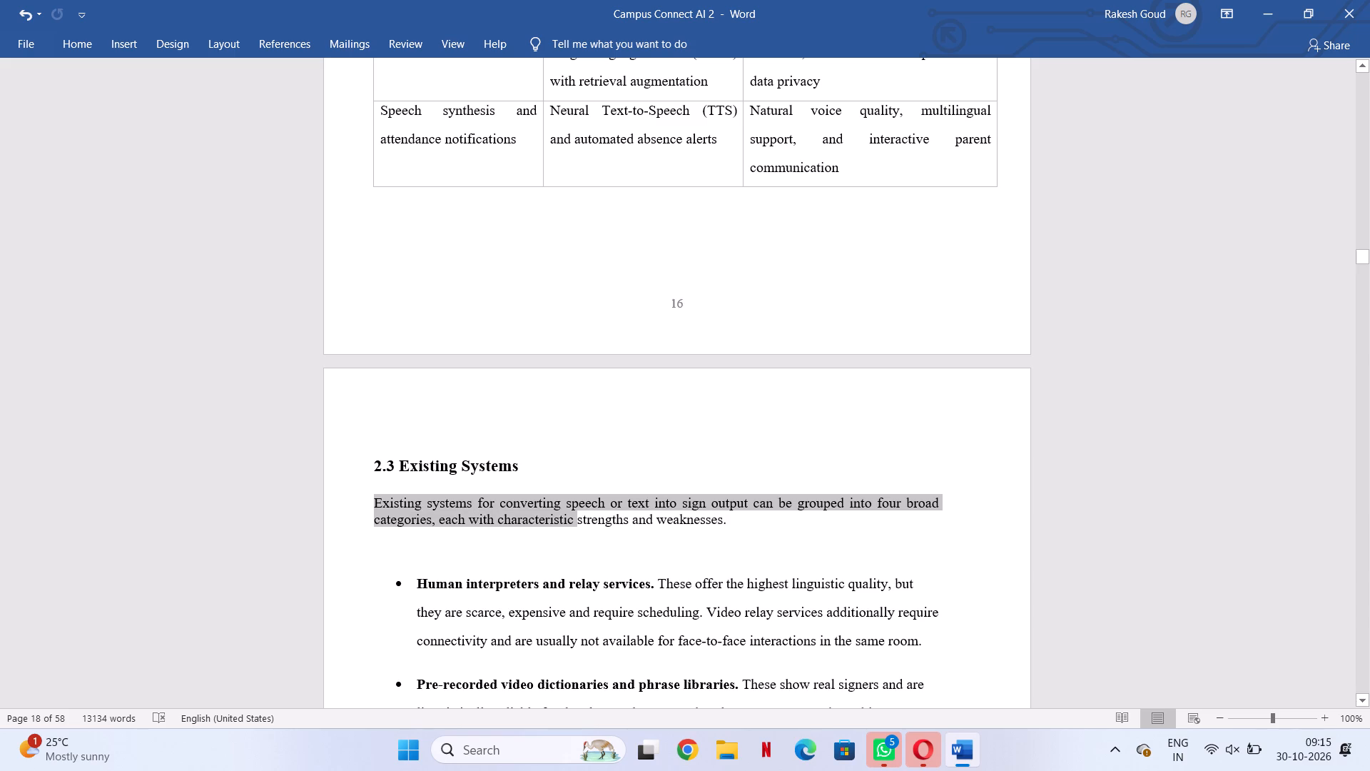
pyautogui.moveTo(506, 526); pyautogui.dragTo(729, 526)
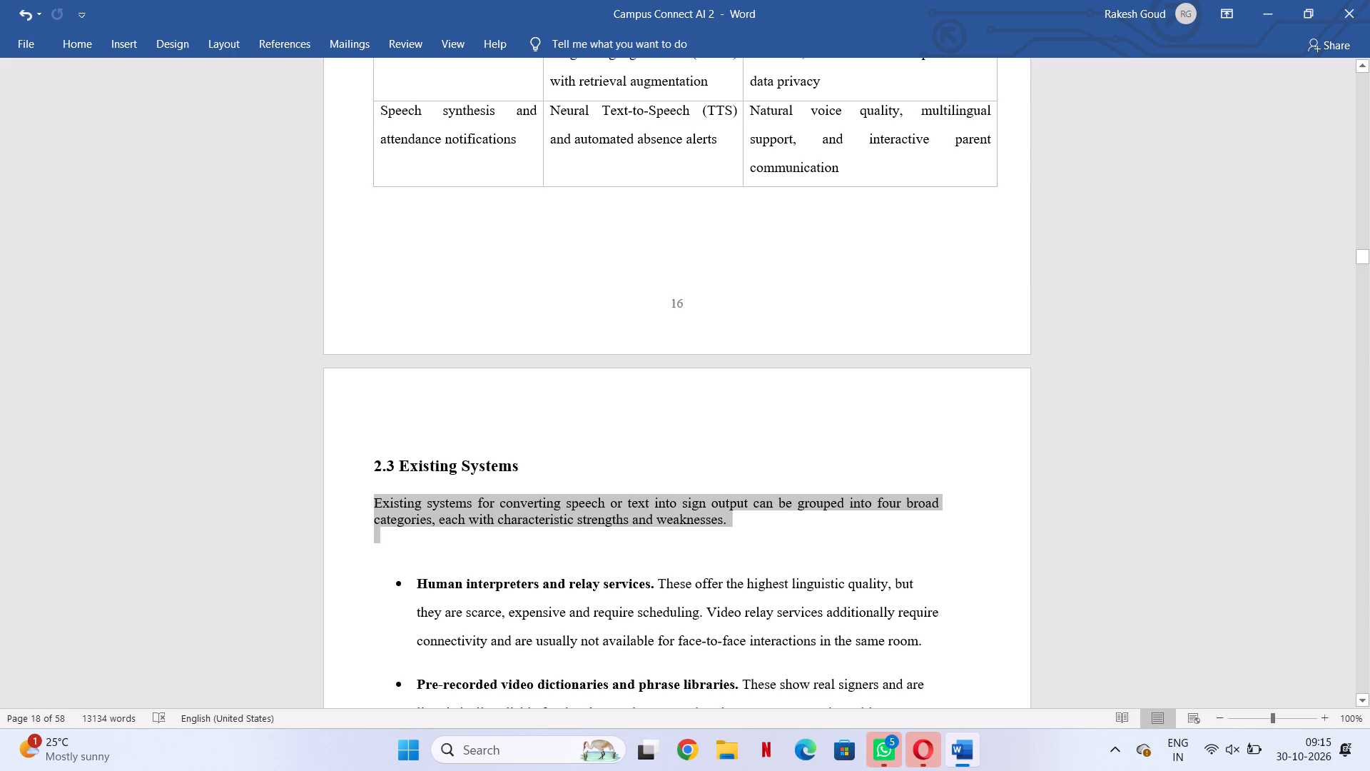
pyautogui.moveTo(729, 526); pyautogui.dragTo(730, 525)
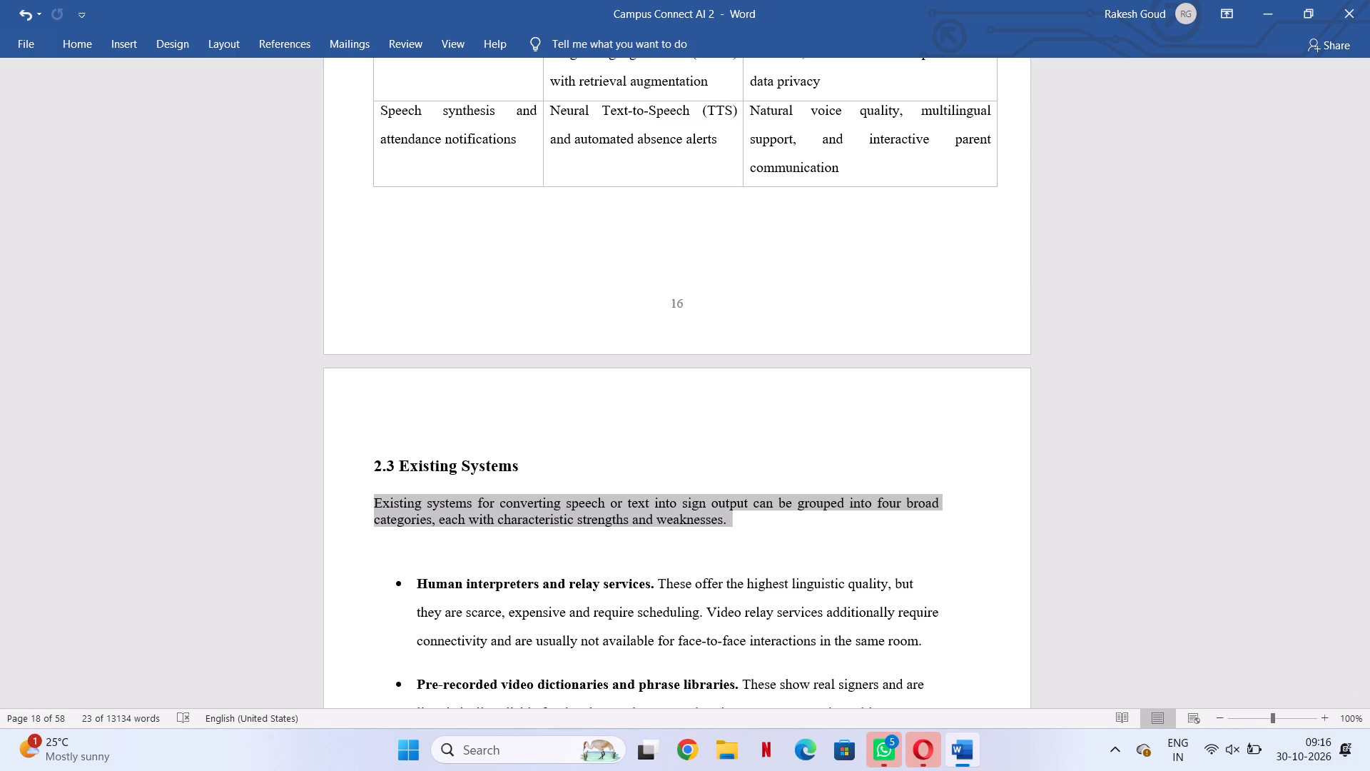
pyautogui.click(93, 40)
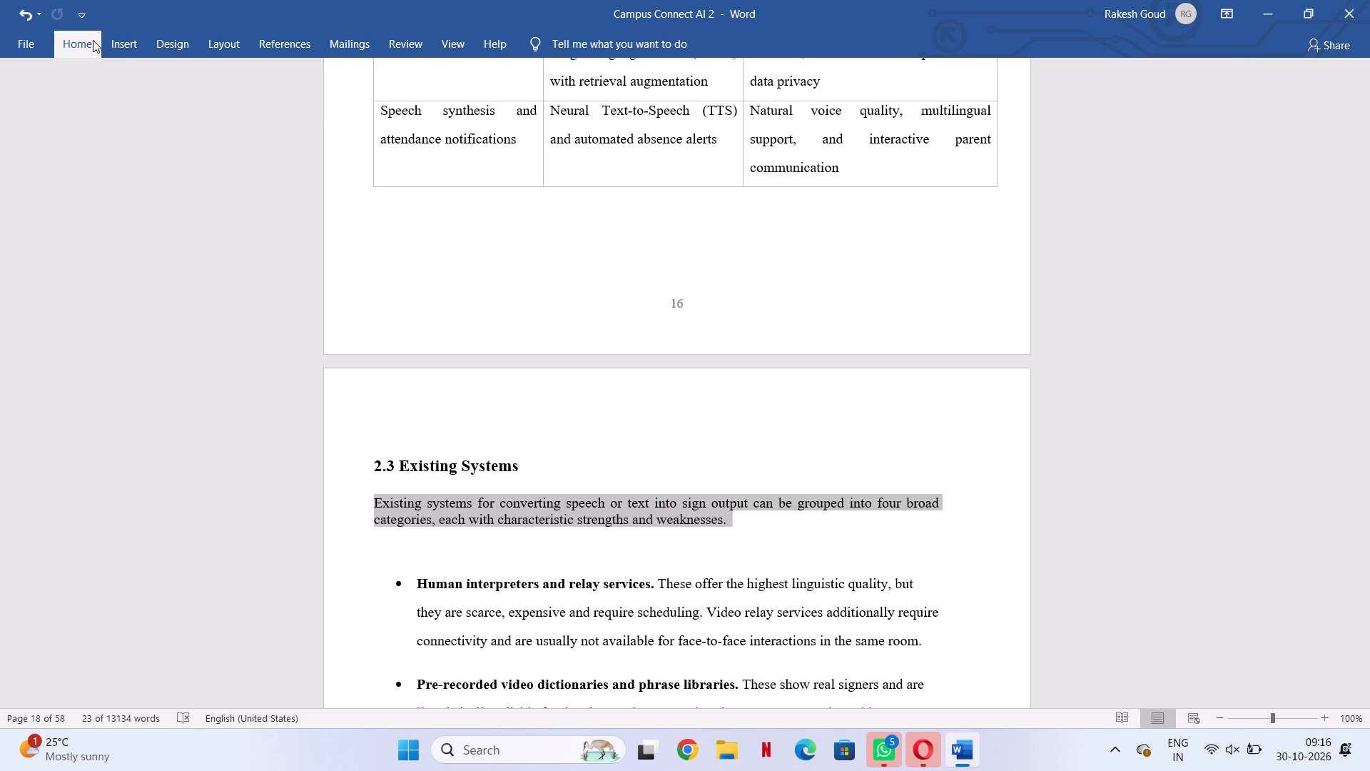
pyautogui.click(514, 104)
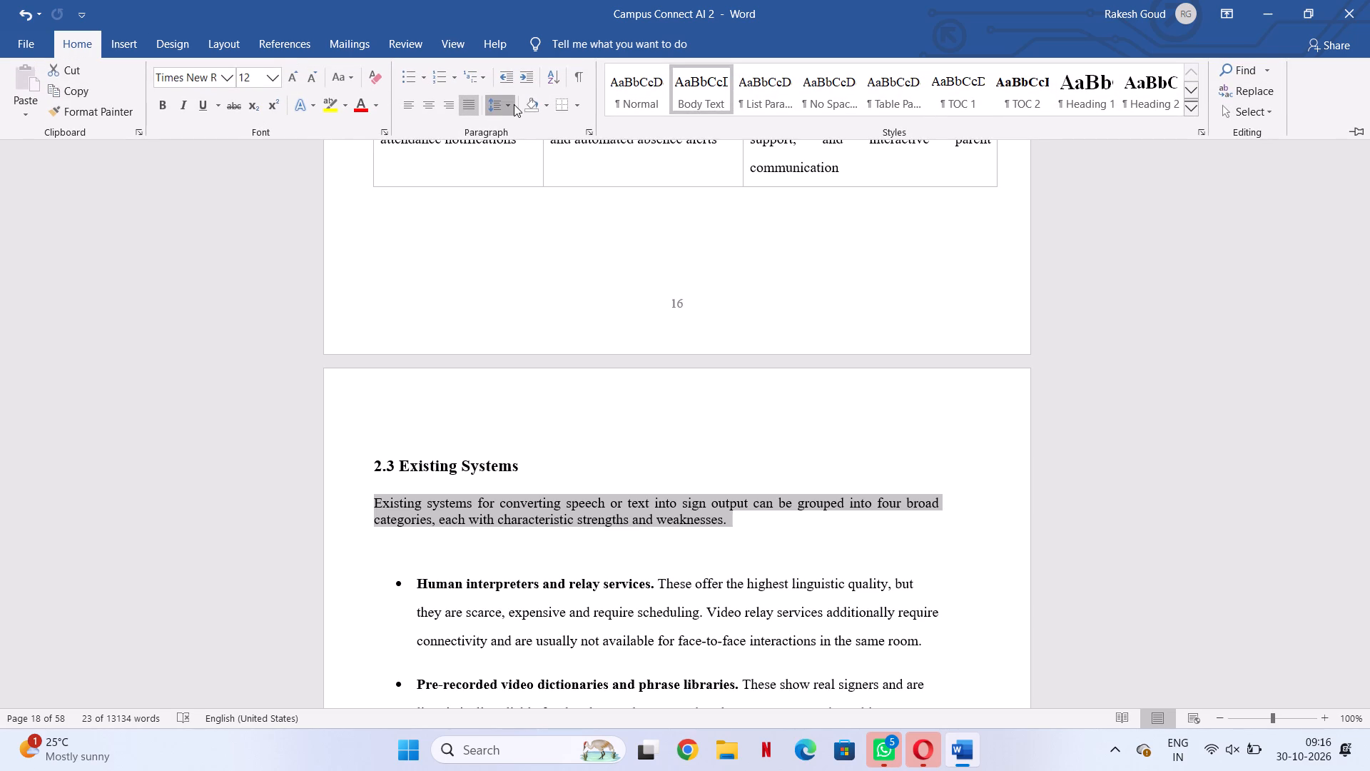
pyautogui.click(535, 163)
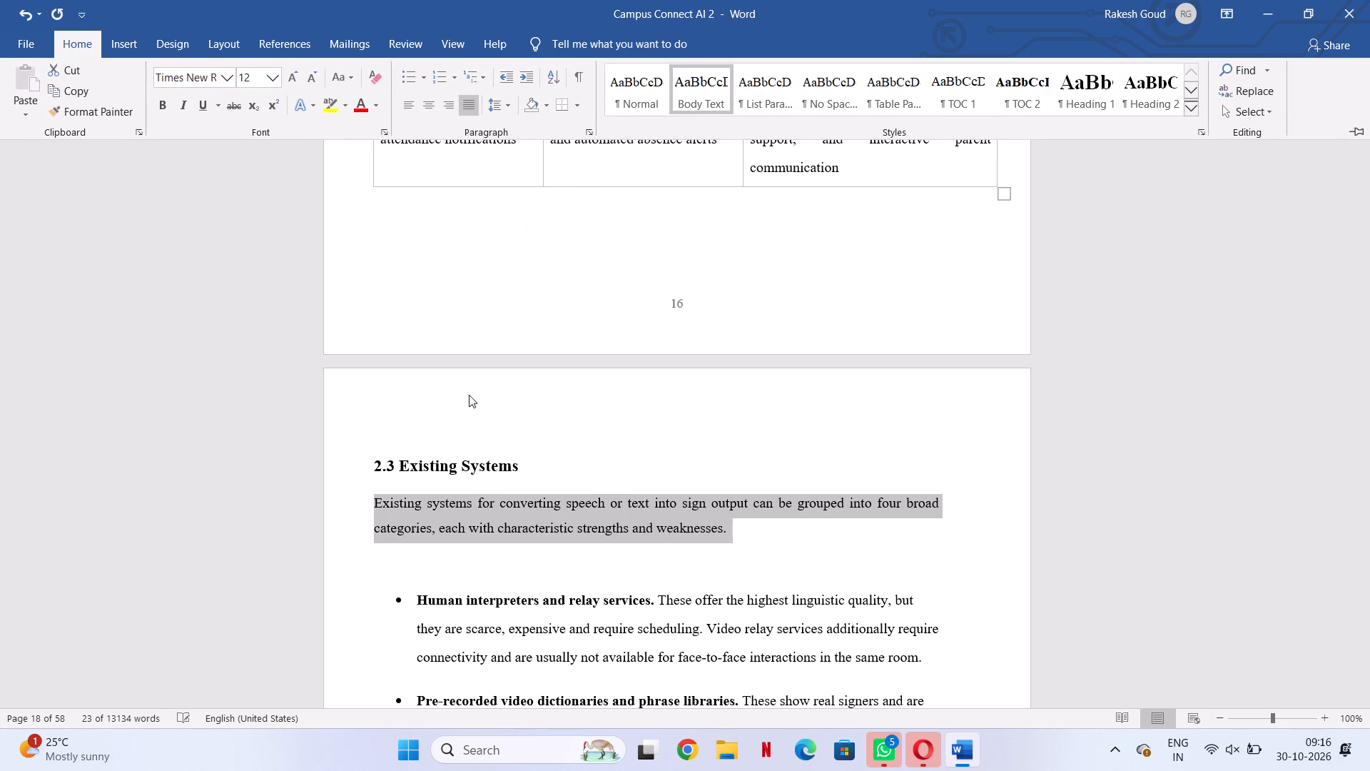
# Delete the empty line between the introductory paragraph and the first bullet of 2.3 Existing Systems.
pyautogui.click(461, 550)
pyautogui.scroll(-1, 447, 496)
pyautogui.click(447, 535)
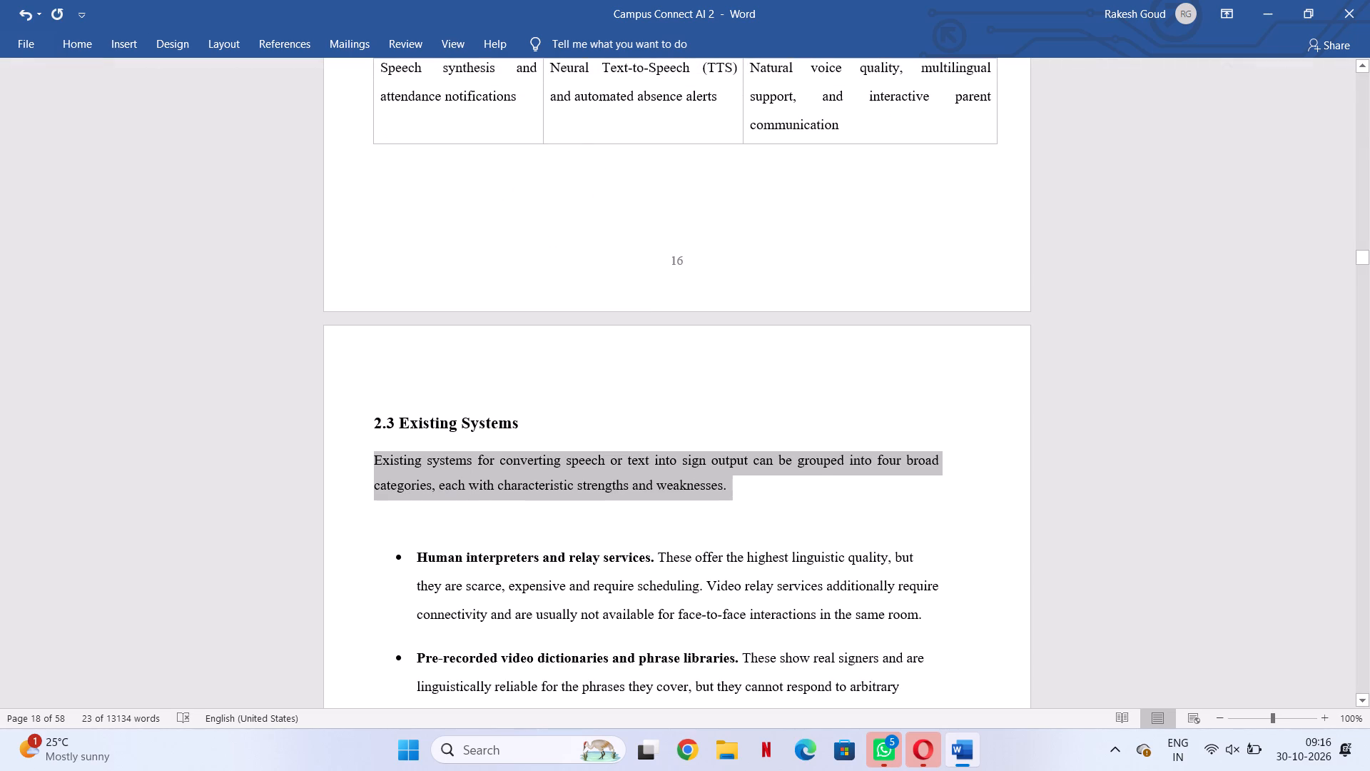
pyautogui.click(434, 520)
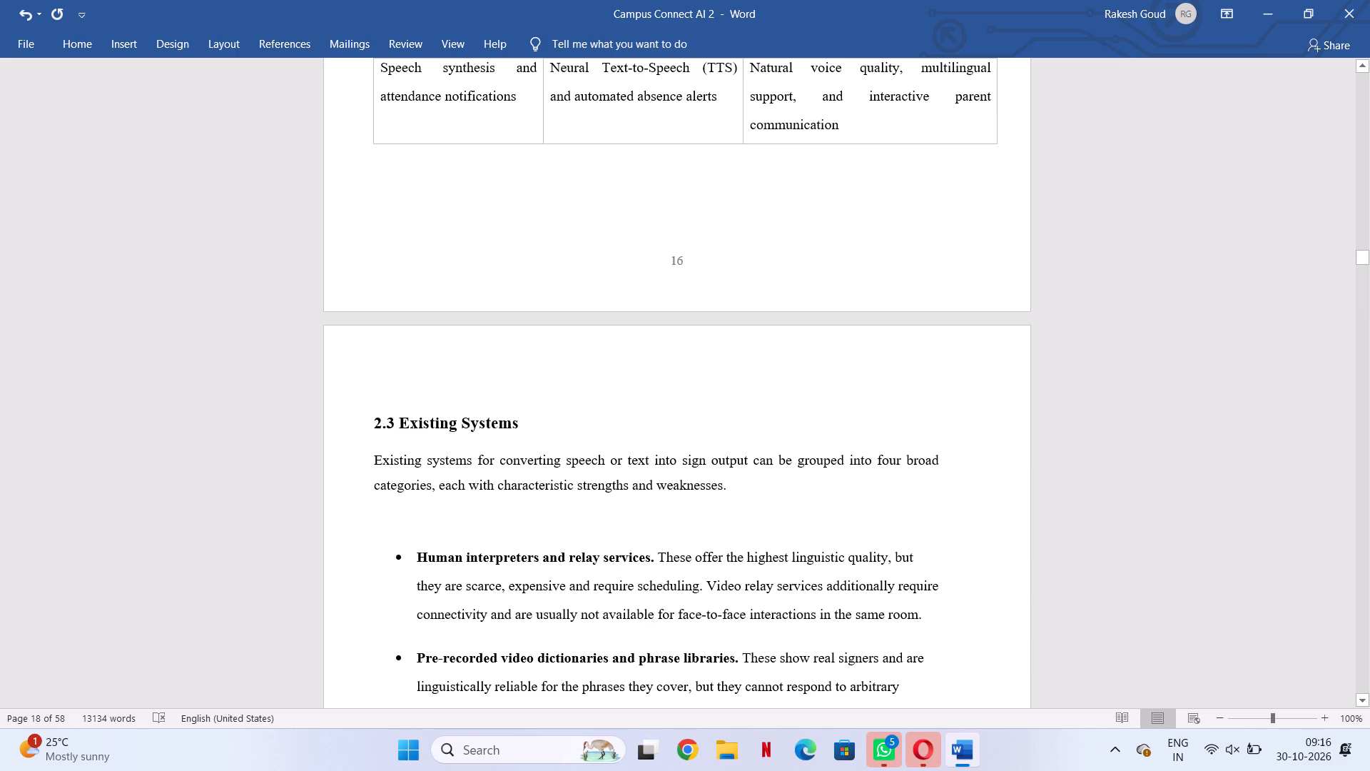
pyautogui.press('BackSpace')
pyautogui.press('BackSpace')
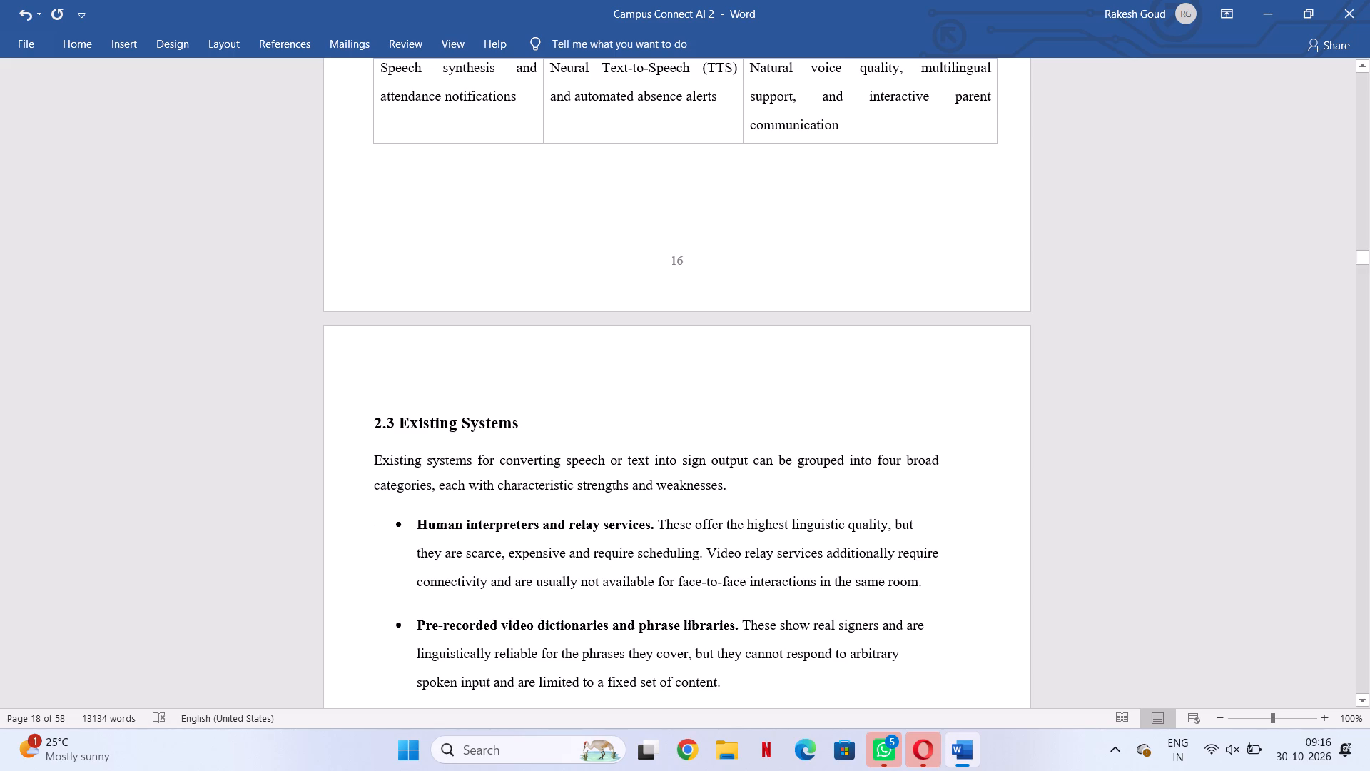
# Set the left and right indents of section 2.3 Existing Systems, from its heading through the SignBridge bullet, to 0 cm.
pyautogui.moveTo(372, 423); pyautogui.dragTo(1035, 699)
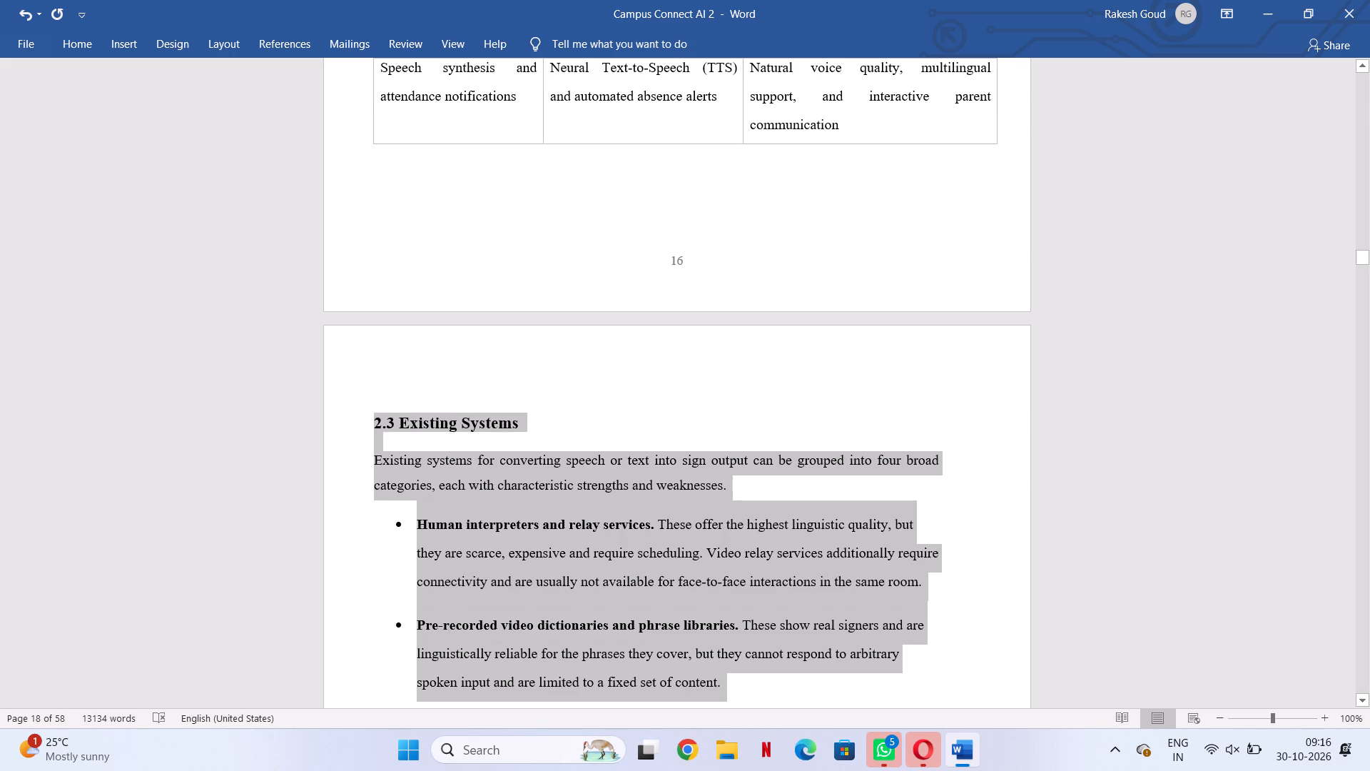
pyautogui.moveTo(1035, 699); pyautogui.dragTo(1032, 701)
pyautogui.scroll(-7, 1034, 700)
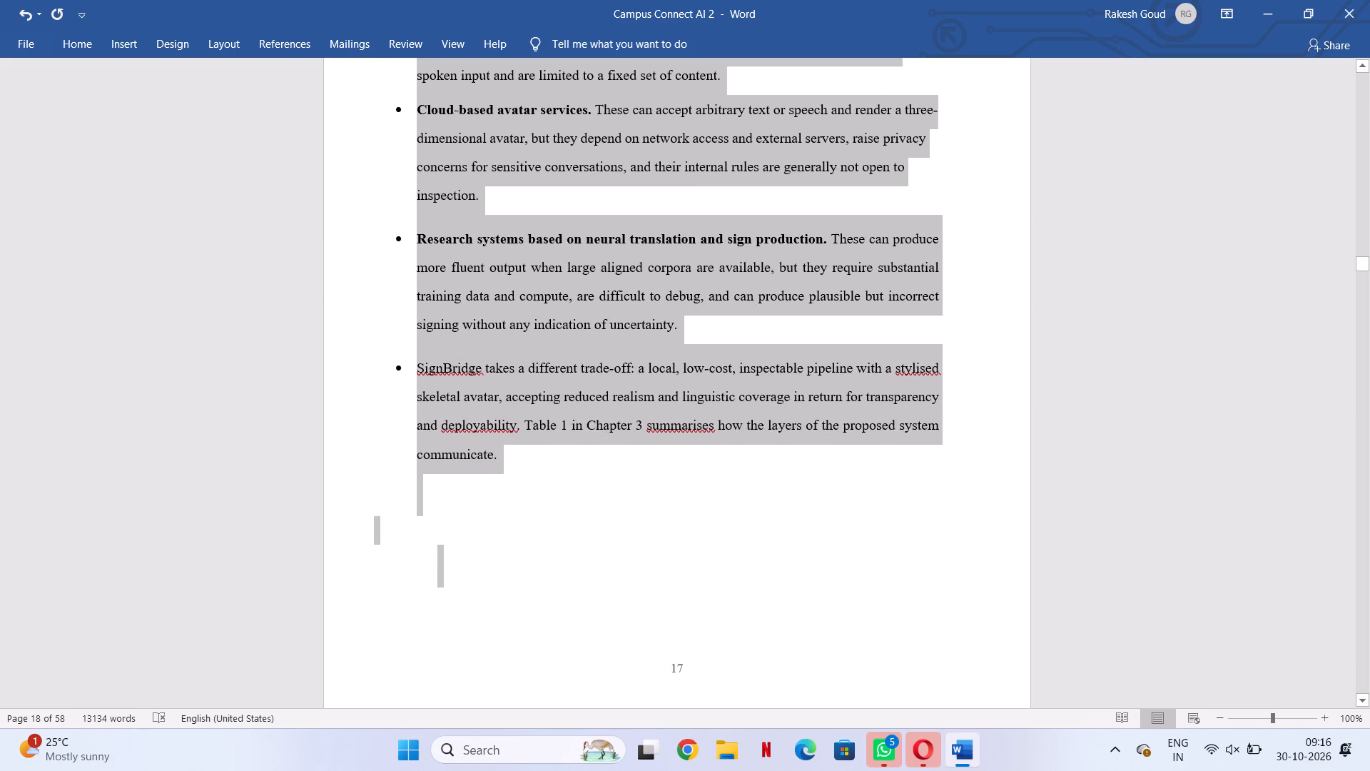
pyautogui.moveTo(1032, 701); pyautogui.dragTo(971, 376)
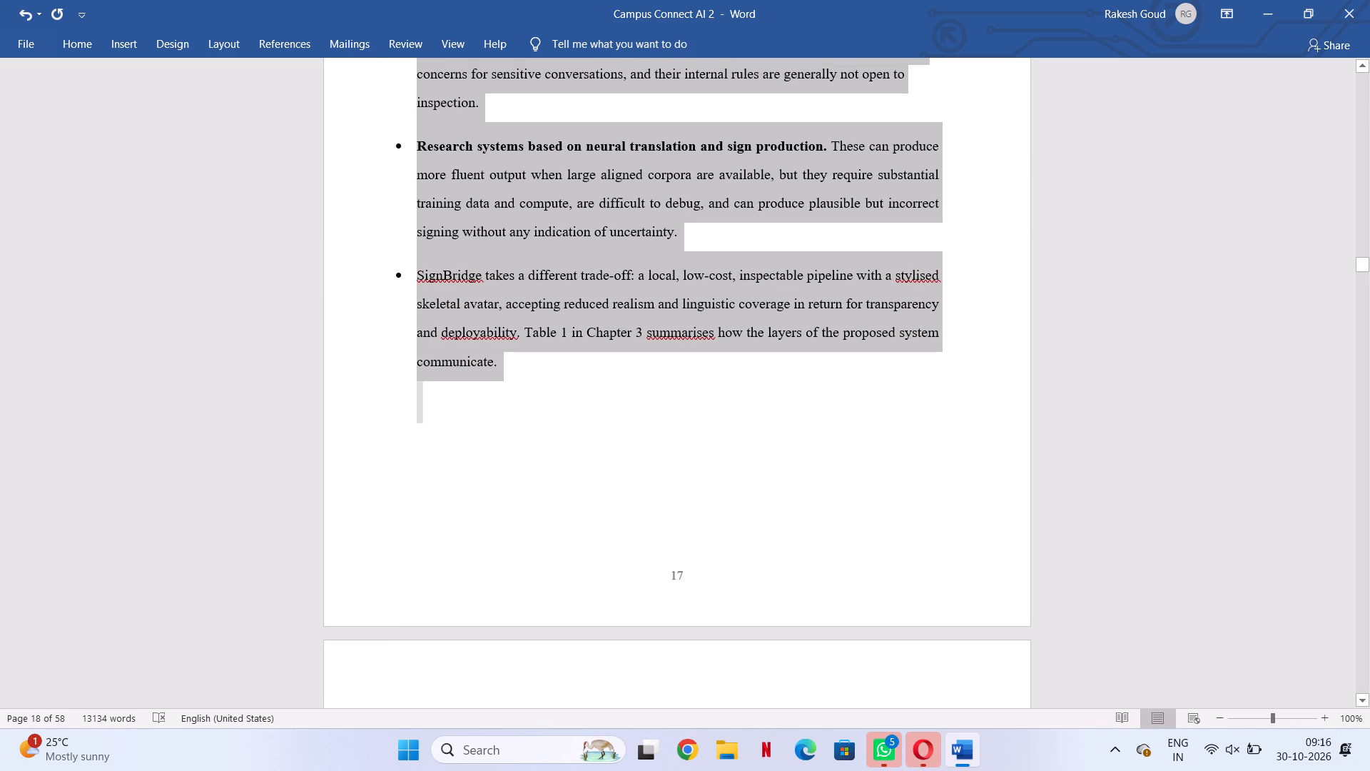
pyautogui.moveTo(971, 376); pyautogui.dragTo(969, 370)
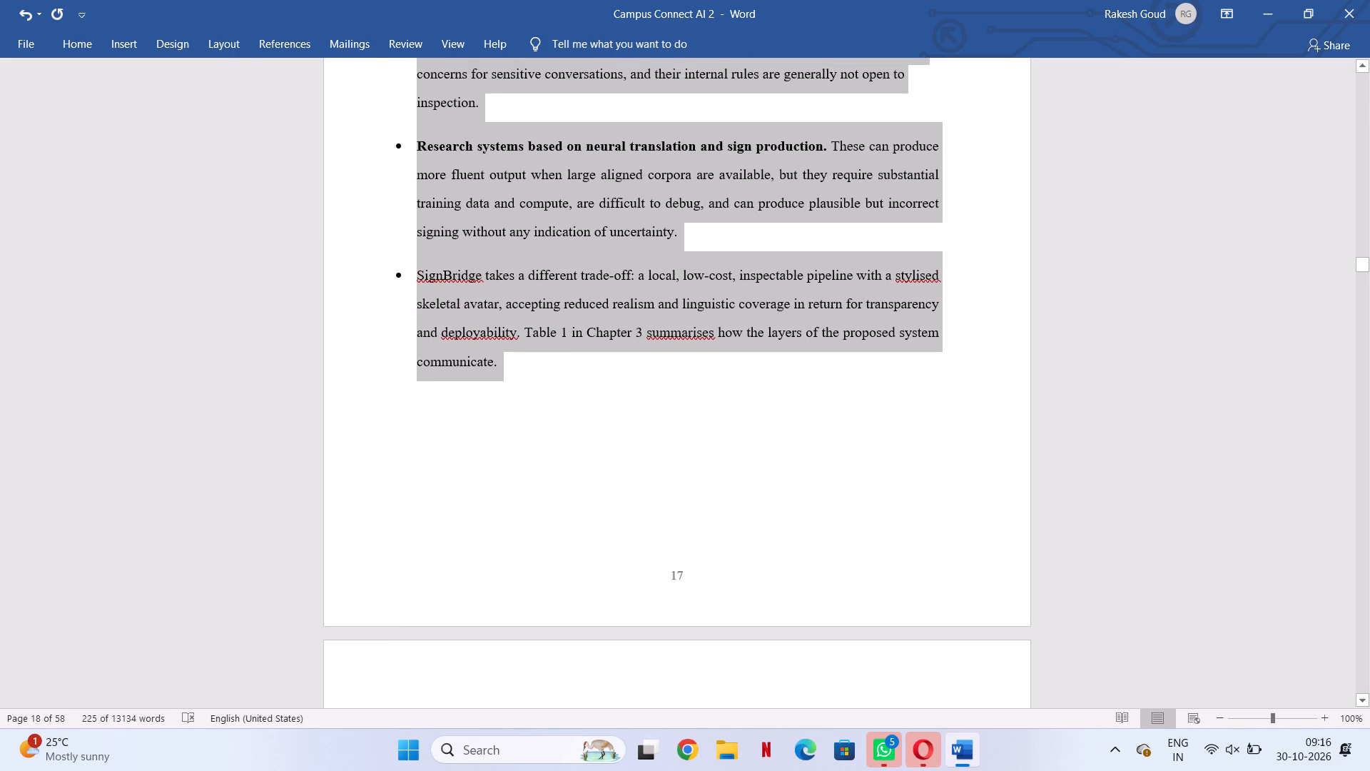
pyautogui.click(178, 49)
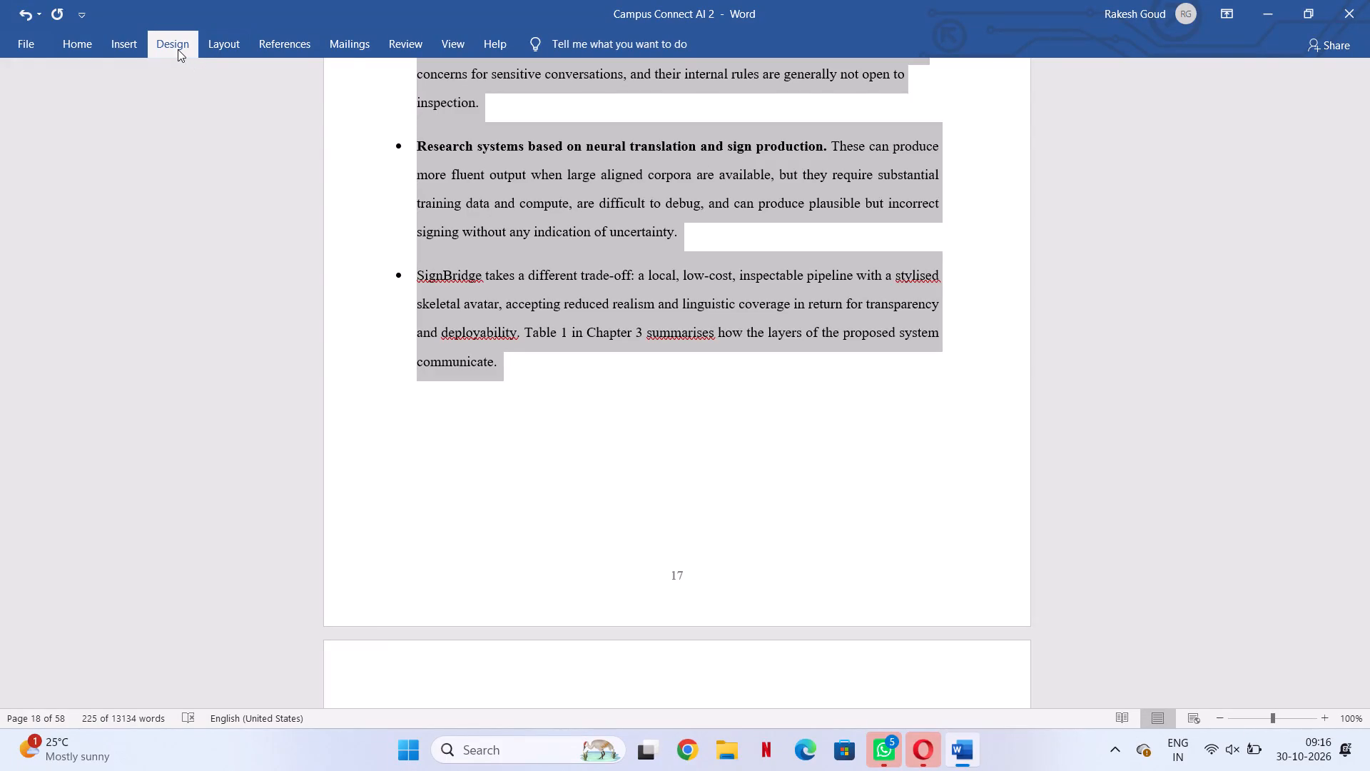
pyautogui.click(212, 39)
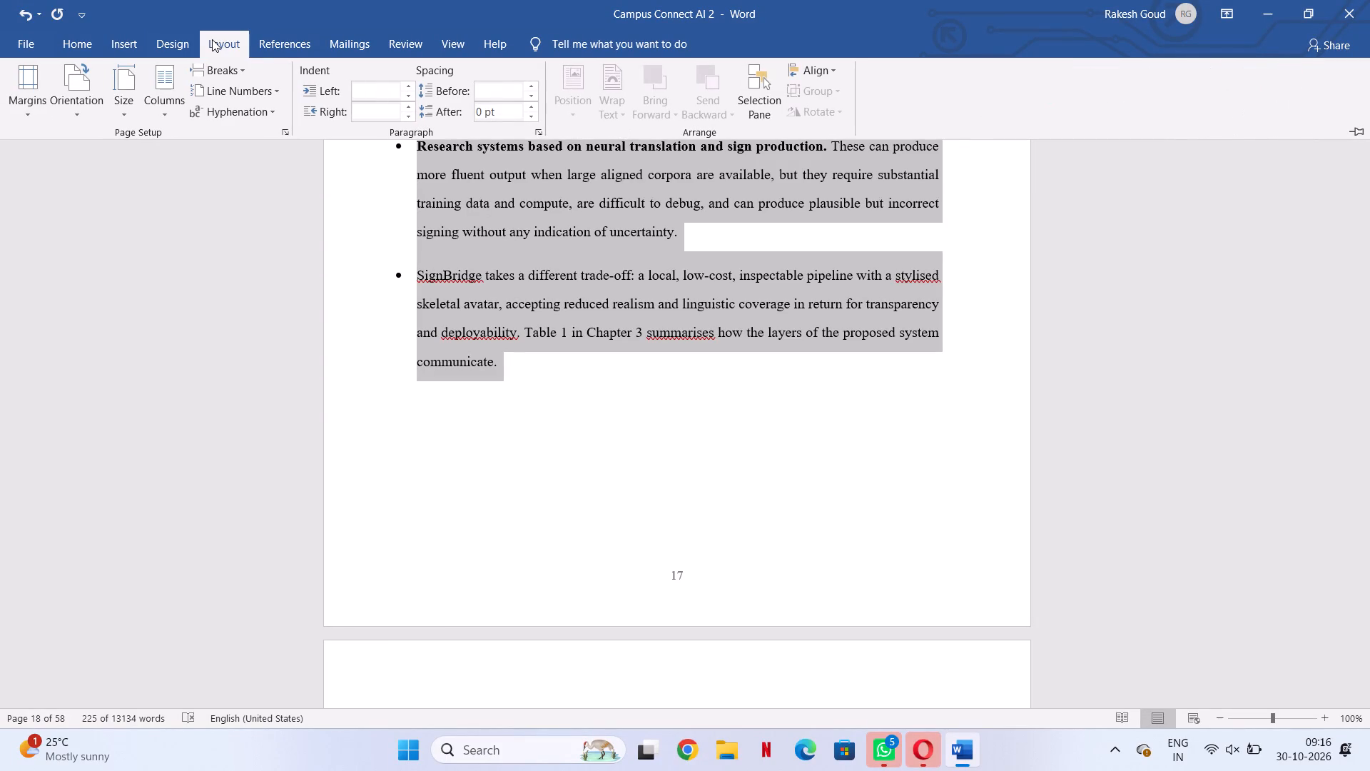
pyautogui.click(386, 109)
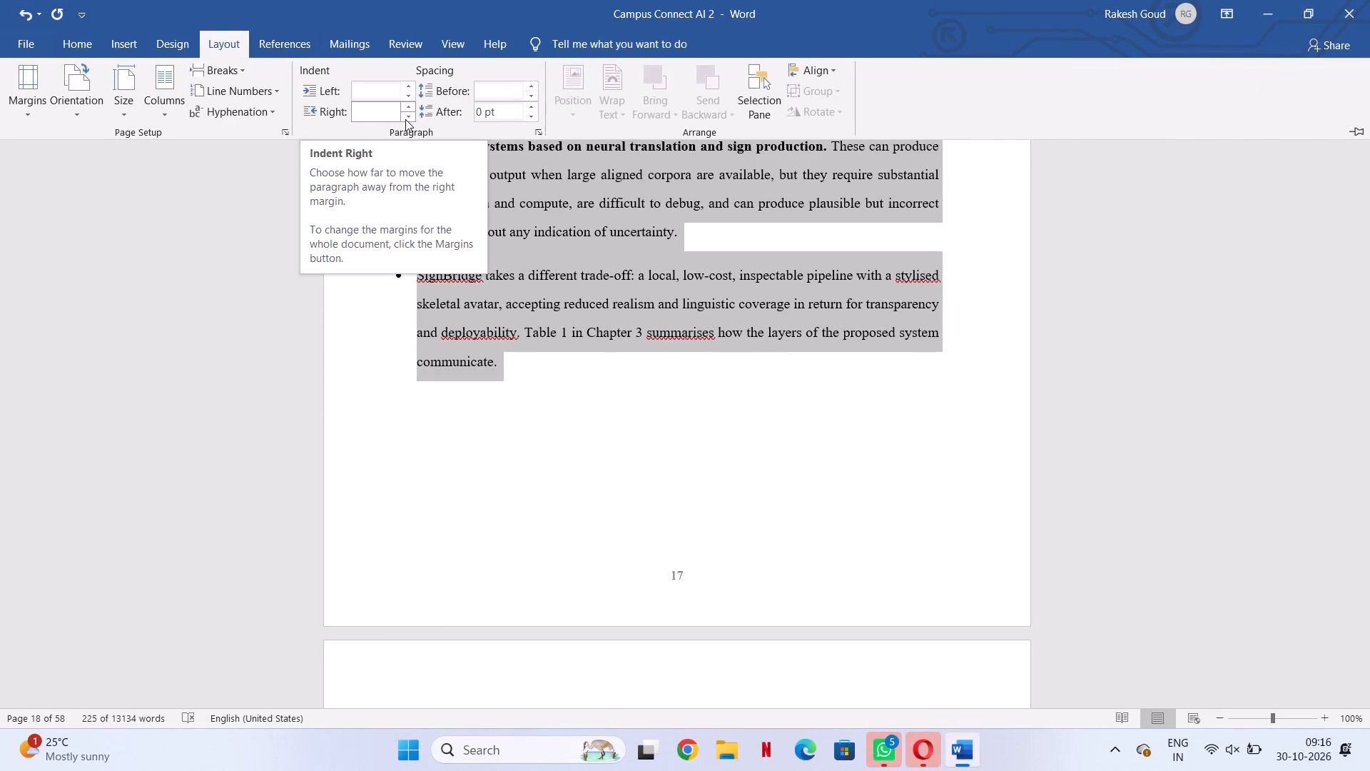
pyautogui.click(405, 119)
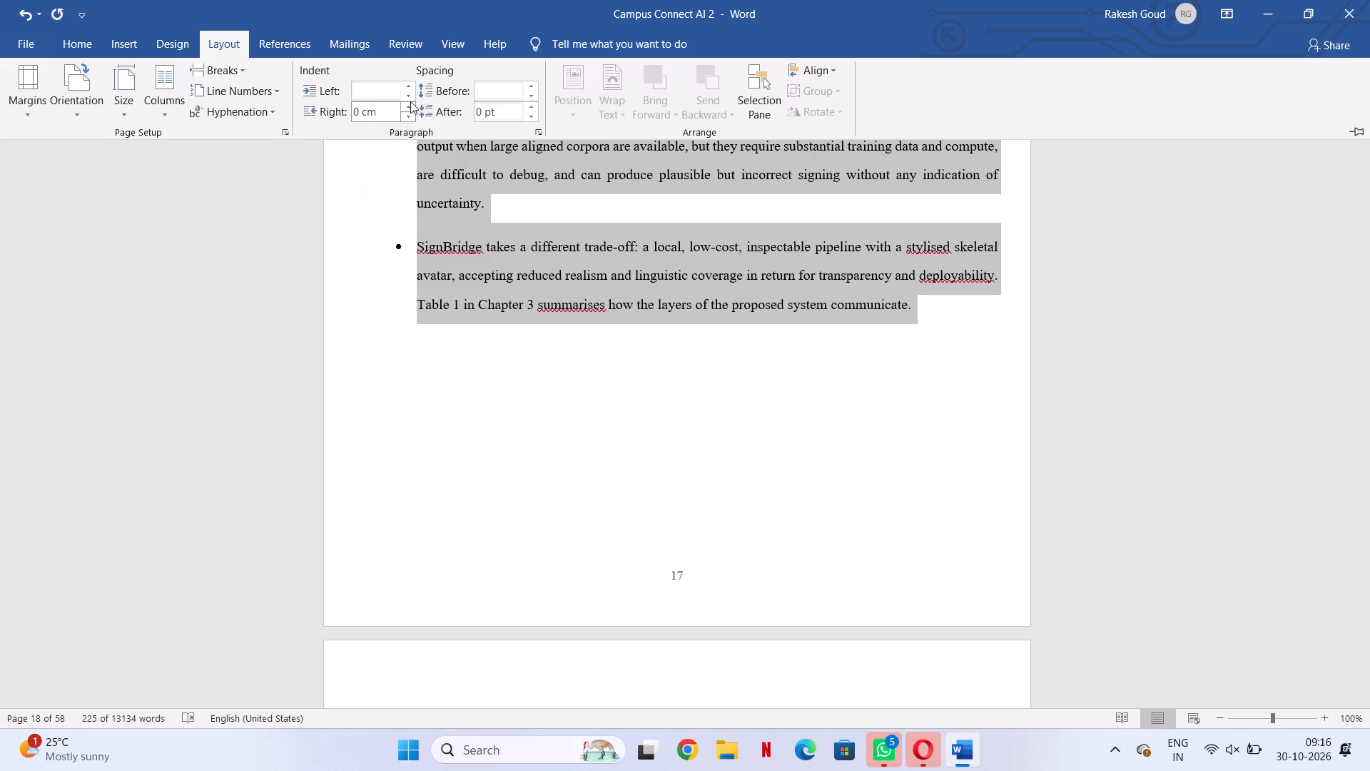
pyautogui.click(411, 95)
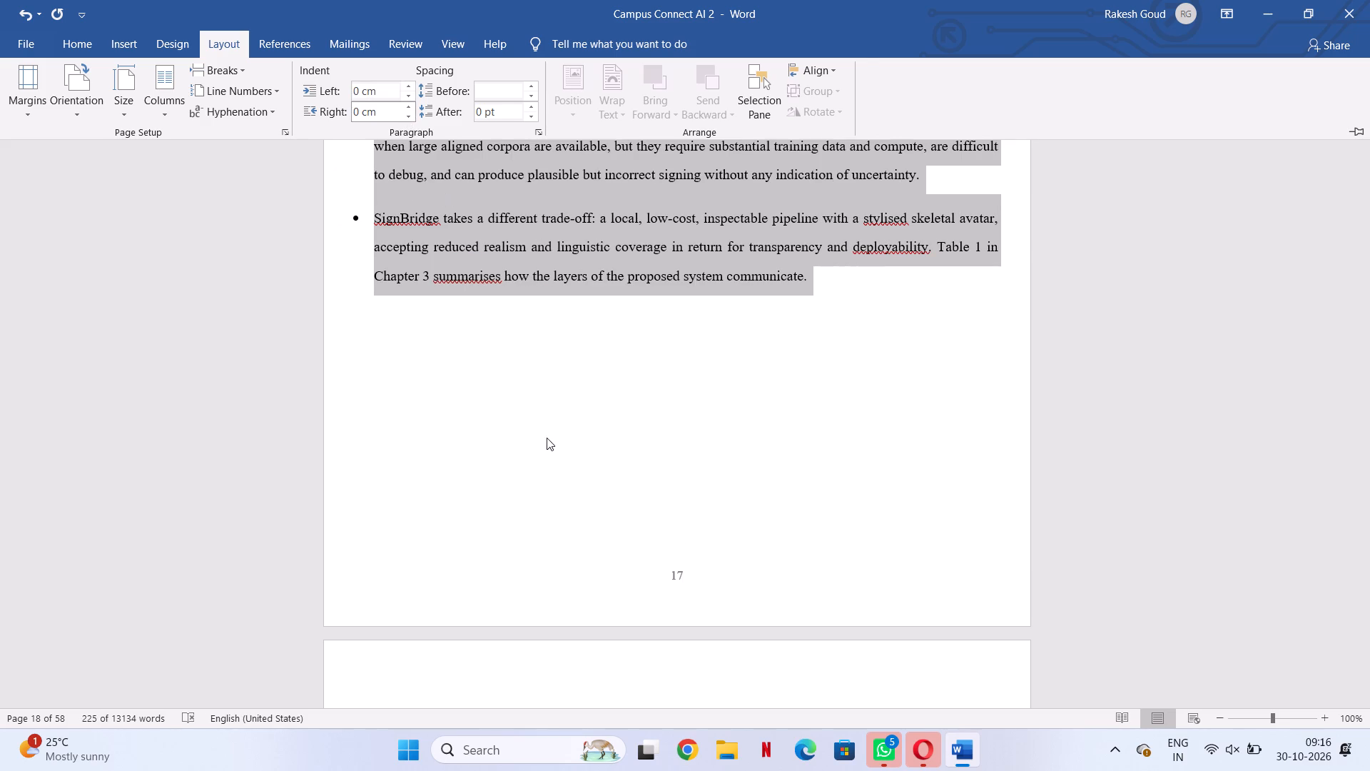
pyautogui.scroll(9, 548, 439)
pyautogui.scroll(-1, 548, 440)
pyautogui.scroll(2, 548, 440)
pyautogui.scroll(-1, 548, 440)
pyautogui.scroll(4, 548, 440)
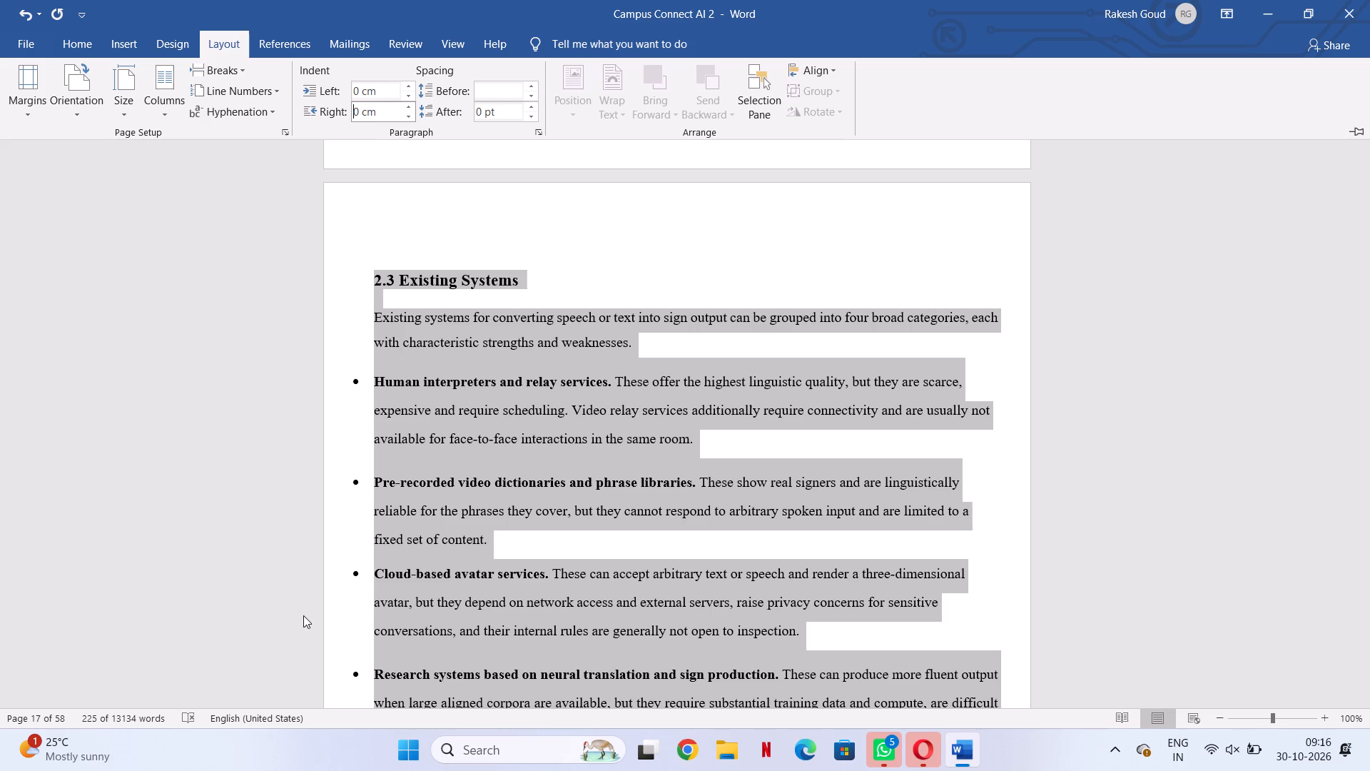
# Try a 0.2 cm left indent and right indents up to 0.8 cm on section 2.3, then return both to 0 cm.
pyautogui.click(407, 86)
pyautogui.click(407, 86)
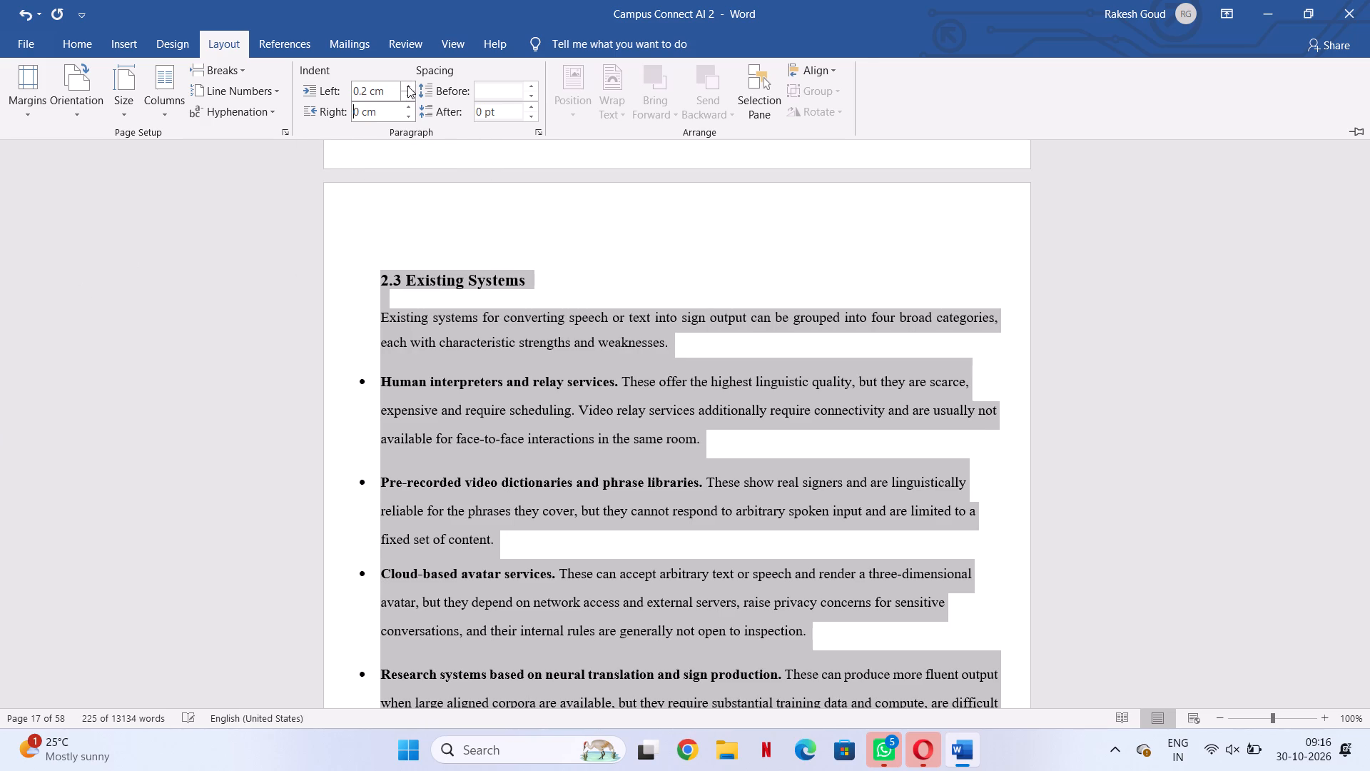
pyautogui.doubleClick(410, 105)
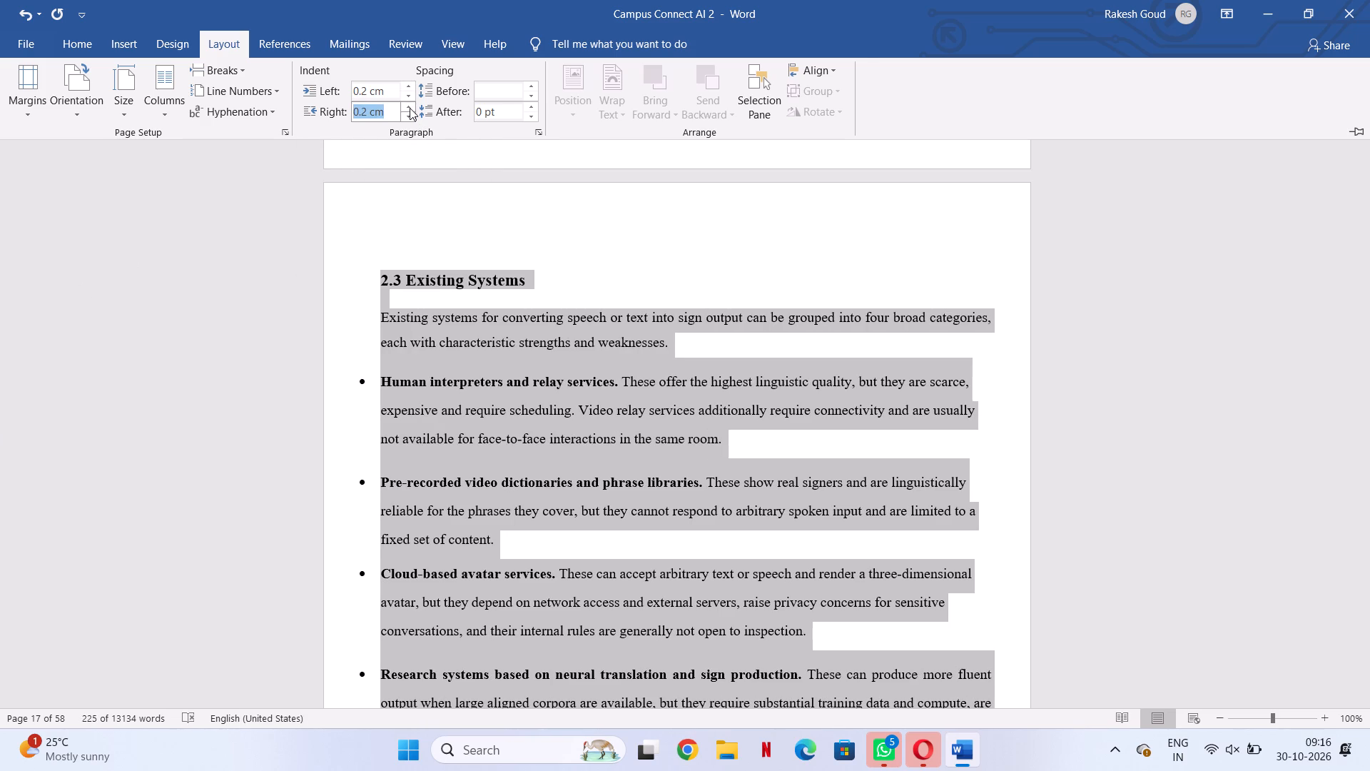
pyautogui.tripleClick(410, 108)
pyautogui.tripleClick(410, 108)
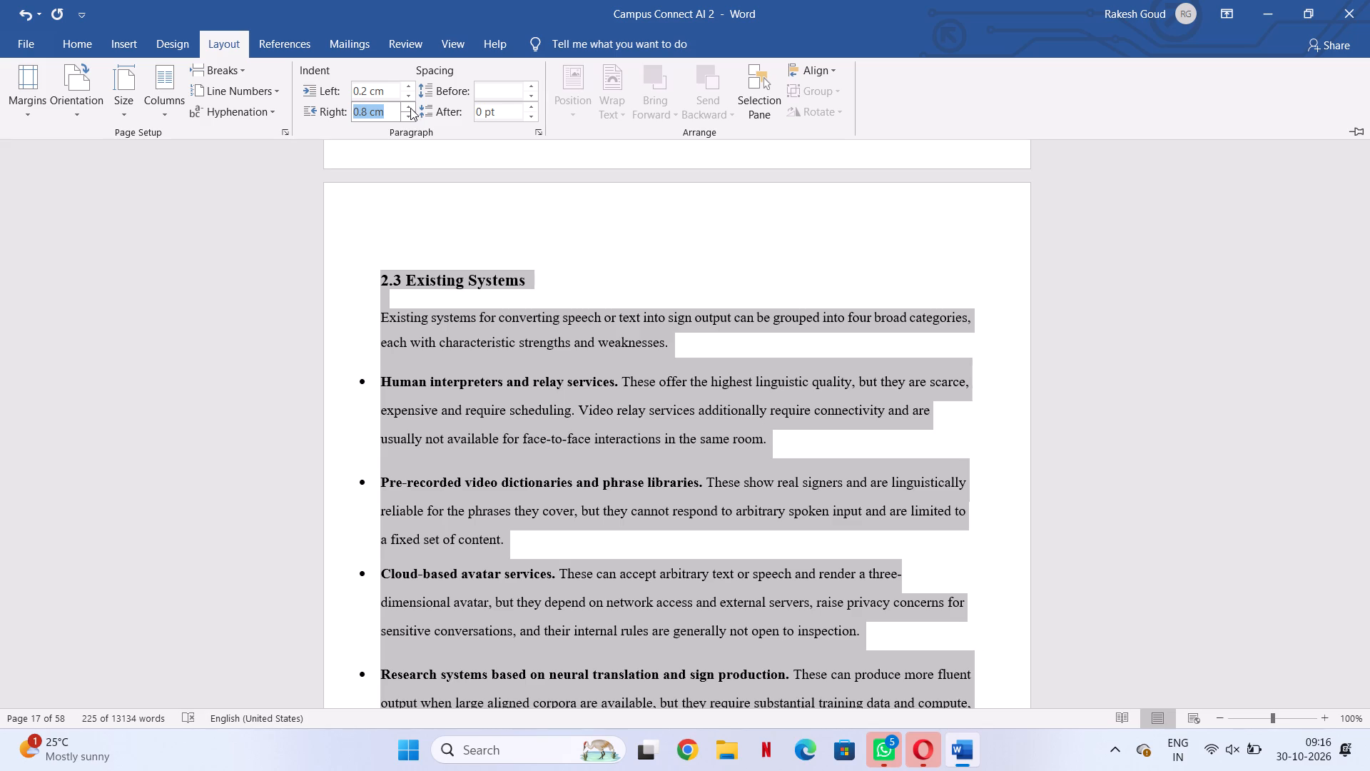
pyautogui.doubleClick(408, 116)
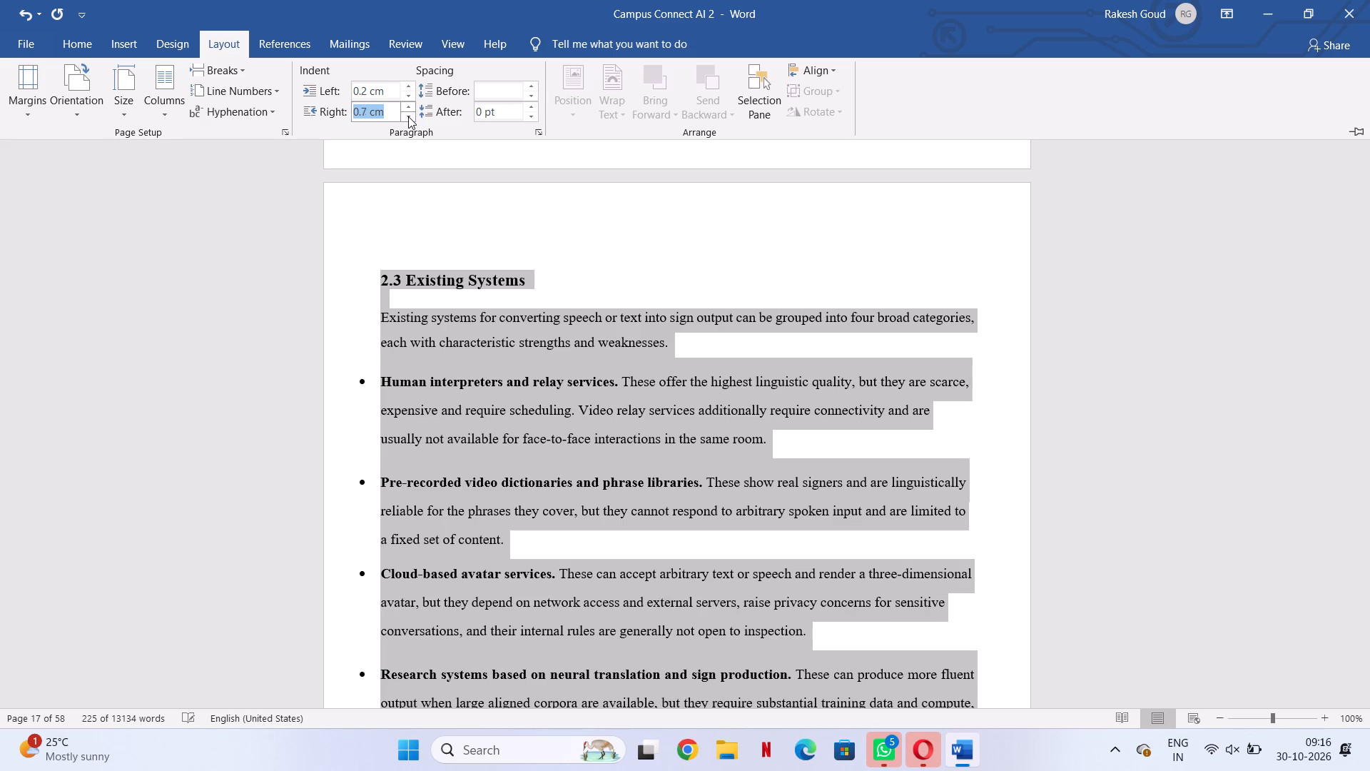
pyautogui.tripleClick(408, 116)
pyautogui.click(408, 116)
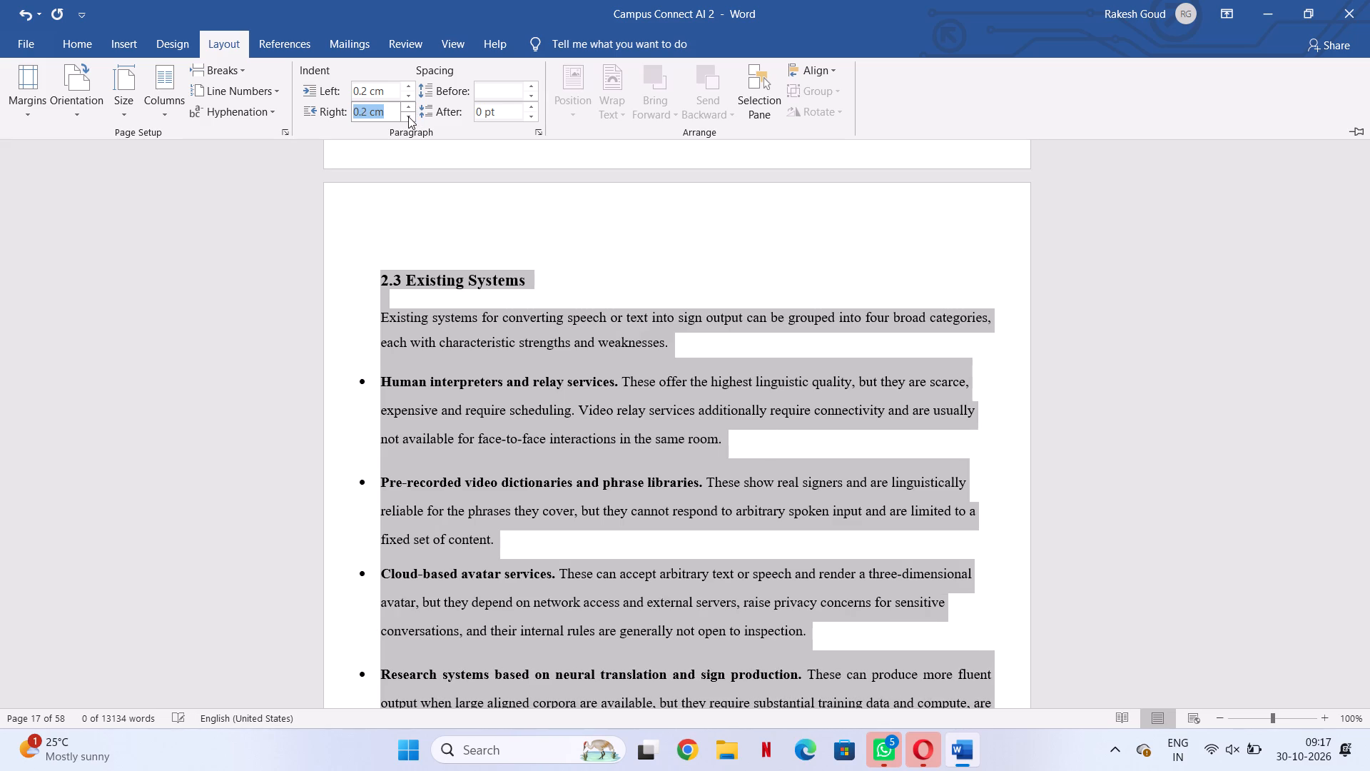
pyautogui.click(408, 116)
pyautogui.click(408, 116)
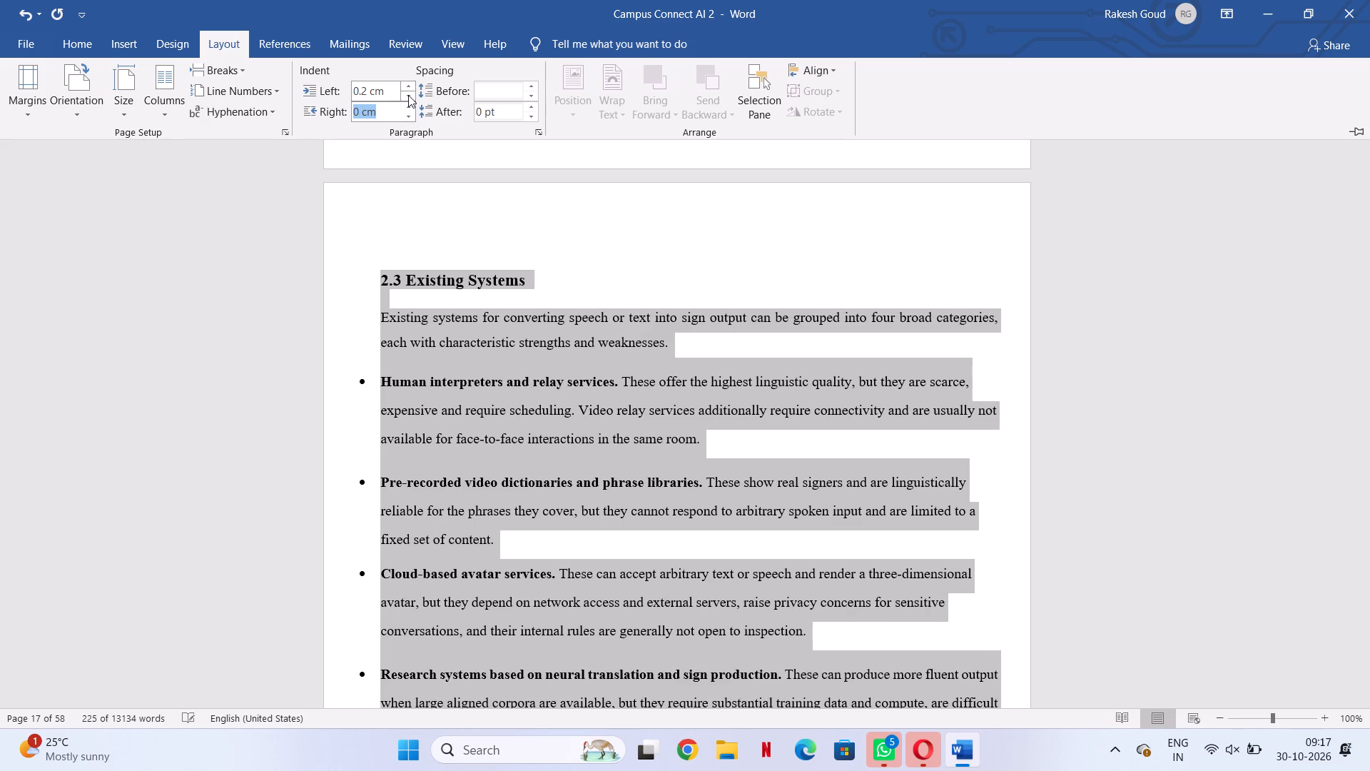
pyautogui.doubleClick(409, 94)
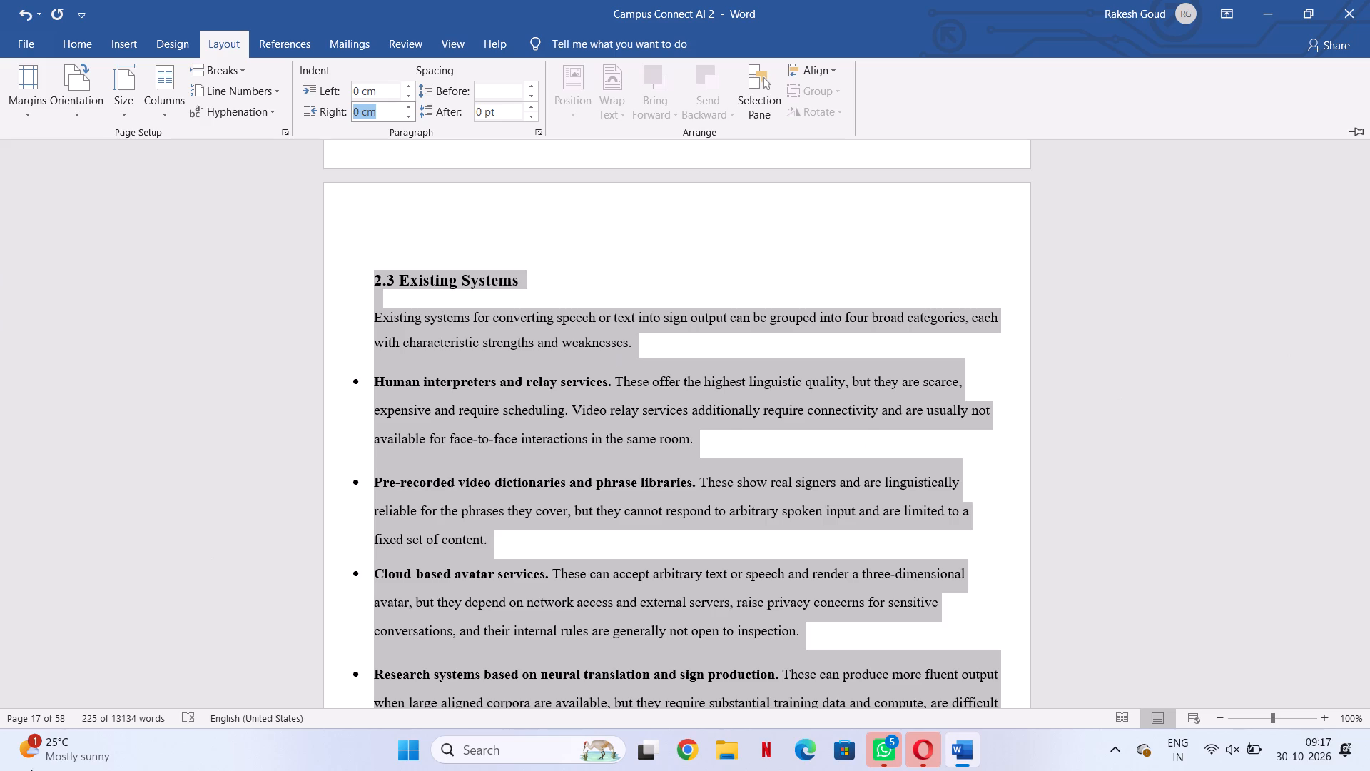
# Justify the text of section 2.3 Existing Systems, including all its bullets.
pyautogui.click(93, 37)
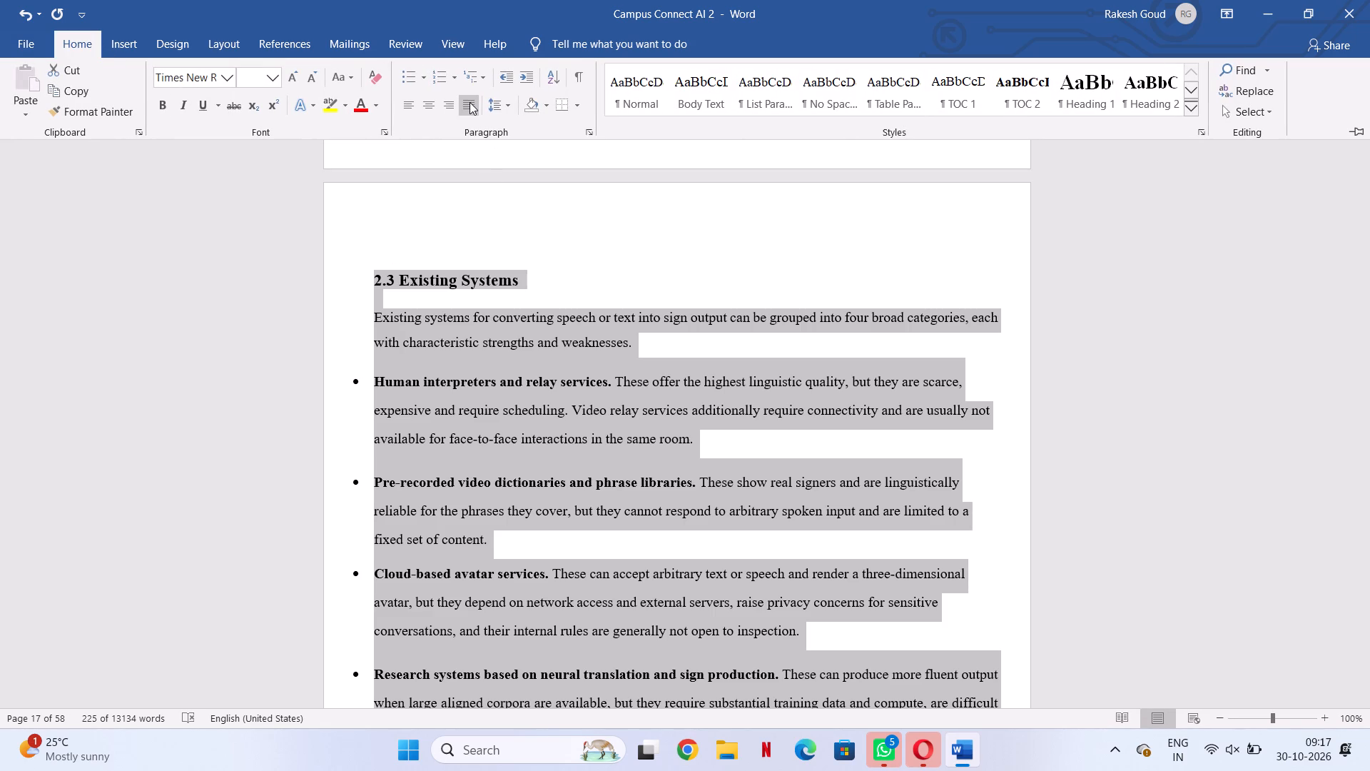
pyautogui.click(470, 103)
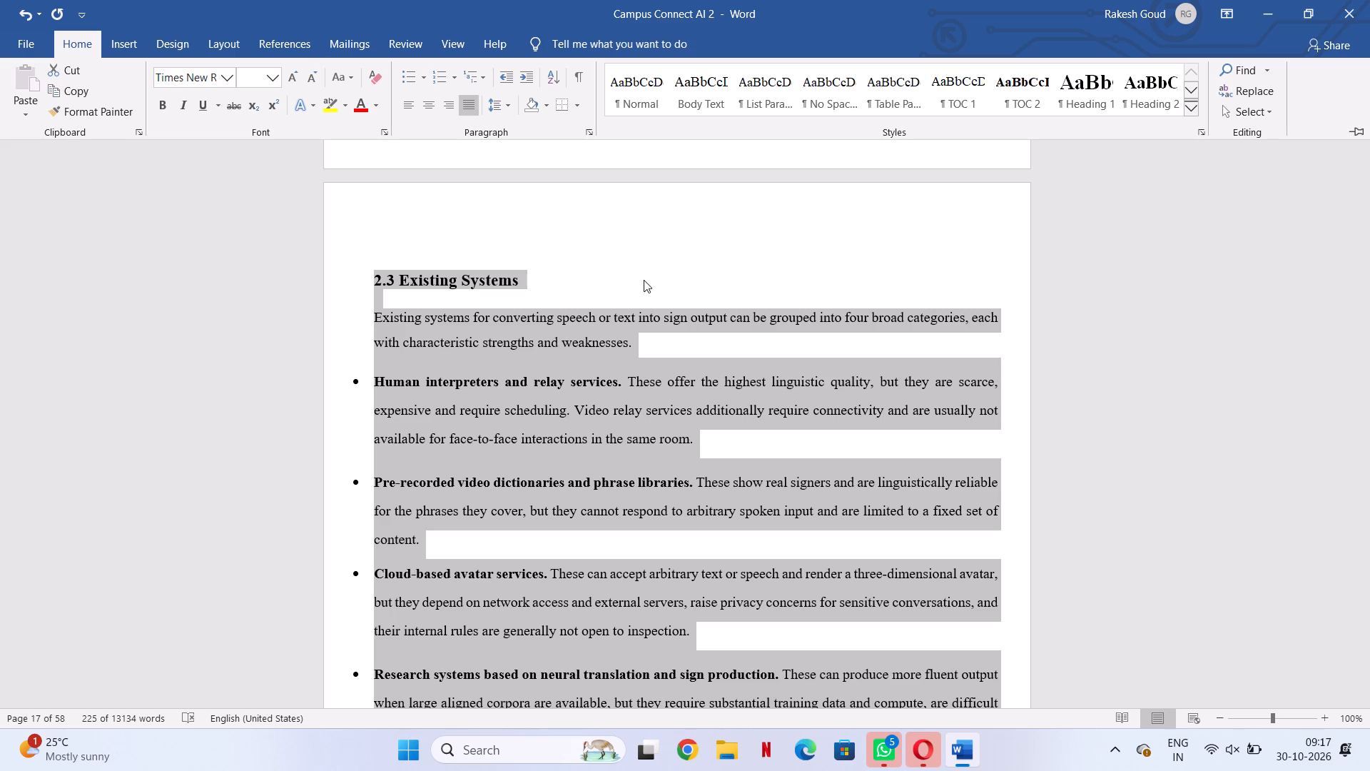
pyautogui.click(750, 249)
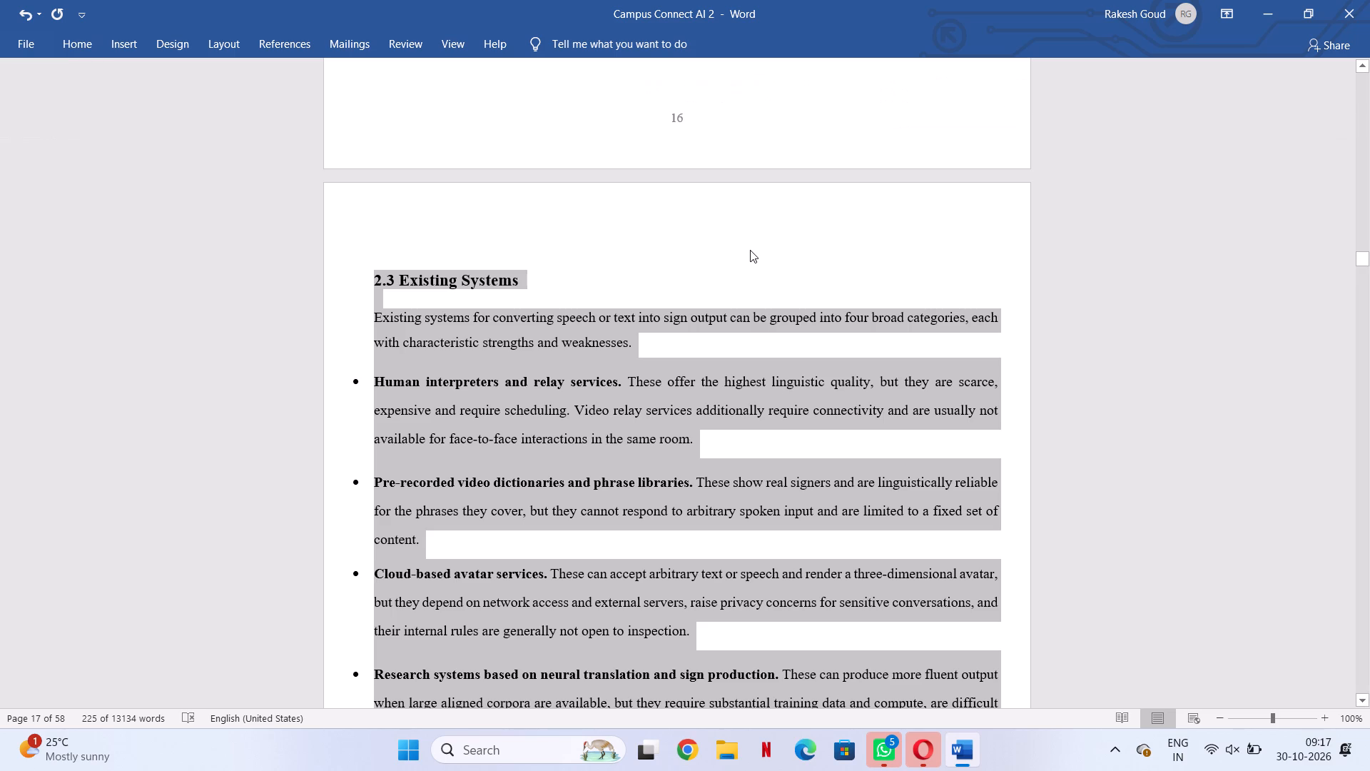
pyautogui.click(750, 250)
# Set the left and right indents to 0 cm from the 3.1 Proposed System heading through the paragraph on the five design principles.
pyautogui.scroll(-19, 716, 286)
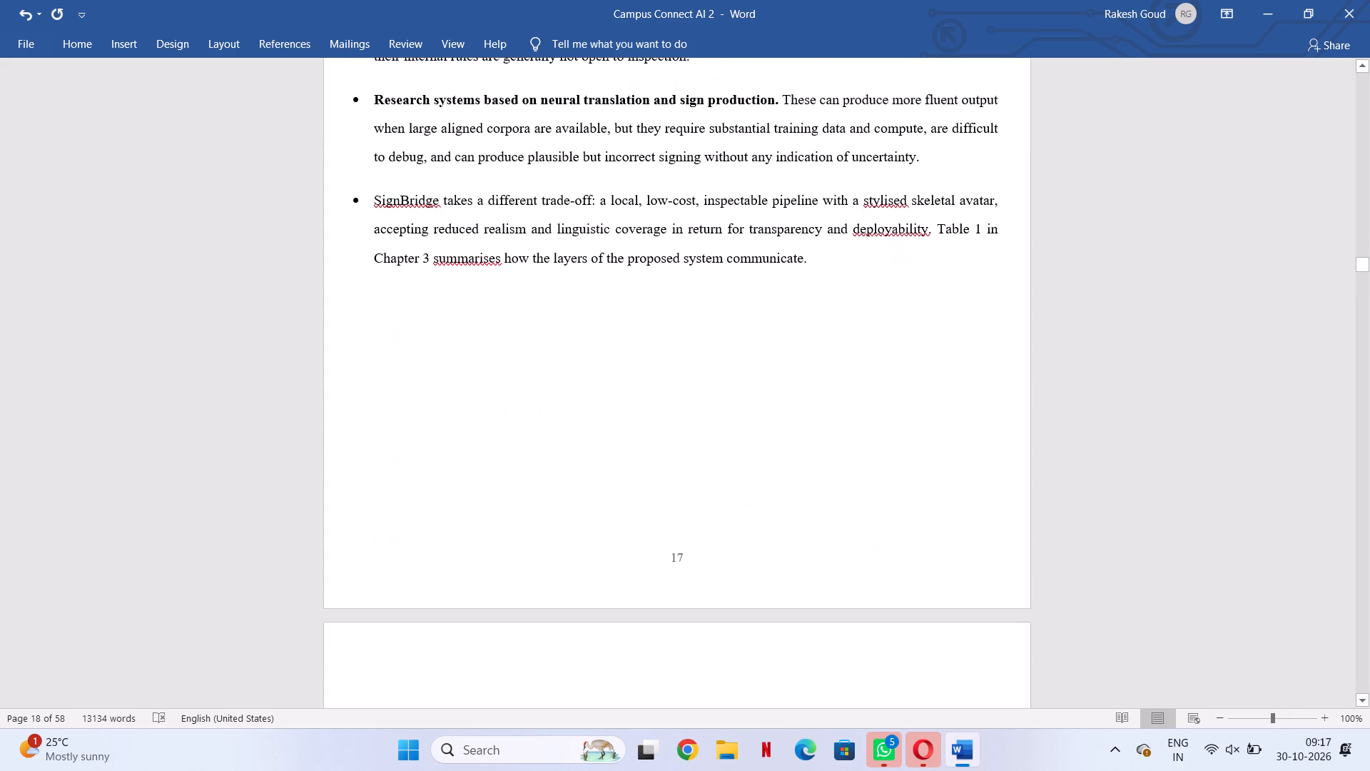
pyautogui.scroll(-4, 728, 279)
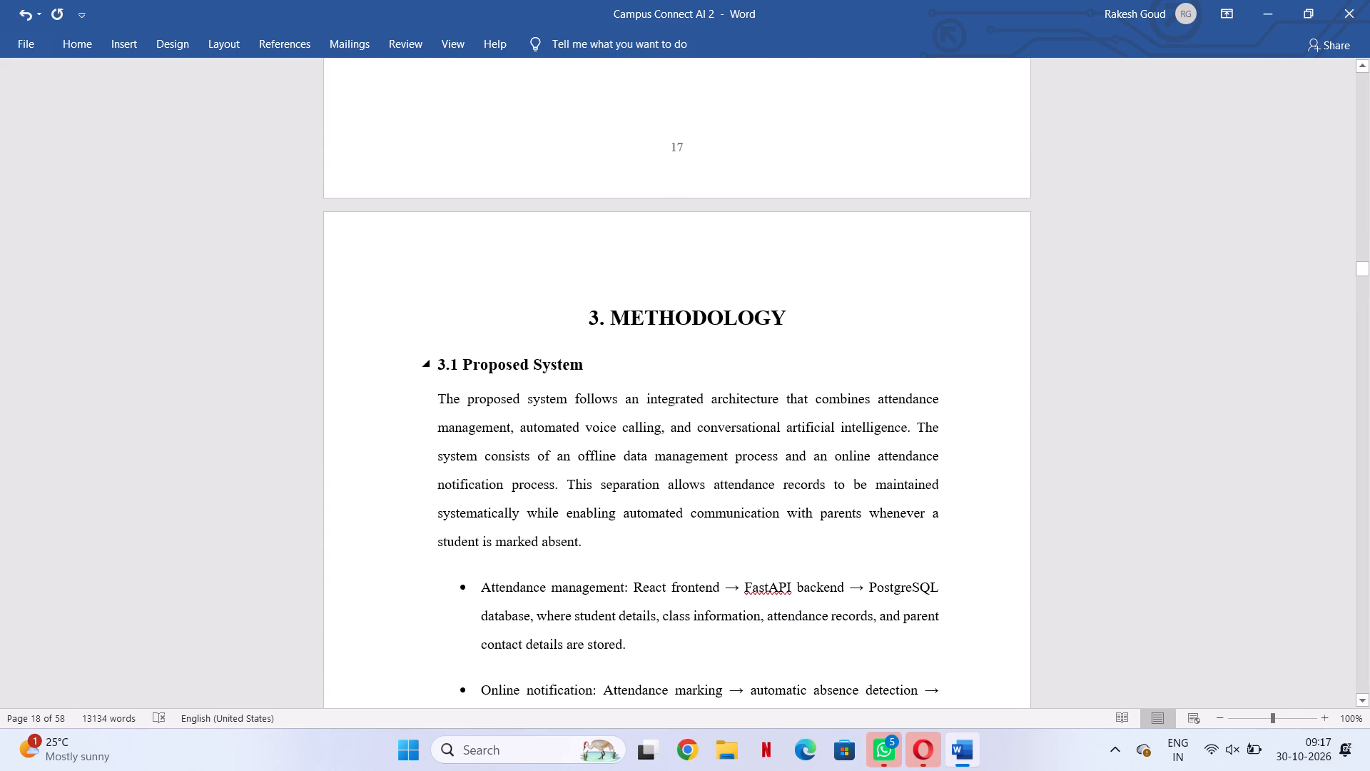
pyautogui.moveTo(437, 364); pyautogui.dragTo(822, 622)
pyautogui.scroll(-5, 822, 622)
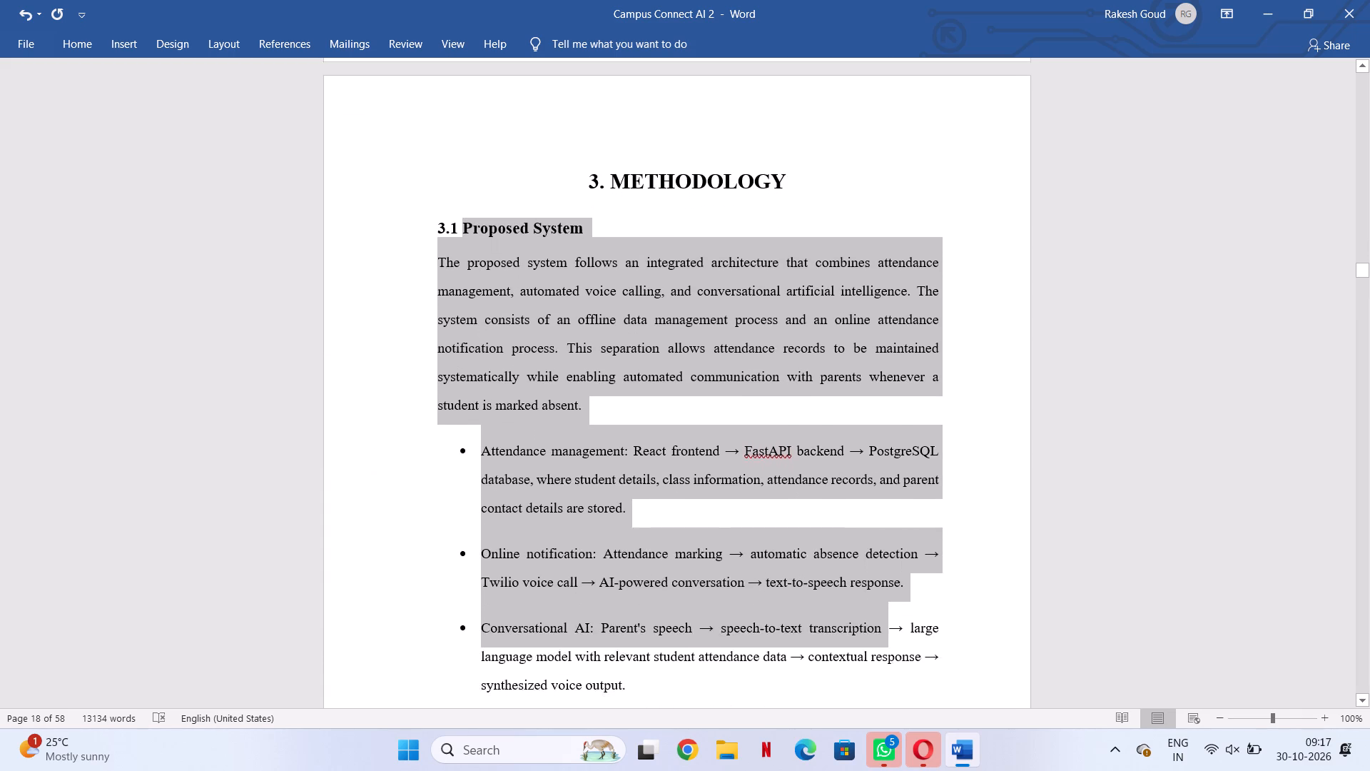
pyautogui.moveTo(822, 622); pyautogui.dragTo(839, 626)
pyautogui.scroll(-7, 822, 622)
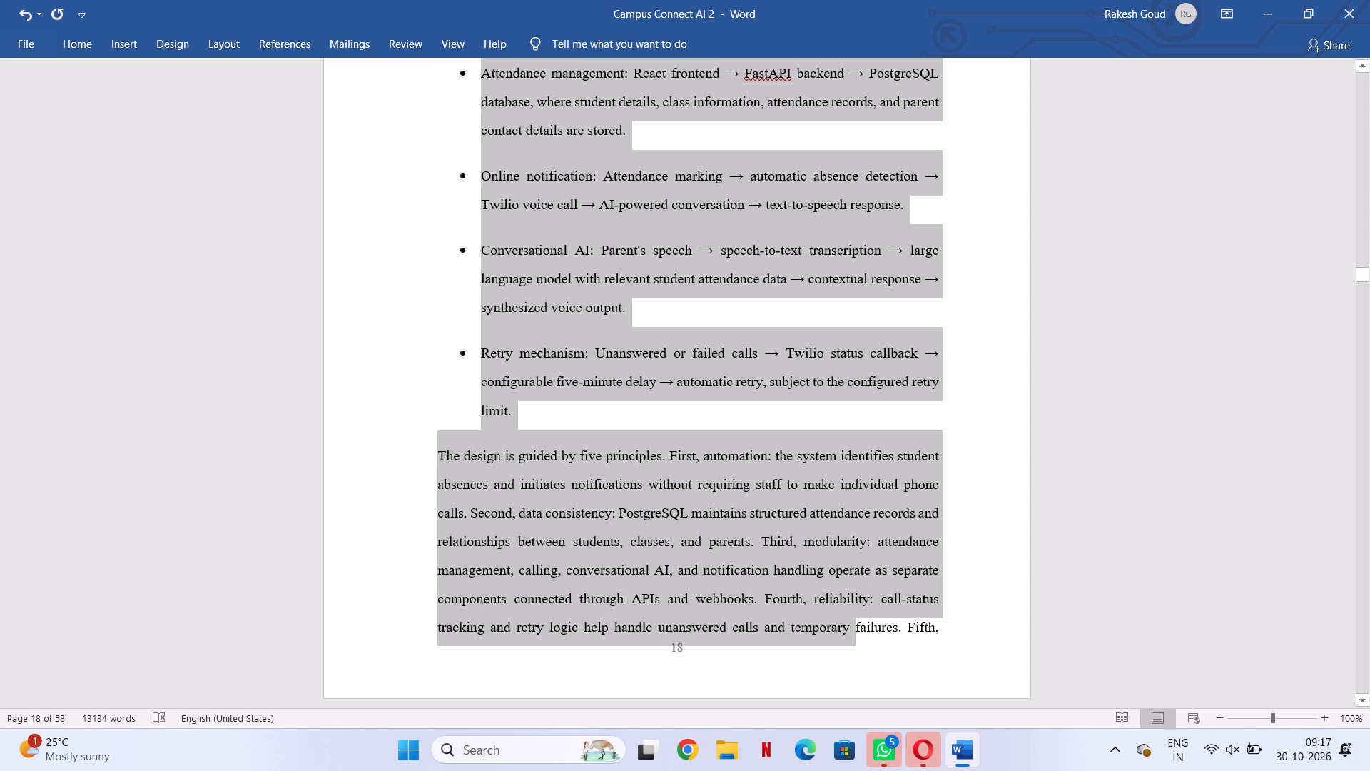
pyautogui.moveTo(839, 626); pyautogui.dragTo(948, 641)
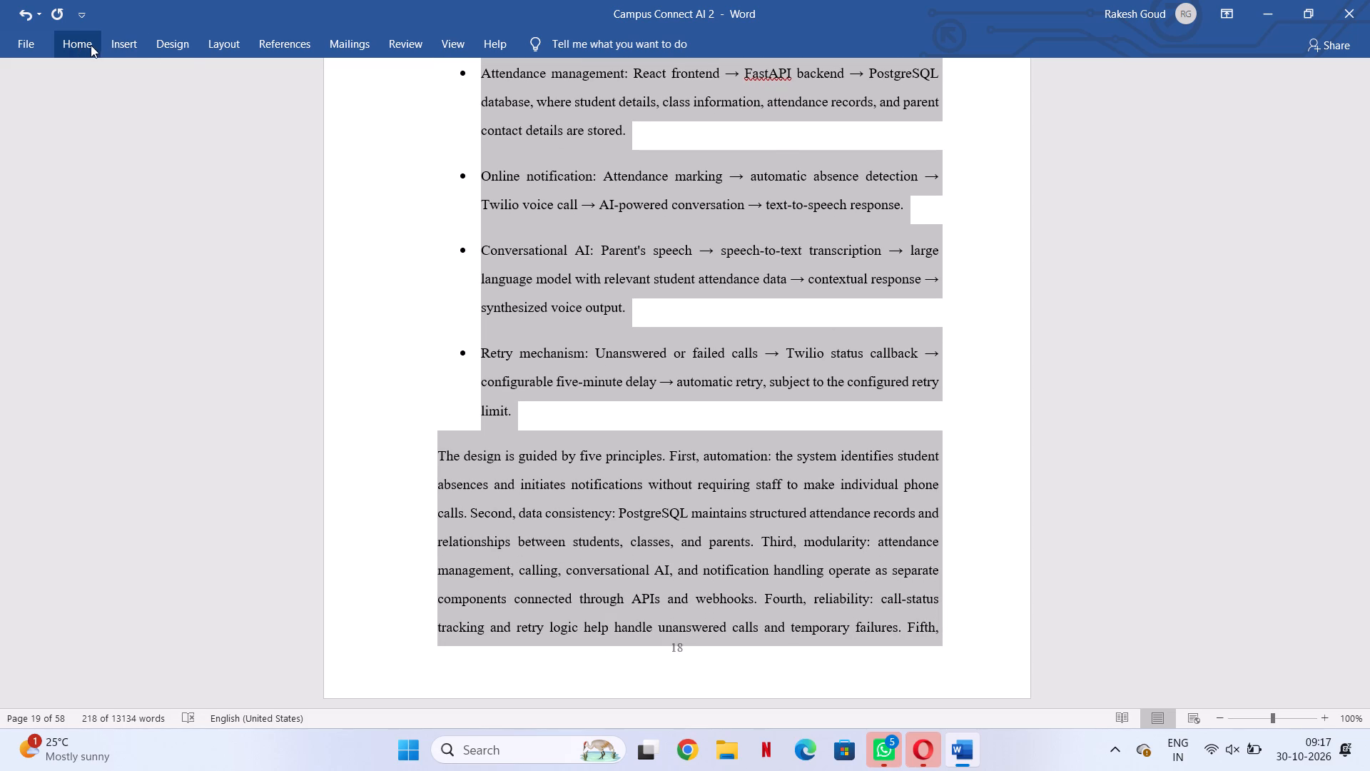
pyautogui.click(197, 43)
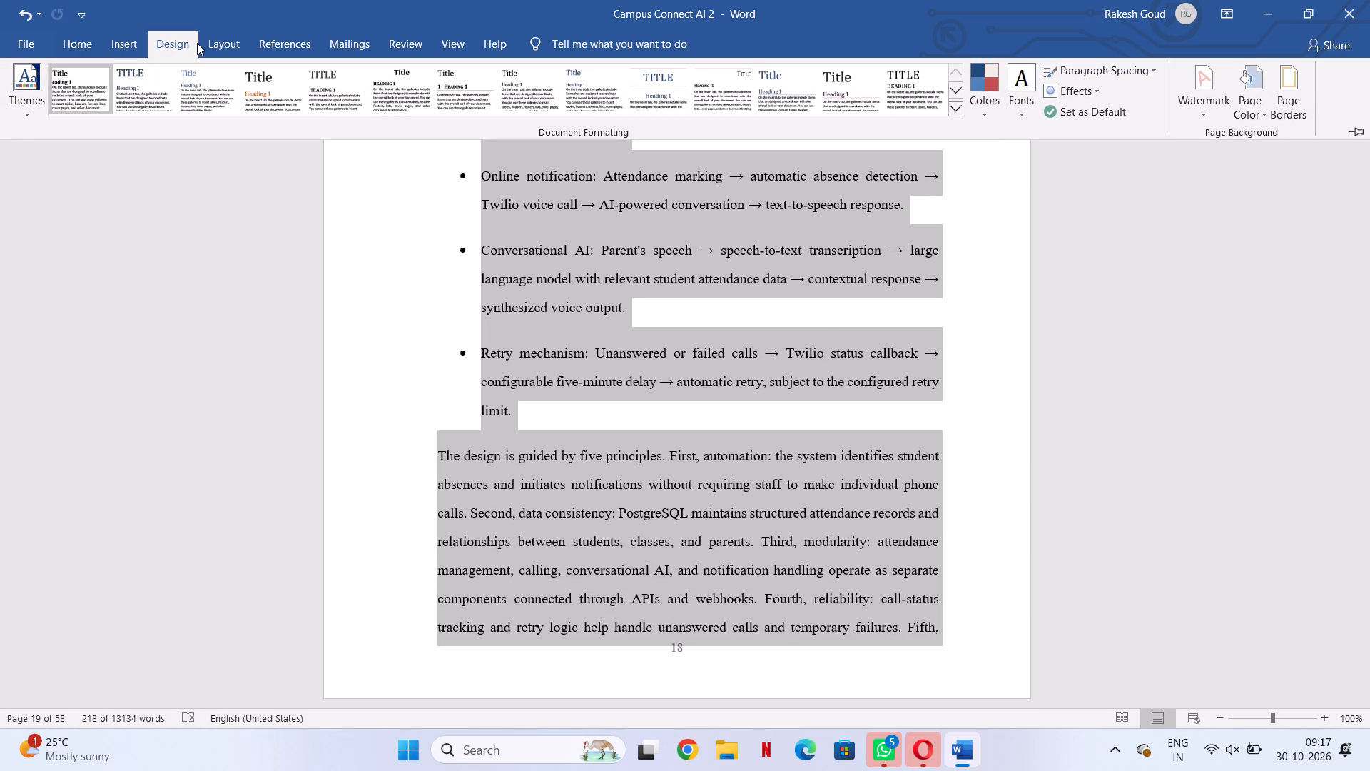
pyautogui.click(229, 39)
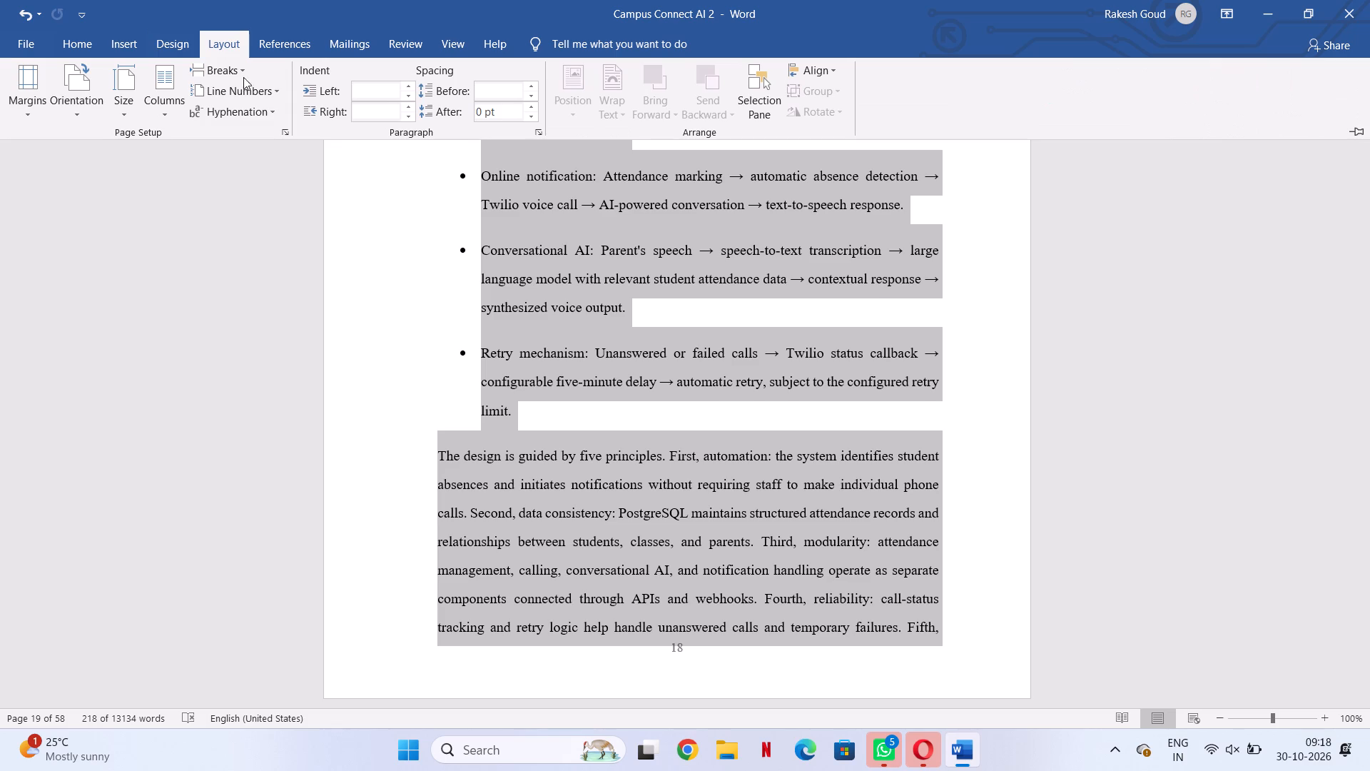
pyautogui.click(384, 87)
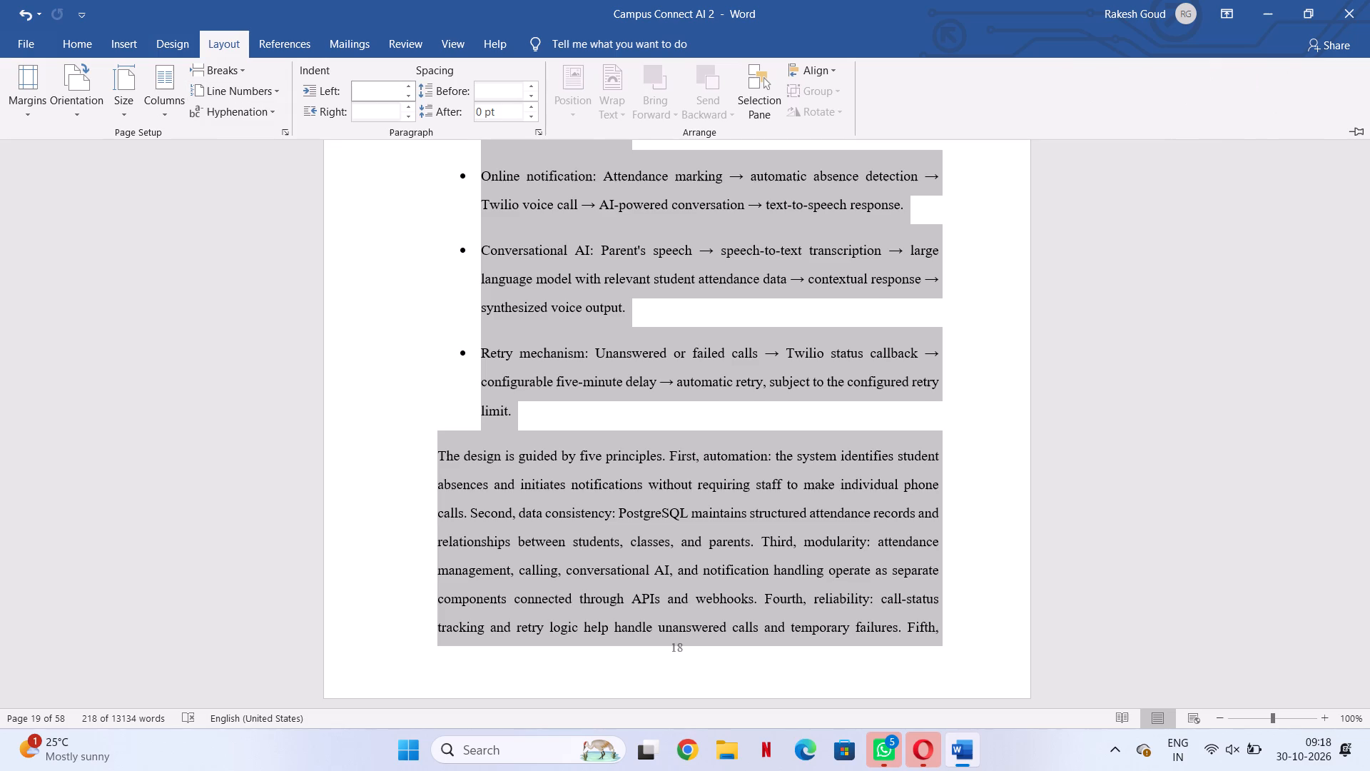
pyautogui.click(387, 111)
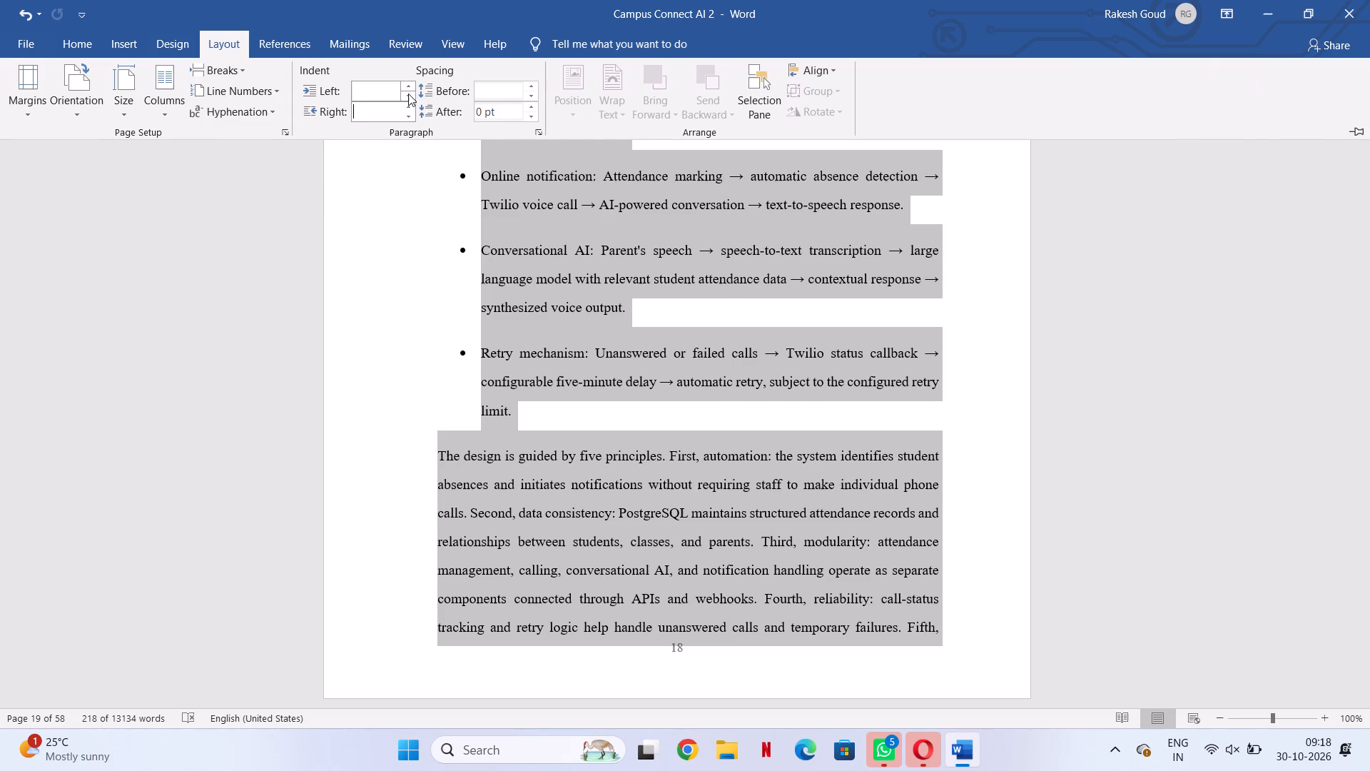
pyautogui.click(408, 94)
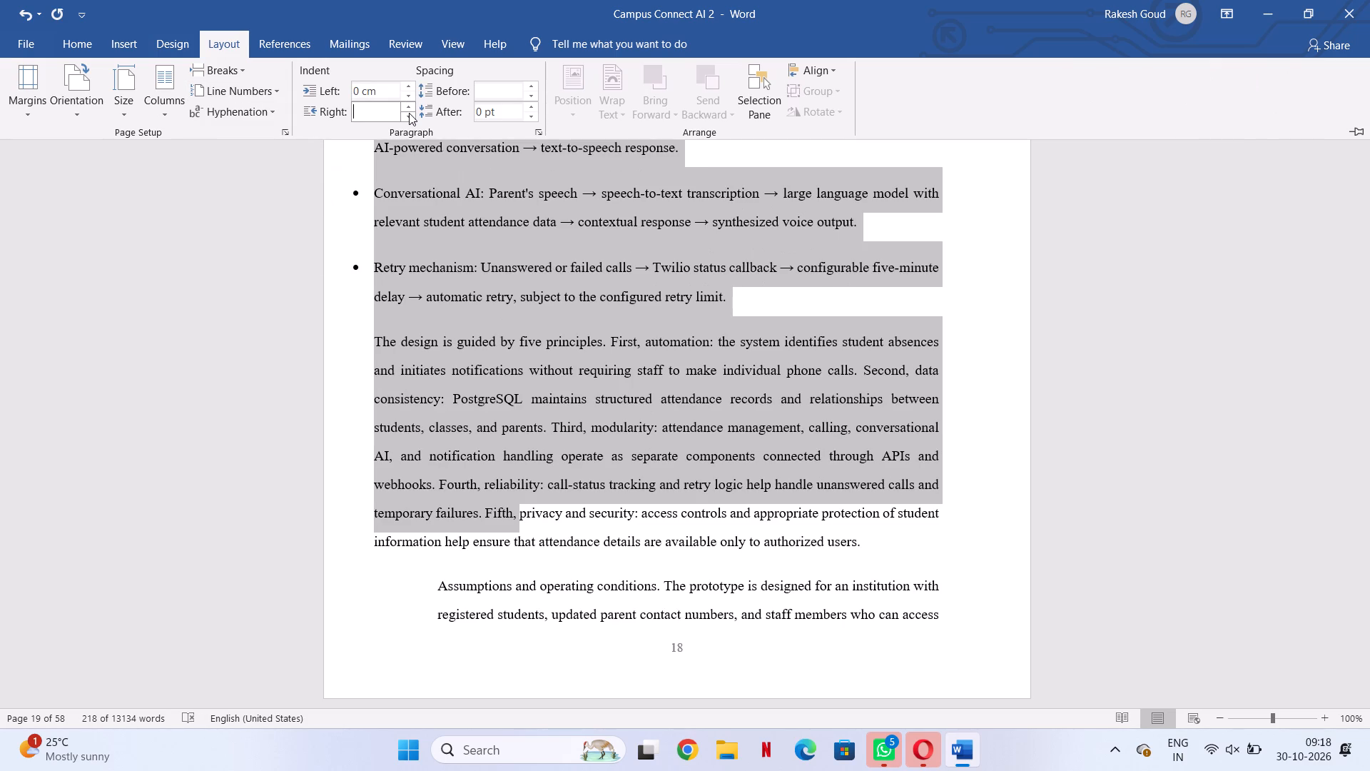
pyautogui.click(409, 113)
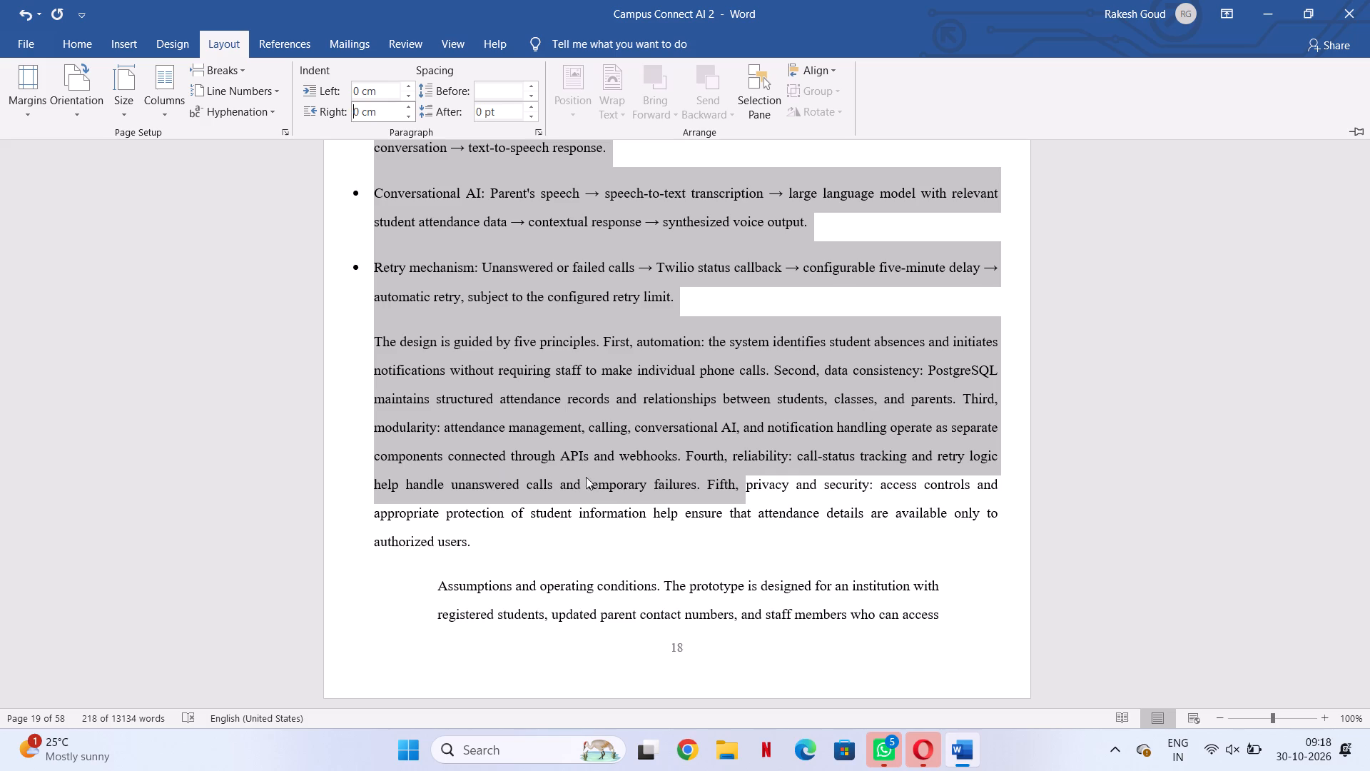
pyautogui.click(562, 540)
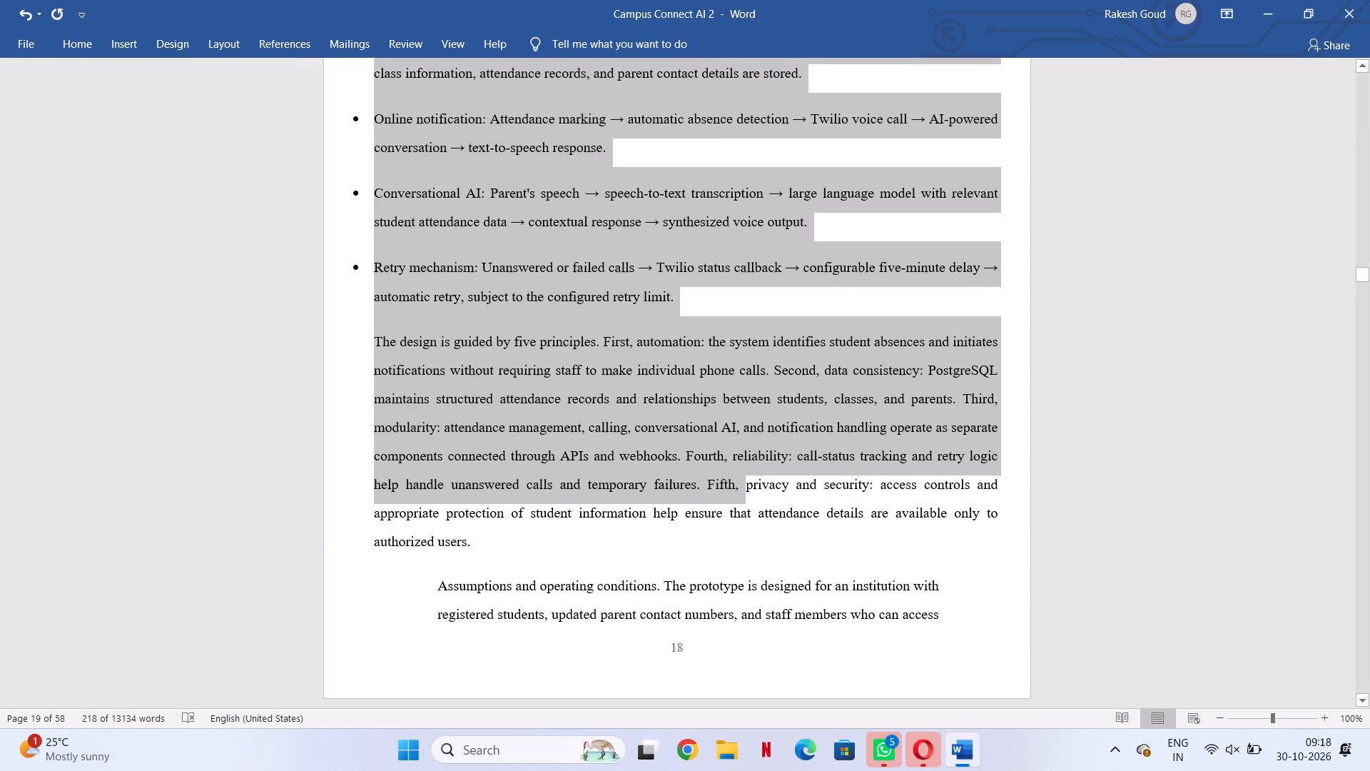
# Set the left and right indents of the Assumptions and operating conditions paragraph to 0 cm.
pyautogui.moveTo(435, 589); pyautogui.dragTo(944, 630)
pyautogui.click(239, 36)
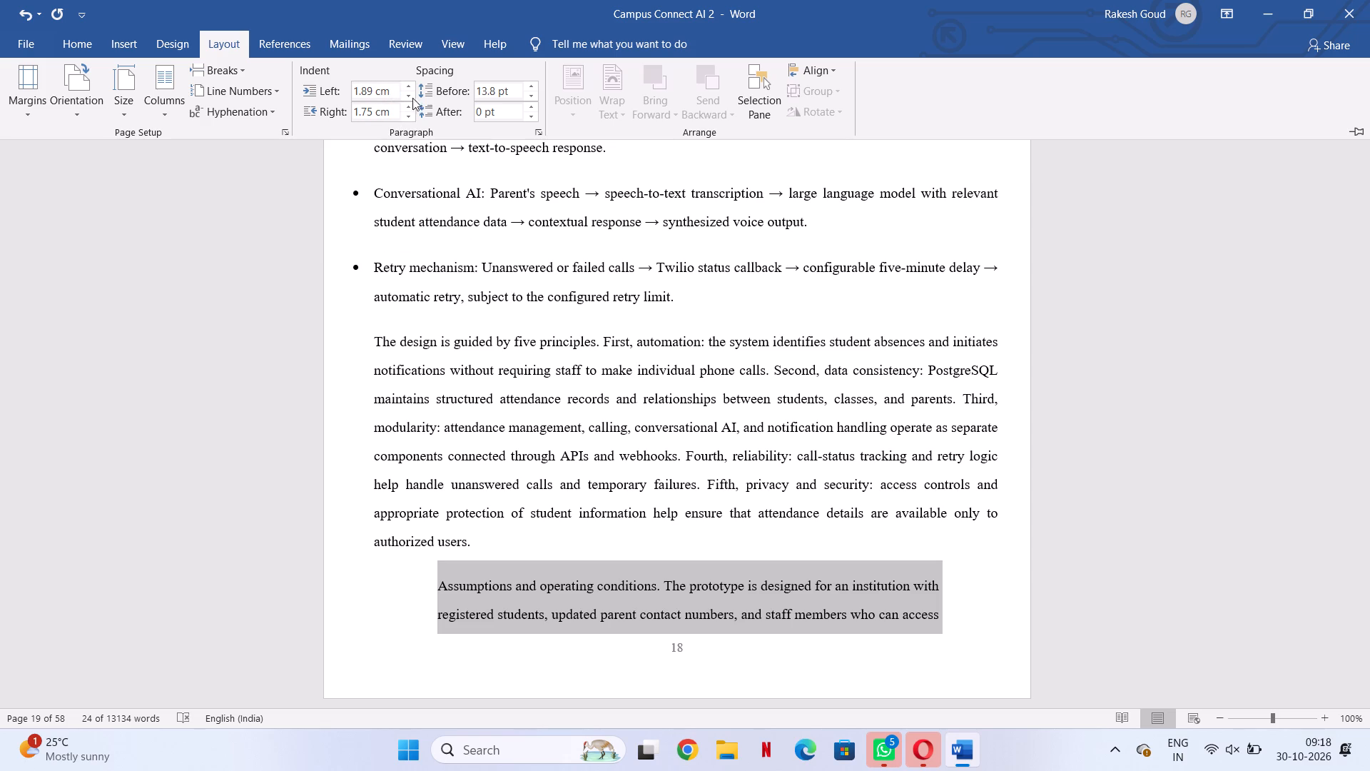
pyautogui.click(410, 94)
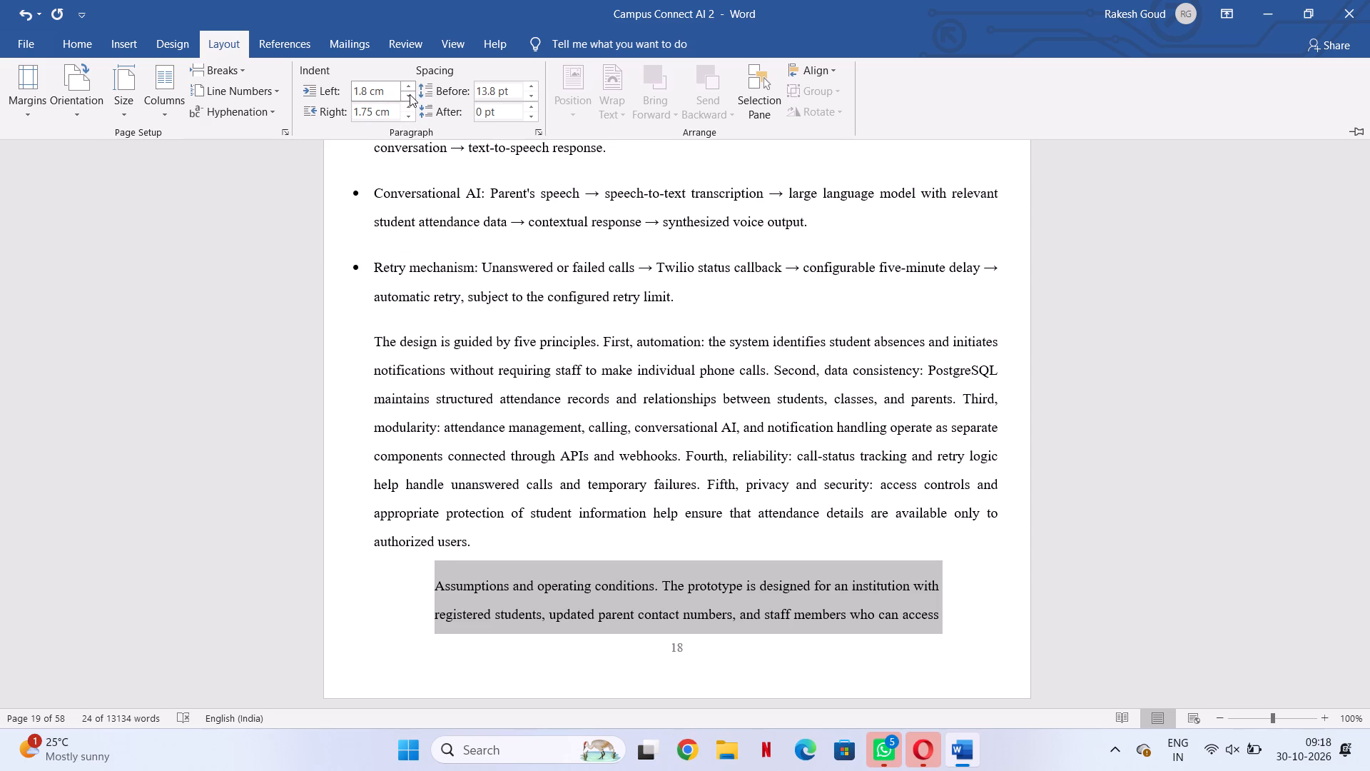
pyautogui.click(410, 94)
pyautogui.click(410, 94)
pyautogui.tripleClick(410, 94)
pyautogui.doubleClick(410, 94)
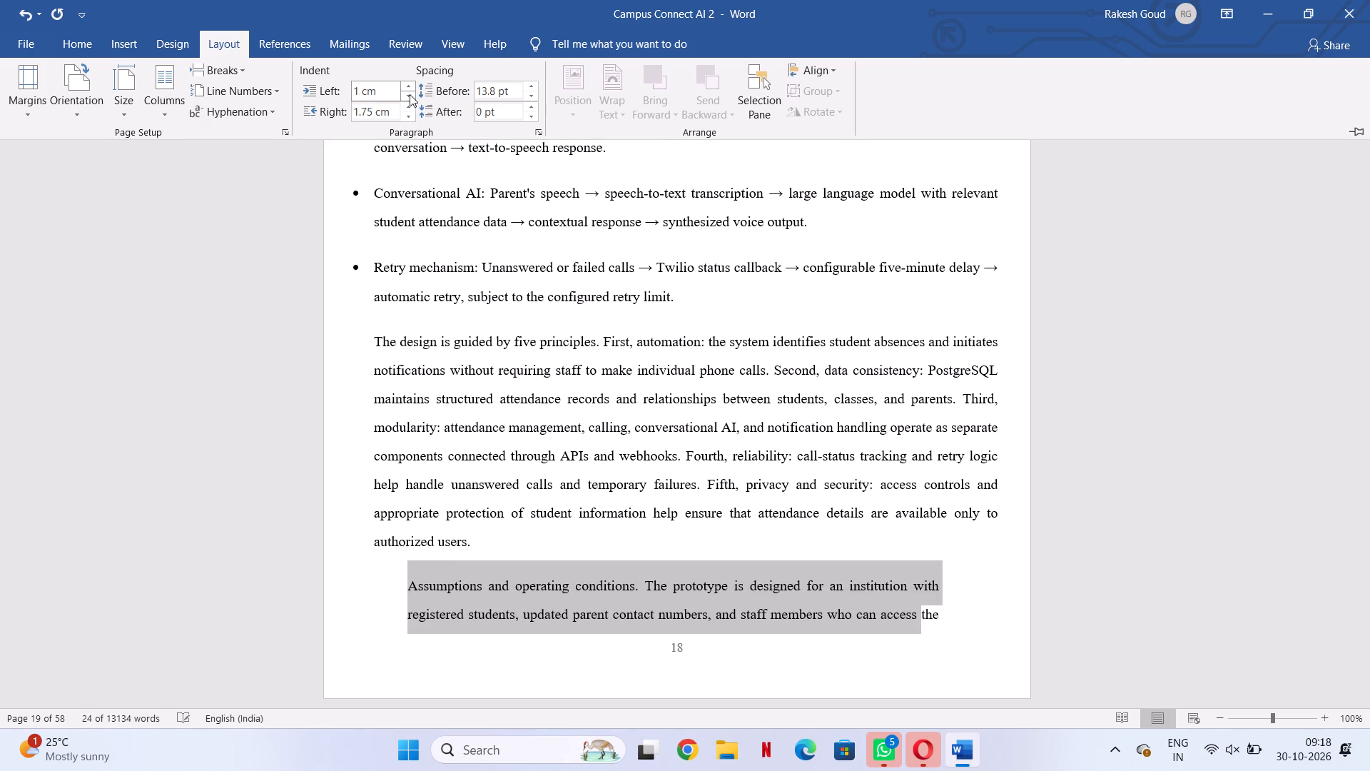
pyautogui.tripleClick(410, 94)
pyautogui.tripleClick(409, 94)
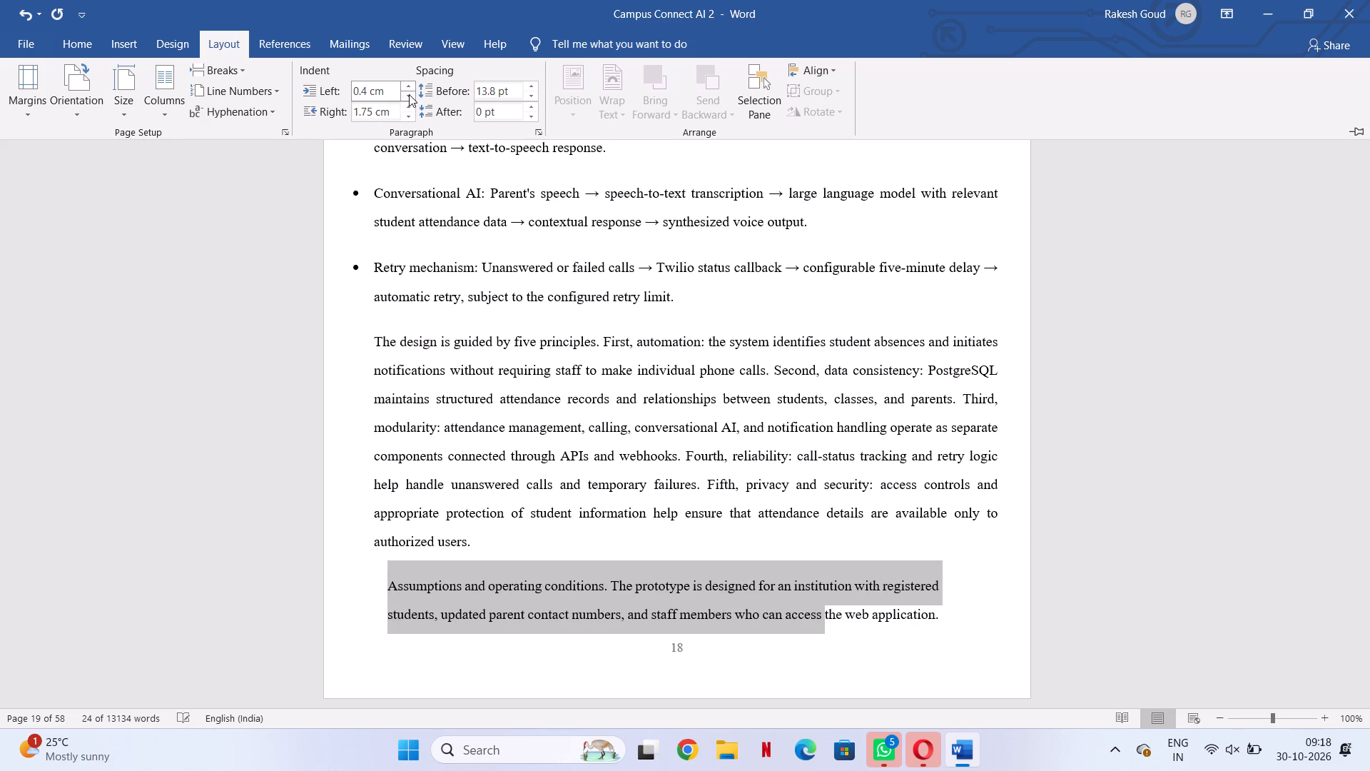
pyautogui.tripleClick(409, 94)
pyautogui.click(407, 111)
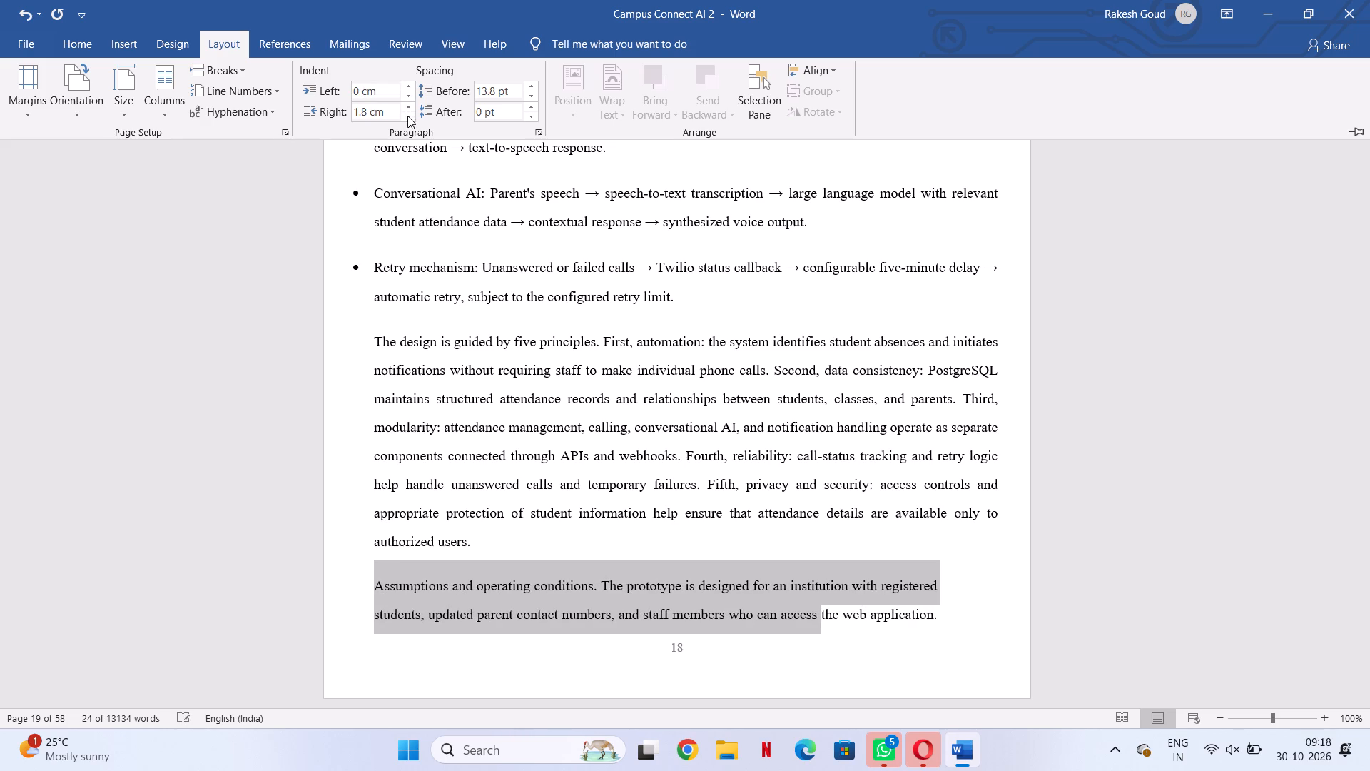
pyautogui.tripleClick(407, 116)
pyautogui.tripleClick(407, 116)
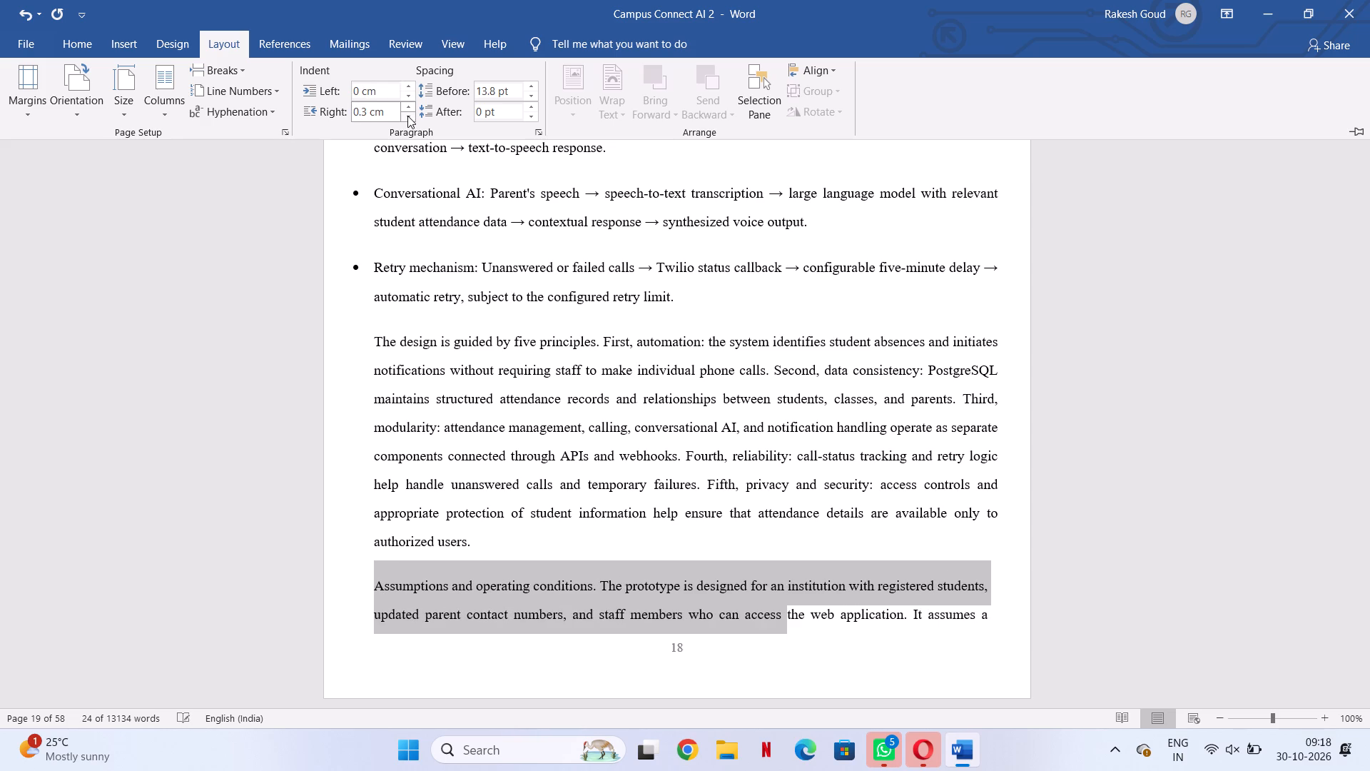
pyautogui.click(407, 116)
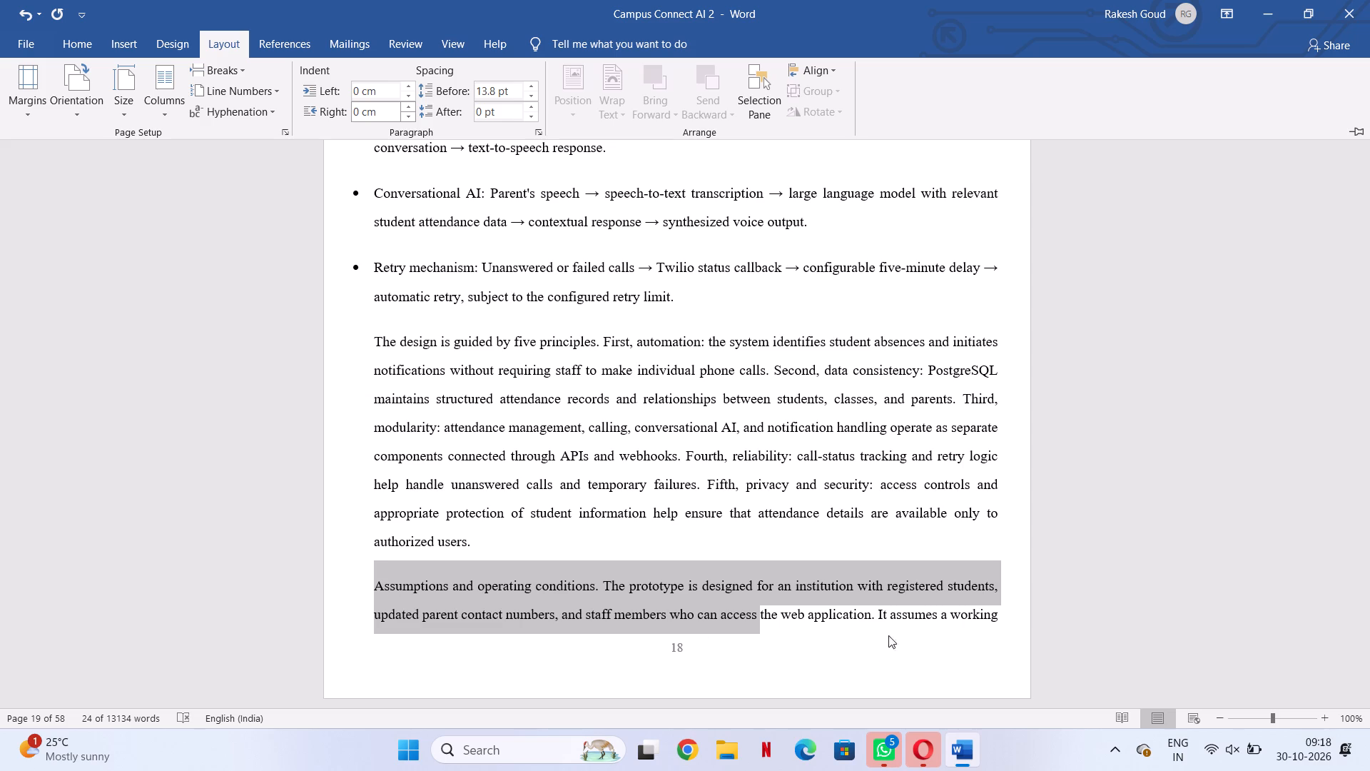
pyautogui.click(998, 613)
pyautogui.click(998, 613)
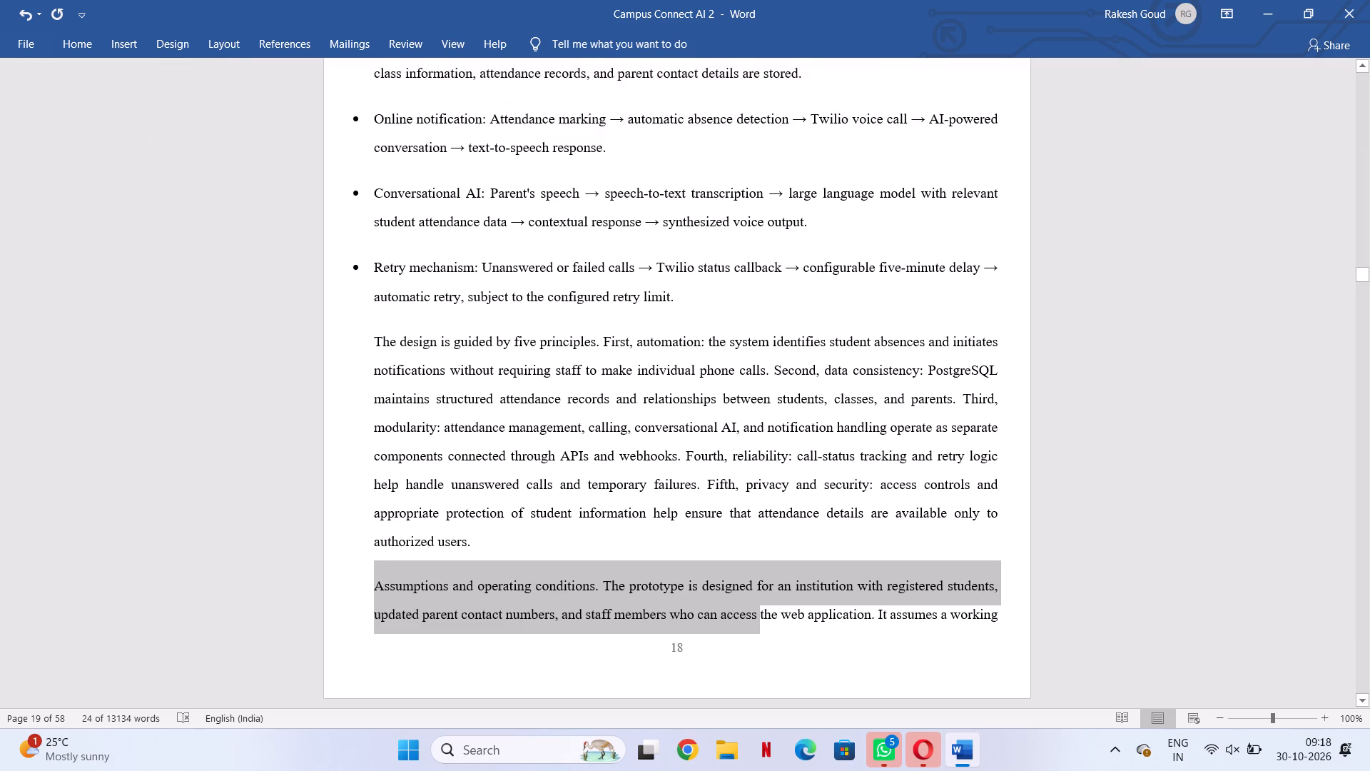
pyautogui.moveTo(998, 615); pyautogui.dragTo(569, 563)
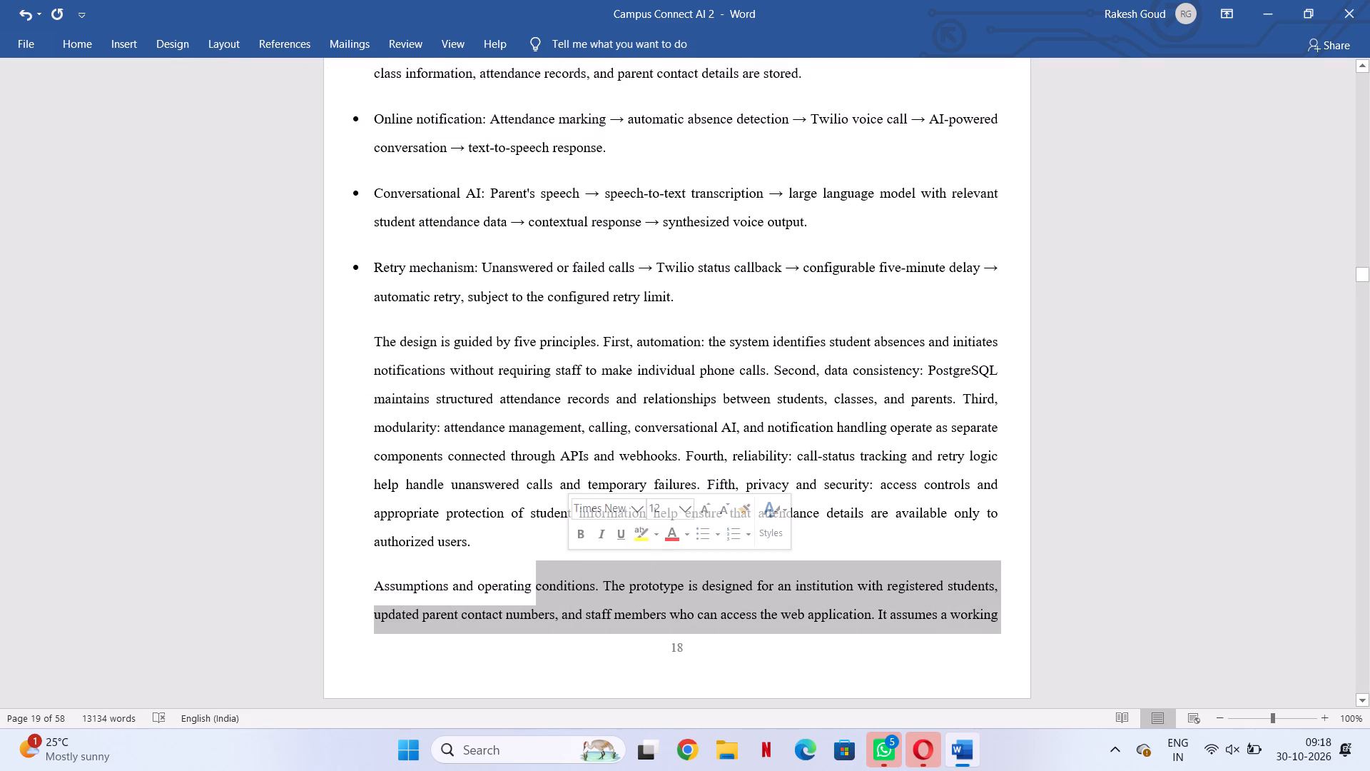
pyautogui.click(480, 378)
# Insert a blank line above the sentence introducing Fig – 1 and make that sentence bold.
pyautogui.scroll(-14, 491, 386)
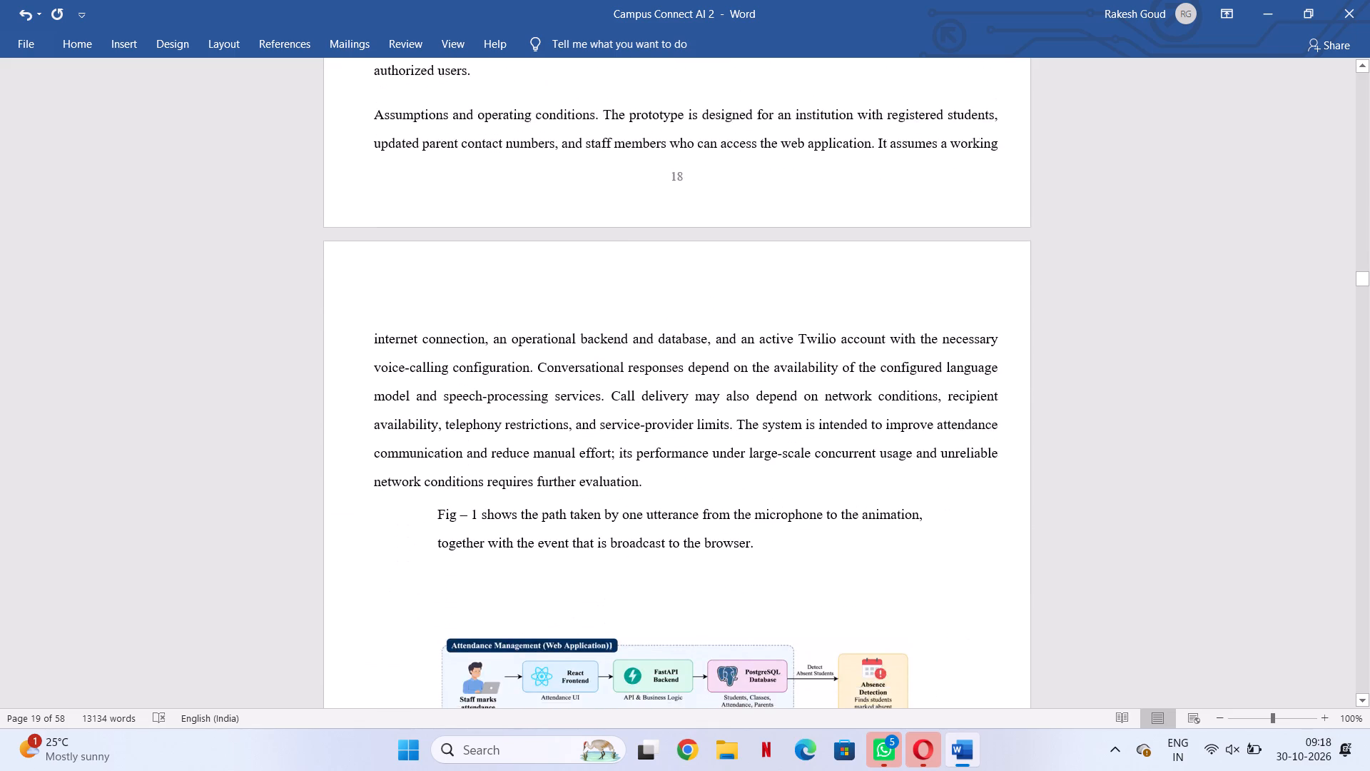
pyautogui.scroll(-5, 492, 395)
pyautogui.click(499, 385)
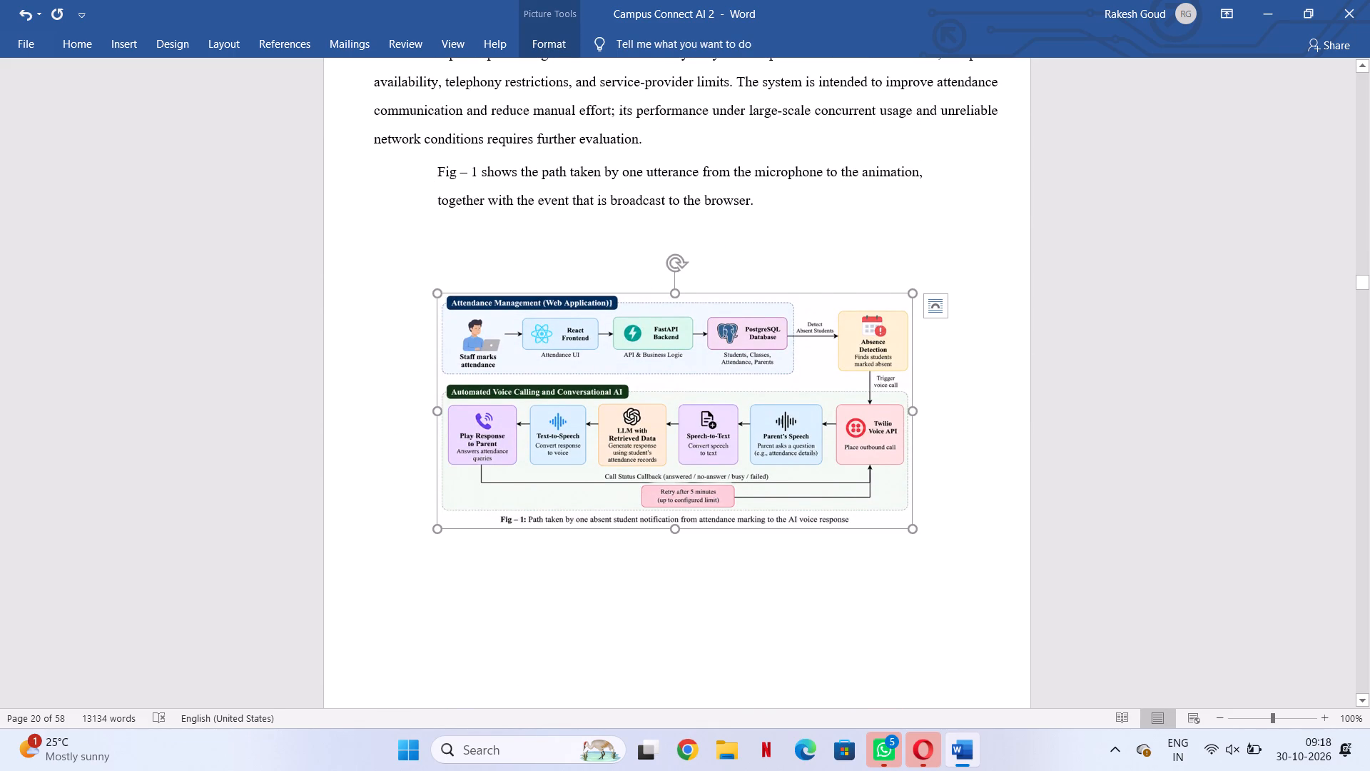
pyautogui.click(437, 173)
pyautogui.press('Return')
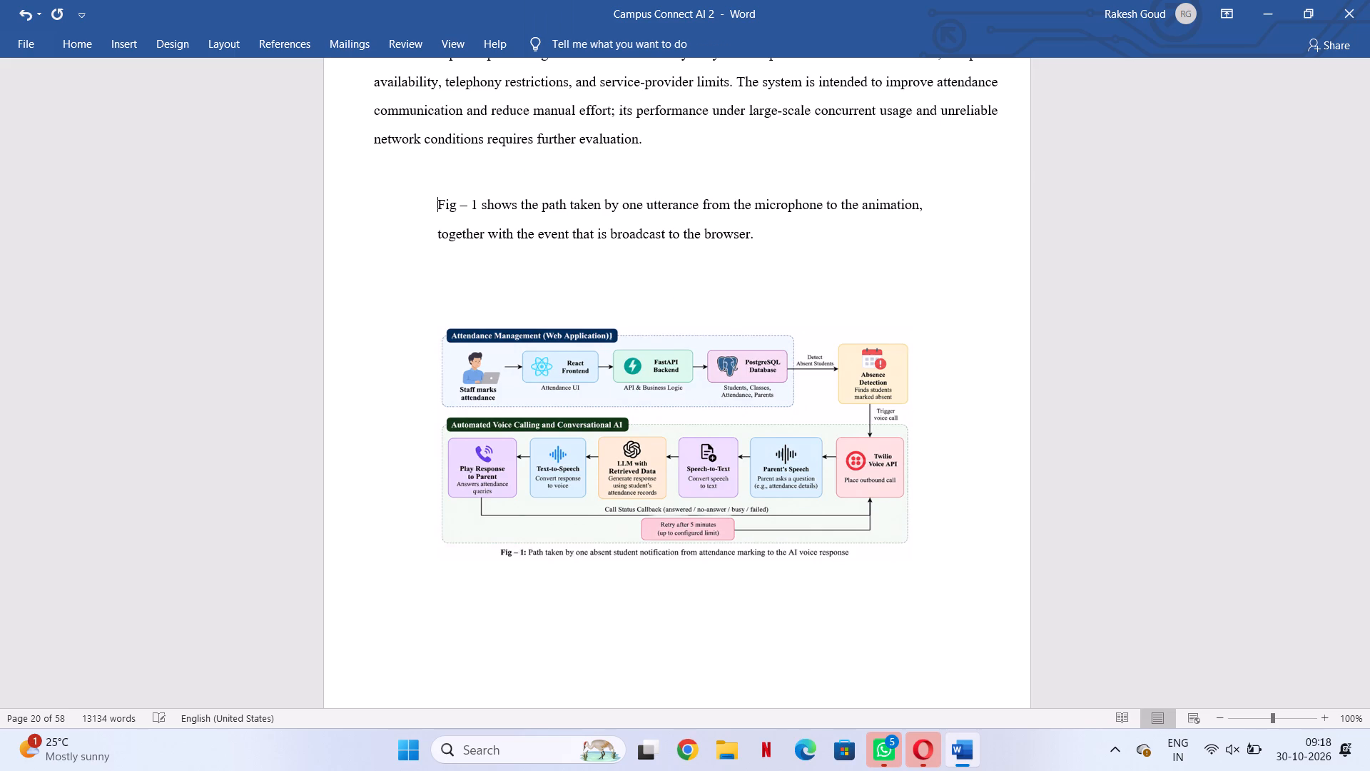
pyautogui.moveTo(762, 241); pyautogui.dragTo(415, 203)
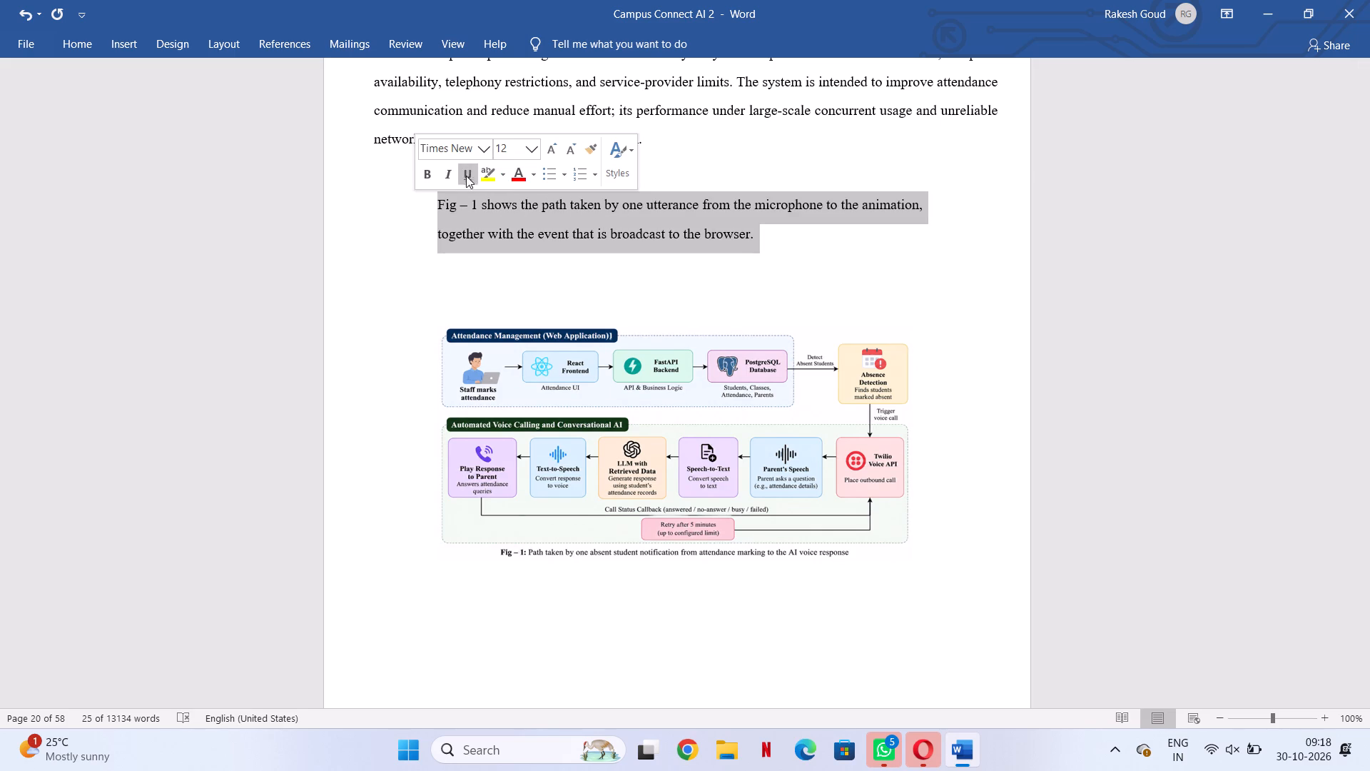
pyautogui.click(422, 173)
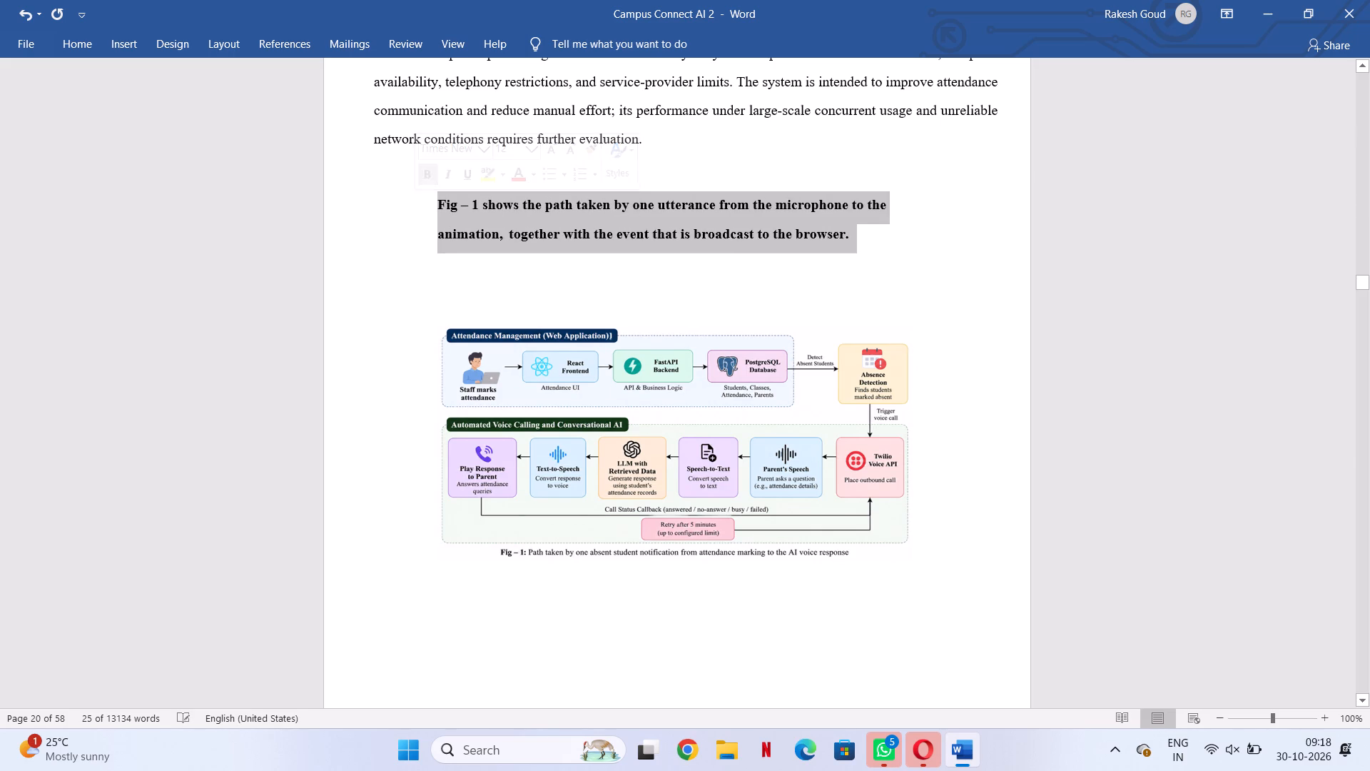
# Enlarge the Fig – 1 attendance and voice-calling diagram proportionally so it extends closer to the right margin.
pyautogui.click(487, 287)
pyautogui.click(507, 367)
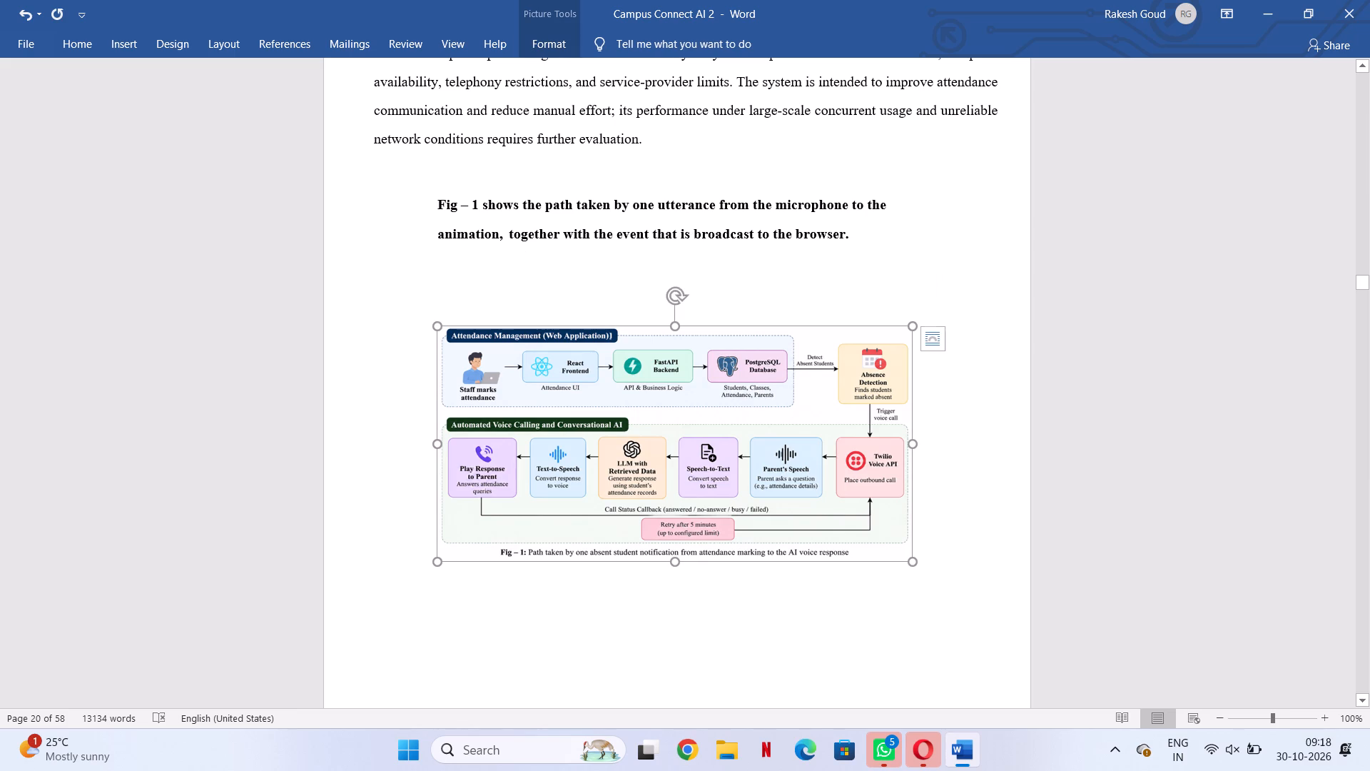
pyautogui.moveTo(433, 323); pyautogui.dragTo(424, 316)
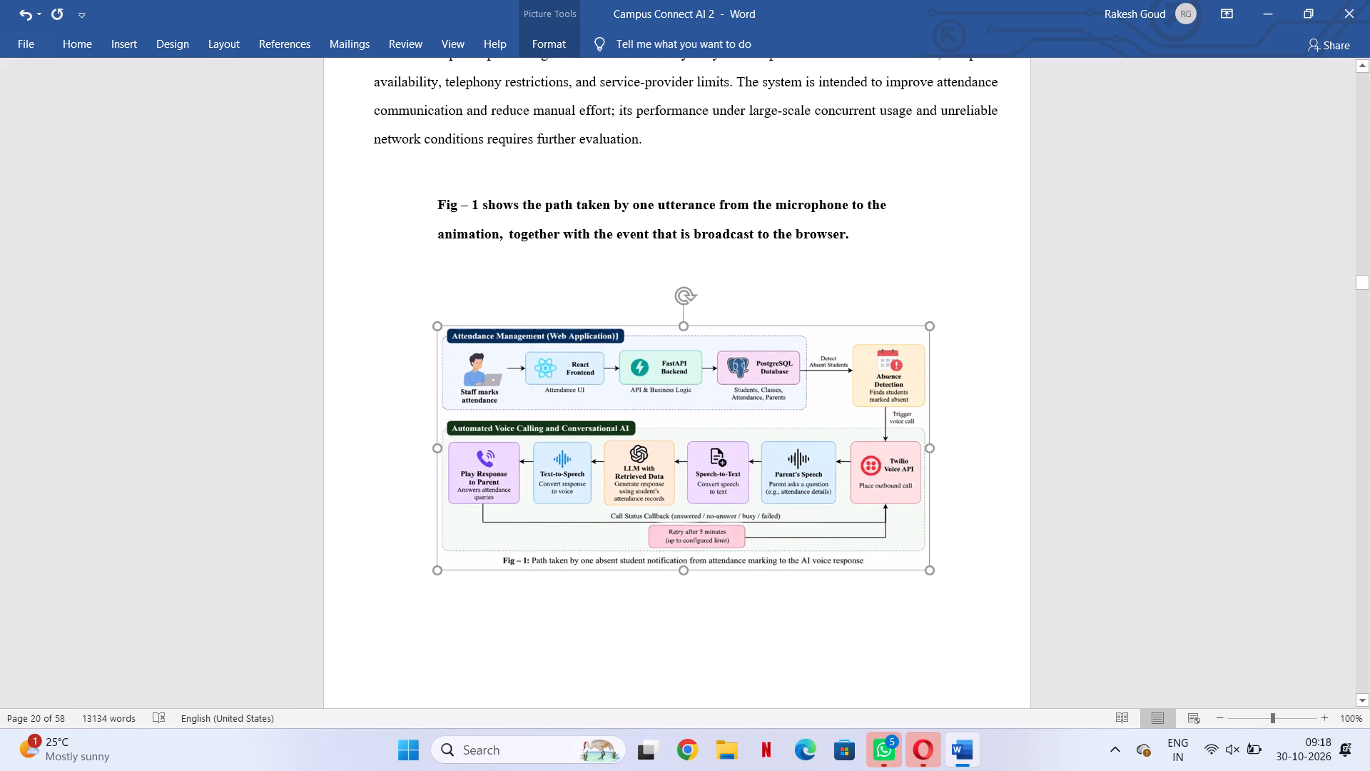
pyautogui.moveTo(424, 316); pyautogui.dragTo(398, 303)
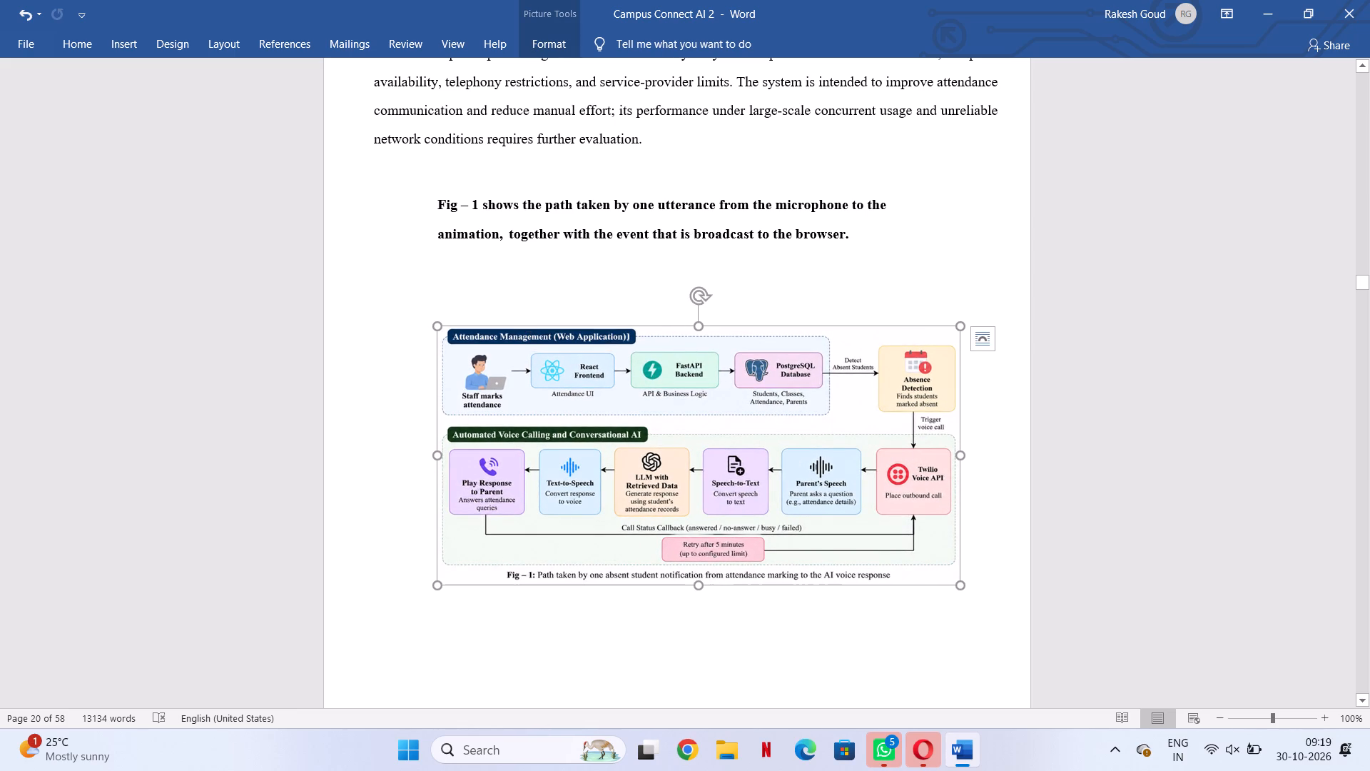
# Reposition the Fig – 1 diagram among the blank lines below its bold introductory sentence.
pyautogui.moveTo(528, 323); pyautogui.dragTo(498, 315)
pyautogui.moveTo(670, 326); pyautogui.dragTo(531, 304)
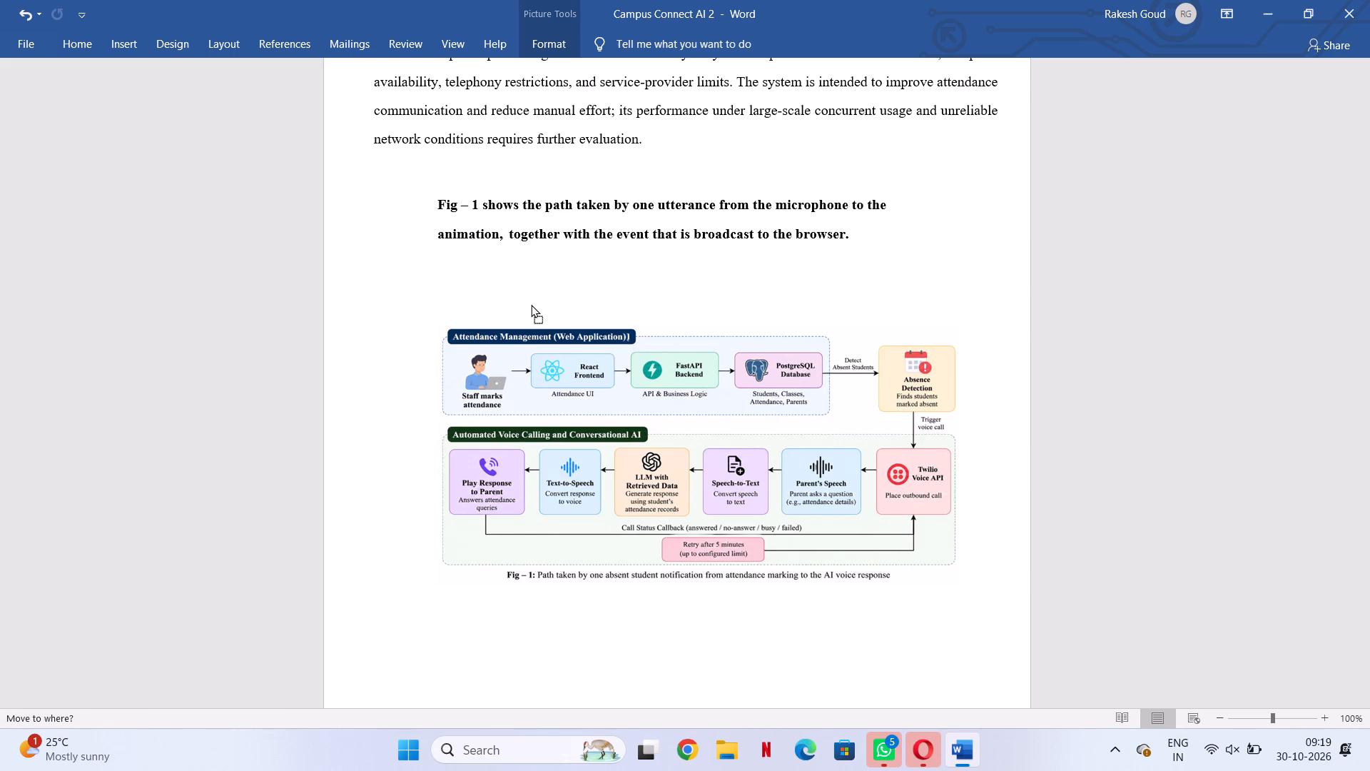
pyautogui.moveTo(531, 304); pyautogui.dragTo(530, 304)
pyautogui.moveTo(517, 315); pyautogui.dragTo(497, 332)
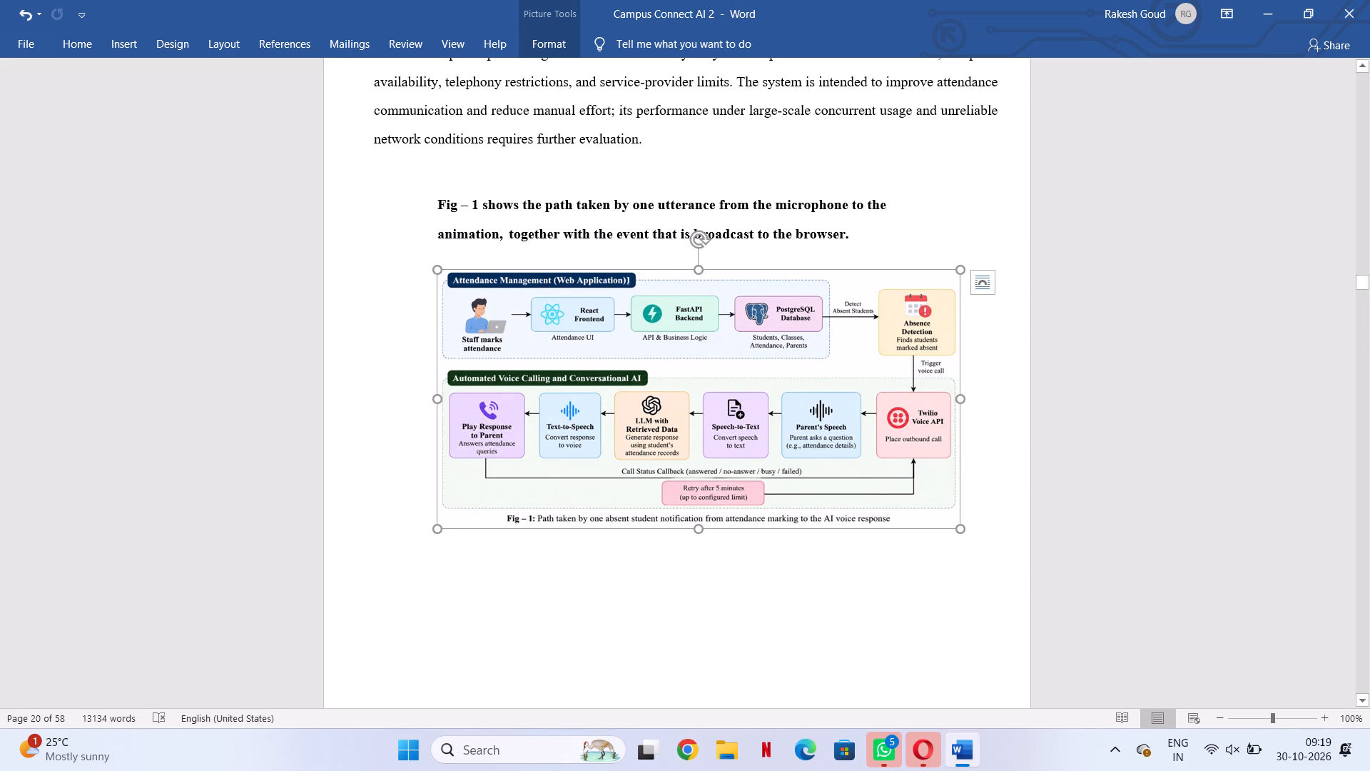
pyautogui.moveTo(517, 268); pyautogui.dragTo(455, 288)
pyautogui.moveTo(719, 268); pyautogui.dragTo(587, 328)
pyautogui.moveTo(940, 528); pyautogui.dragTo(898, 548)
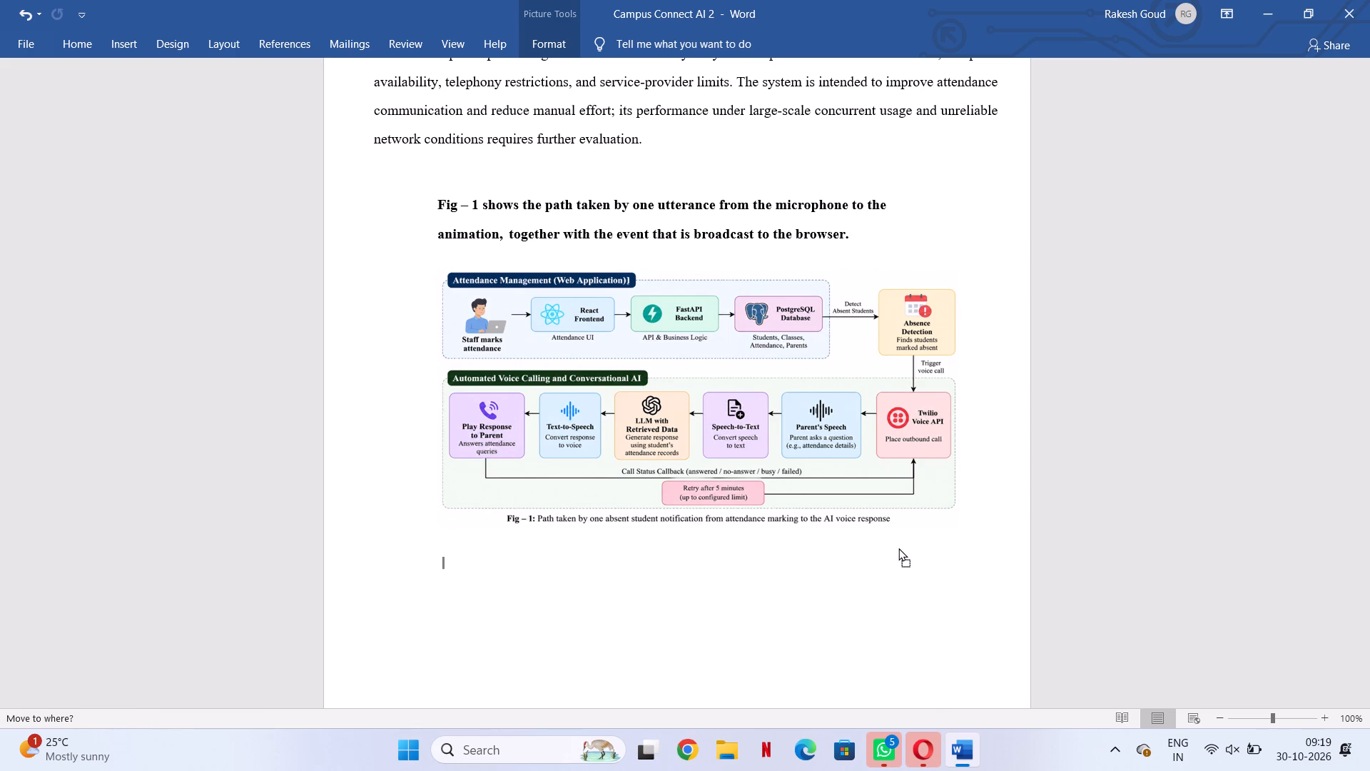
pyautogui.moveTo(898, 548); pyautogui.dragTo(914, 555)
pyautogui.moveTo(914, 555); pyautogui.dragTo(935, 554)
# Set the left and right indents of the paragraph holding the Fig – 1 diagram to 0 cm.
pyautogui.moveTo(965, 607); pyautogui.dragTo(883, 543)
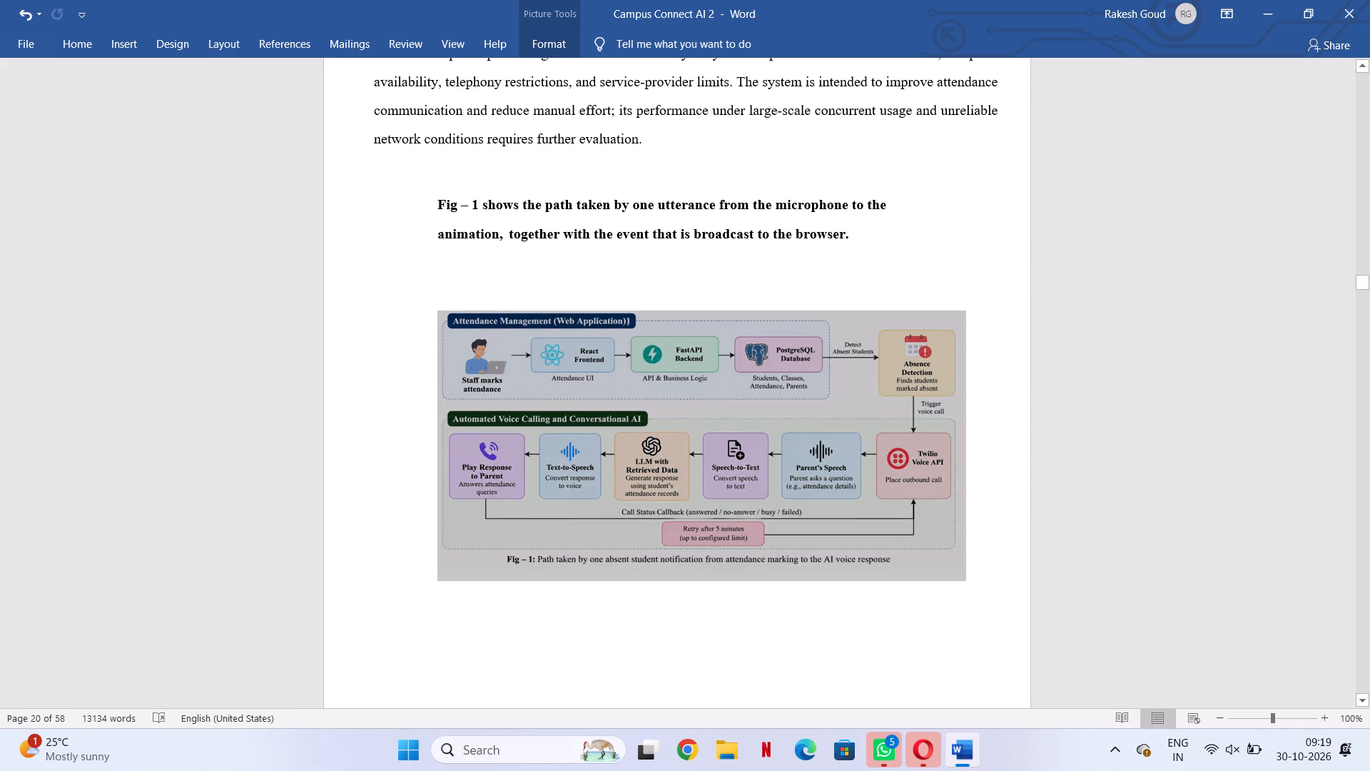
pyautogui.moveTo(883, 543); pyautogui.dragTo(771, 490)
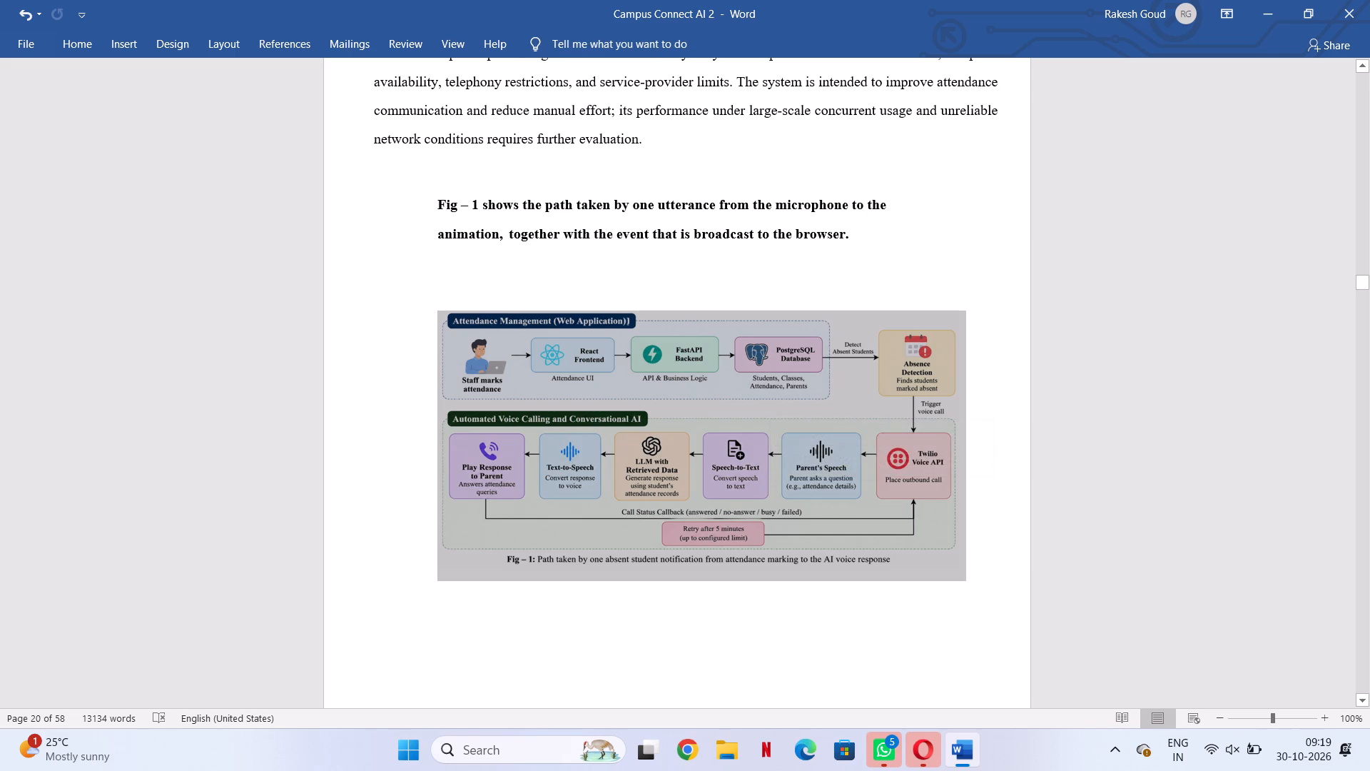
pyautogui.click(243, 42)
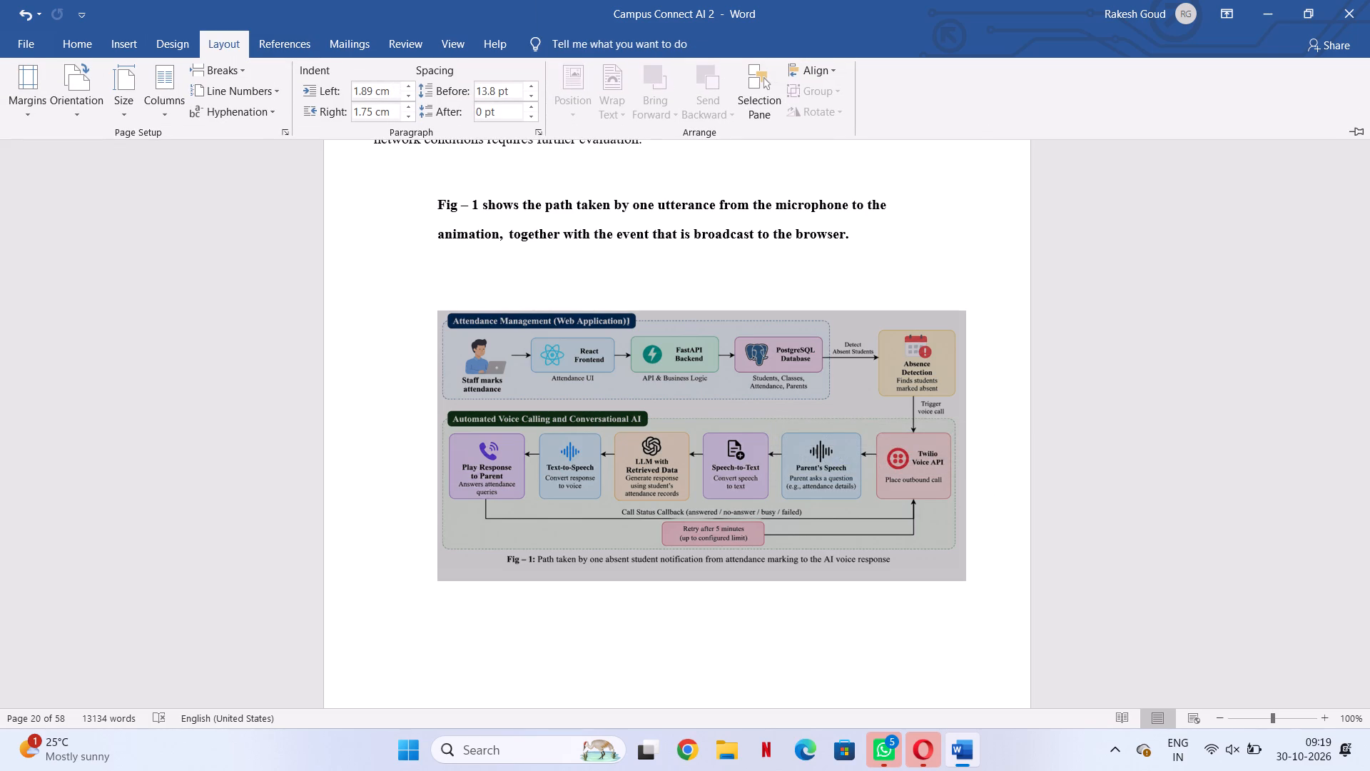
pyautogui.click(412, 97)
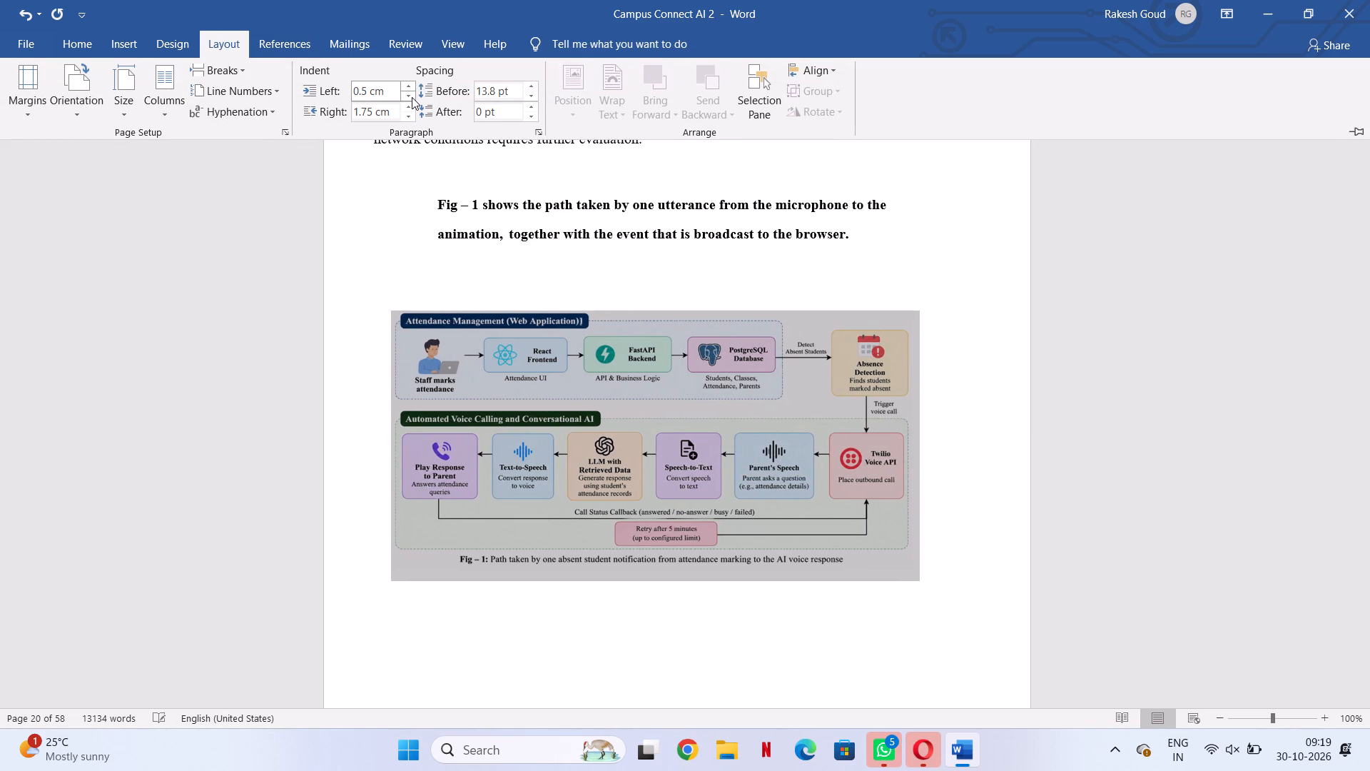
pyautogui.tripleClick(412, 97)
pyautogui.click(412, 97)
pyautogui.click(412, 97)
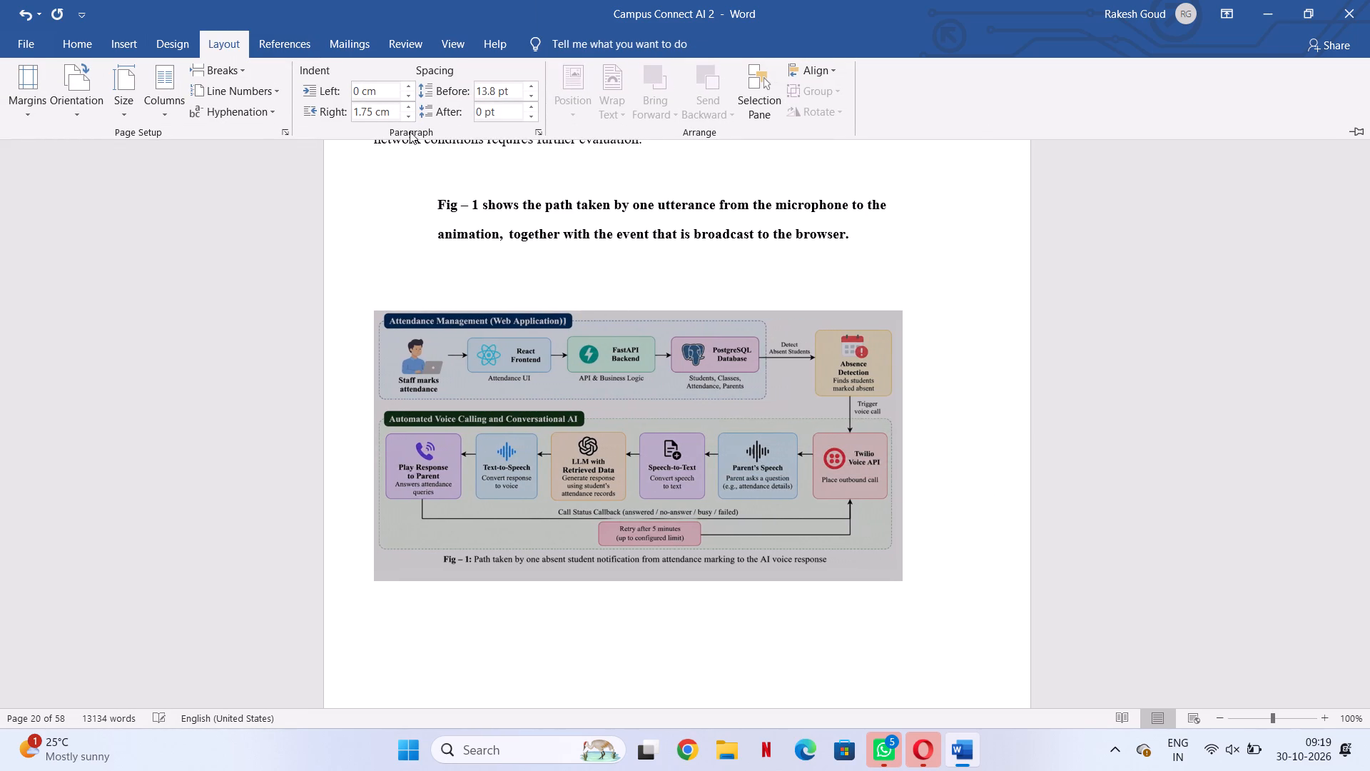
pyautogui.click(407, 119)
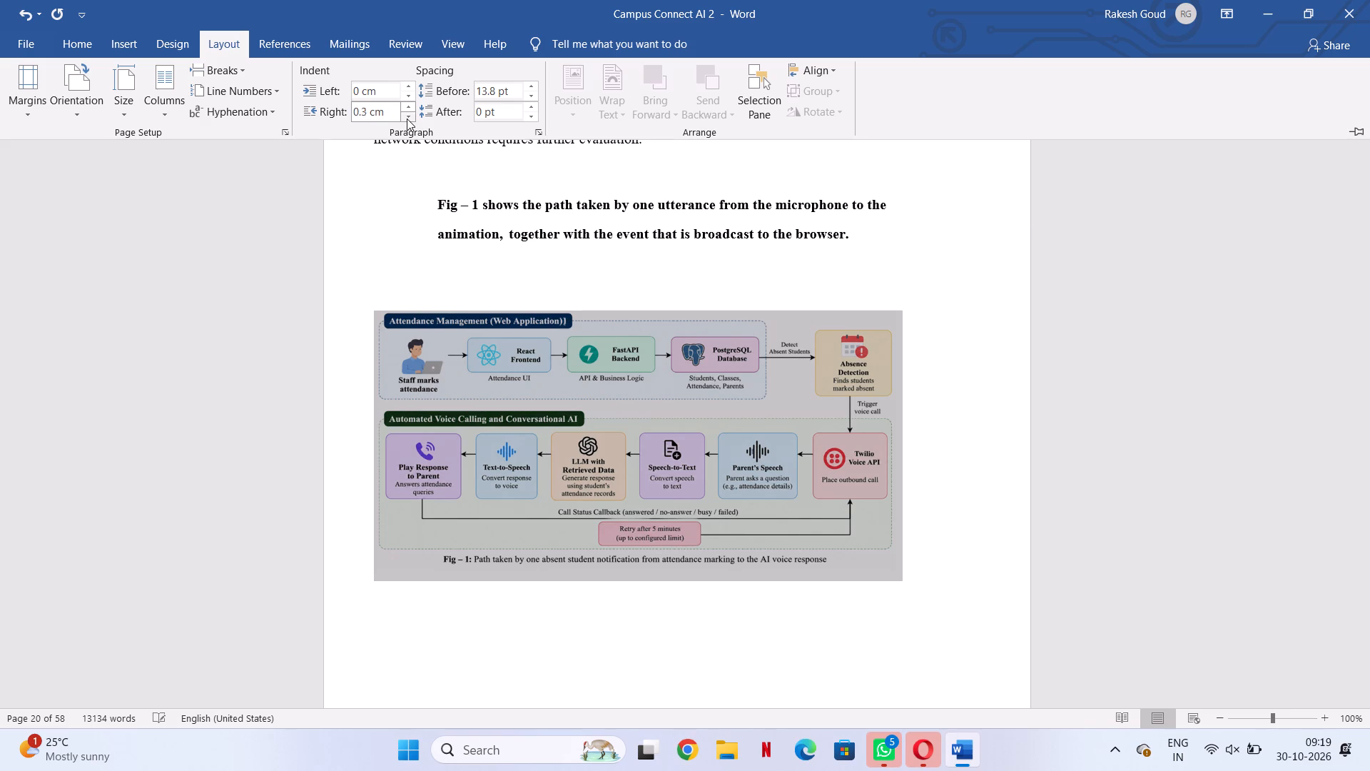
pyautogui.doubleClick(407, 119)
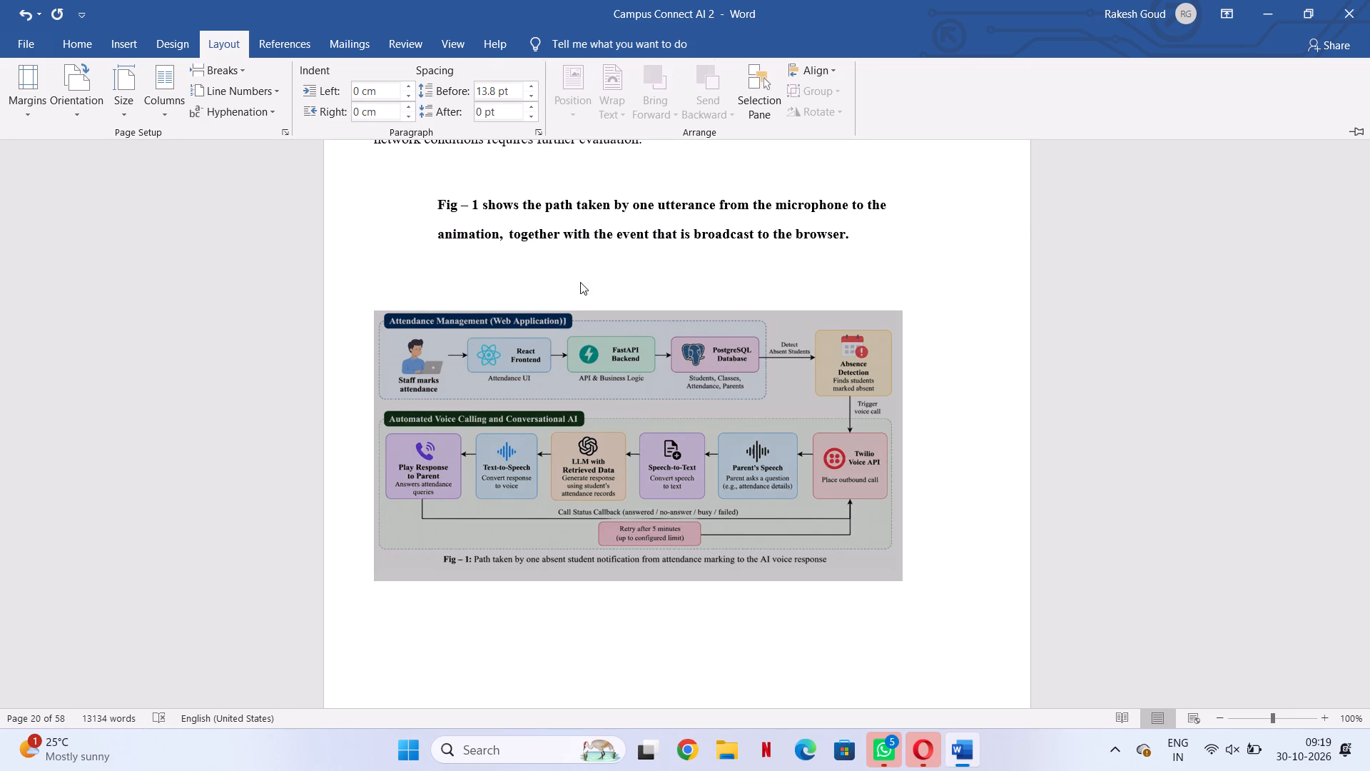
pyautogui.click(580, 282)
# Enlarge the Fig – 1 diagram proportionally from the left margin until it nearly fills the text width.
pyautogui.click(616, 341)
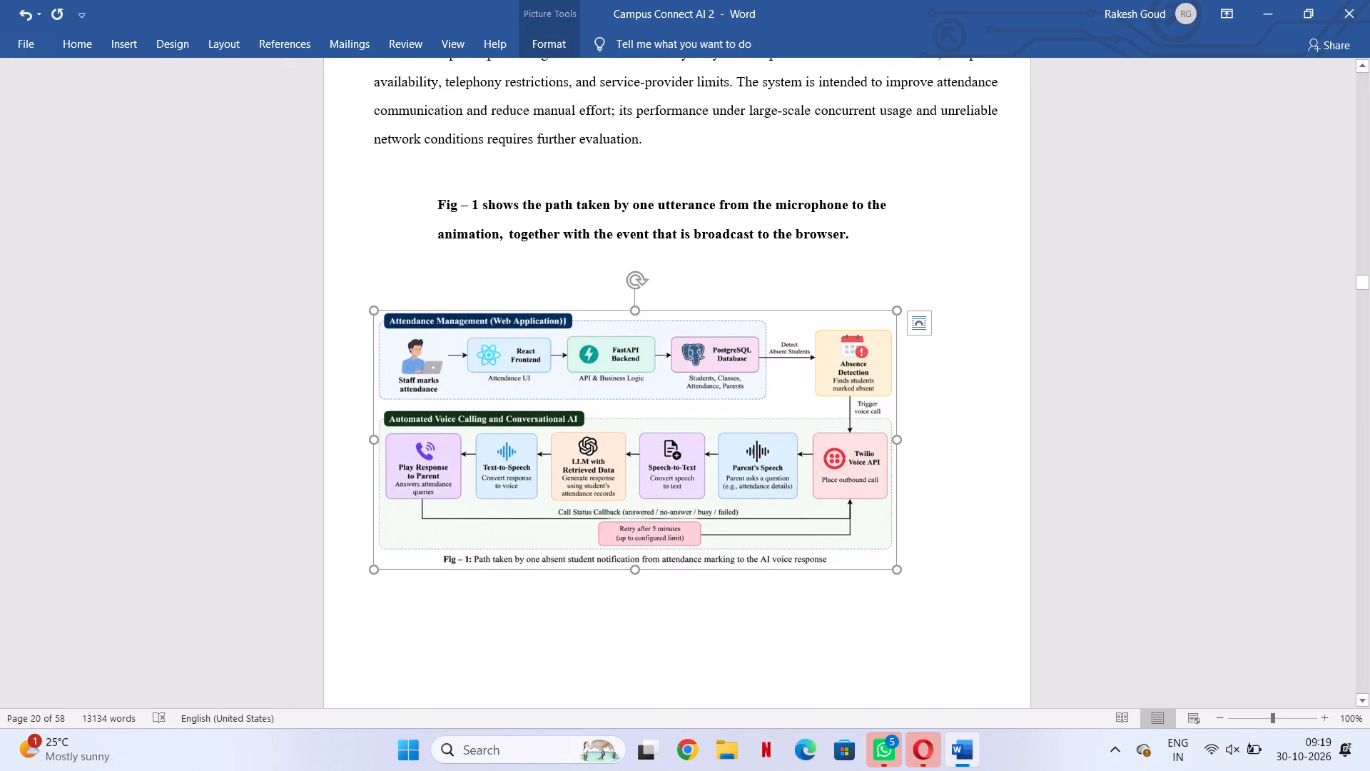
pyautogui.moveTo(898, 311); pyautogui.dragTo(976, 310)
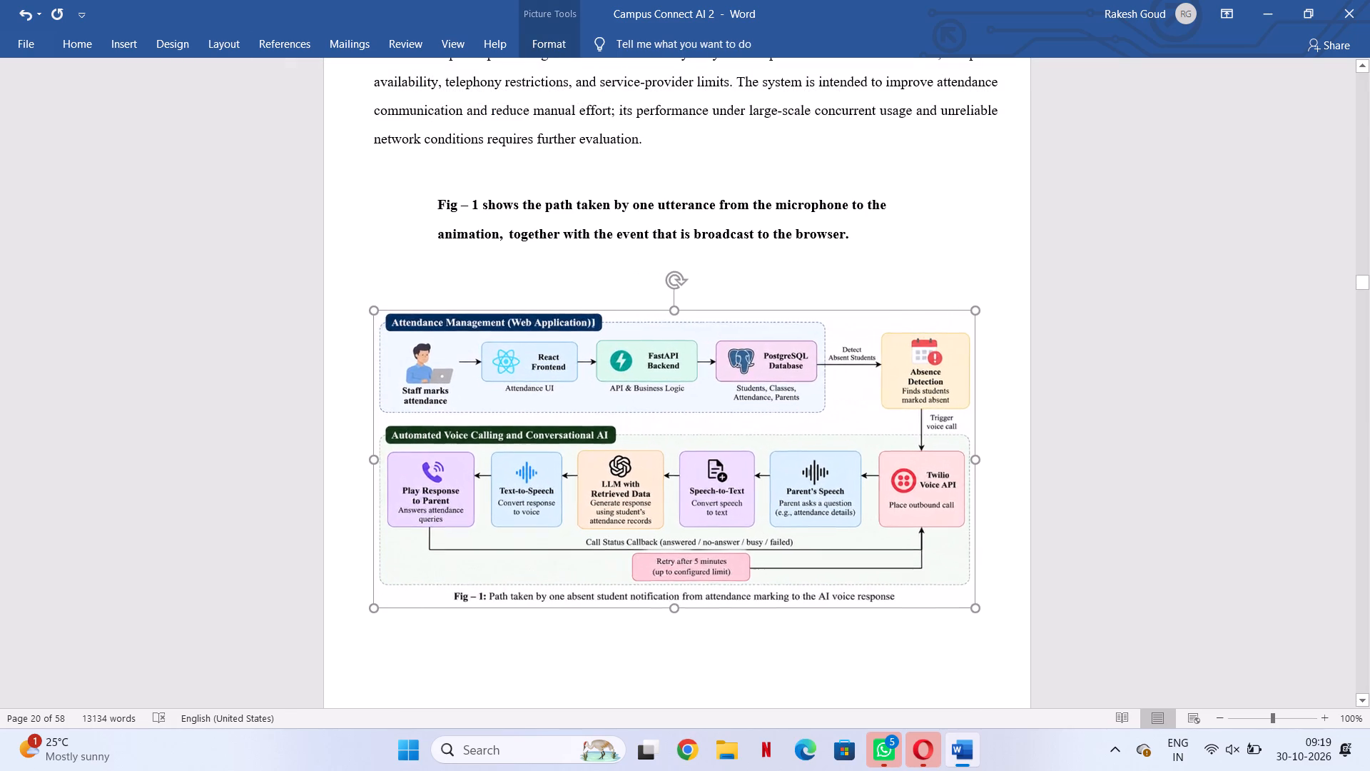
pyautogui.moveTo(976, 310); pyautogui.dragTo(980, 316)
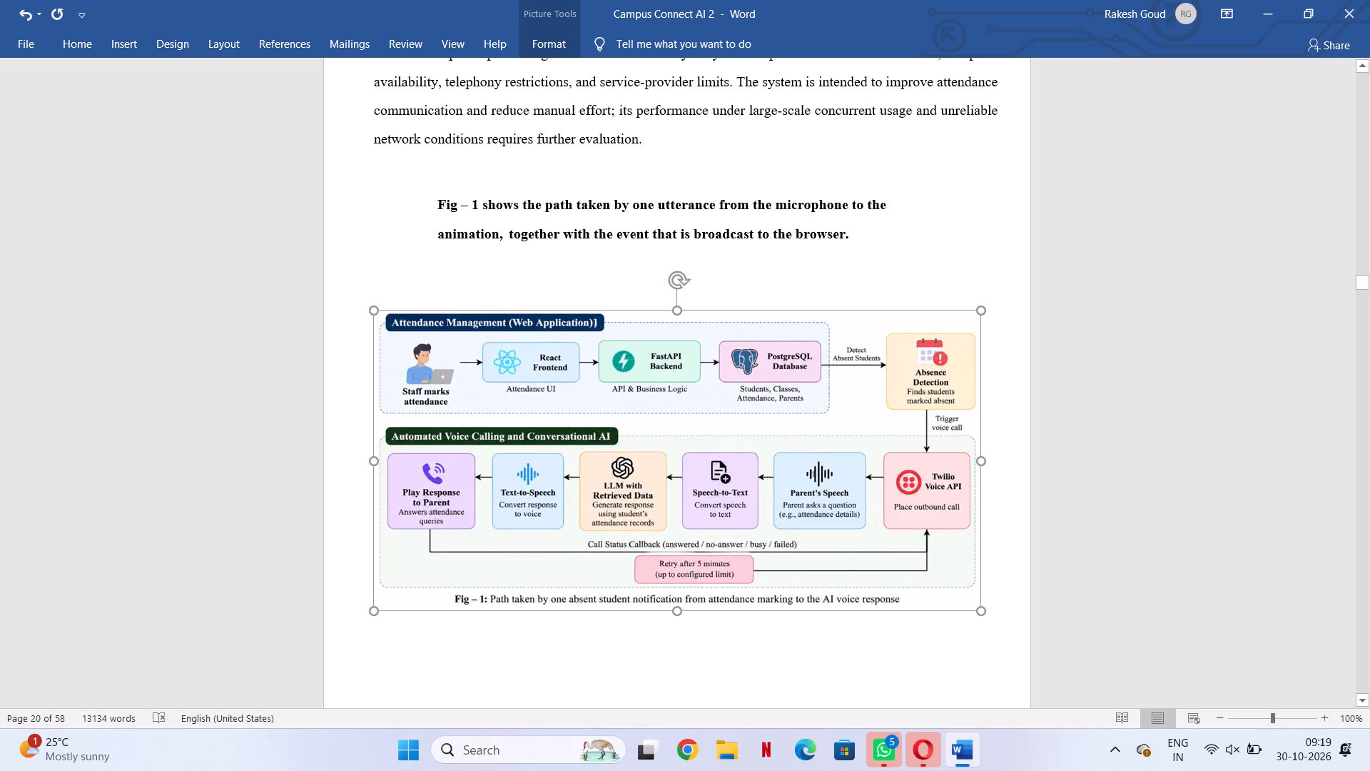
pyautogui.moveTo(980, 316); pyautogui.dragTo(981, 316)
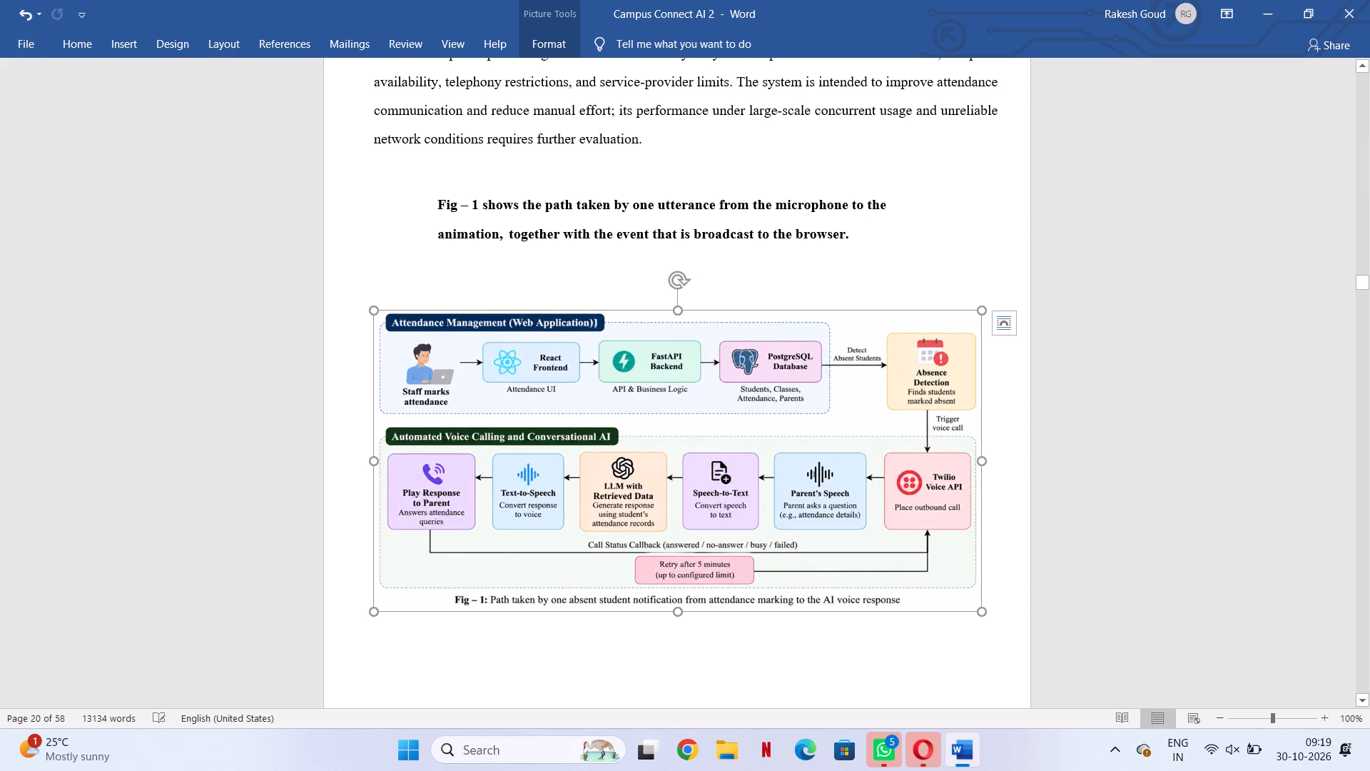
# Delete the empty text box between the bold introductory sentence and the Fig – 1 diagram.
pyautogui.click(808, 286)
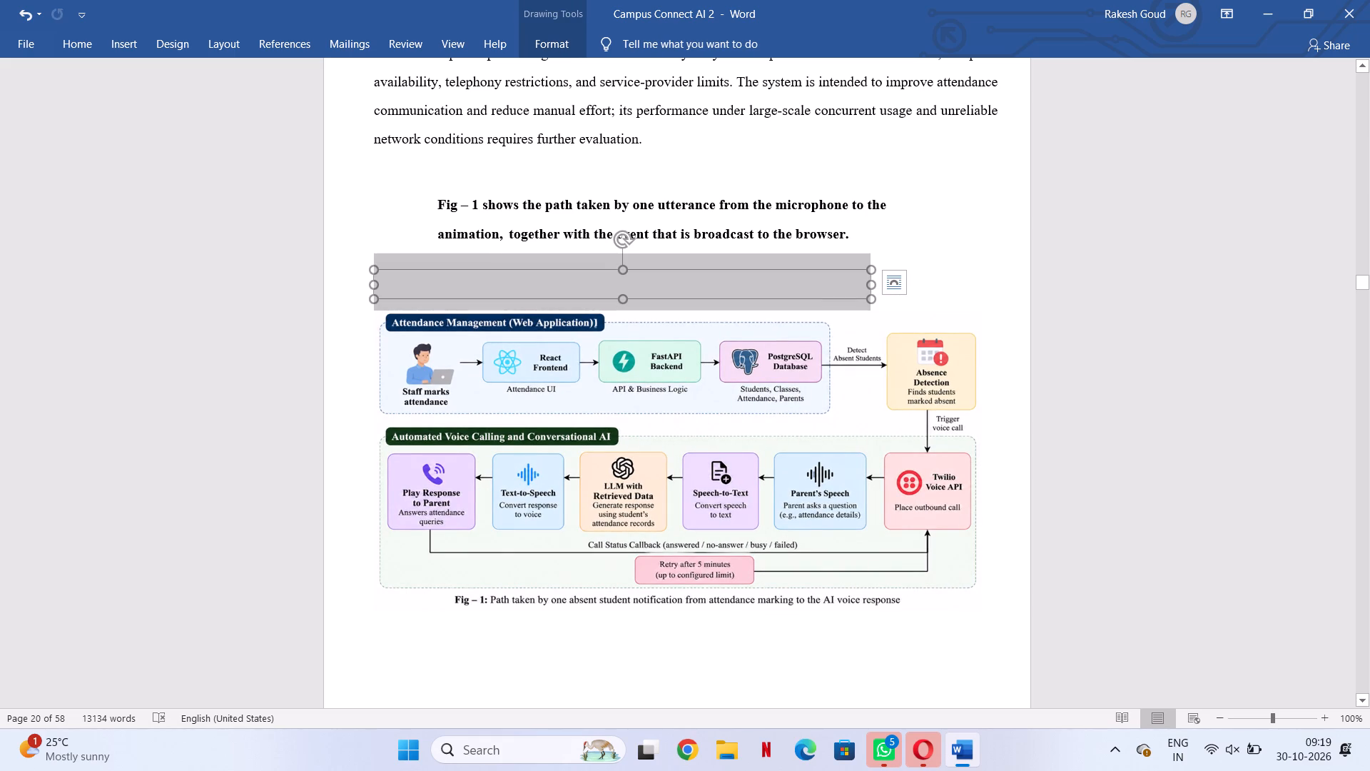
pyautogui.press('Delete')
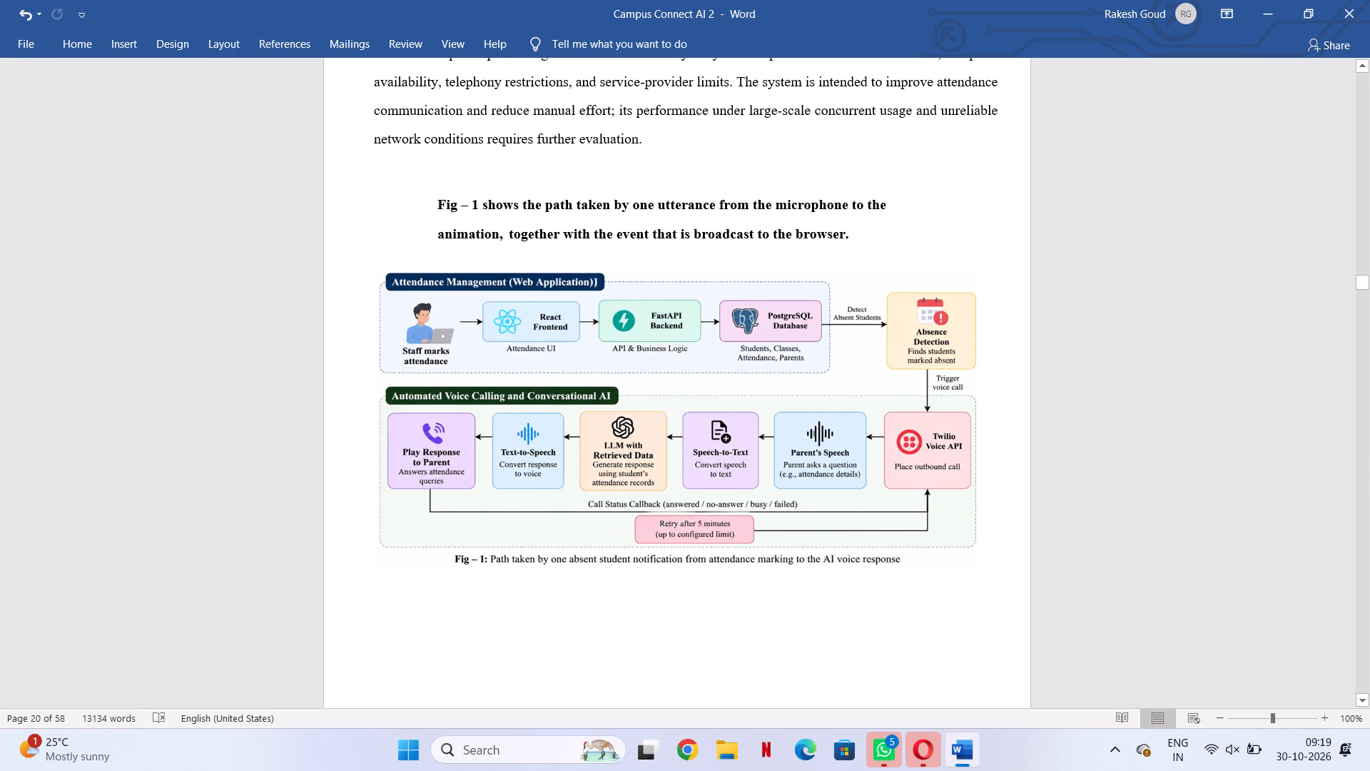
# Delete the bold two-line sentence introducing Fig – 1 and insert two blank lines above the diagram.
pyautogui.moveTo(853, 236); pyautogui.dragTo(440, 208)
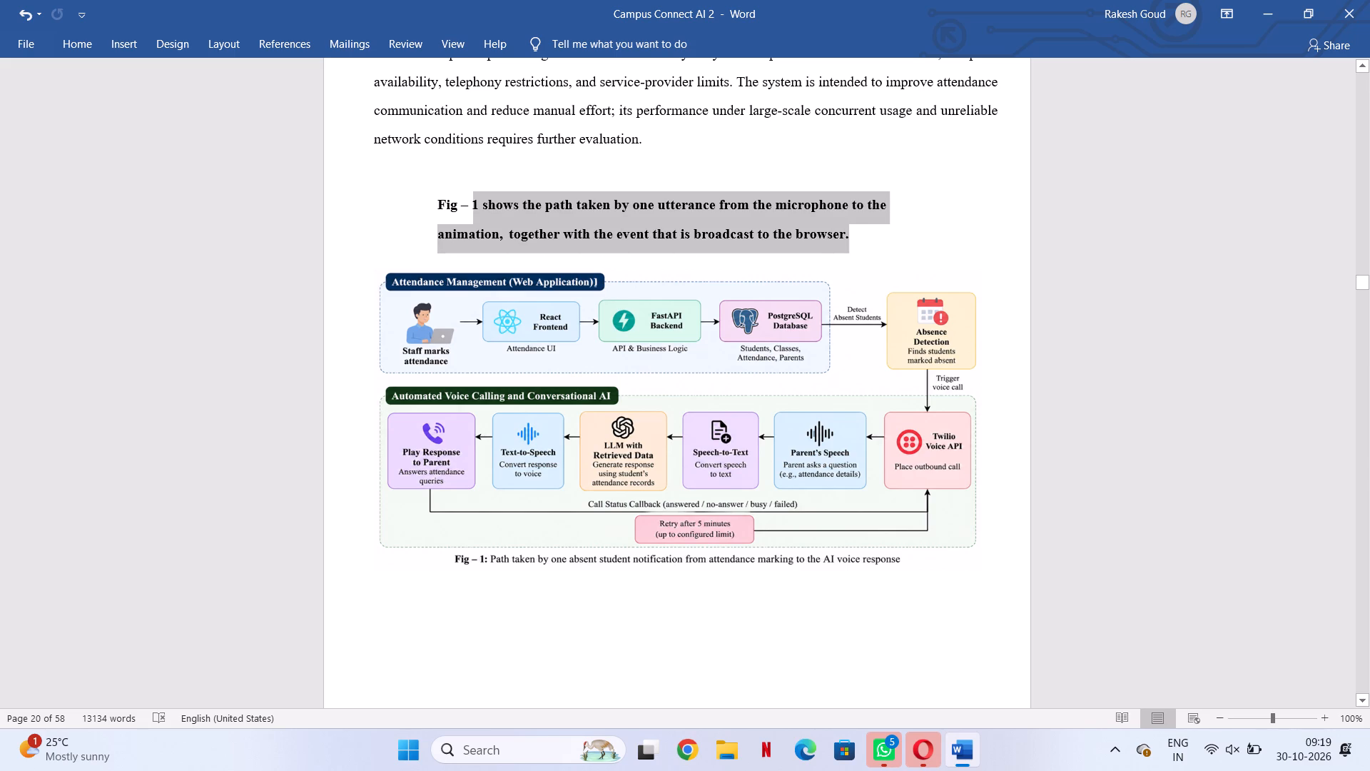
pyautogui.moveTo(440, 208); pyautogui.dragTo(417, 209)
pyautogui.press('BackSpace')
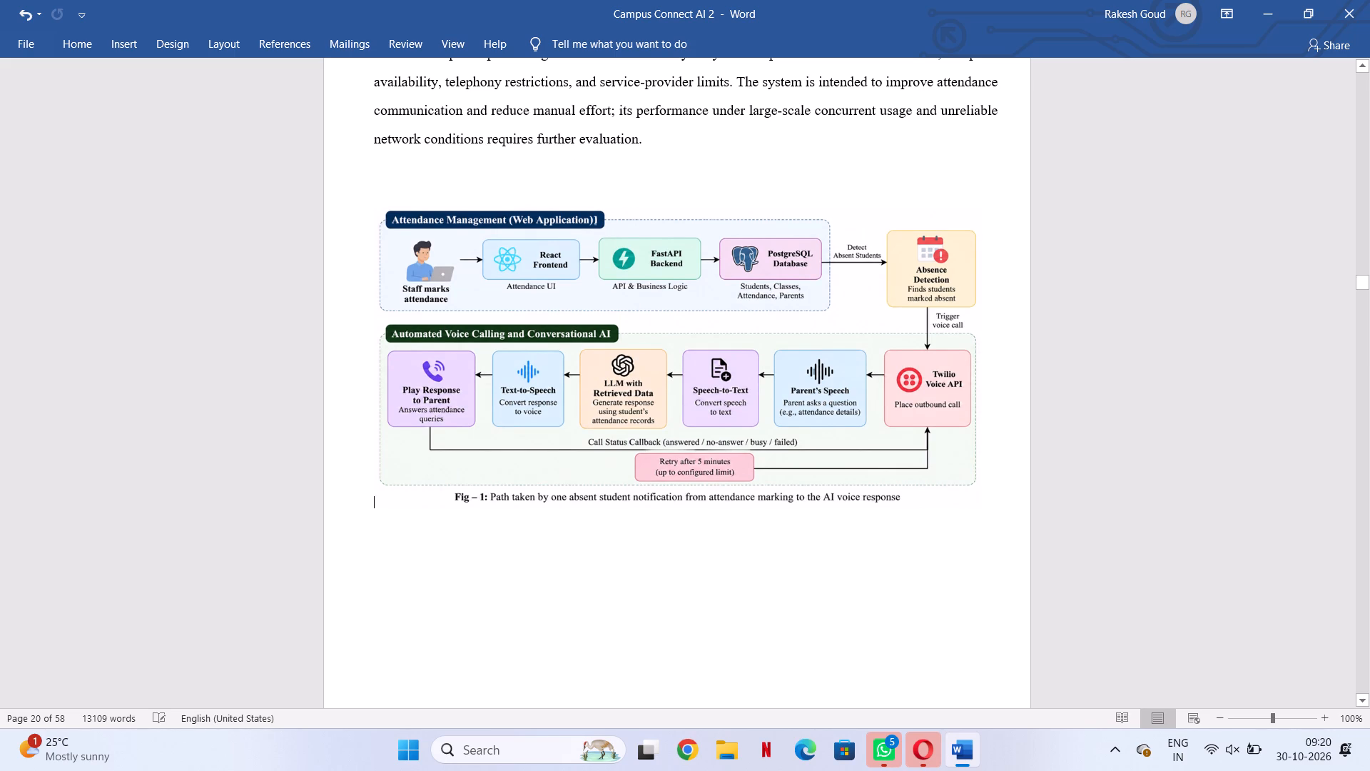
pyautogui.click(467, 180)
pyautogui.press('Return')
pyautogui.press('Return')
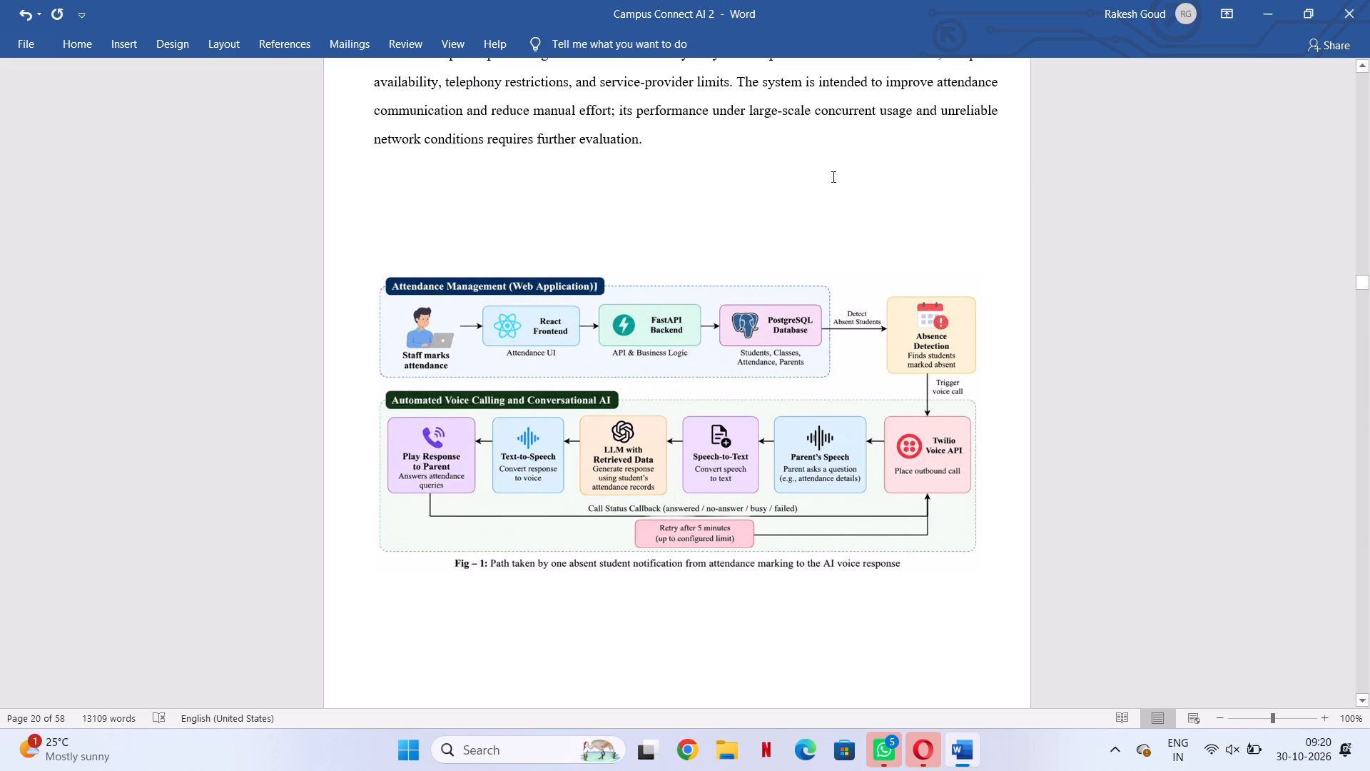
# Stretch the Fig – 1 diagram slightly taller while keeping its width.
pyautogui.click(734, 383)
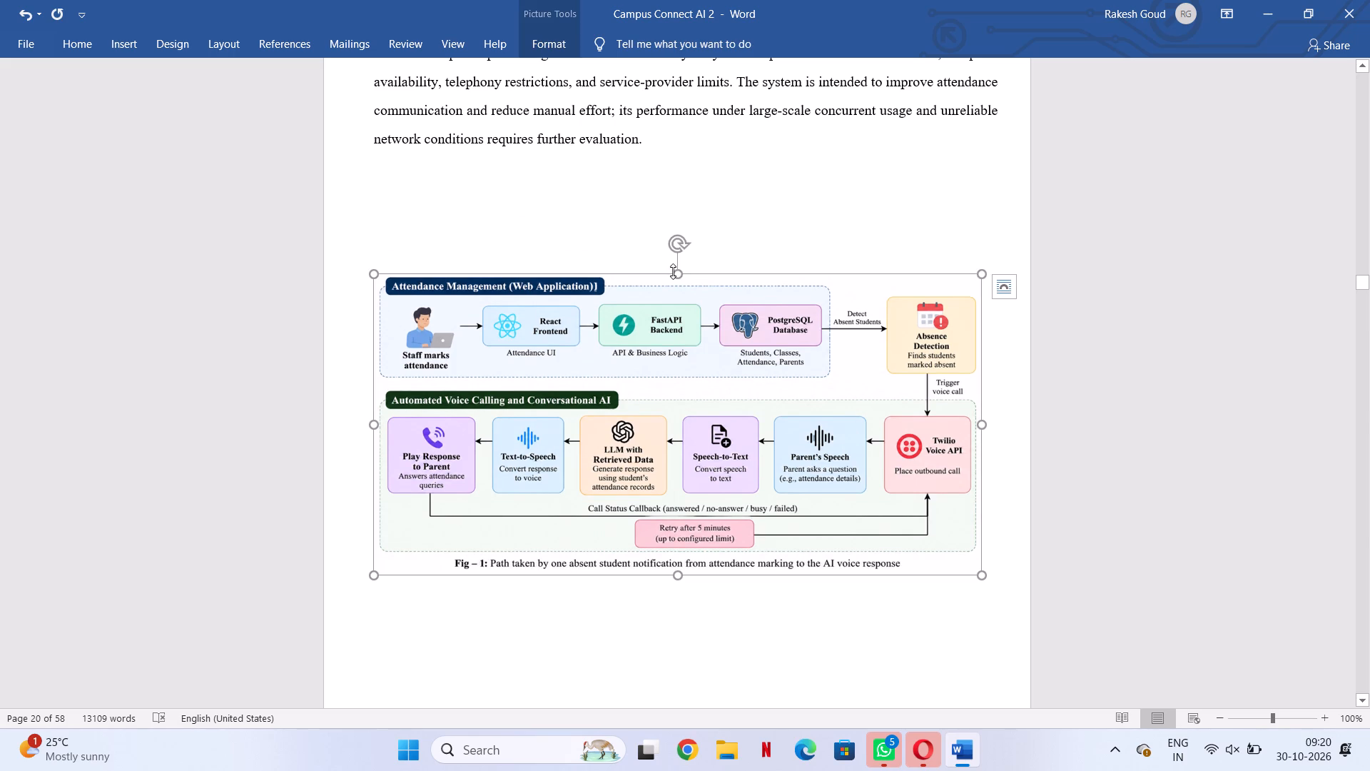
pyautogui.moveTo(676, 273); pyautogui.dragTo(672, 238)
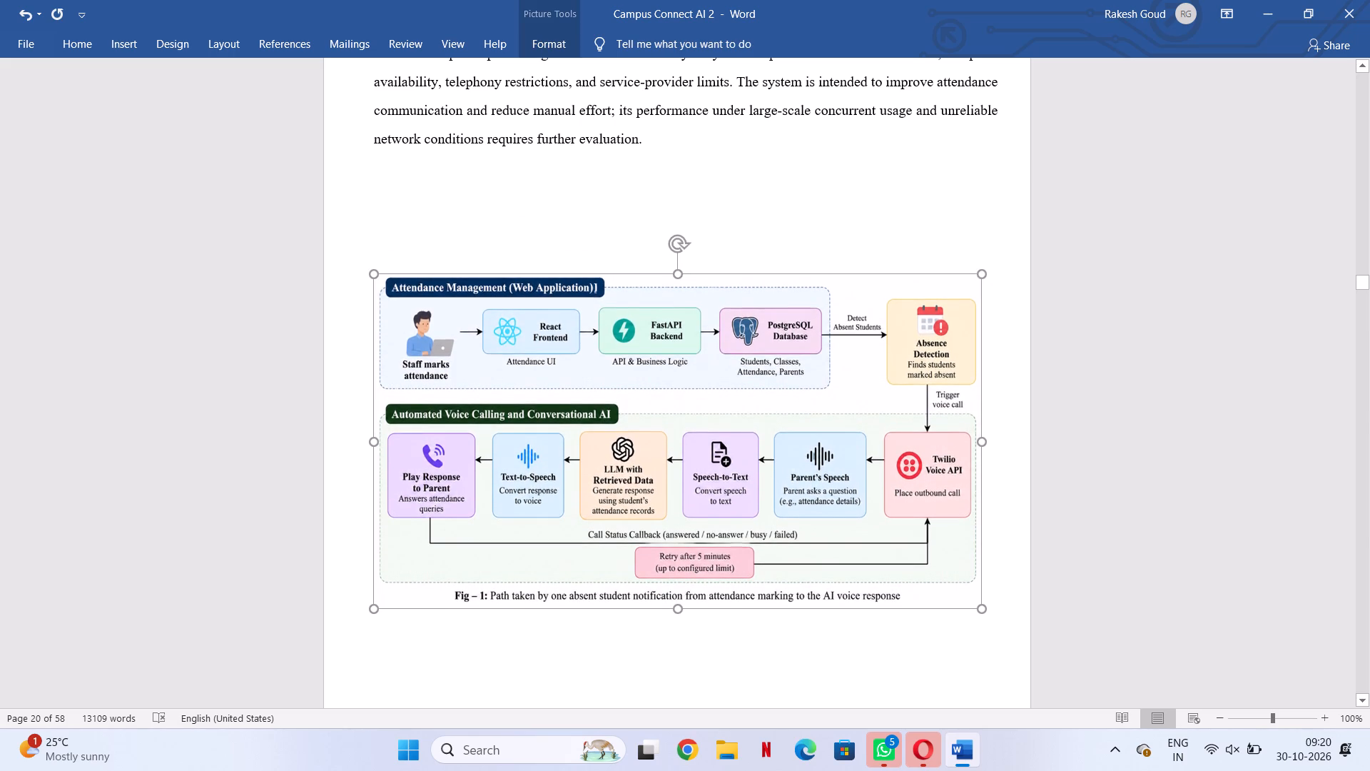
pyautogui.moveTo(672, 238); pyautogui.dragTo(672, 238)
pyautogui.click(766, 186)
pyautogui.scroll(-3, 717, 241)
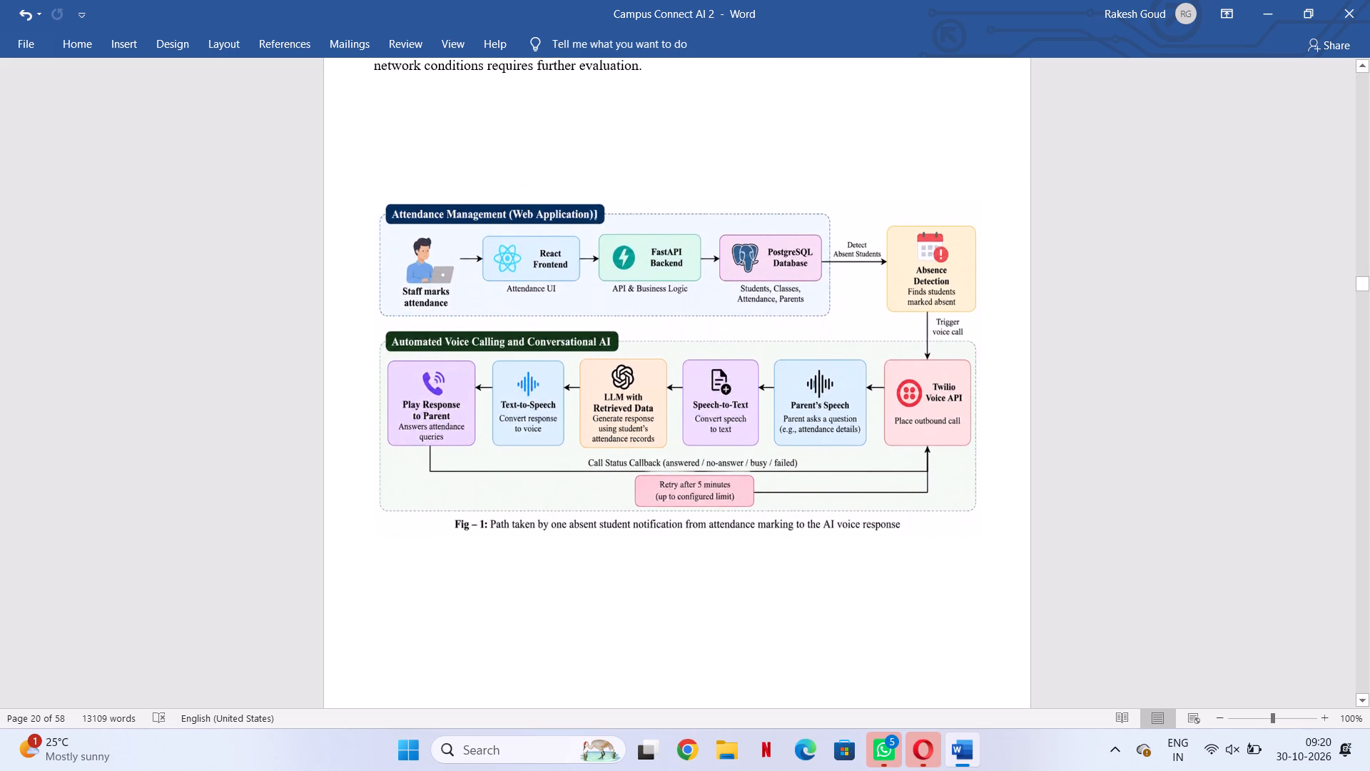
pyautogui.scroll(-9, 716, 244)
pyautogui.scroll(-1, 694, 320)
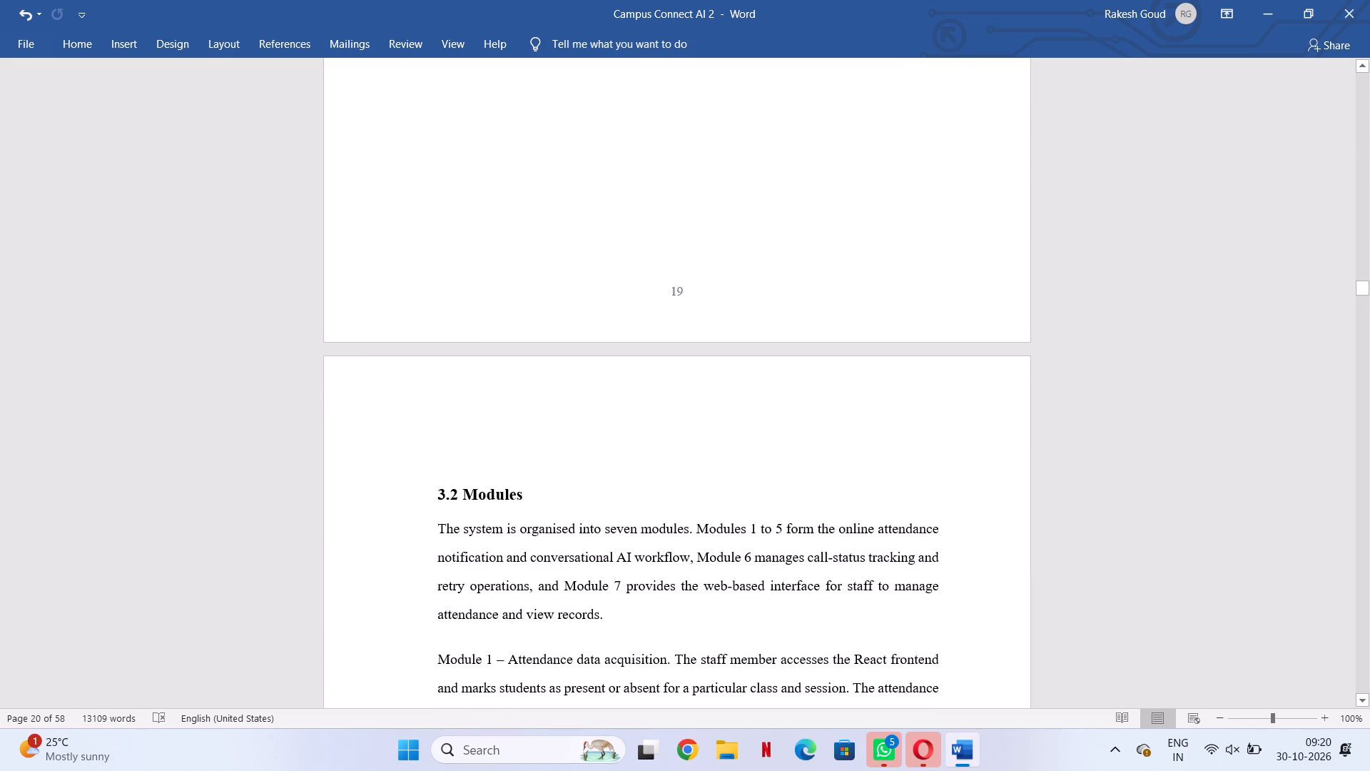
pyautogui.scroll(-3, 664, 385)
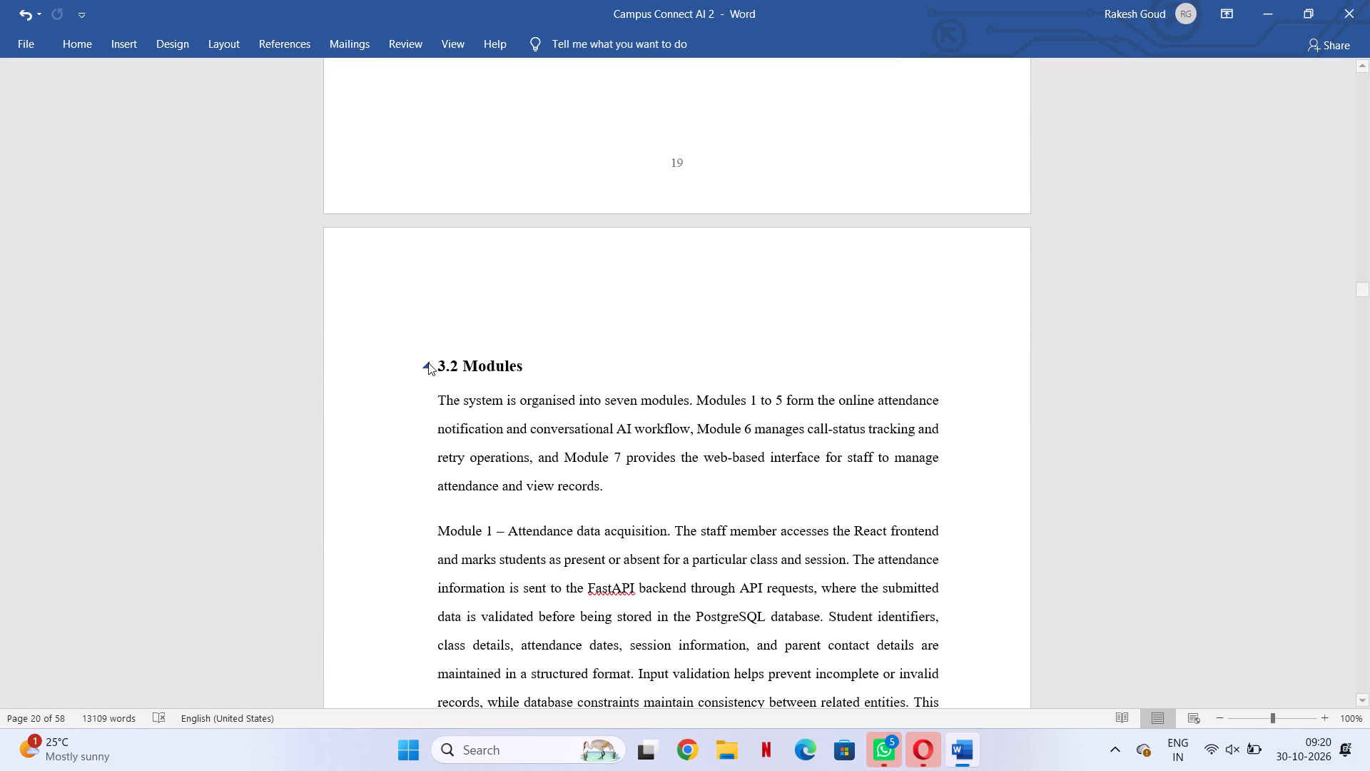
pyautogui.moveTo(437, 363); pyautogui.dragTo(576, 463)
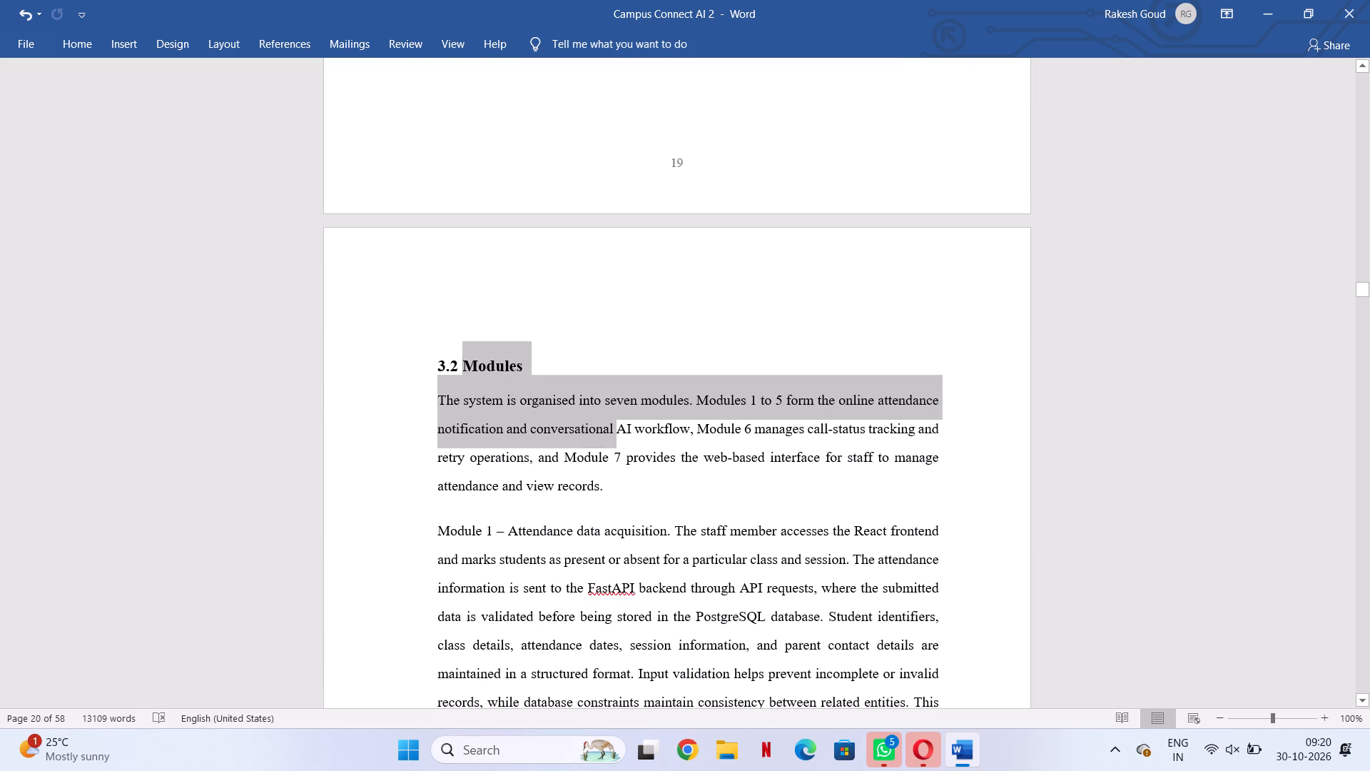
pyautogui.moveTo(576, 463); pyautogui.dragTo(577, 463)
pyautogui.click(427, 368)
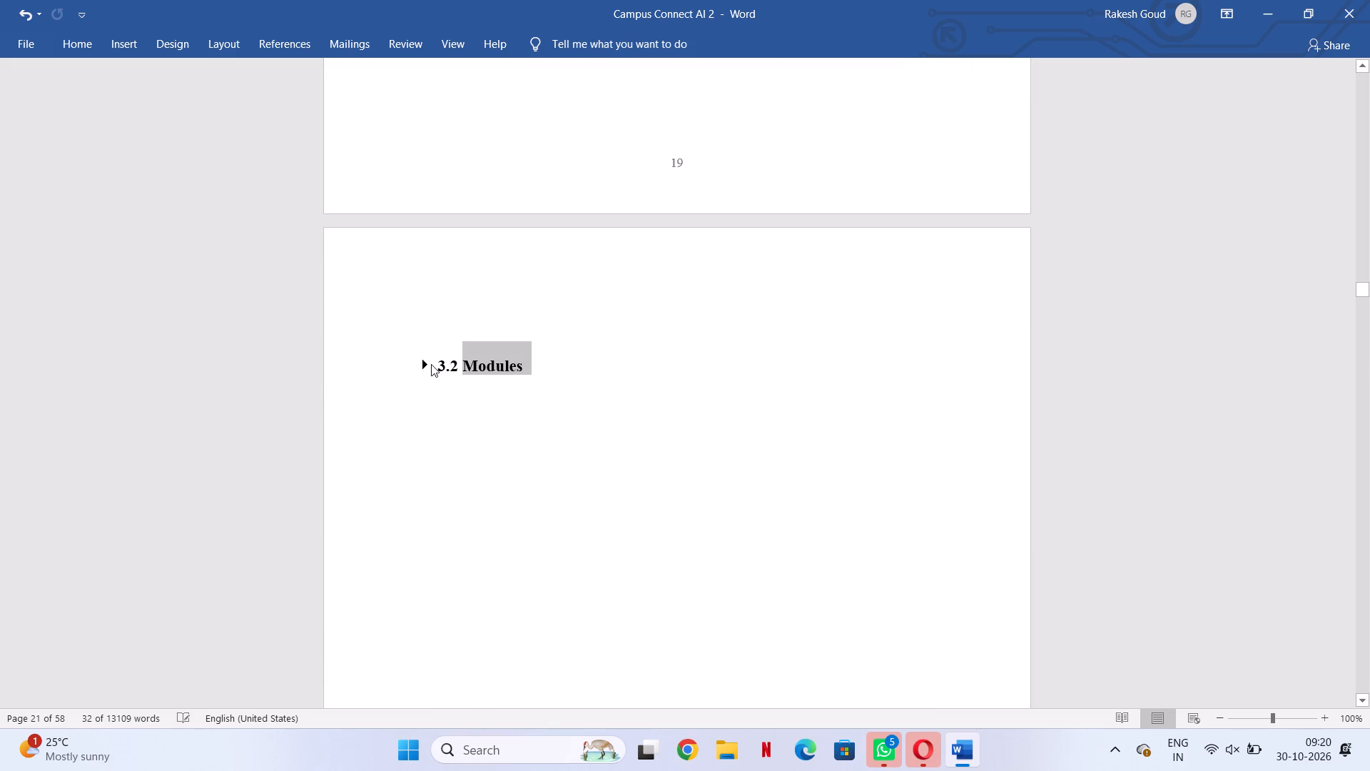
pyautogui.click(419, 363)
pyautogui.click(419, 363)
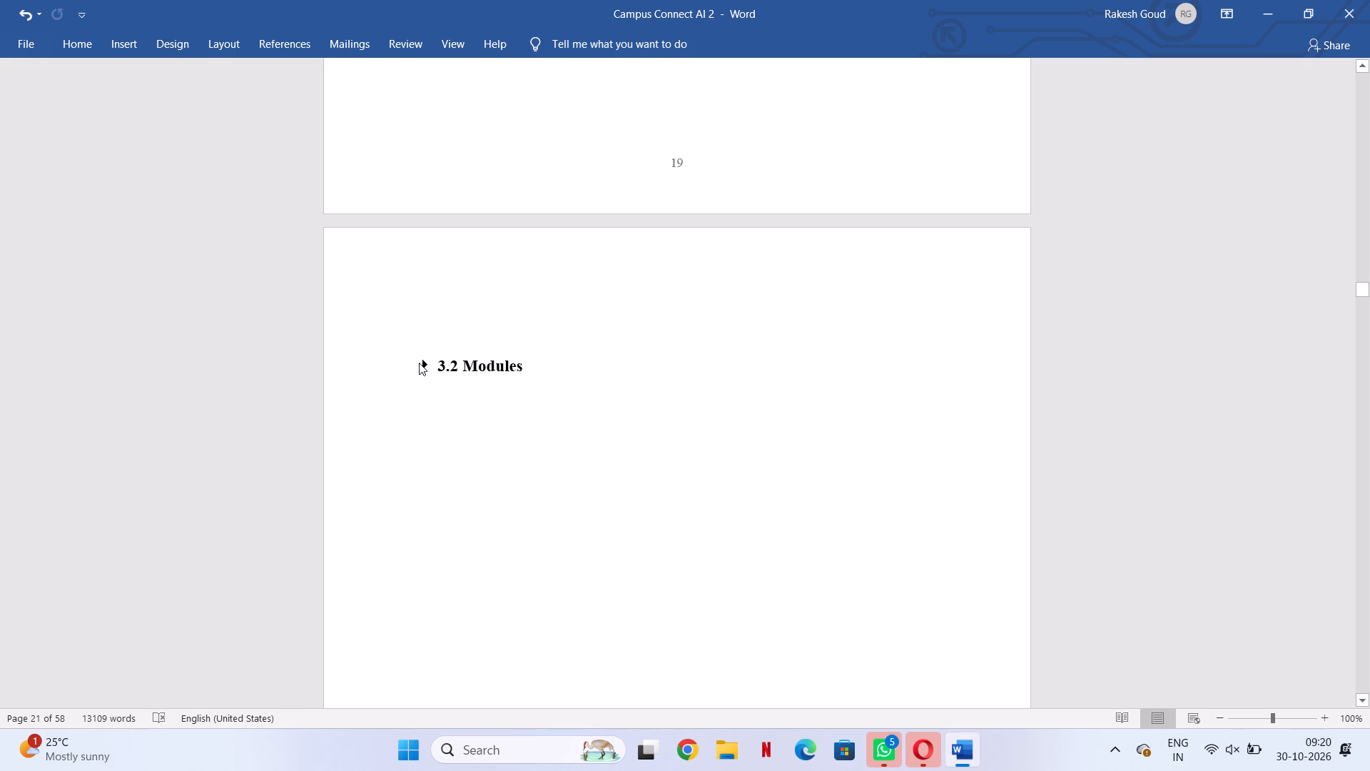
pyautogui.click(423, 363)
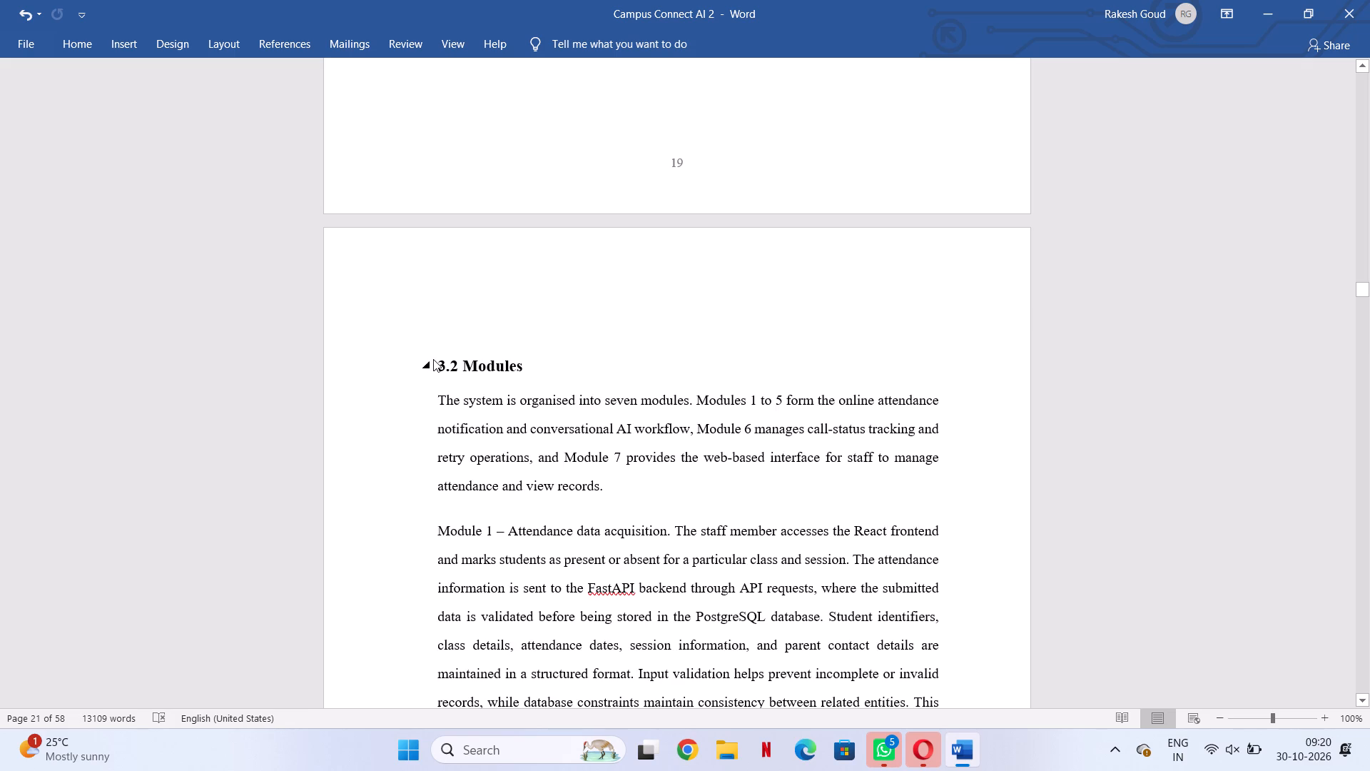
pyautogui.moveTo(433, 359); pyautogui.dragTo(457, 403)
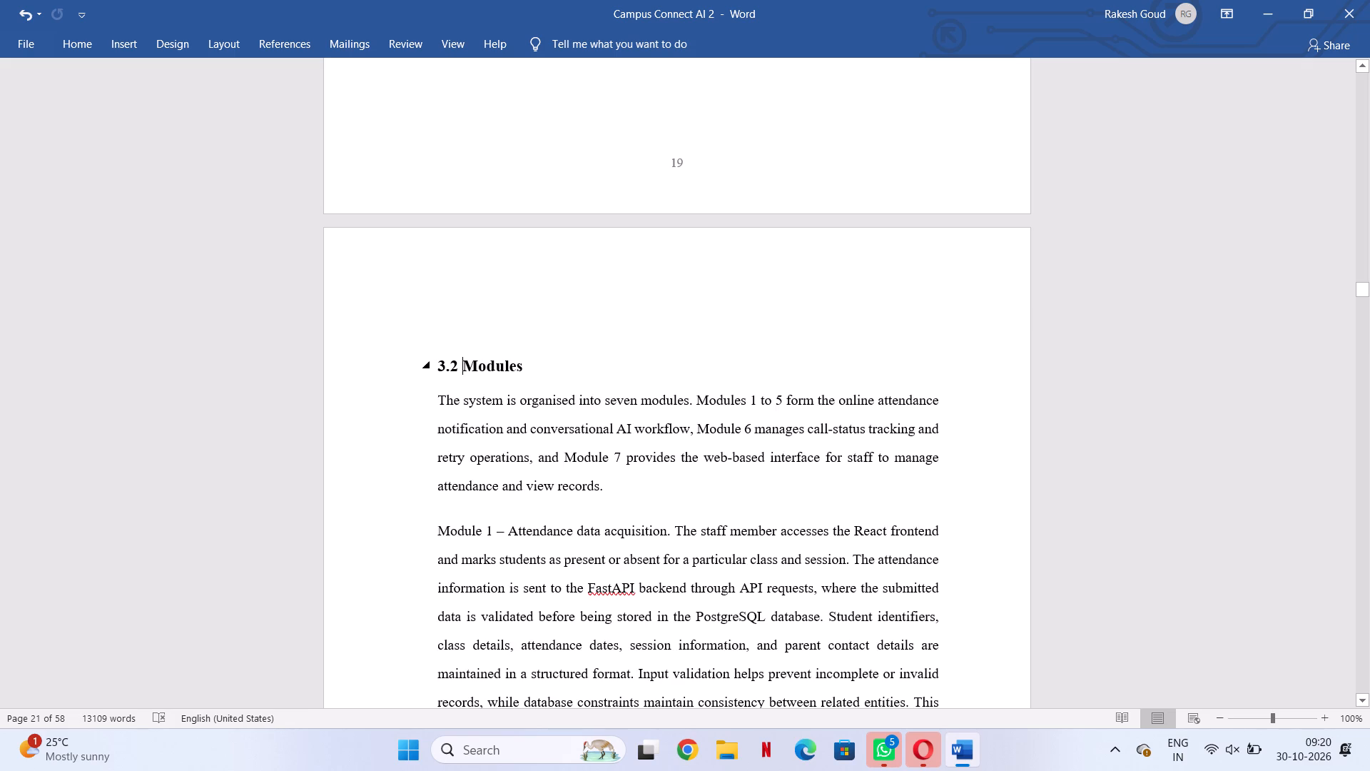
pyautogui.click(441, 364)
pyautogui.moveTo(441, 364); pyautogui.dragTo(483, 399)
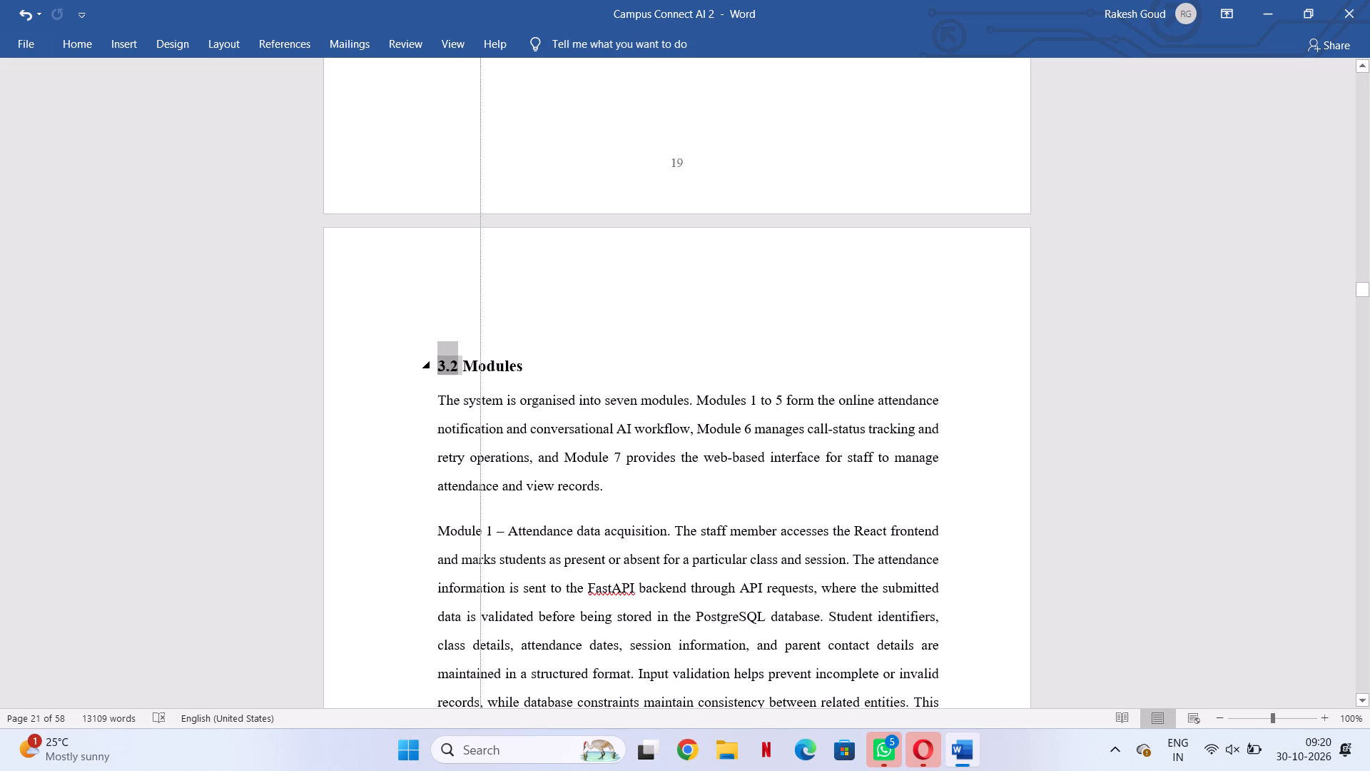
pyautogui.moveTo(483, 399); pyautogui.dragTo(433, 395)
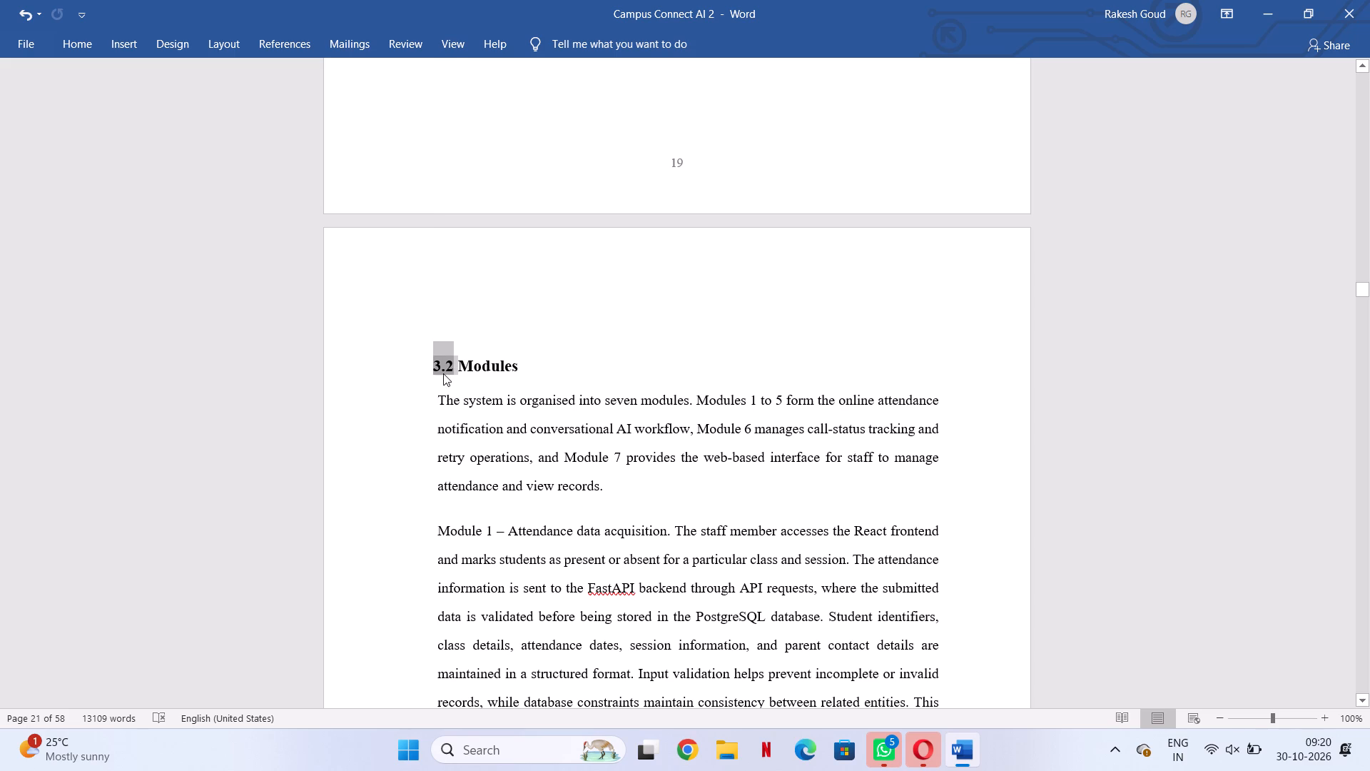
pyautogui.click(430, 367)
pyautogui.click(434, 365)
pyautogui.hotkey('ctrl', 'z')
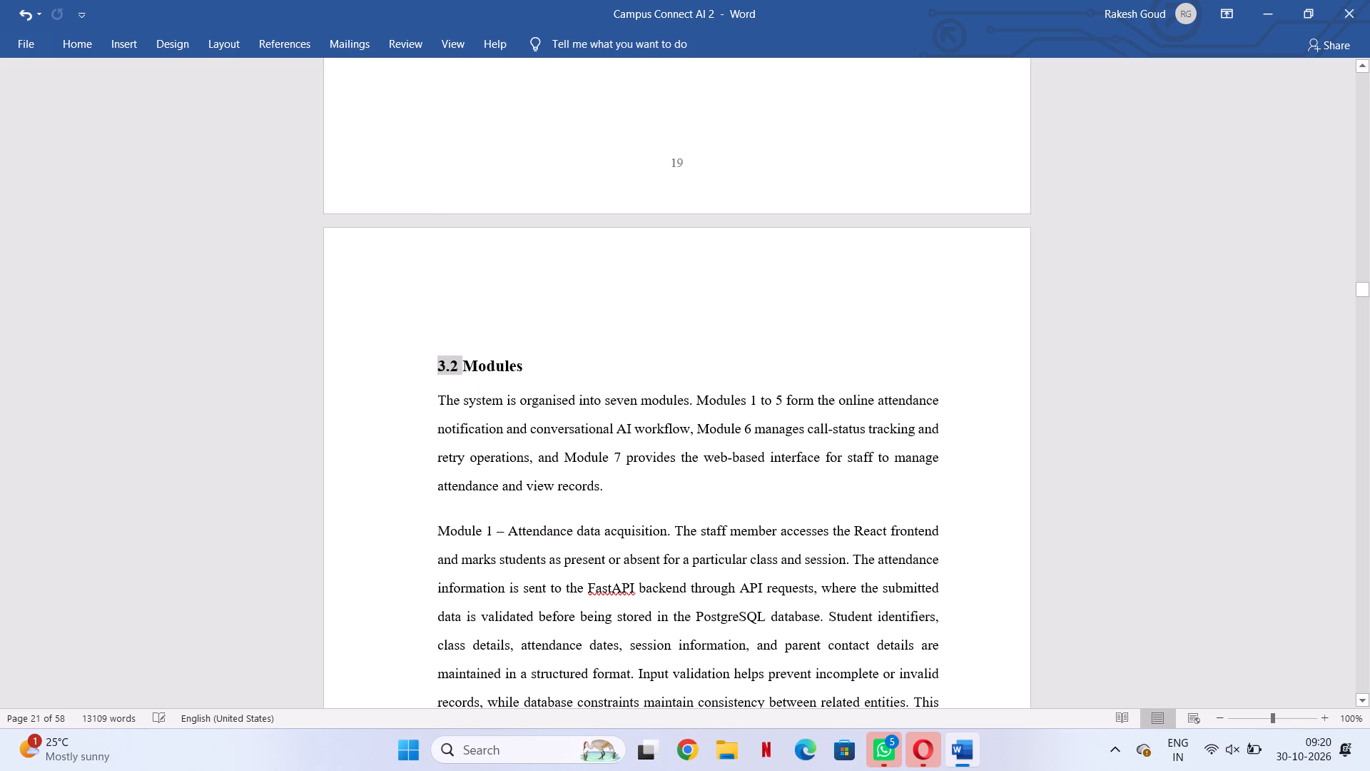
# Set the left and right indents to 0 cm from the 3.2 Modules heading through the Module 6 paragraph.
pyautogui.click(545, 373)
pyautogui.press('Left')
pyautogui.press('Left')
pyautogui.press('Left')
pyautogui.press('Left')
pyautogui.press('Left')
pyautogui.press('Left')
pyautogui.press('Left')
pyautogui.press('Left')
pyautogui.press('Left')
pyautogui.press('Right')
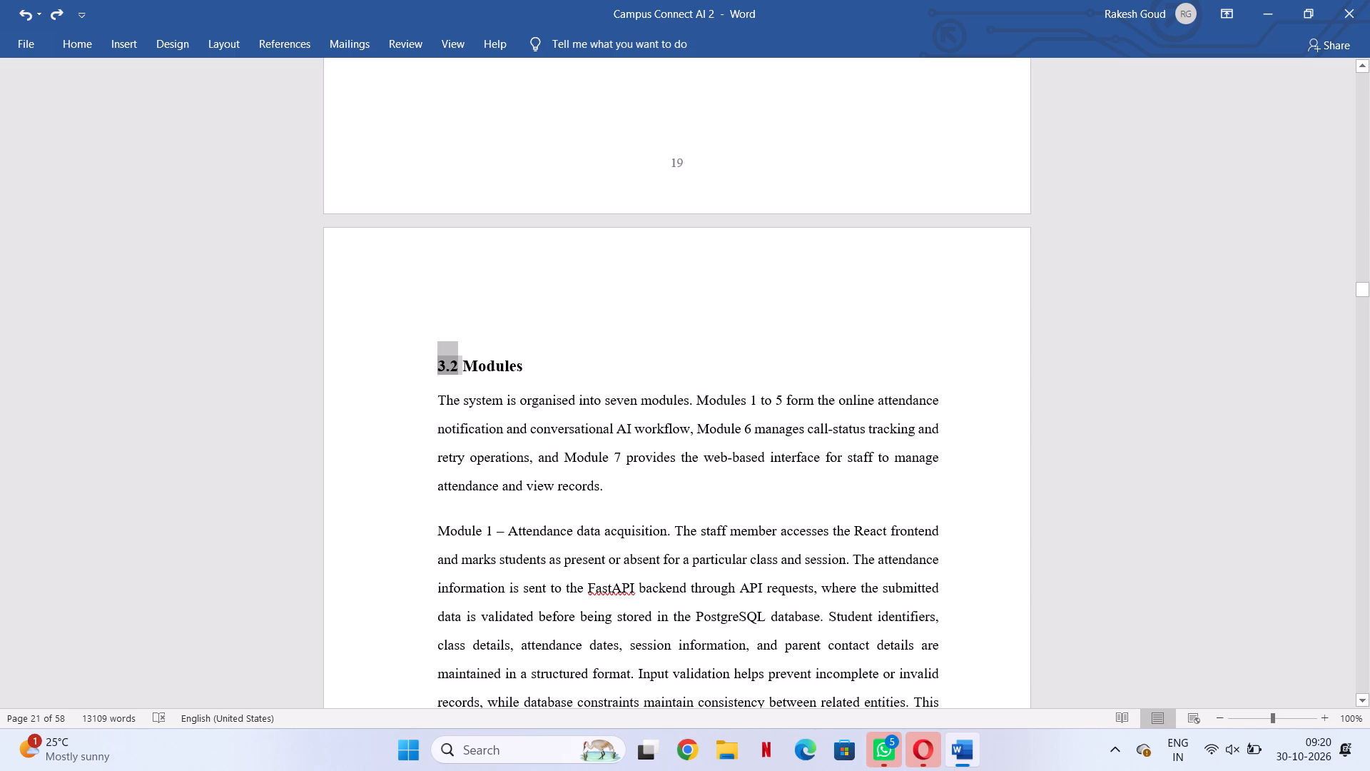
pyautogui.hotkey('ctrl', 'shift', 'Down')
pyautogui.hotkey('ctrl', 'shift', 'Down')
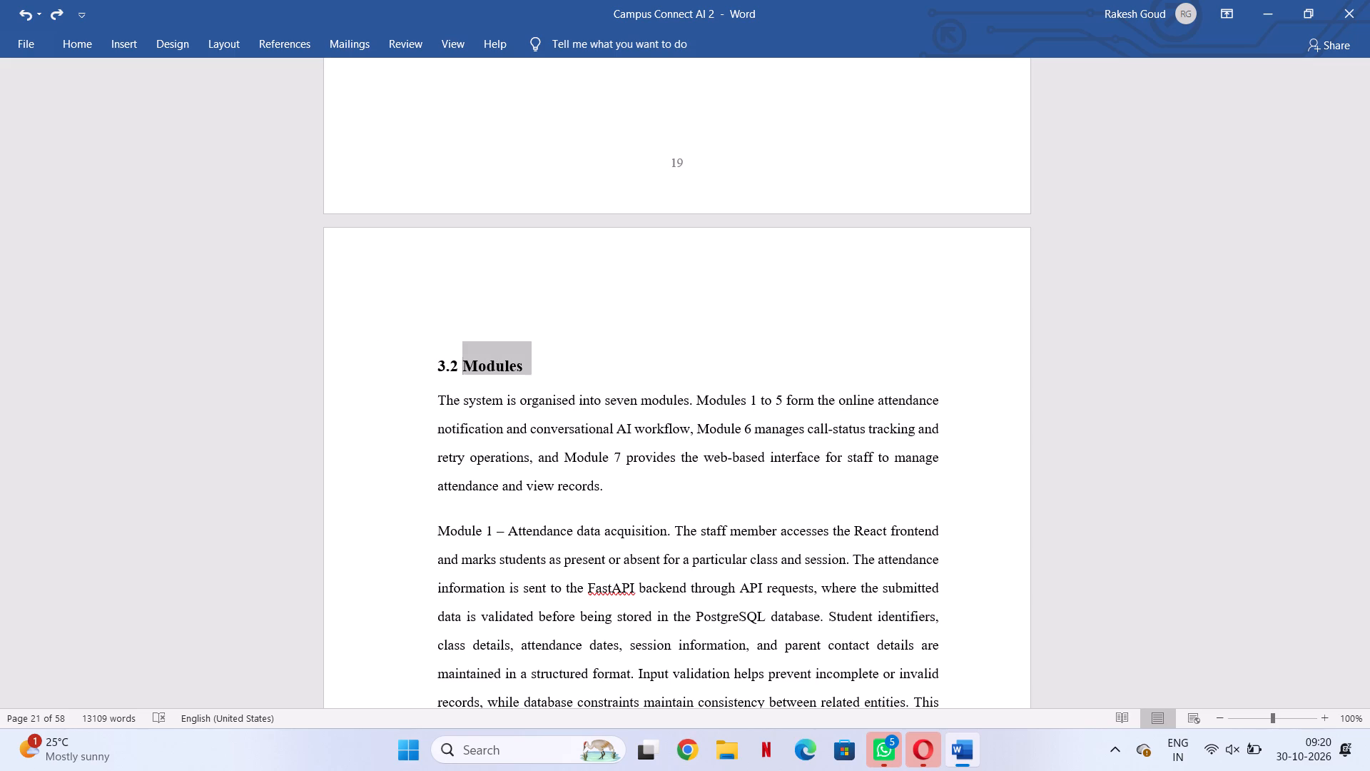
pyautogui.hotkey('ctrl', 'shift', 'Down')
pyautogui.hotkey('ctrl', 'shift', 'Down')
pyautogui.hotkey('ctrl', 'shift', 'Down')
pyautogui.hotkey('ctrl', 'shift', 'Down')
pyautogui.hotkey('ctrl', 'shift', 'Down')
pyautogui.hotkey('ctrl', 'shift', 'Down')
pyautogui.hotkey('ctrl', 'shift', 'Down')
pyautogui.hotkey('ctrl', 'shift', 'Down')
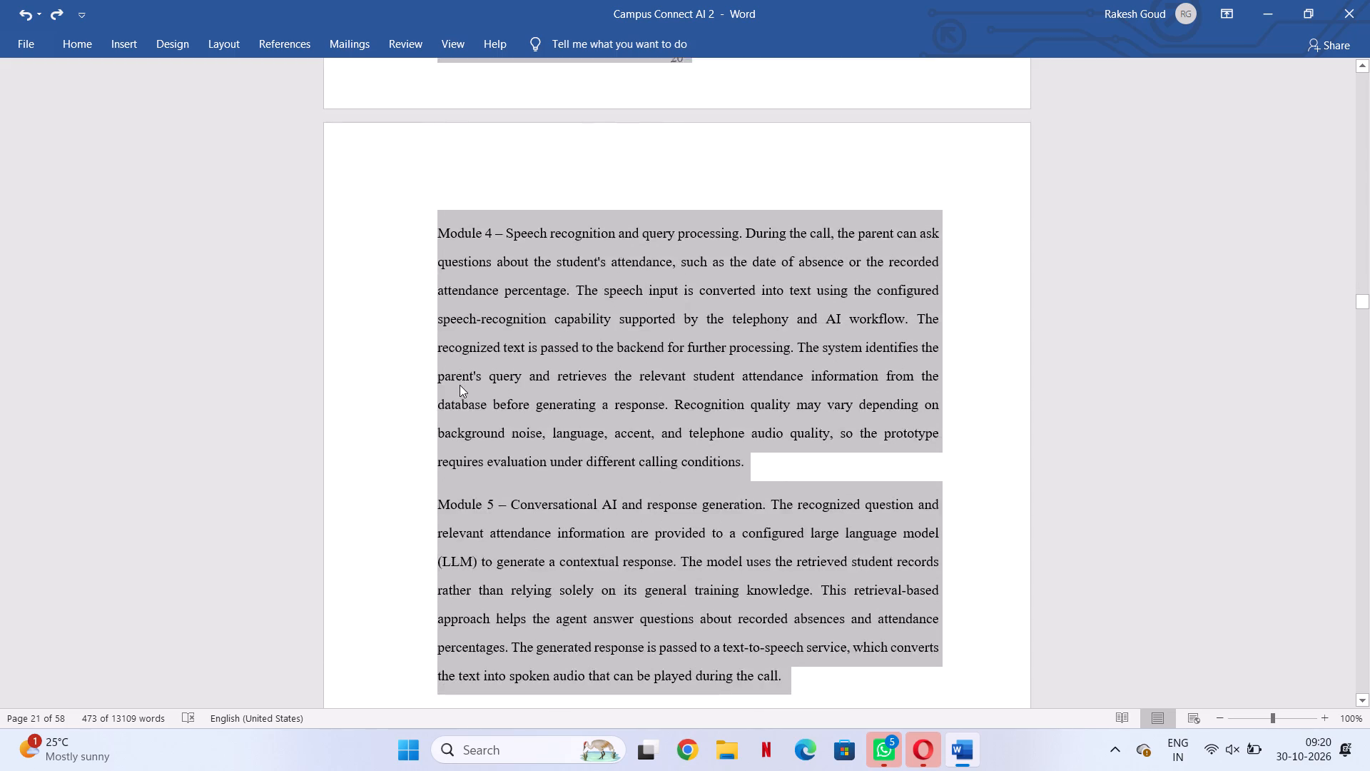
pyautogui.hotkey('ctrl', 'shift', 'Down')
pyautogui.hotkey('ctrl', 'shift', 'Down')
pyautogui.hotkey('ctrl', 'shift', 'Down')
pyautogui.hotkey('ctrl', 'shift', 'Down')
pyautogui.hotkey('ctrl', 'shift', 'Down')
pyautogui.hotkey('ctrl', 'shift', 'Down')
pyautogui.hotkey('ctrl', 'shift', 'Down')
pyautogui.hotkey('ctrl', 'shift', 'Down')
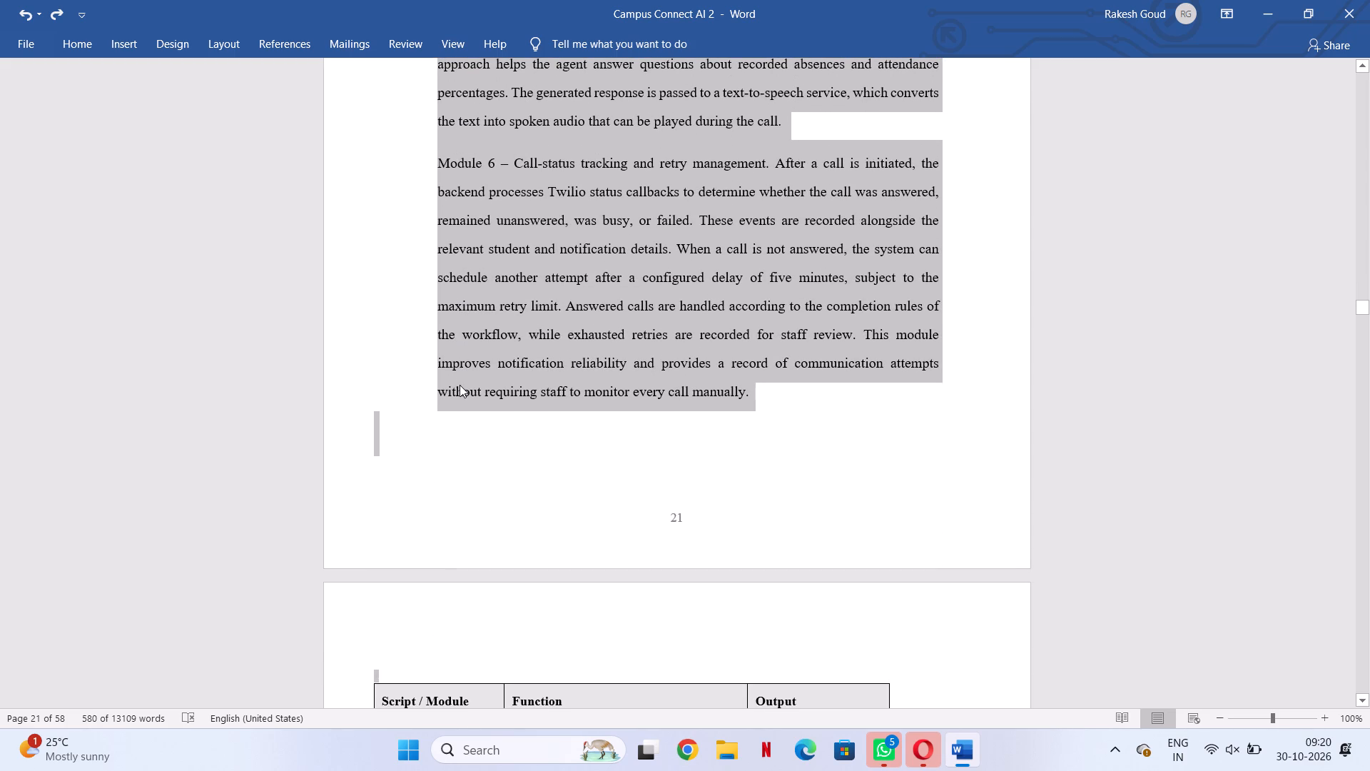
pyautogui.hotkey('ctrl', 'shift', 'Up')
pyautogui.hotkey('ctrl', 'shift', 'Up')
pyautogui.hotkey('ctrl', 'shift', 'Up')
pyautogui.hotkey('ctrl', 'shift', 'Up')
pyautogui.hotkey('ctrl', 'shift', 'Up')
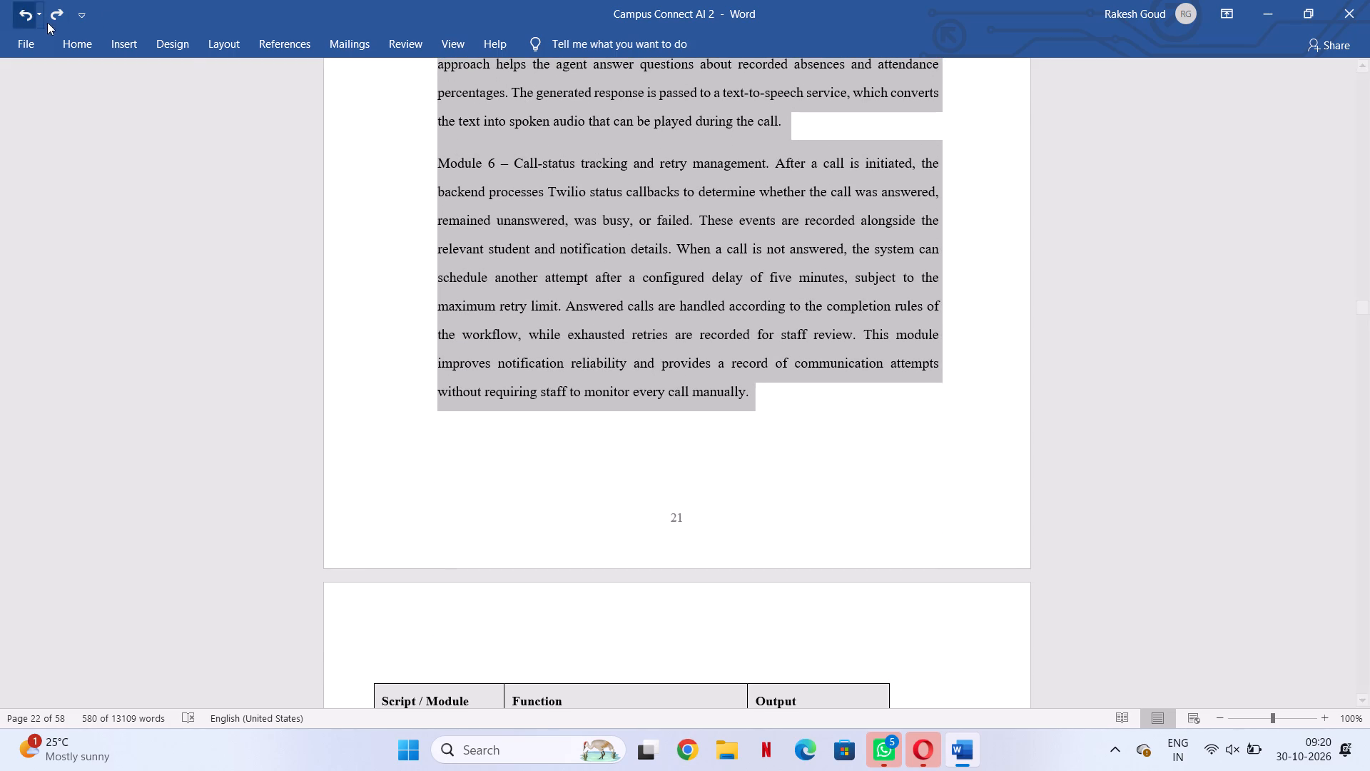
pyautogui.click(216, 44)
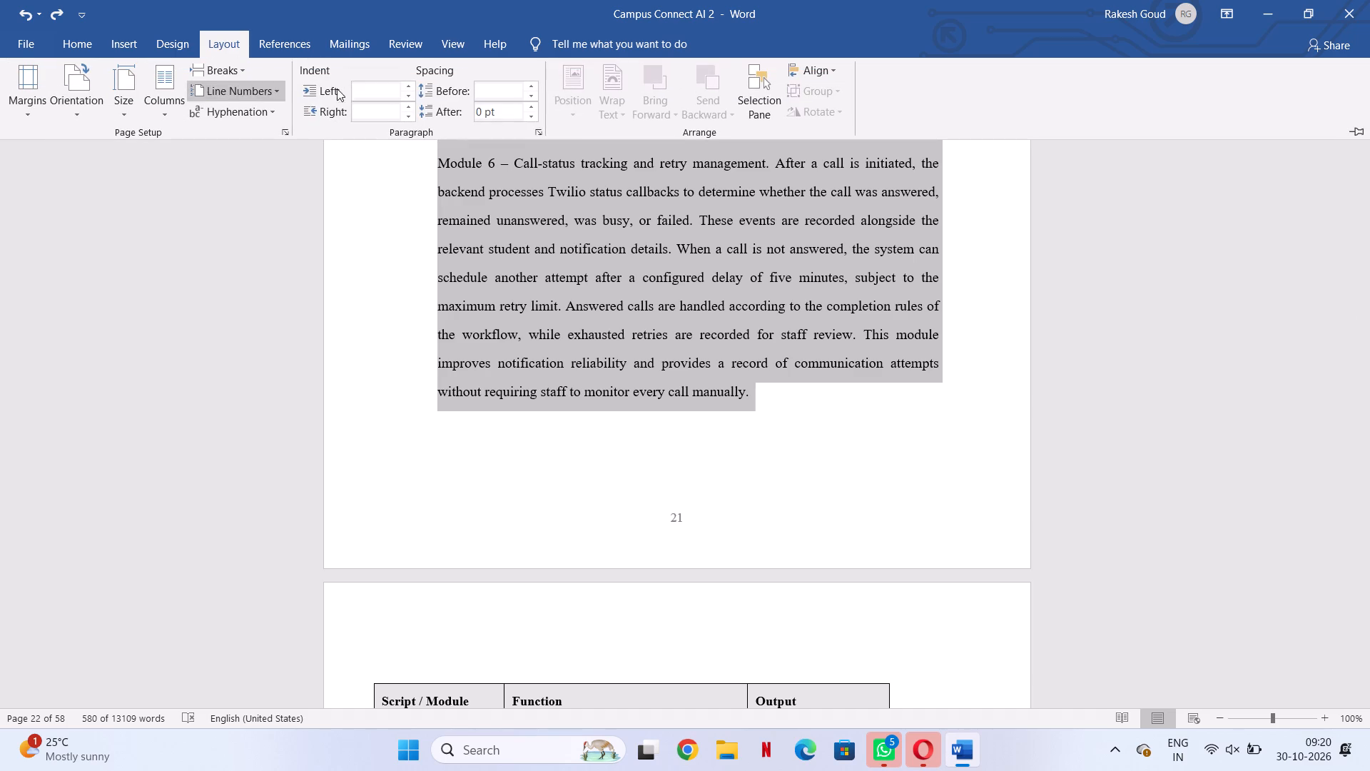
pyautogui.click(411, 100)
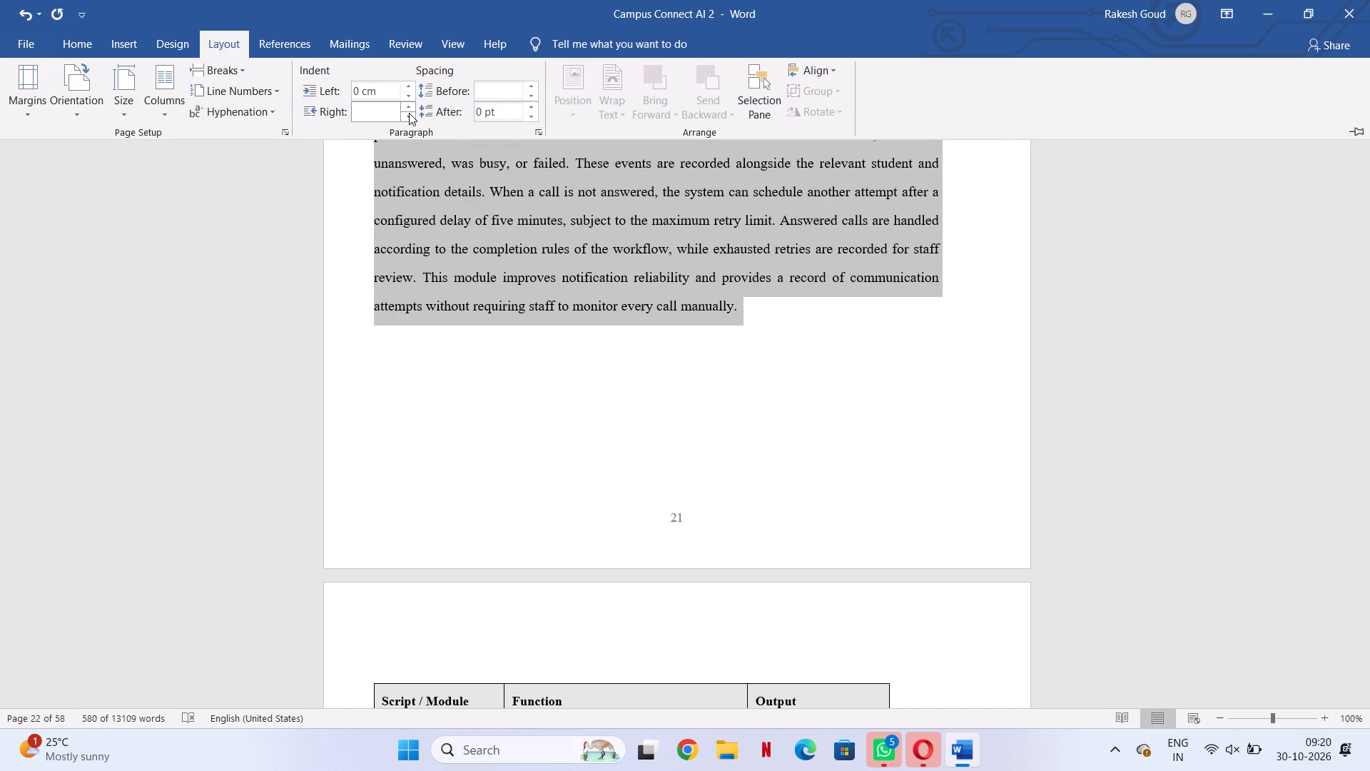
pyautogui.click(407, 116)
pyautogui.click(468, 414)
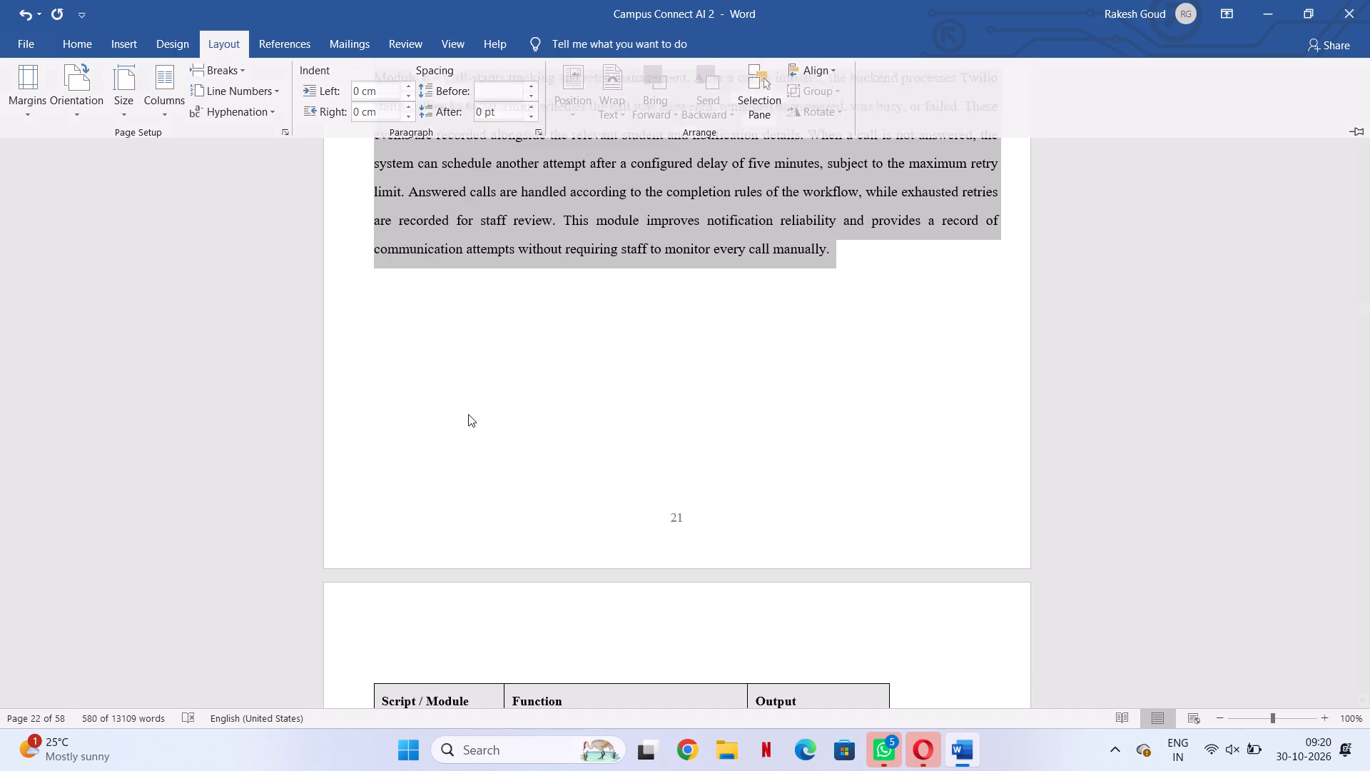
# Set the line spacing of the 3.2 Modules section, through the Module 6 paragraph, to 1.5.
pyautogui.scroll(-4, 469, 399)
pyautogui.scroll(14, 469, 399)
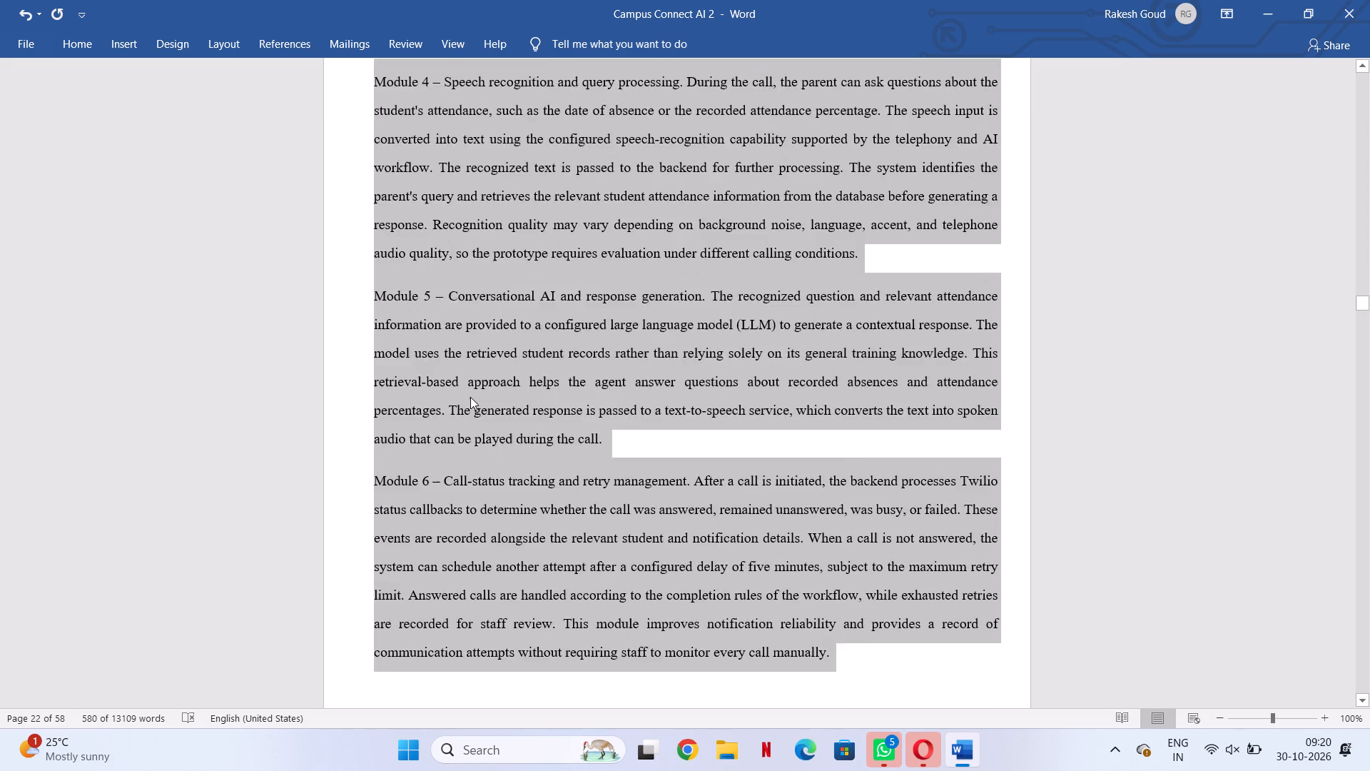
pyautogui.scroll(13, 470, 397)
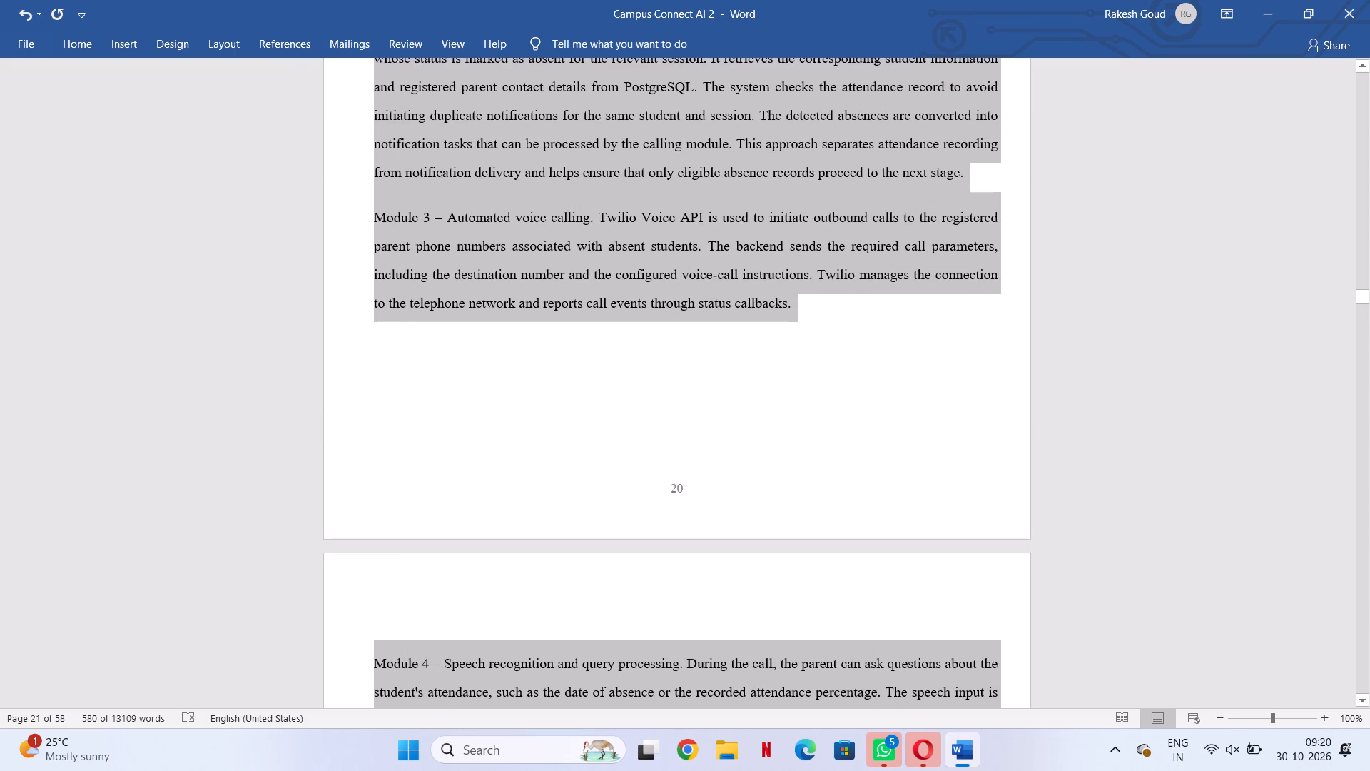
pyautogui.click(92, 41)
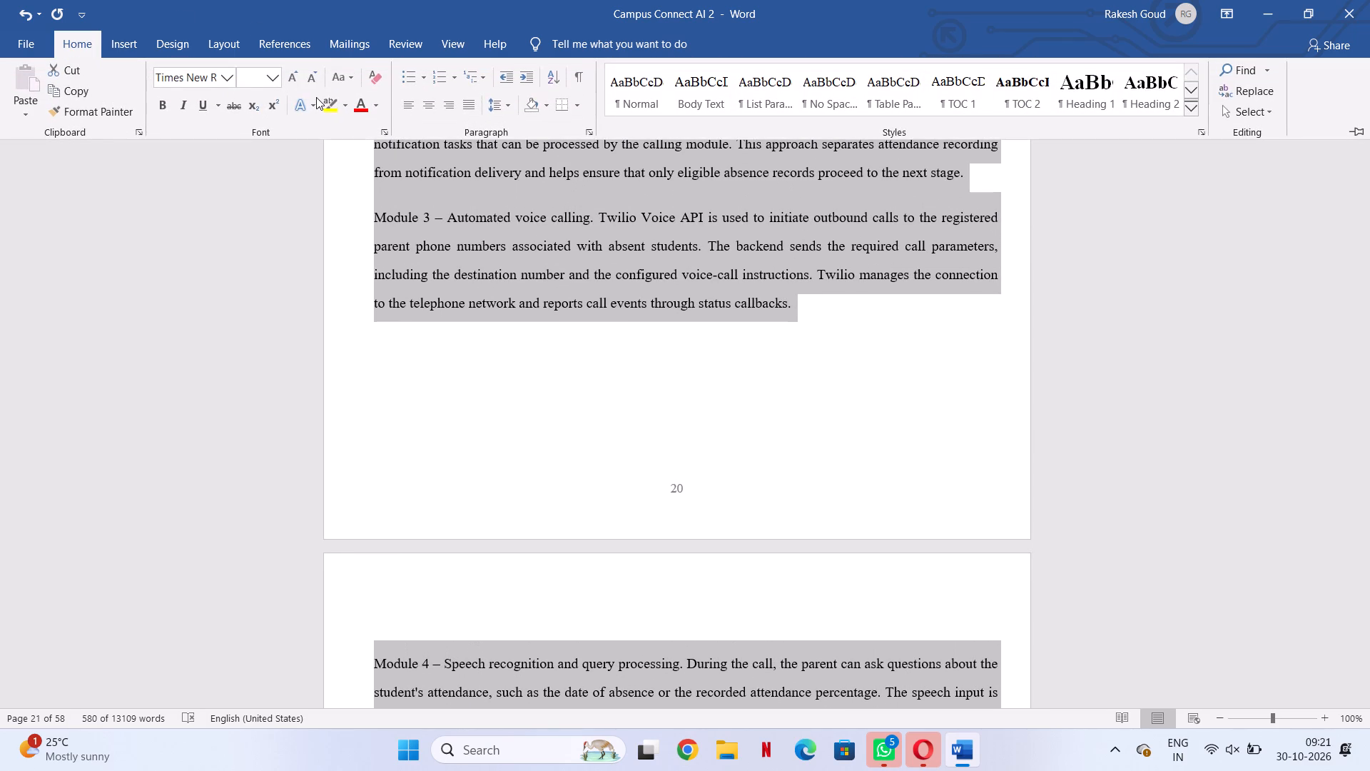
pyautogui.click(503, 108)
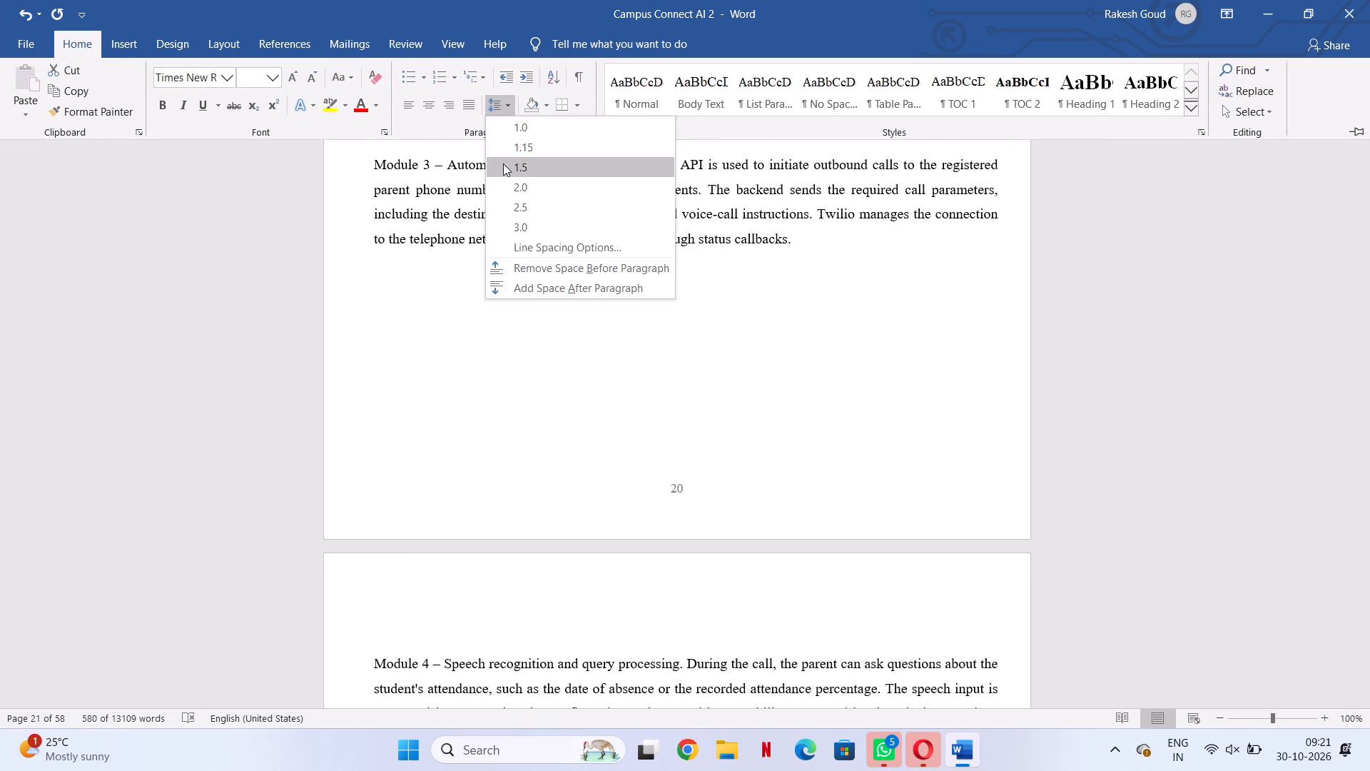
pyautogui.click(503, 163)
# Review the Module 1 to Module 6 paragraphs and their page breaks with the new indents and line spacing.
pyautogui.scroll(3, 422, 346)
pyautogui.scroll(-10, 422, 329)
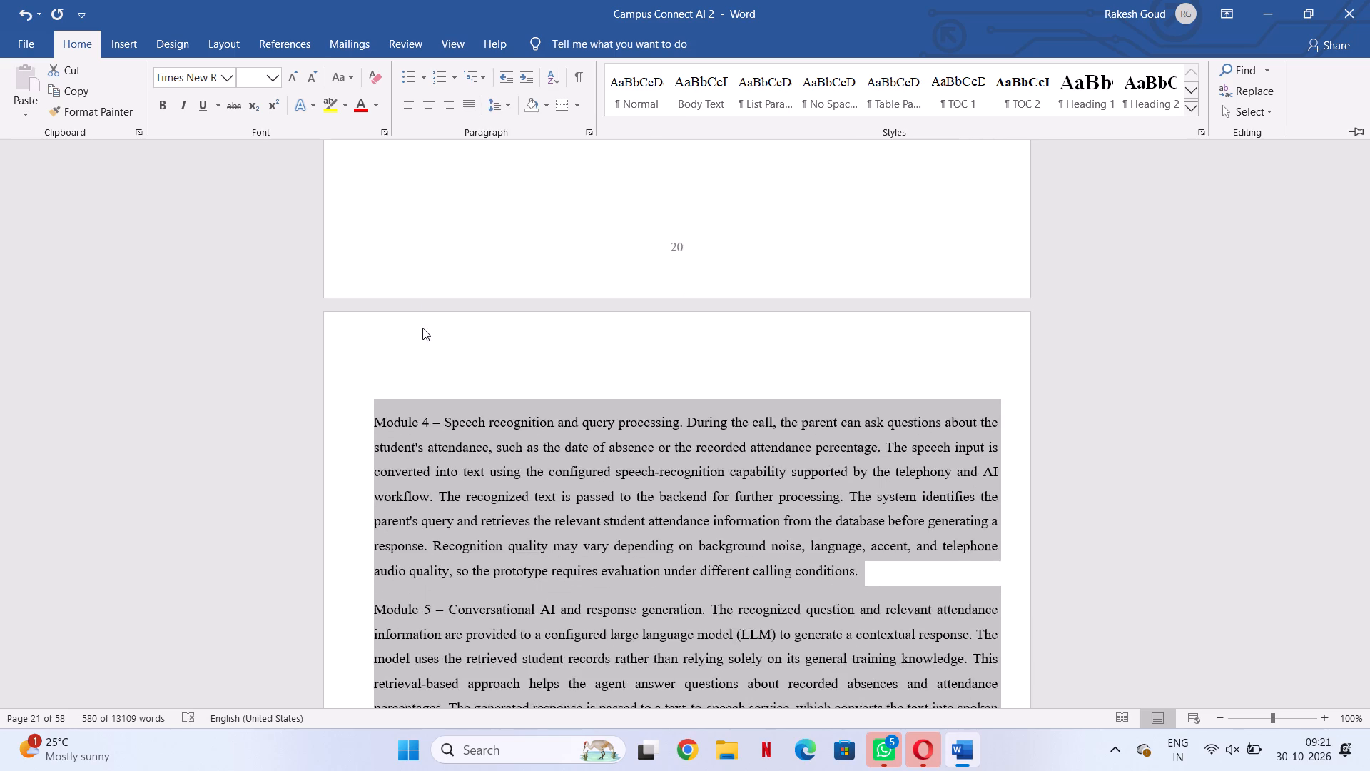
pyautogui.scroll(-15, 422, 328)
pyautogui.scroll(11, 422, 328)
pyautogui.scroll(-1, 422, 323)
pyautogui.scroll(15, 422, 323)
pyautogui.scroll(12, 422, 321)
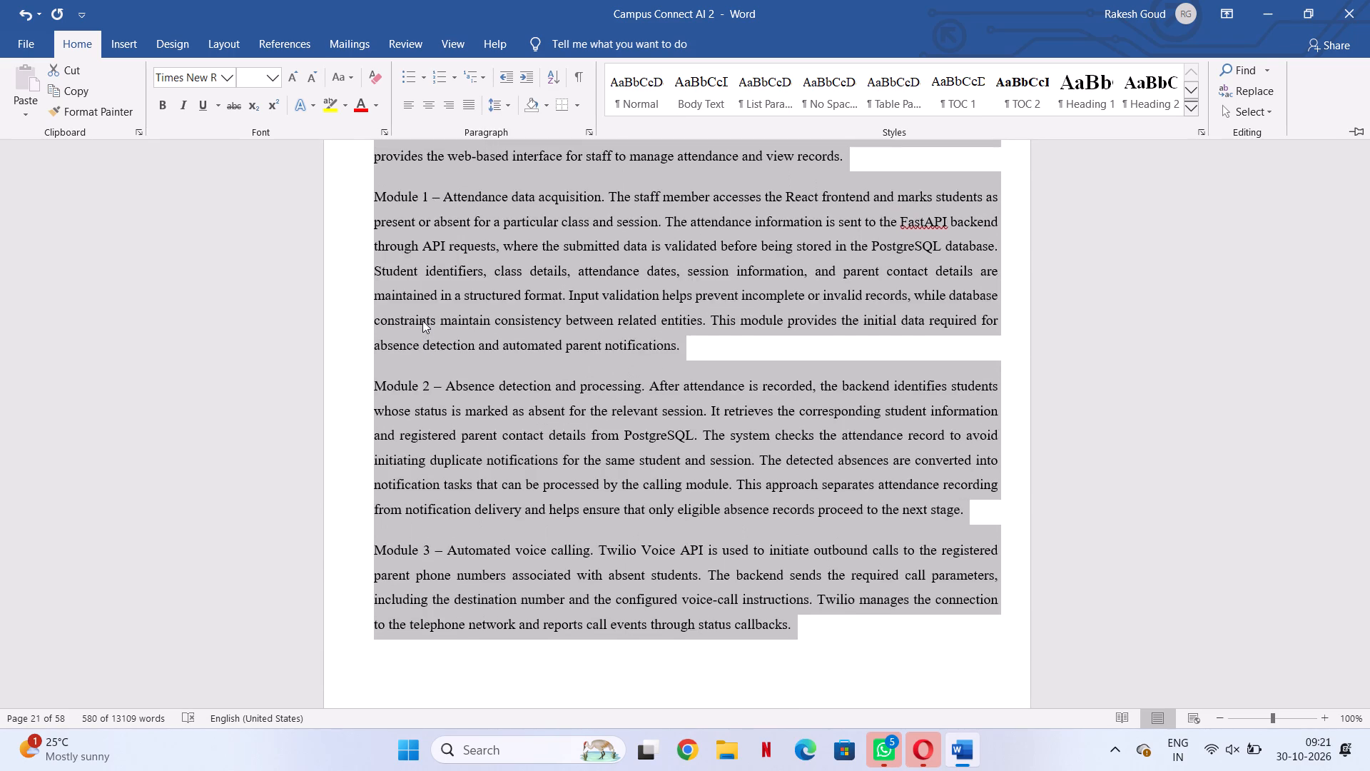
pyautogui.scroll(-11, 422, 321)
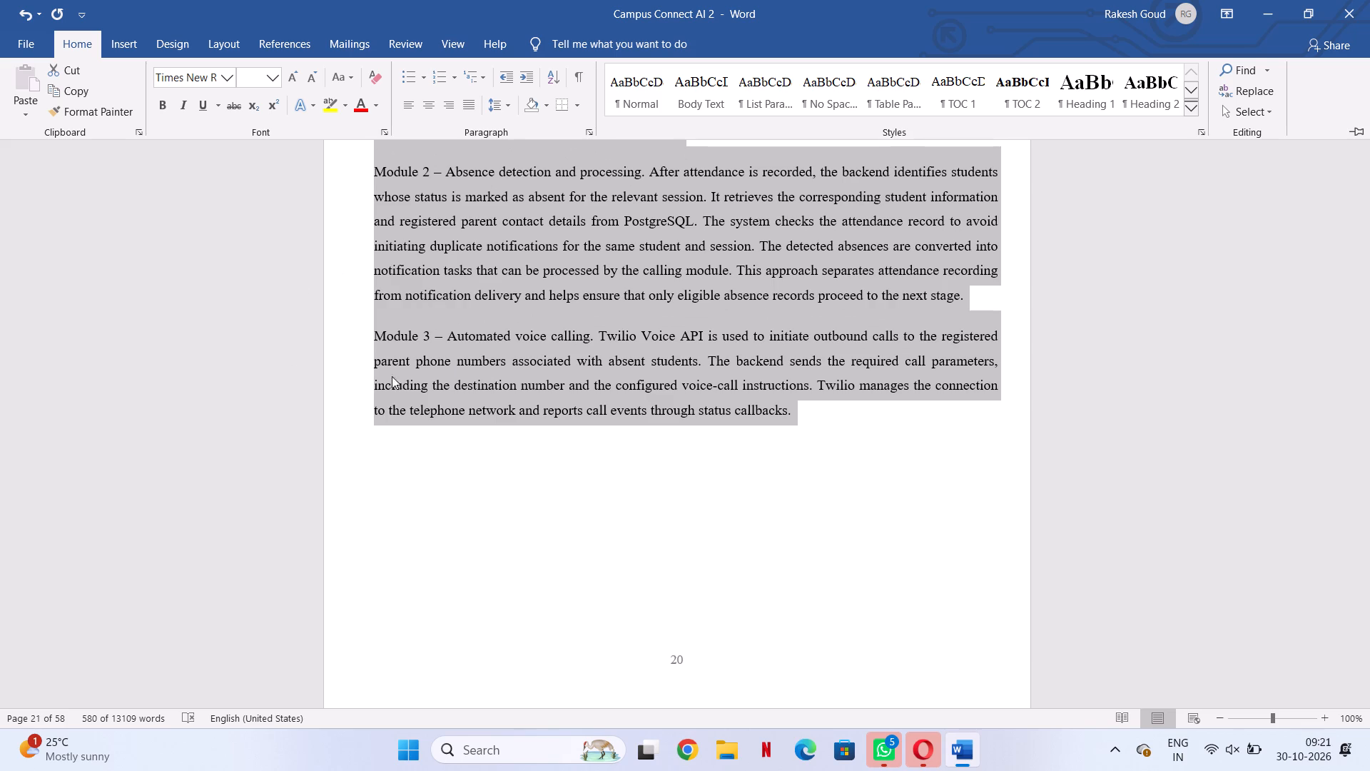
pyautogui.click(422, 502)
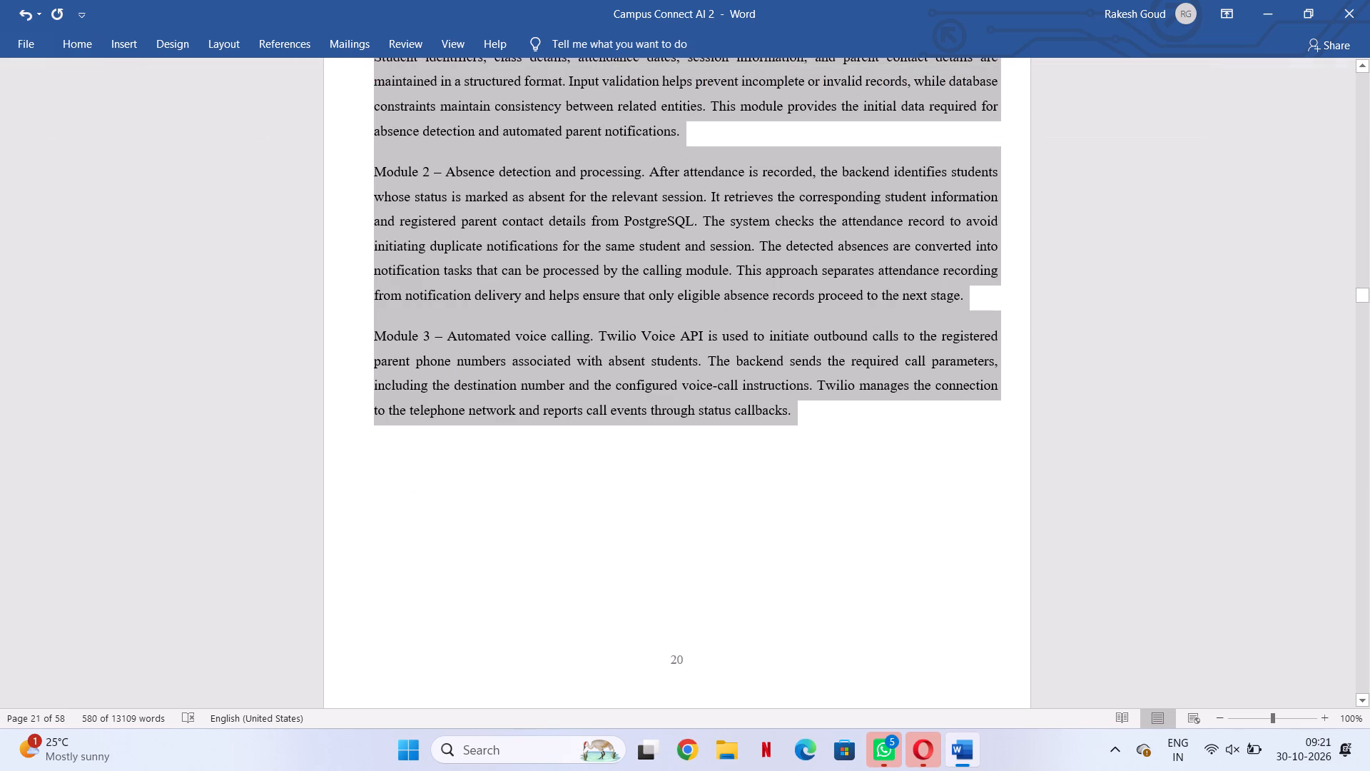
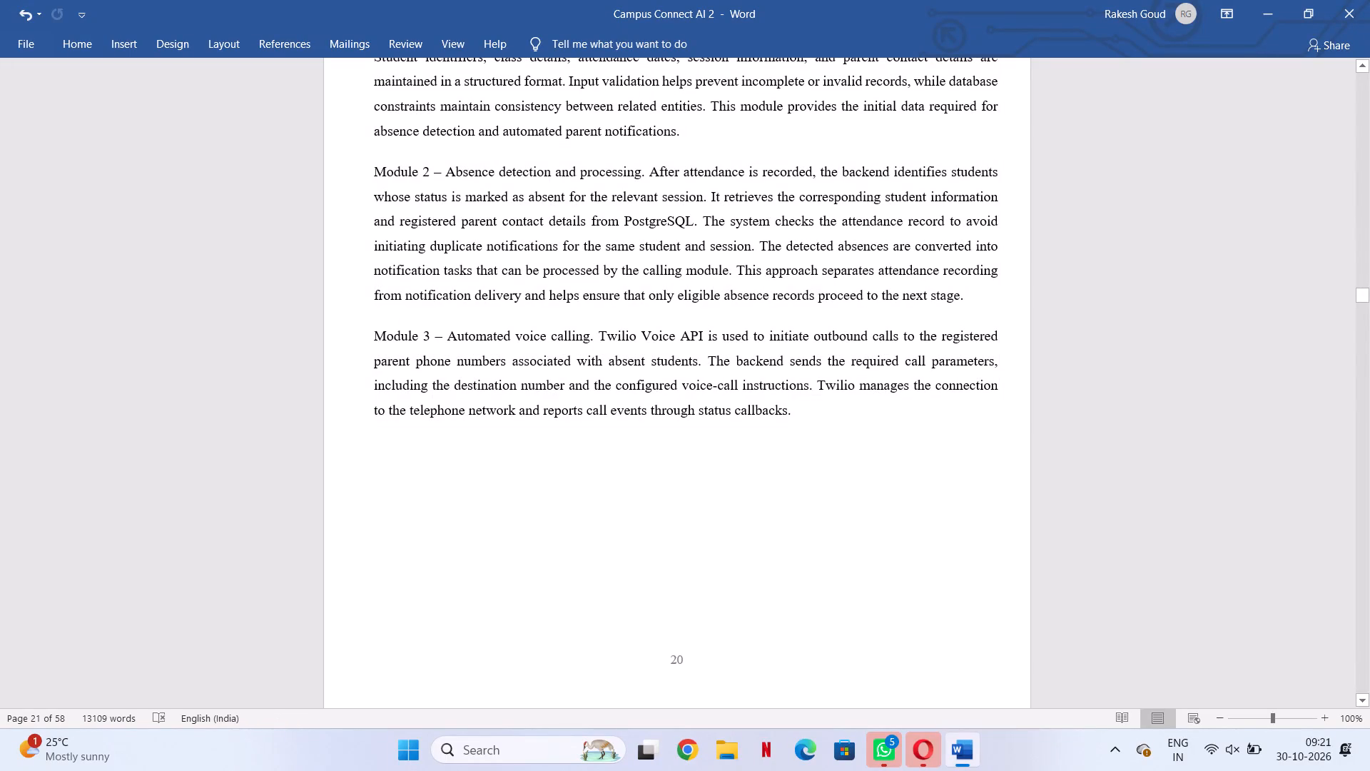
# Review the 3.2 Modules pages from Module 1 to Module 6, checking the page breaks and blank space below the paragraphs.
pyautogui.scroll(12, 655, 502)
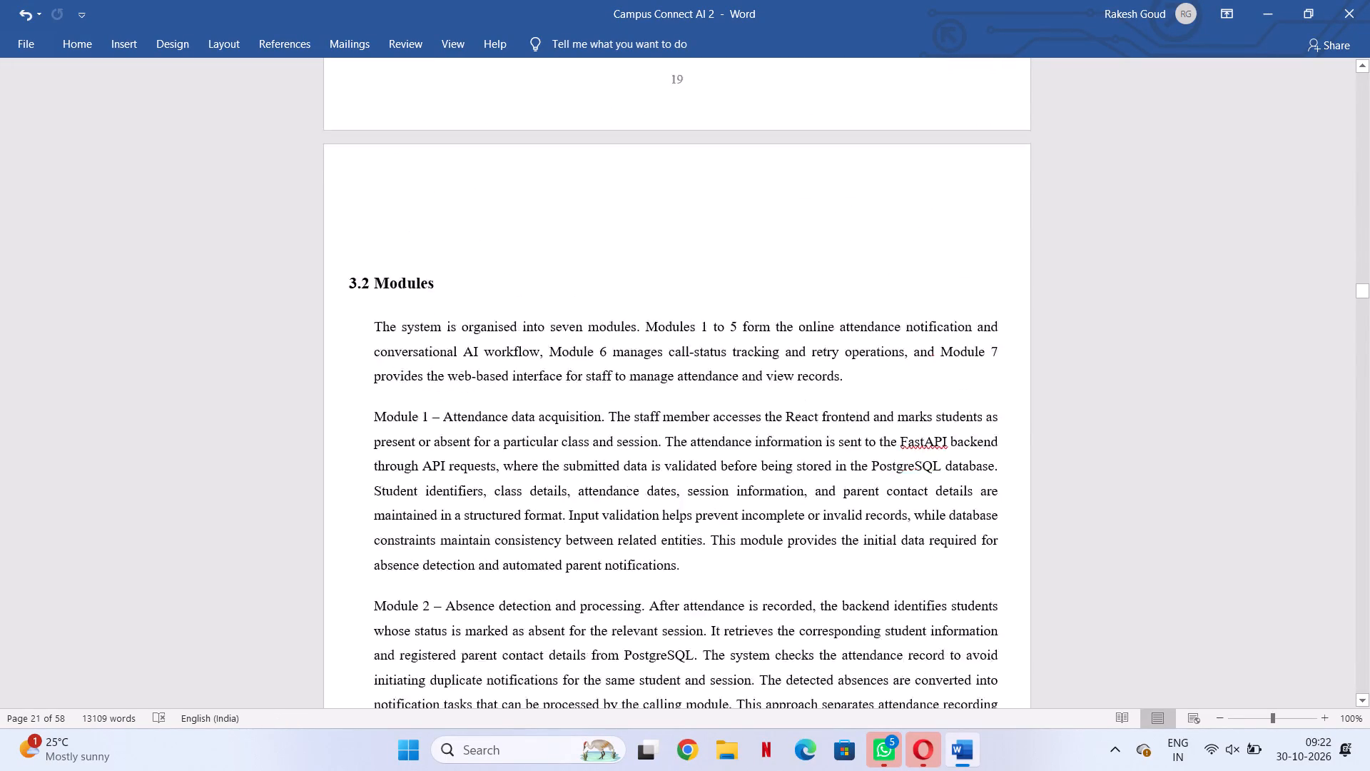
pyautogui.scroll(2, 655, 502)
pyautogui.scroll(-1, 655, 502)
pyautogui.scroll(1, 655, 502)
pyautogui.scroll(-1, 655, 502)
pyautogui.scroll(2, 655, 502)
pyautogui.scroll(-1, 655, 502)
pyautogui.scroll(3, 655, 502)
pyautogui.scroll(-1, 655, 502)
pyautogui.scroll(6, 655, 502)
pyautogui.scroll(-12, 660, 561)
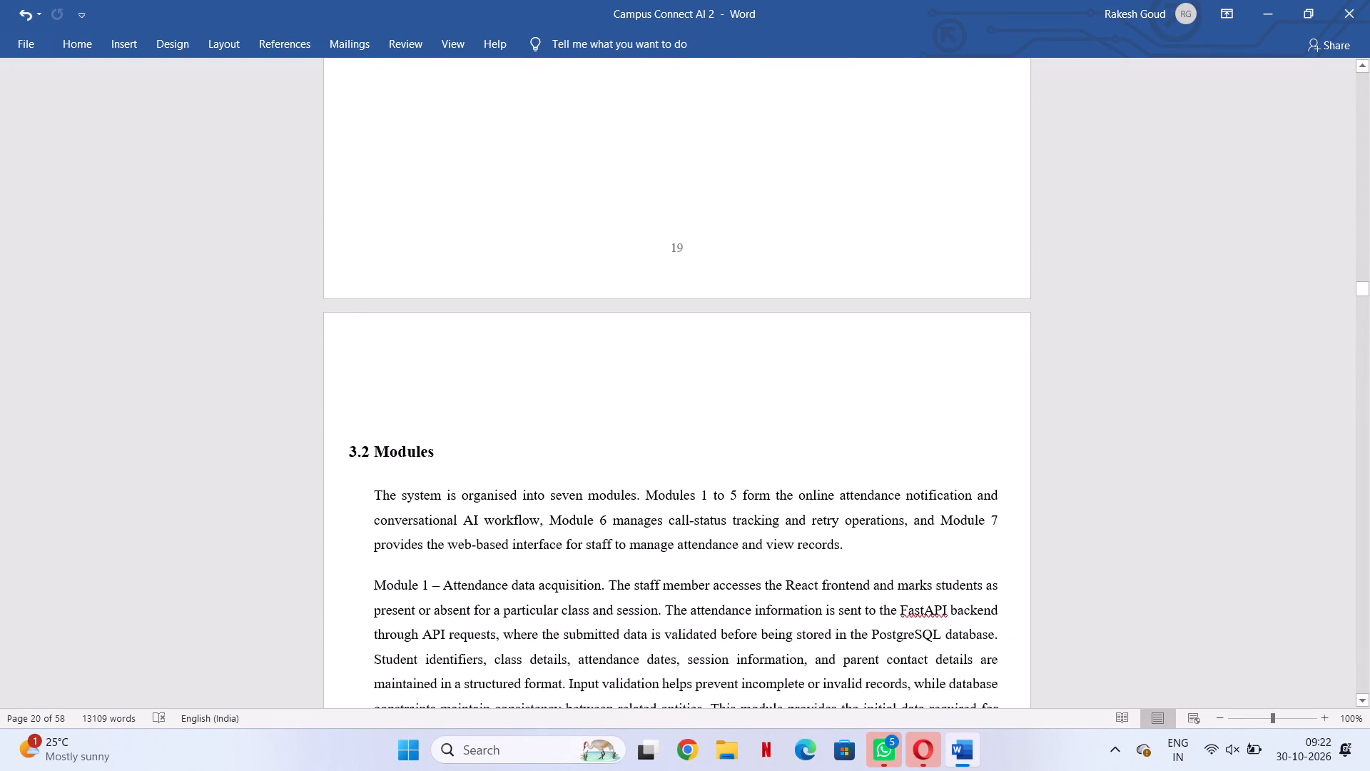
pyautogui.scroll(-3, 665, 576)
pyautogui.scroll(1, 673, 540)
pyautogui.scroll(-15, 690, 490)
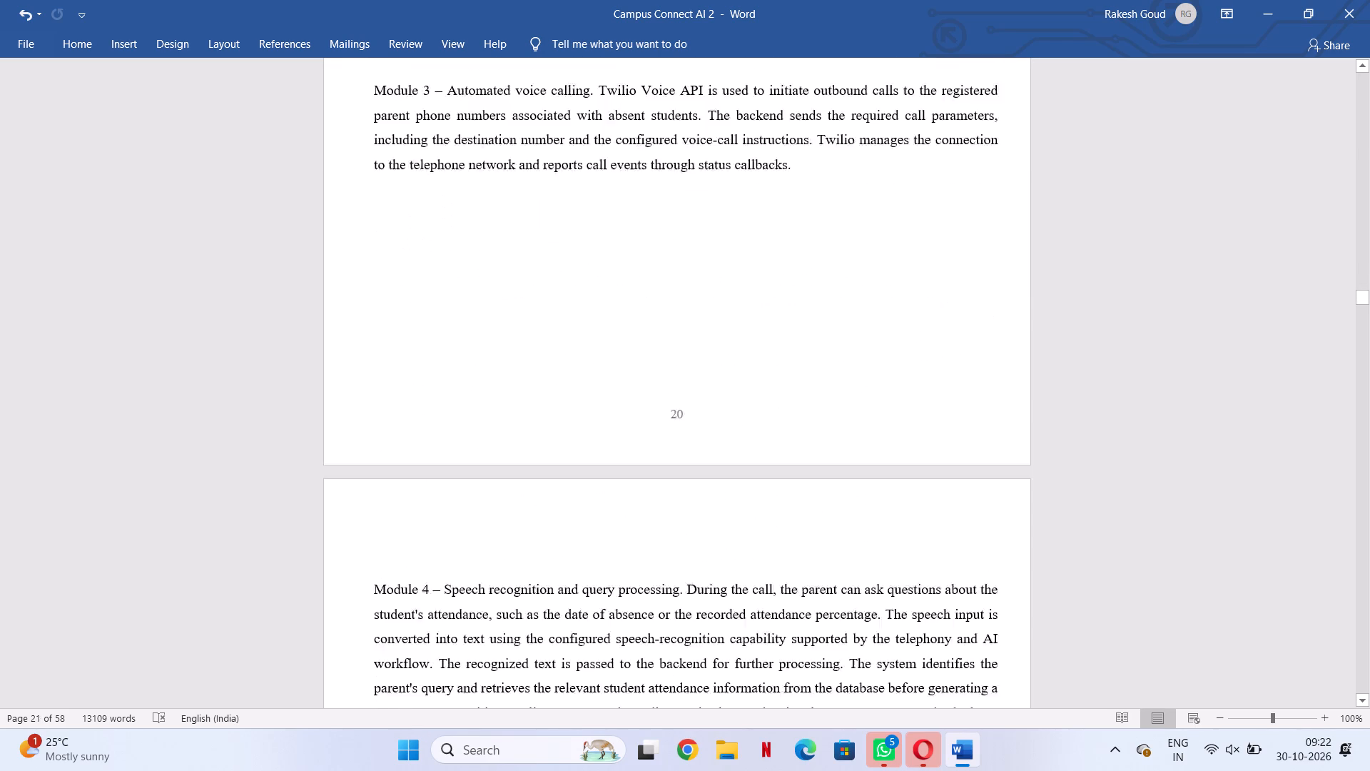
pyautogui.scroll(-3, 689, 478)
pyautogui.scroll(1, 689, 478)
pyautogui.scroll(-13, 689, 478)
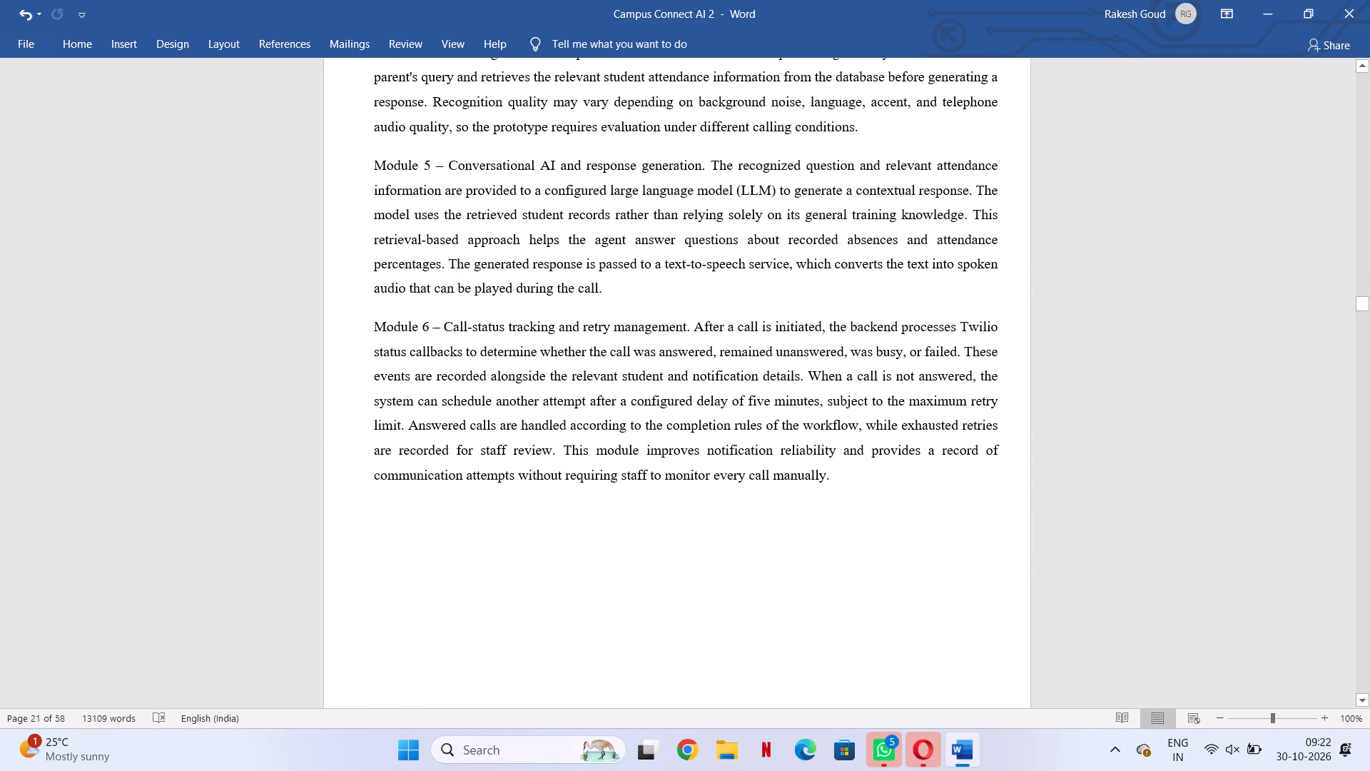
# Examine the script/module table, the Fig – 4 diagram, the data structure, preparation and quality paragraphs, and the start of Module 7.
pyautogui.scroll(-15, 689, 478)
pyautogui.scroll(-6, 689, 478)
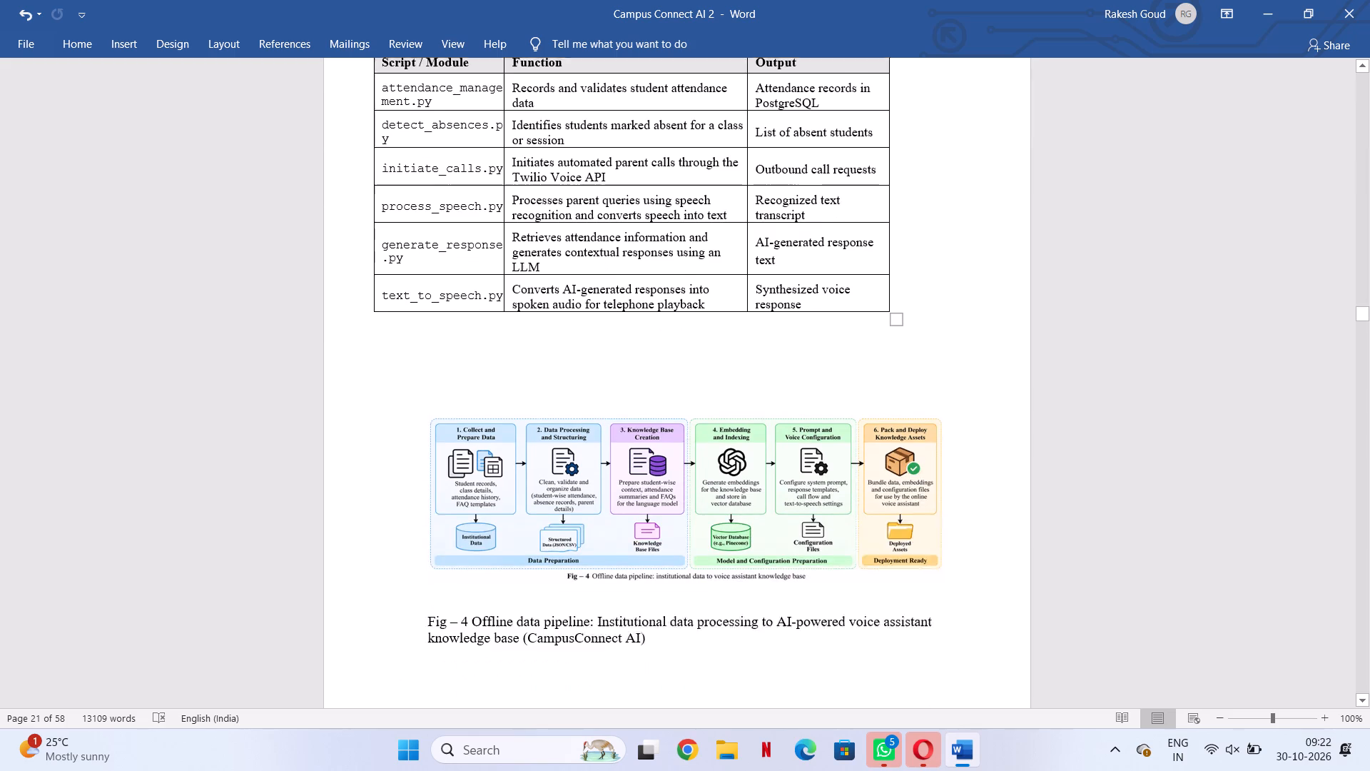
pyautogui.scroll(-17, 689, 478)
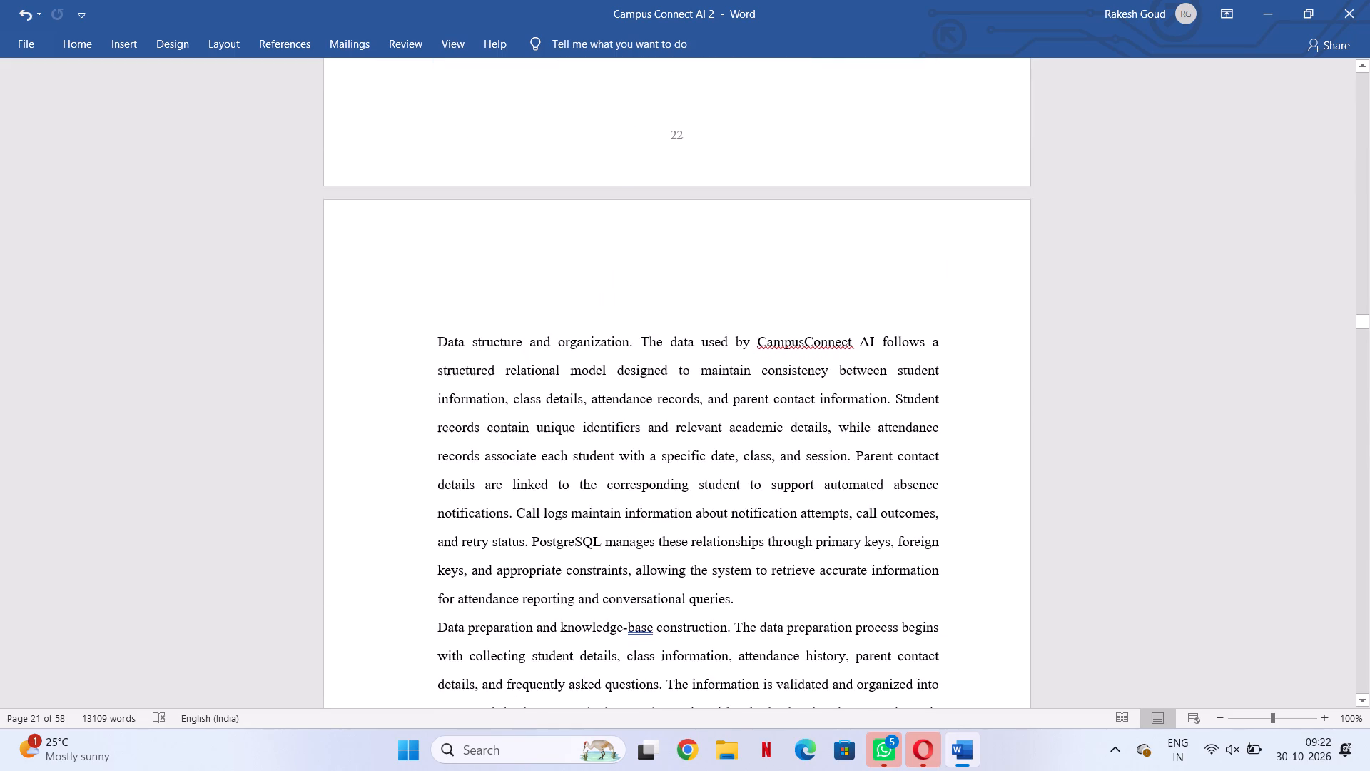
pyautogui.scroll(-18, 689, 478)
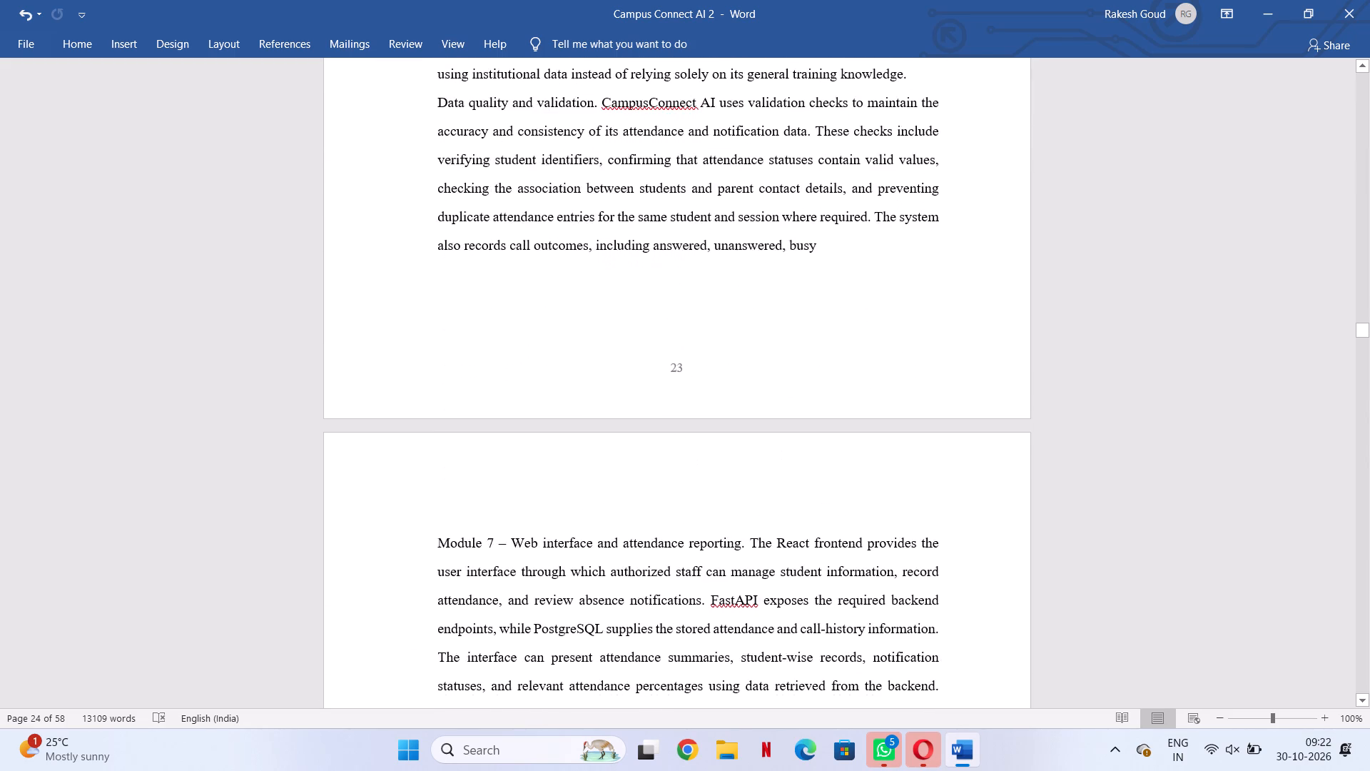
pyautogui.scroll(-5, 689, 478)
pyautogui.scroll(1, 689, 478)
pyautogui.scroll(-2, 689, 478)
pyautogui.scroll(15, 689, 471)
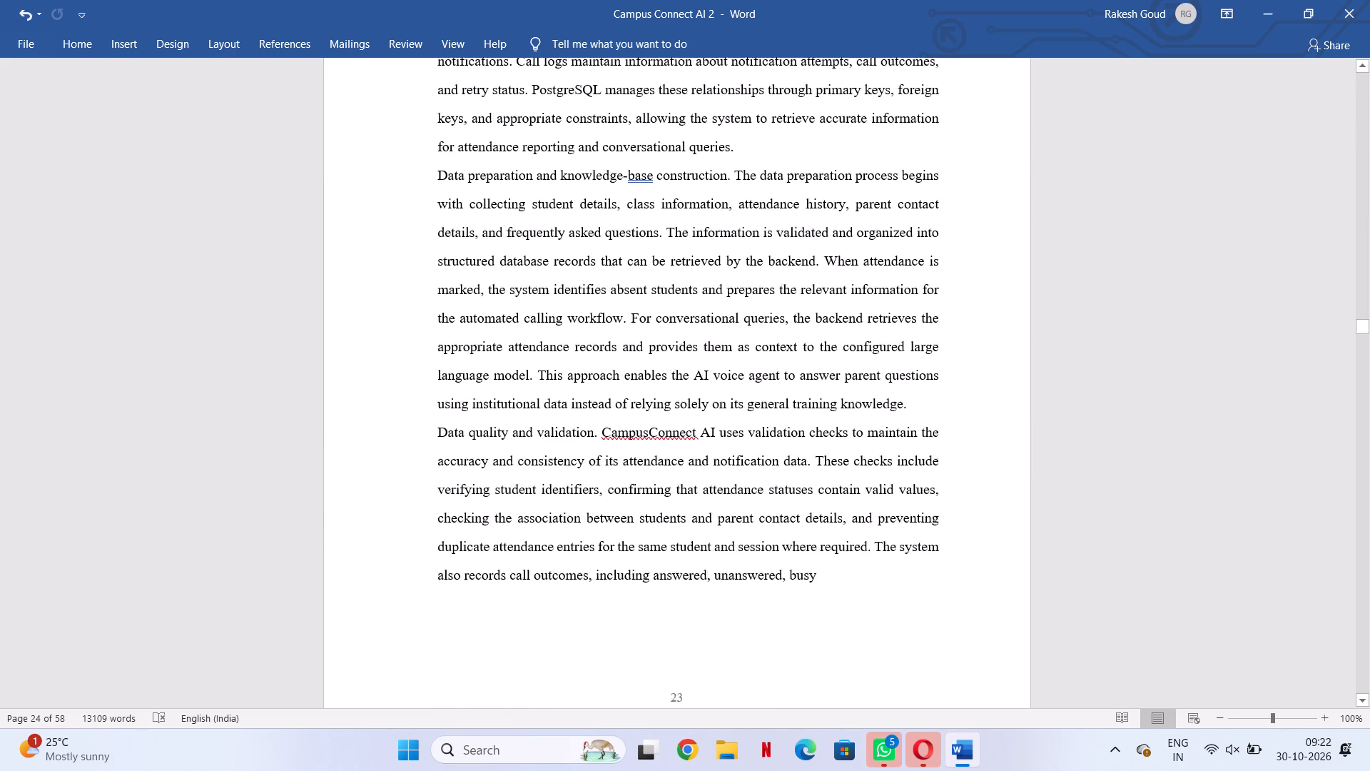
# Copy Module 4's text from "The speech input is converted" through "generating a response." into Module 3, before "The backend sends".
pyautogui.scroll(20, 689, 469)
pyautogui.scroll(15, 689, 469)
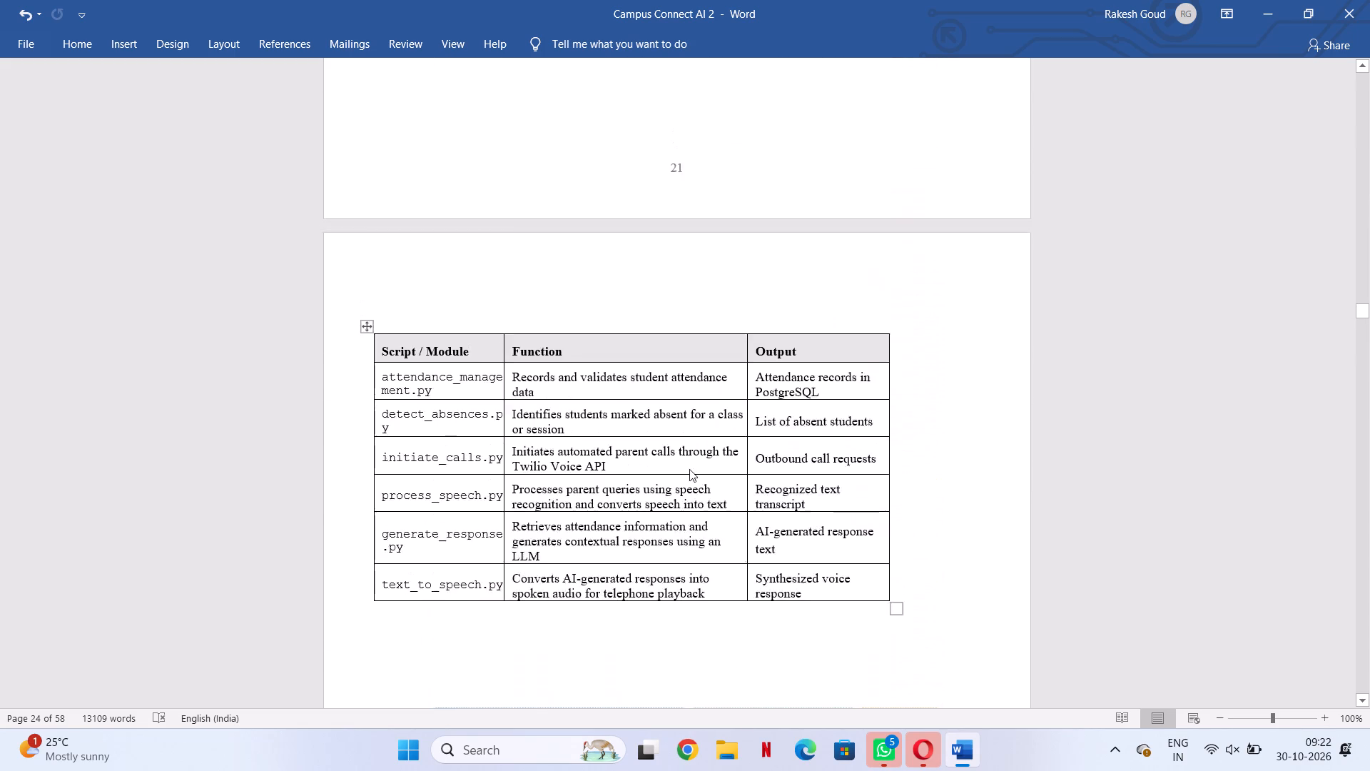
pyautogui.scroll(20, 689, 469)
pyautogui.scroll(6, 689, 469)
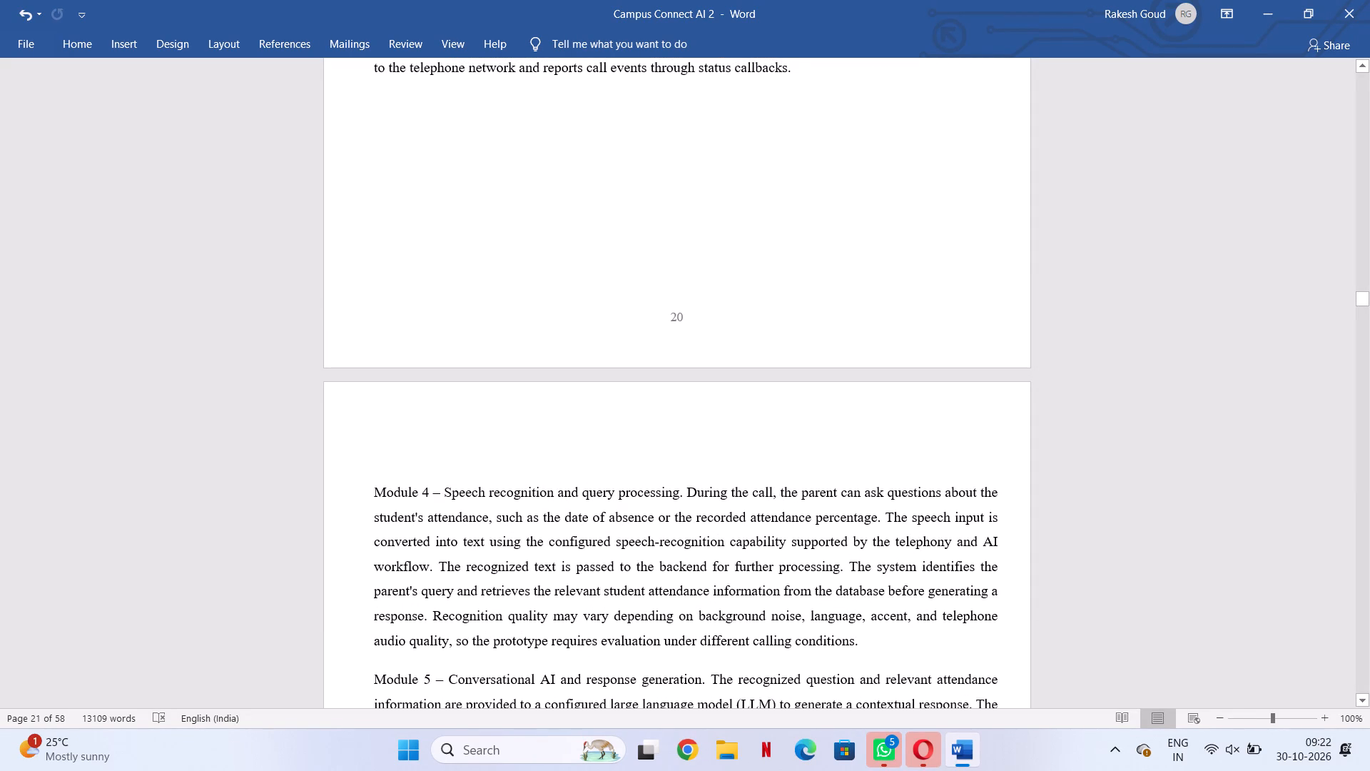
pyautogui.moveTo(883, 518); pyautogui.dragTo(923, 598)
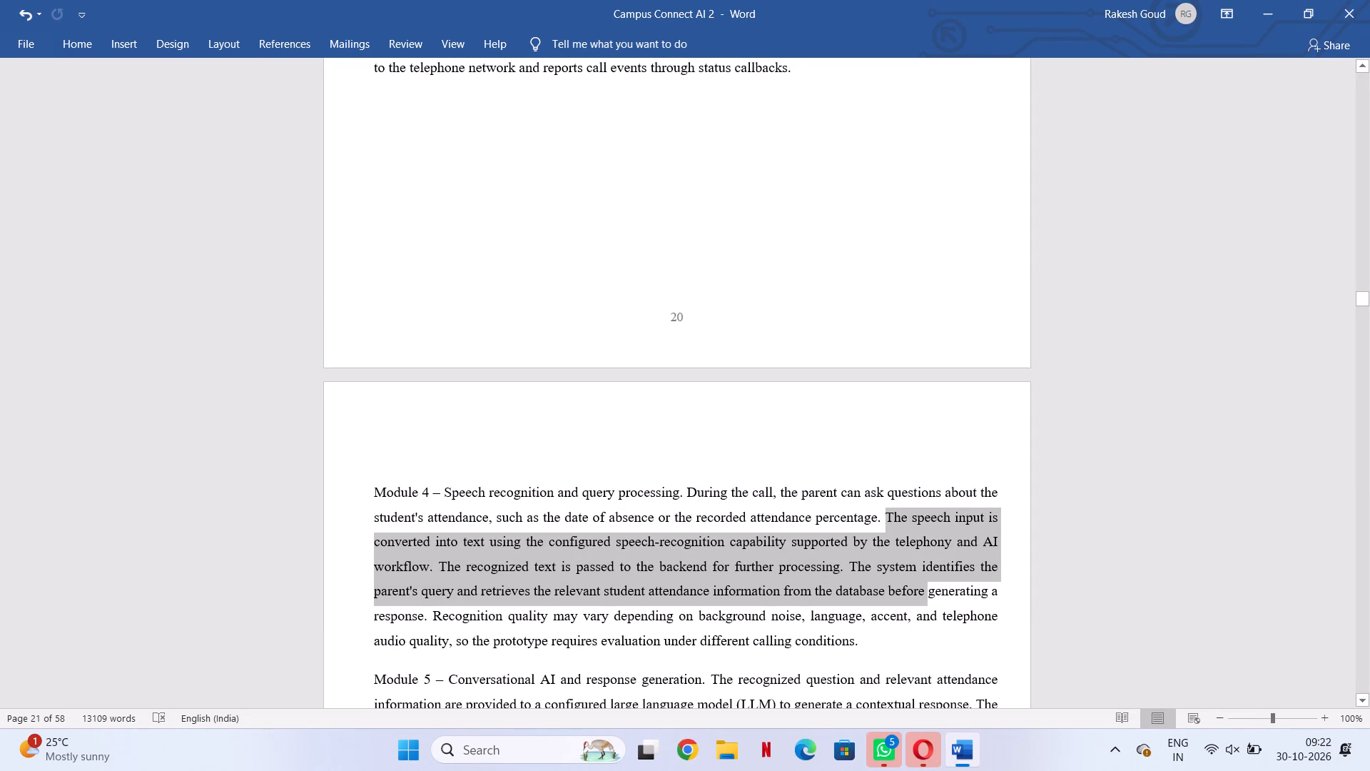
pyautogui.moveTo(923, 598); pyautogui.dragTo(939, 605)
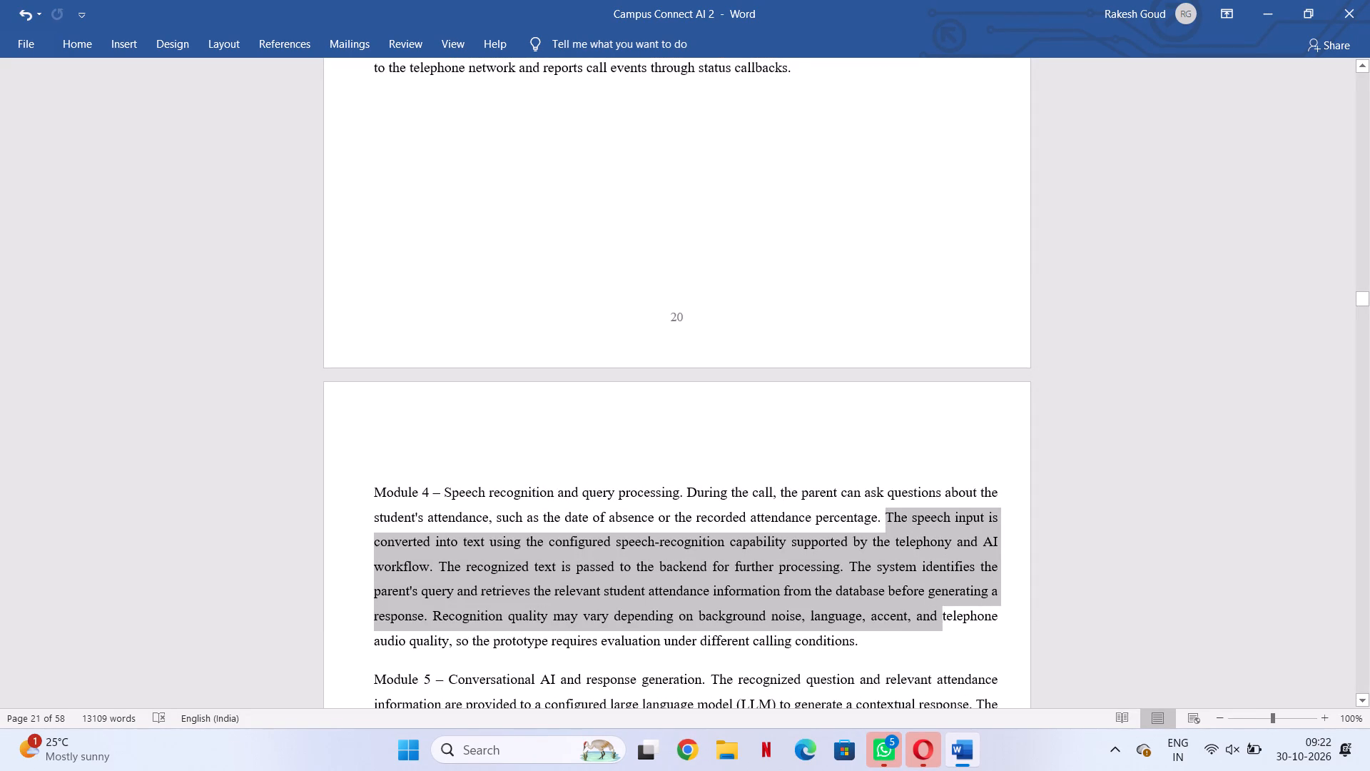
pyautogui.moveTo(939, 605); pyautogui.dragTo(886, 590)
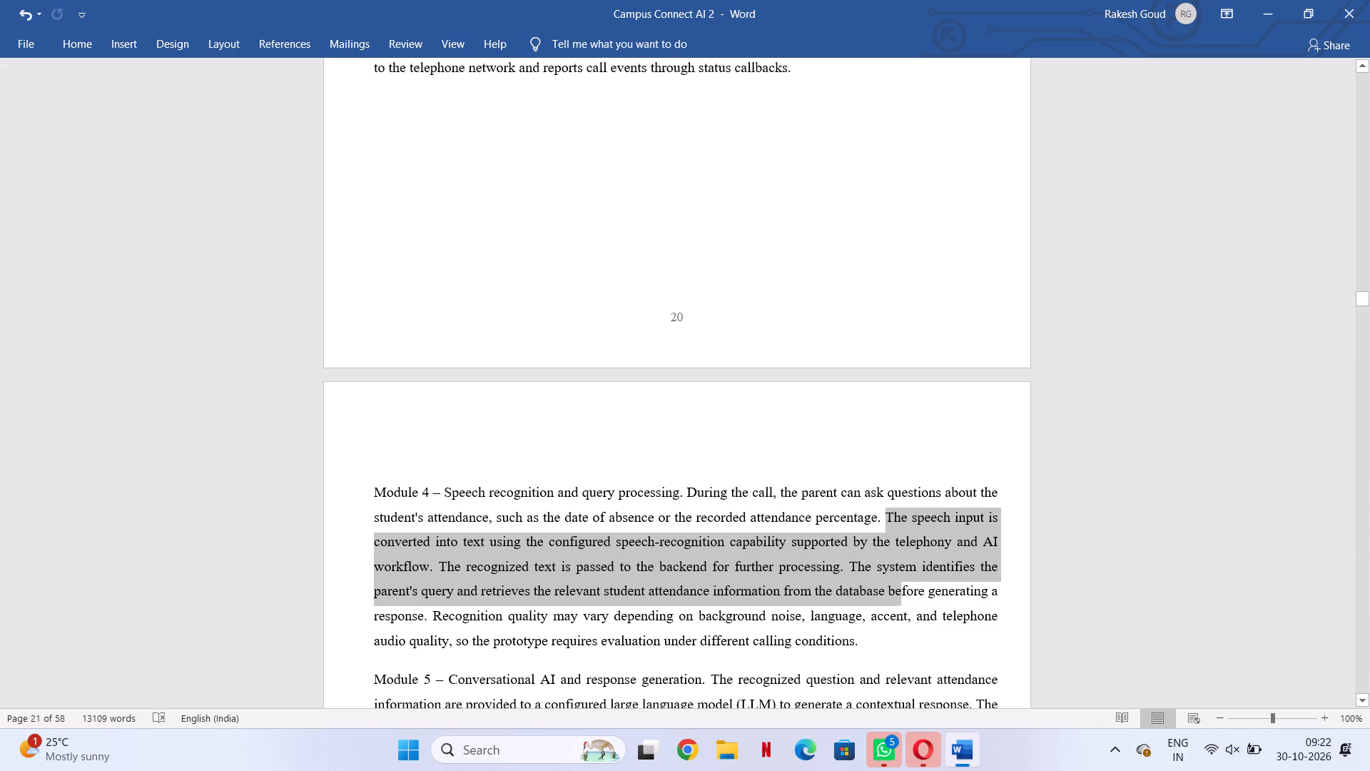
pyautogui.moveTo(886, 590); pyautogui.dragTo(845, 630)
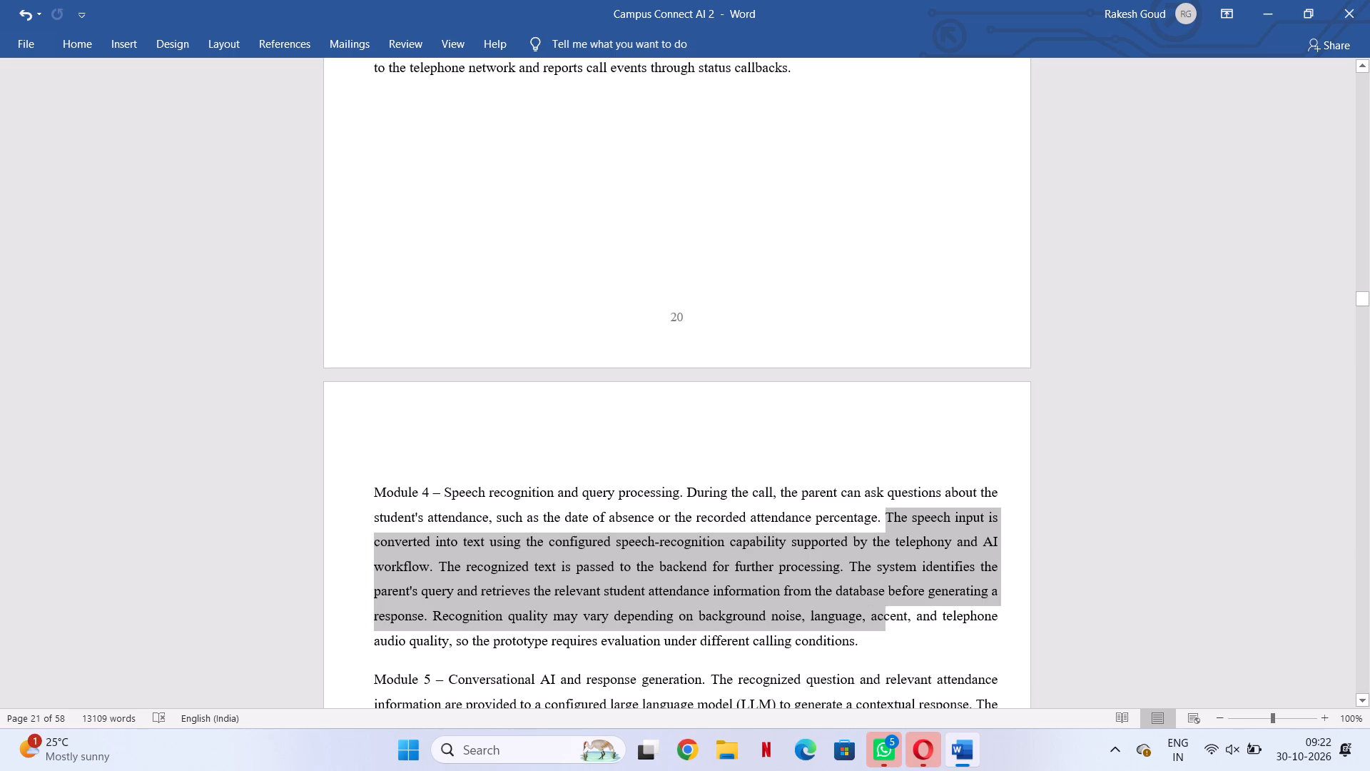
pyautogui.moveTo(845, 630); pyautogui.dragTo(431, 624)
pyautogui.hotkey('ctrl', 'c')
pyautogui.hotkey('ctrl', 'c')
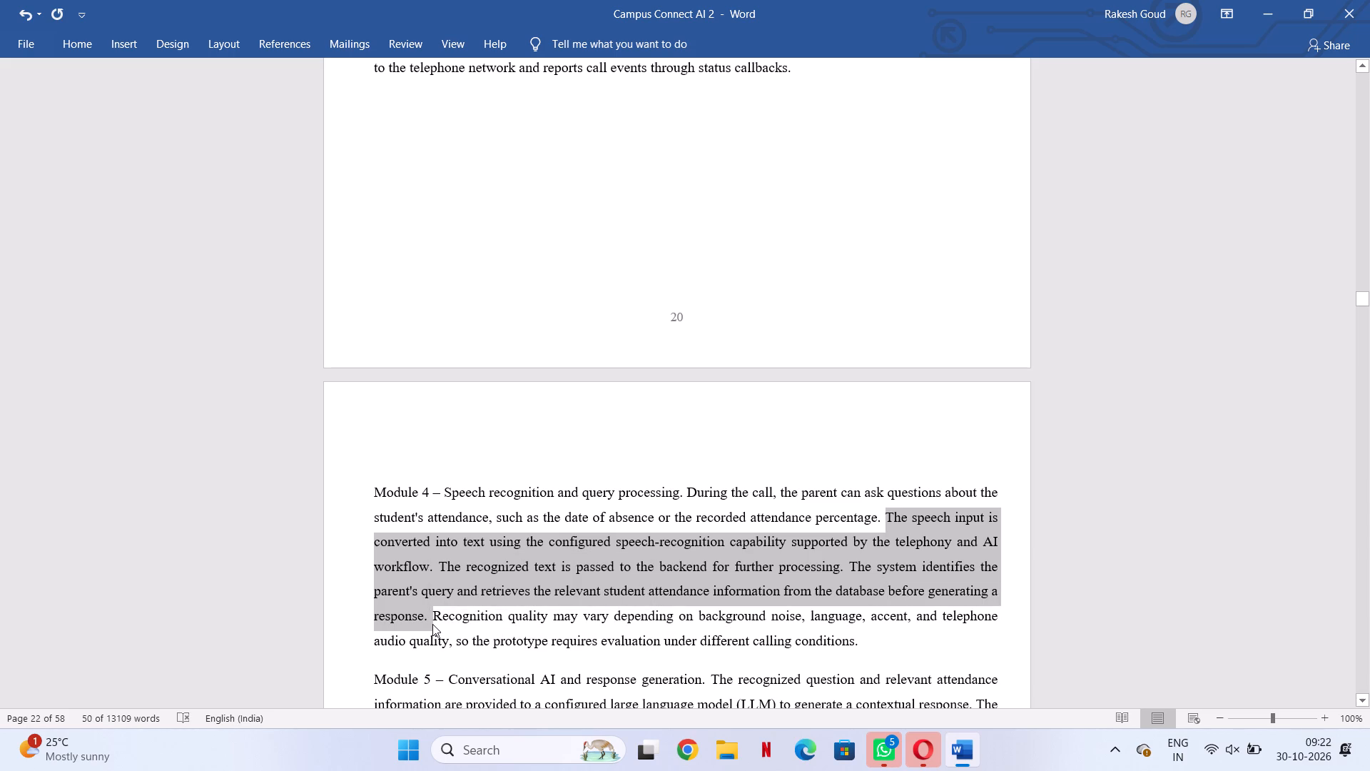
pyautogui.scroll(5, 577, 256)
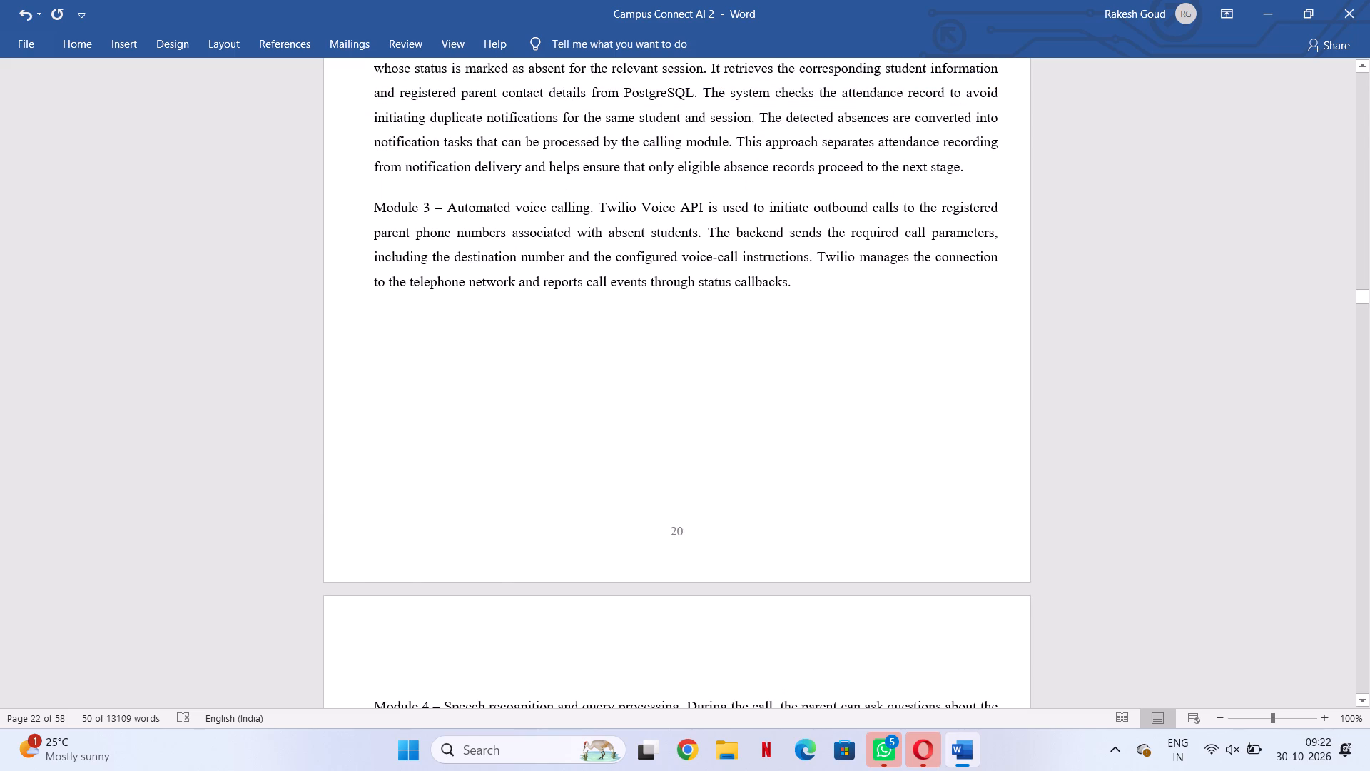
pyautogui.click(706, 236)
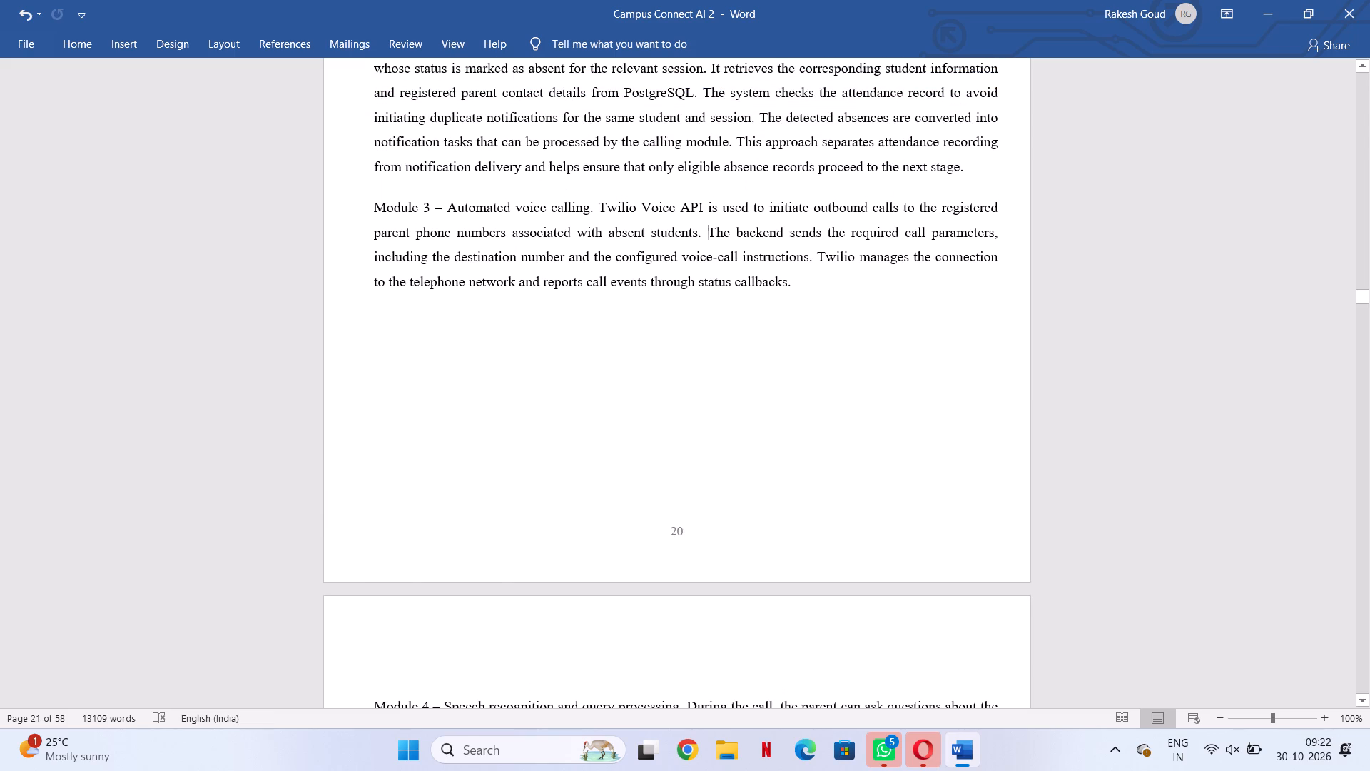
pyautogui.hotkey('ctrl', 'v')
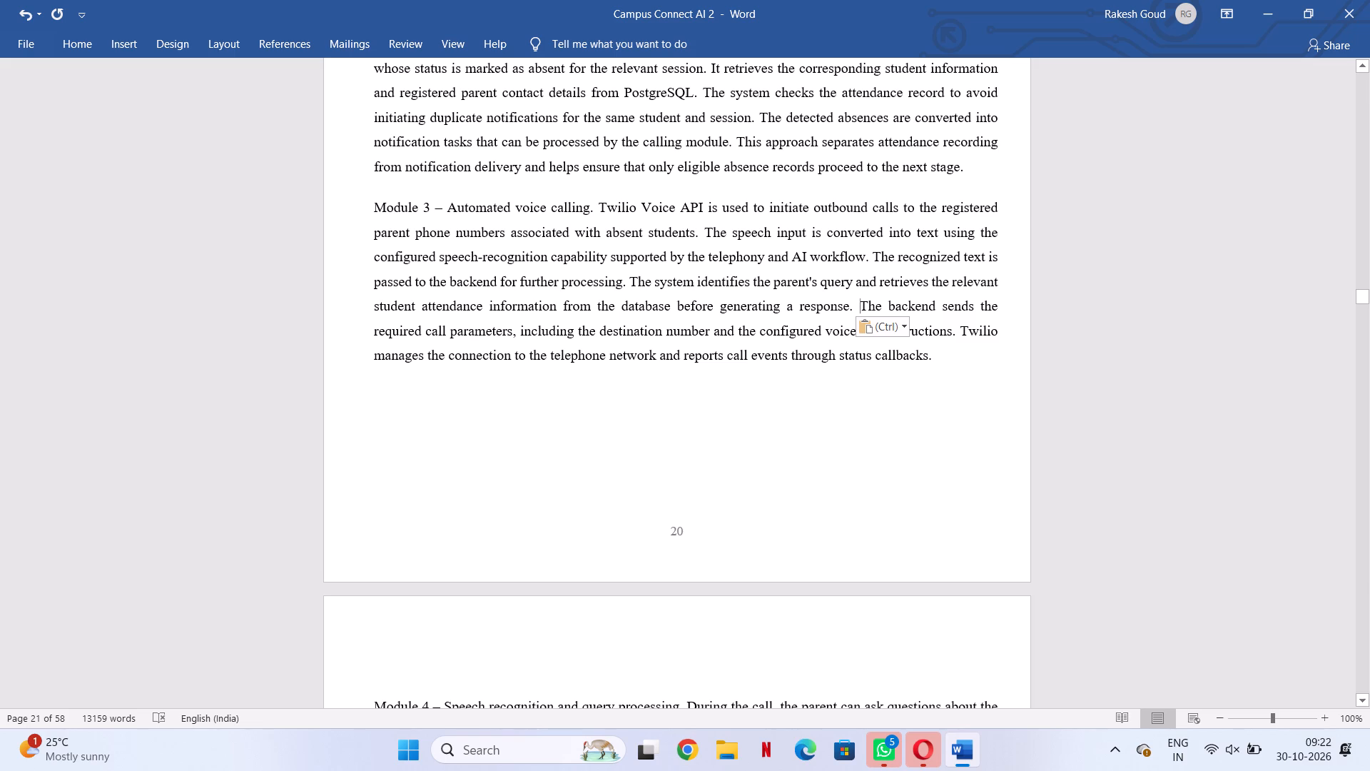
pyautogui.click(714, 413)
pyautogui.click(941, 358)
# Copy Module 2's sentence "The system checks the attendance record…" and insert it twice in Module 3, before "The system identifies".
pyautogui.moveTo(704, 90); pyautogui.dragTo(758, 114)
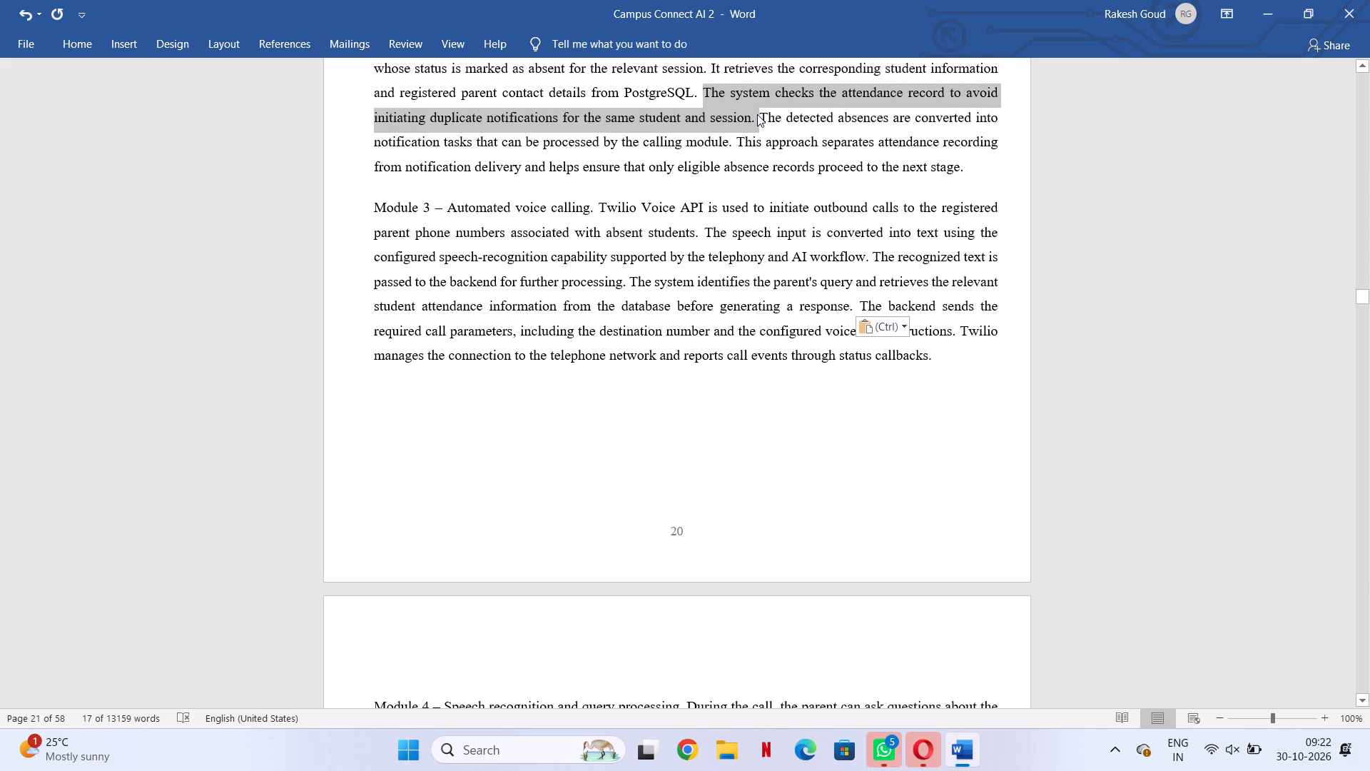
pyautogui.hotkey('ctrl', 'c')
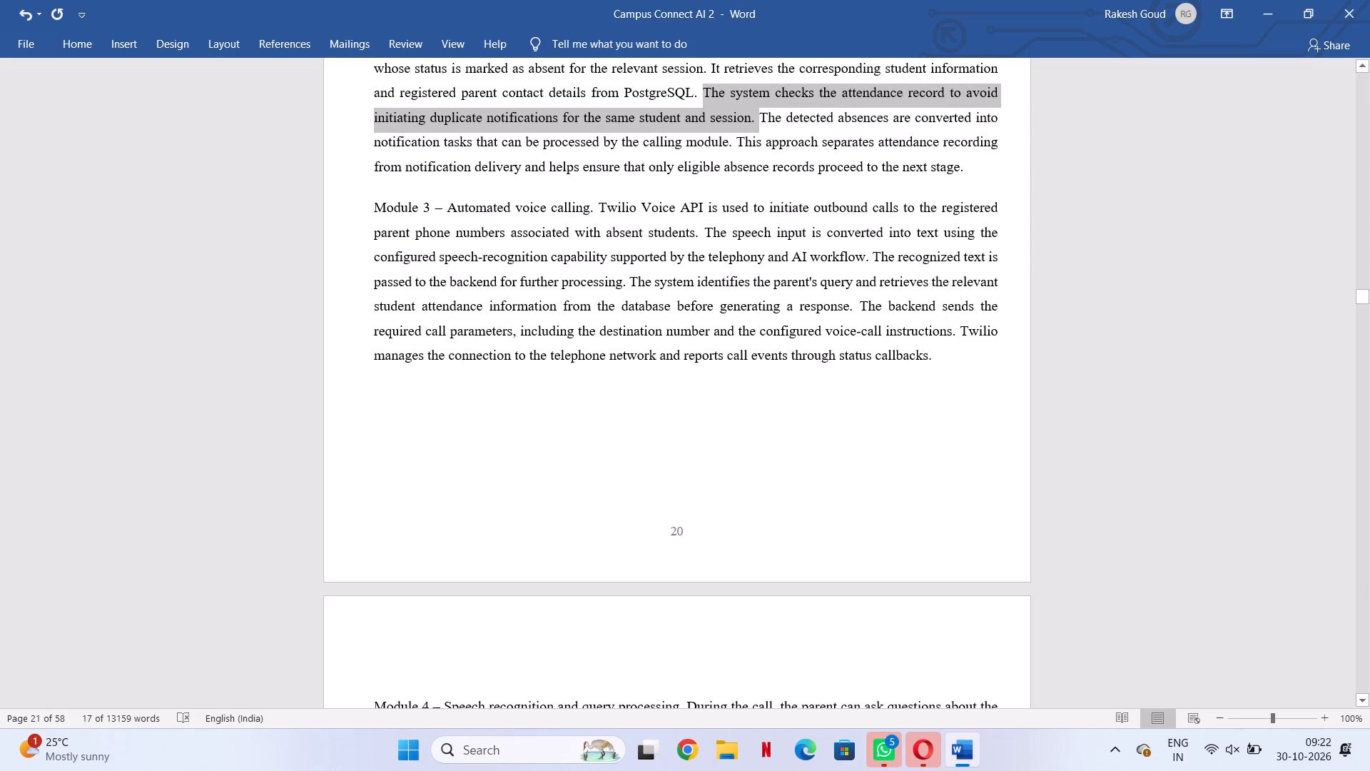
pyautogui.click(631, 283)
pyautogui.hotkey('ctrl', 'v')
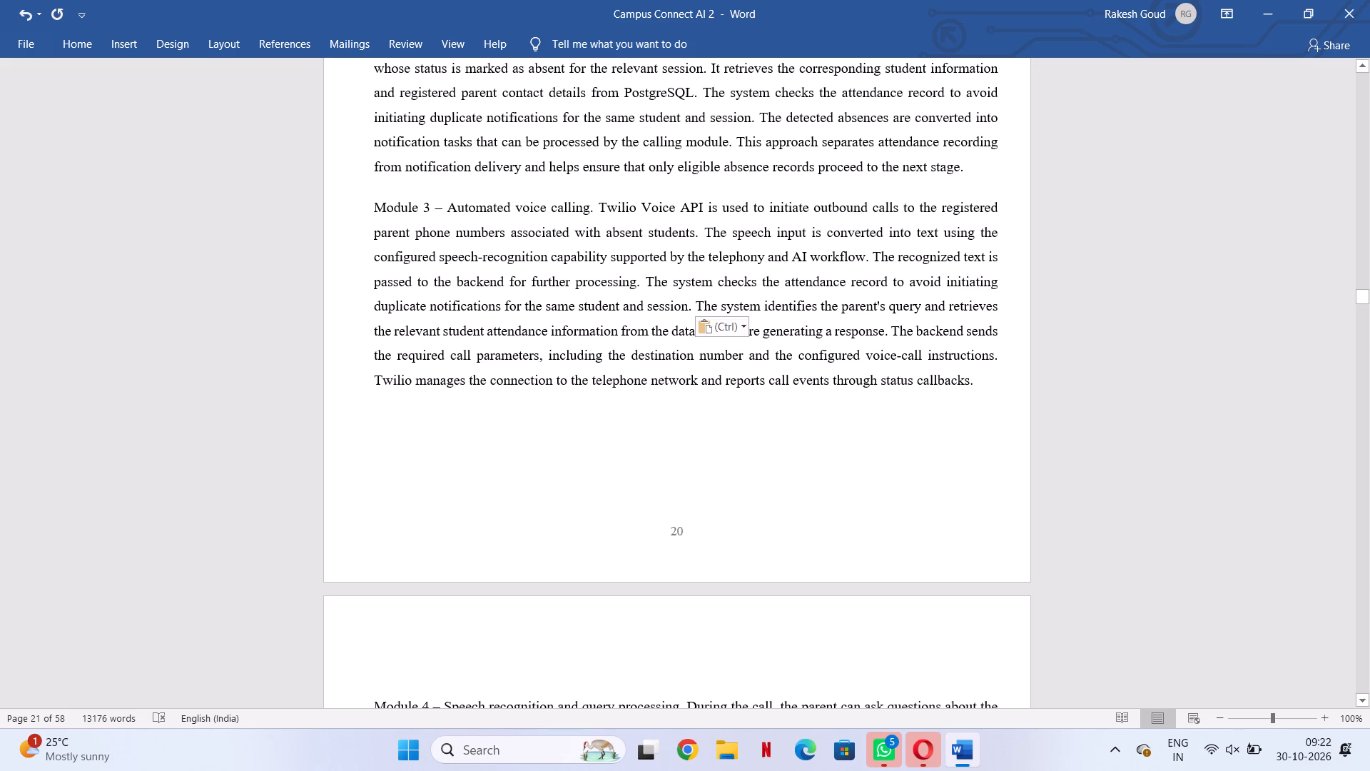
pyautogui.hotkey('ctrl', 'v')
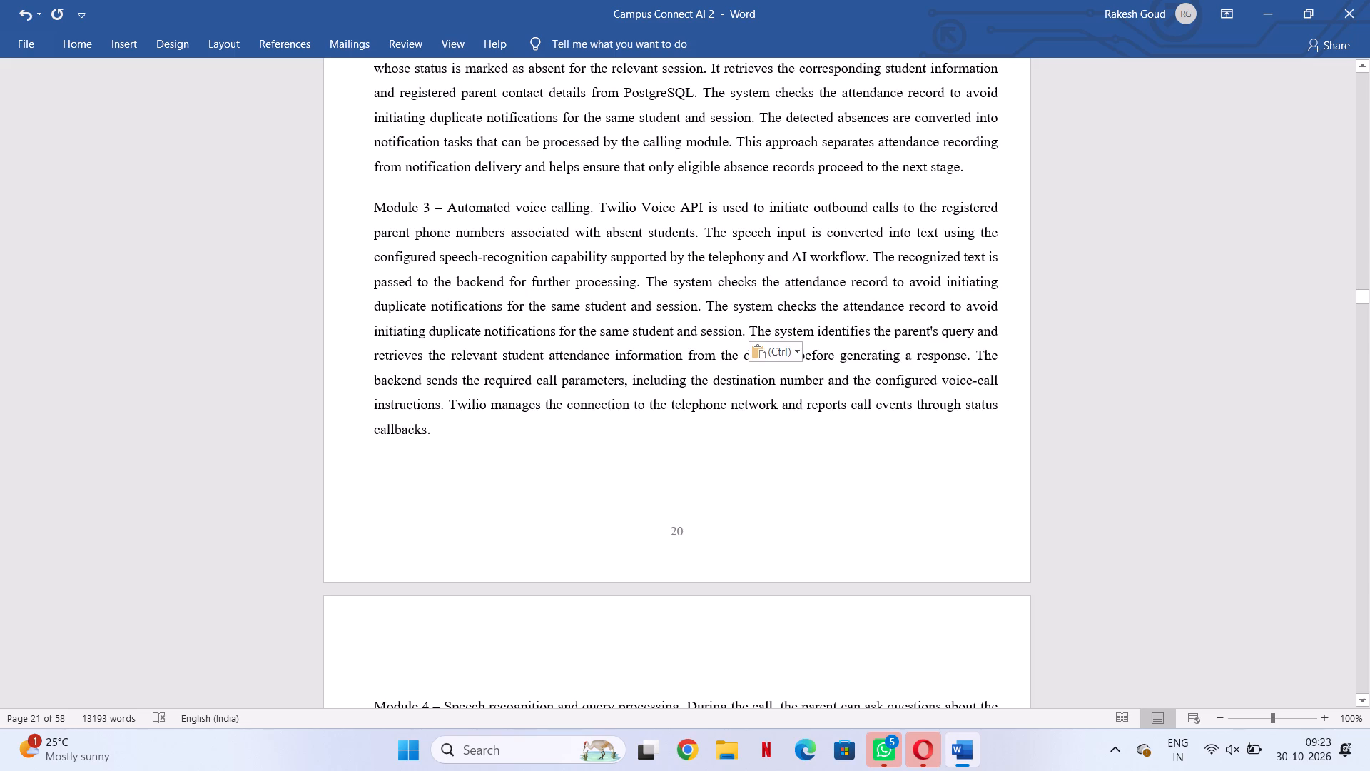
# Copy Module 5's text from "The recognized question" through "attendance percentages." into Module 4, before "The recognized text is passed".
pyautogui.scroll(-12, 588, 489)
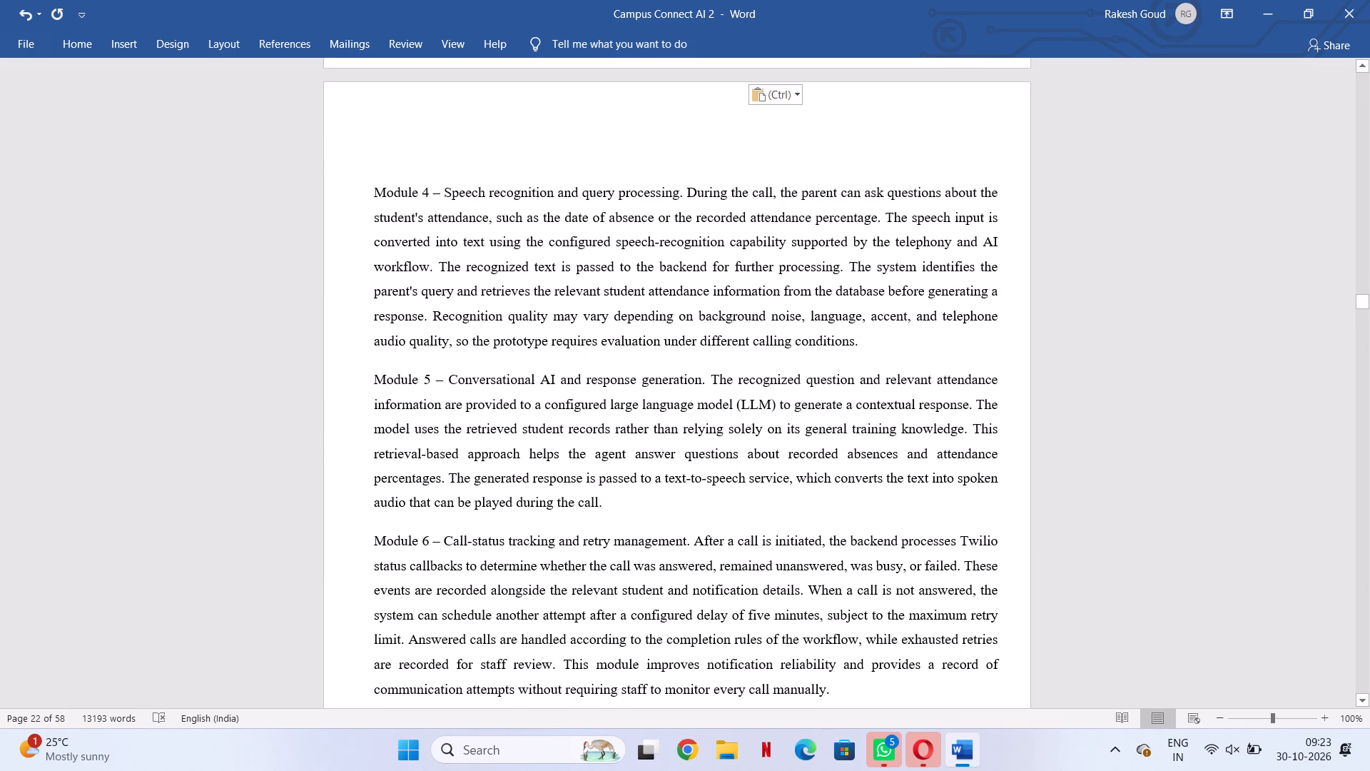
pyautogui.moveTo(708, 378); pyautogui.dragTo(732, 399)
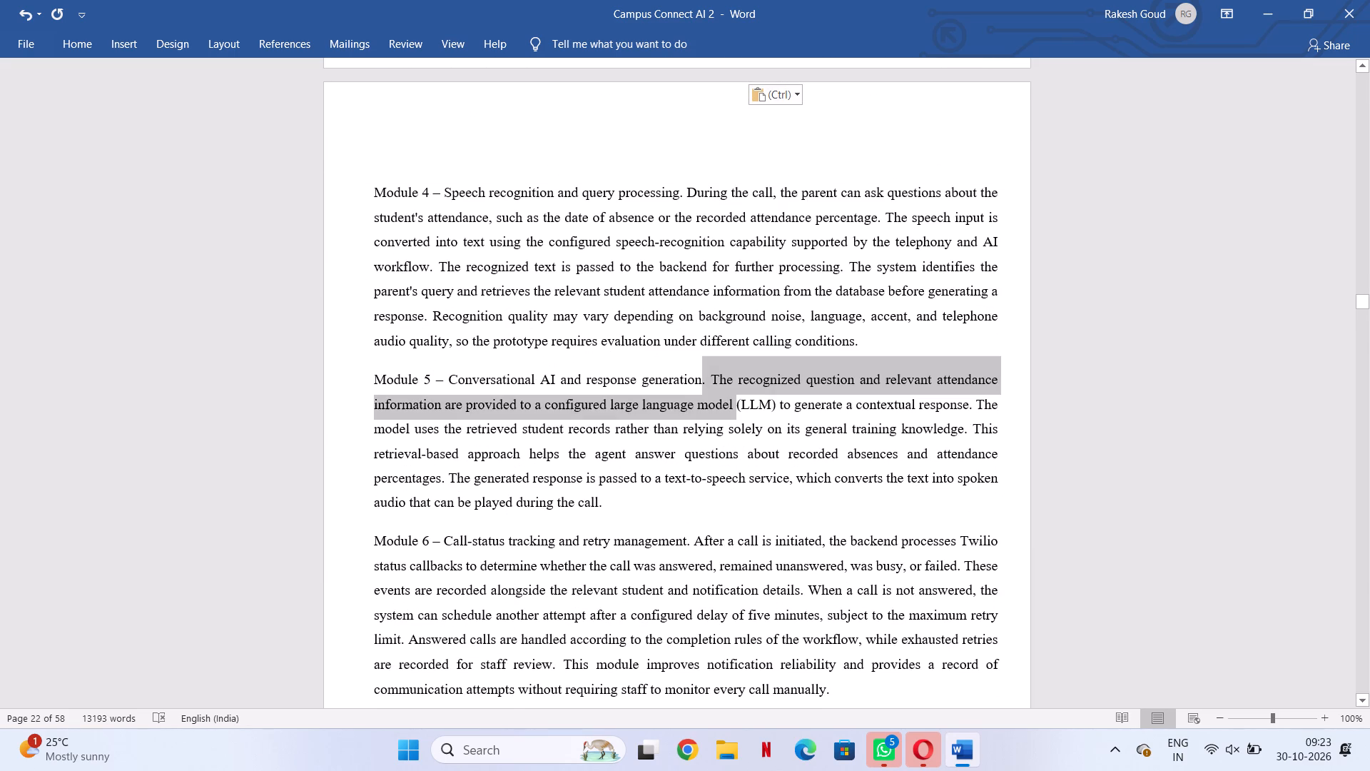
pyautogui.moveTo(732, 399); pyautogui.dragTo(591, 445)
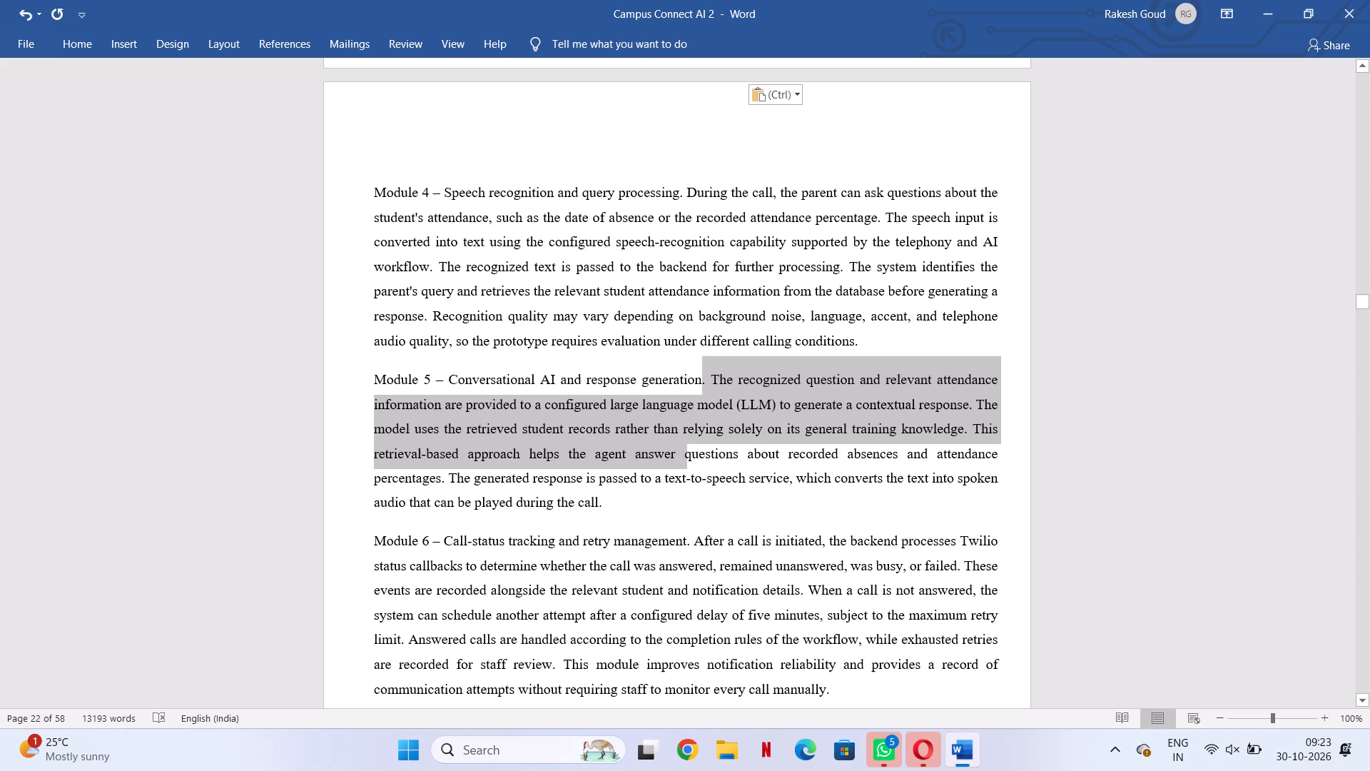
pyautogui.moveTo(591, 445); pyautogui.dragTo(446, 479)
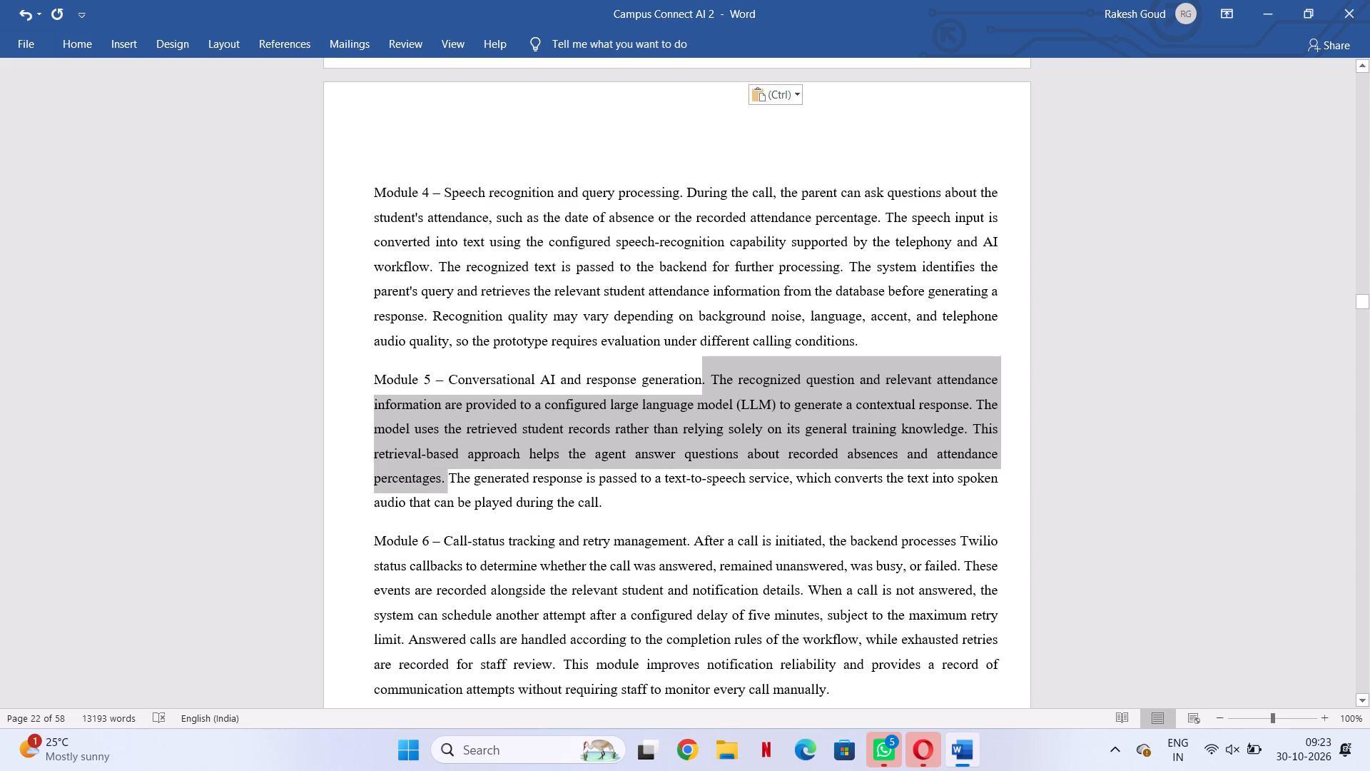
pyautogui.moveTo(446, 479); pyautogui.dragTo(446, 480)
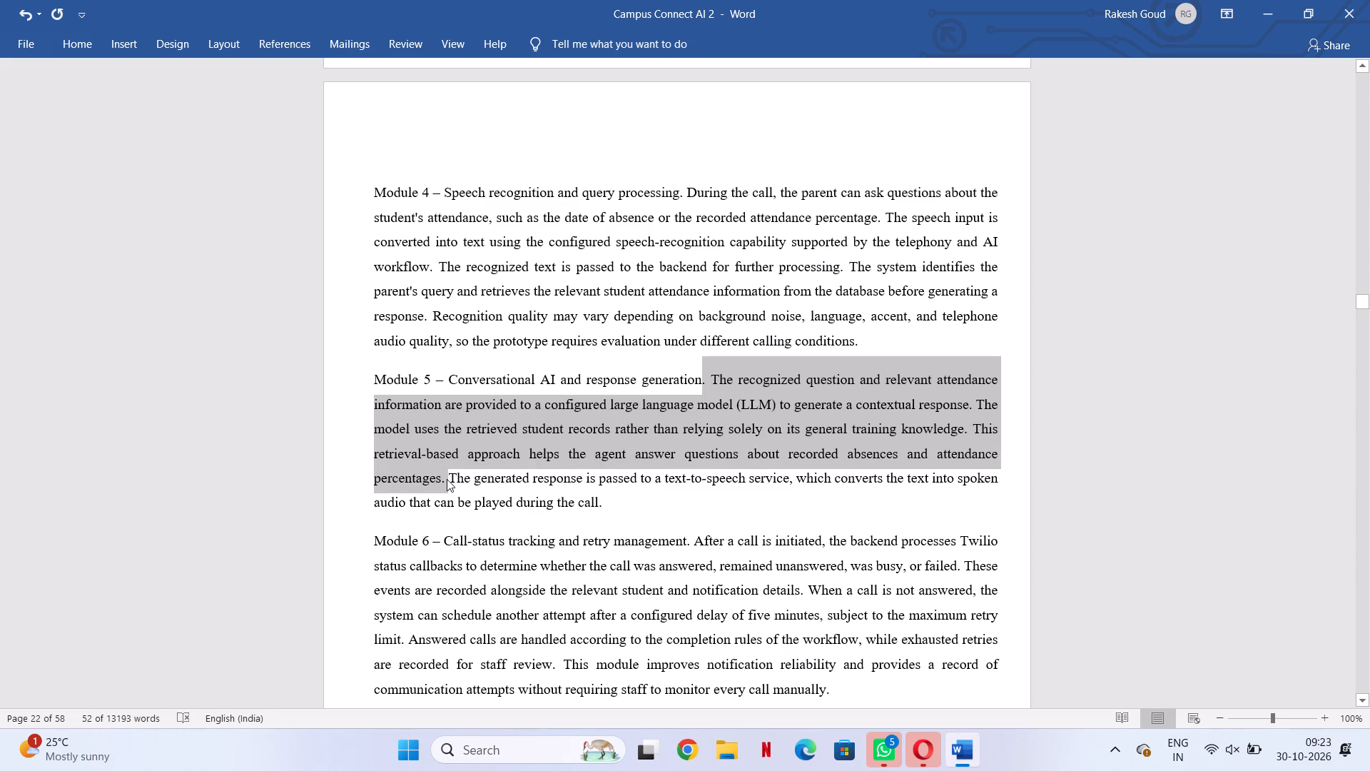
pyautogui.hotkey('ctrl', 'c')
pyautogui.hotkey('ctrl', 'c')
pyautogui.click(441, 265)
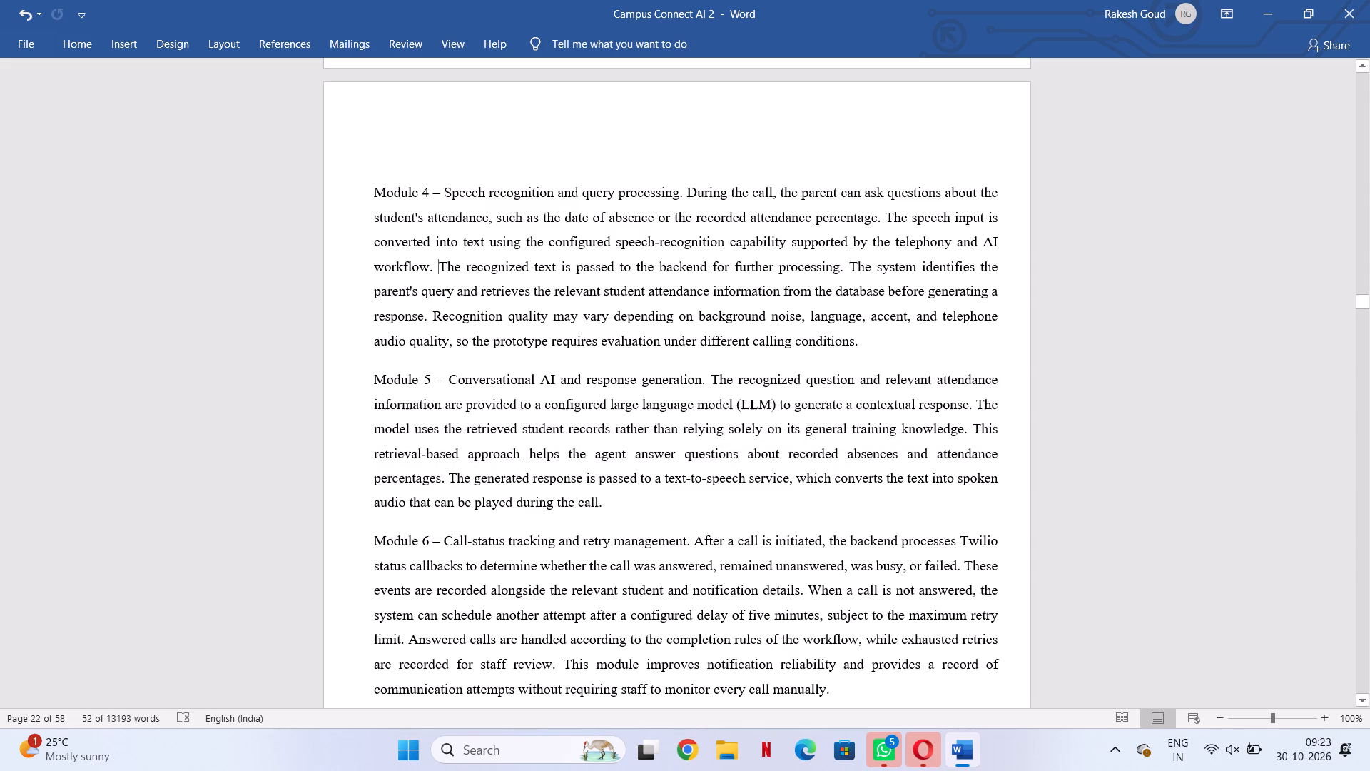
pyautogui.hotkey('ctrl', 'v')
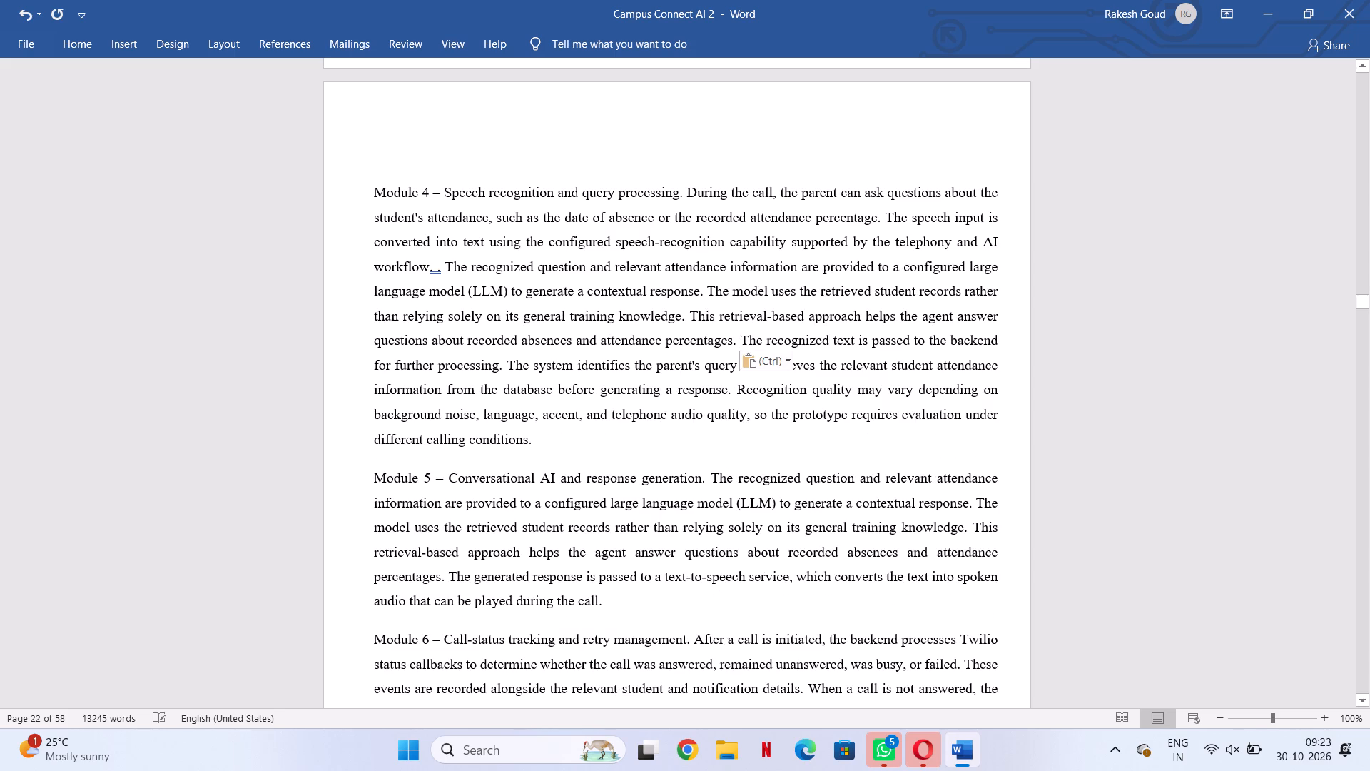
pyautogui.press('BackSpace')
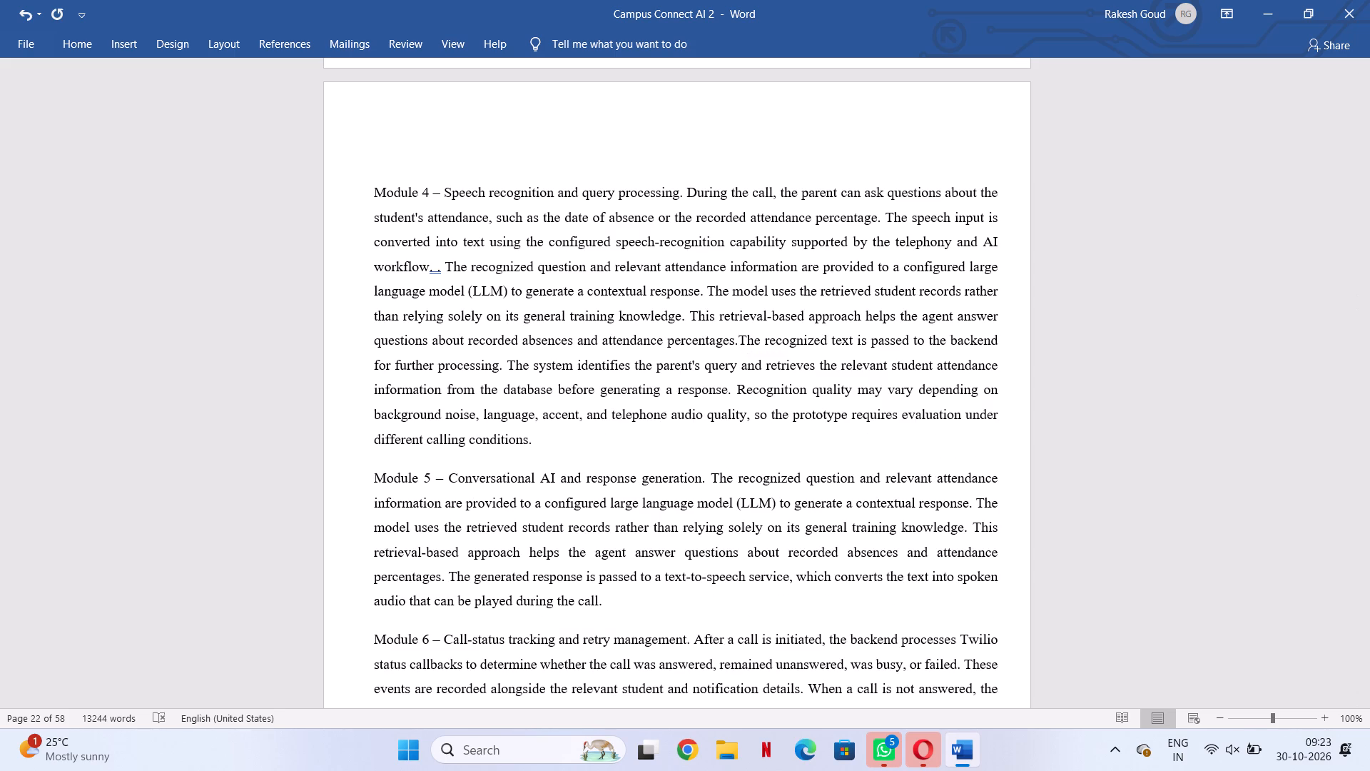
pyautogui.hotkey('ctrl', 'z')
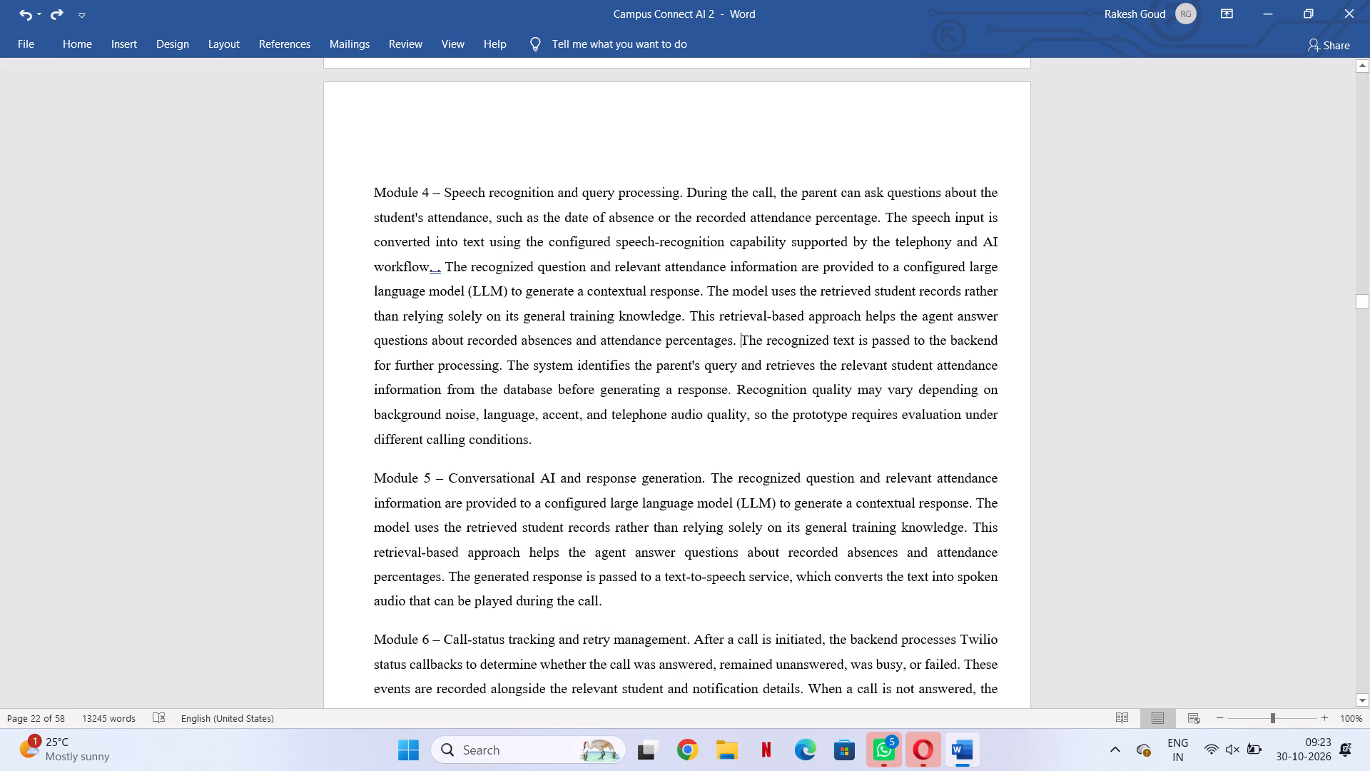
# Delete the stray period and extra space after "telephony and AI workflow." in Module 4.
pyautogui.click(445, 267)
pyautogui.press('BackSpace')
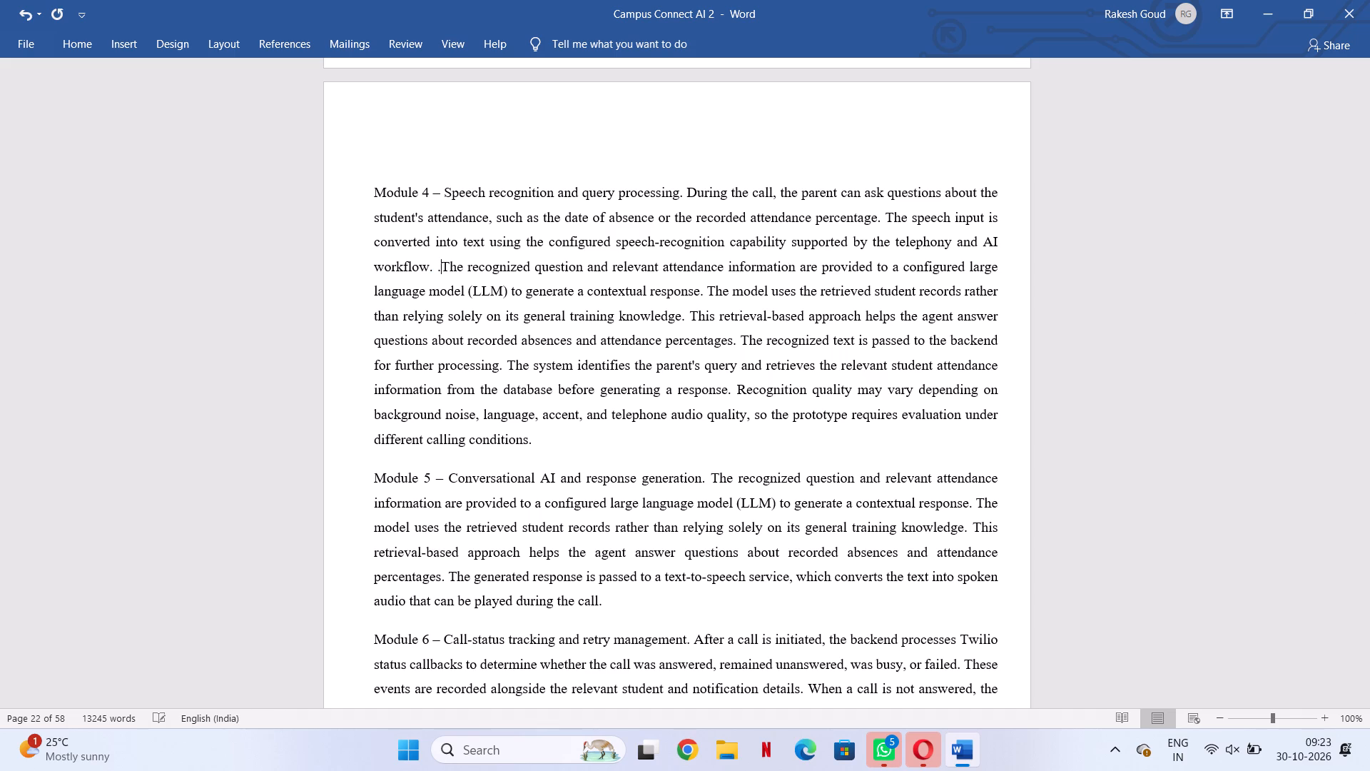
pyautogui.press('BackSpace')
# Insert the copied "The recognized question… attendance percentages." text in Module 6 before "Answered calls", and delete the stray period after "limit.".
pyautogui.scroll(-4, 458, 289)
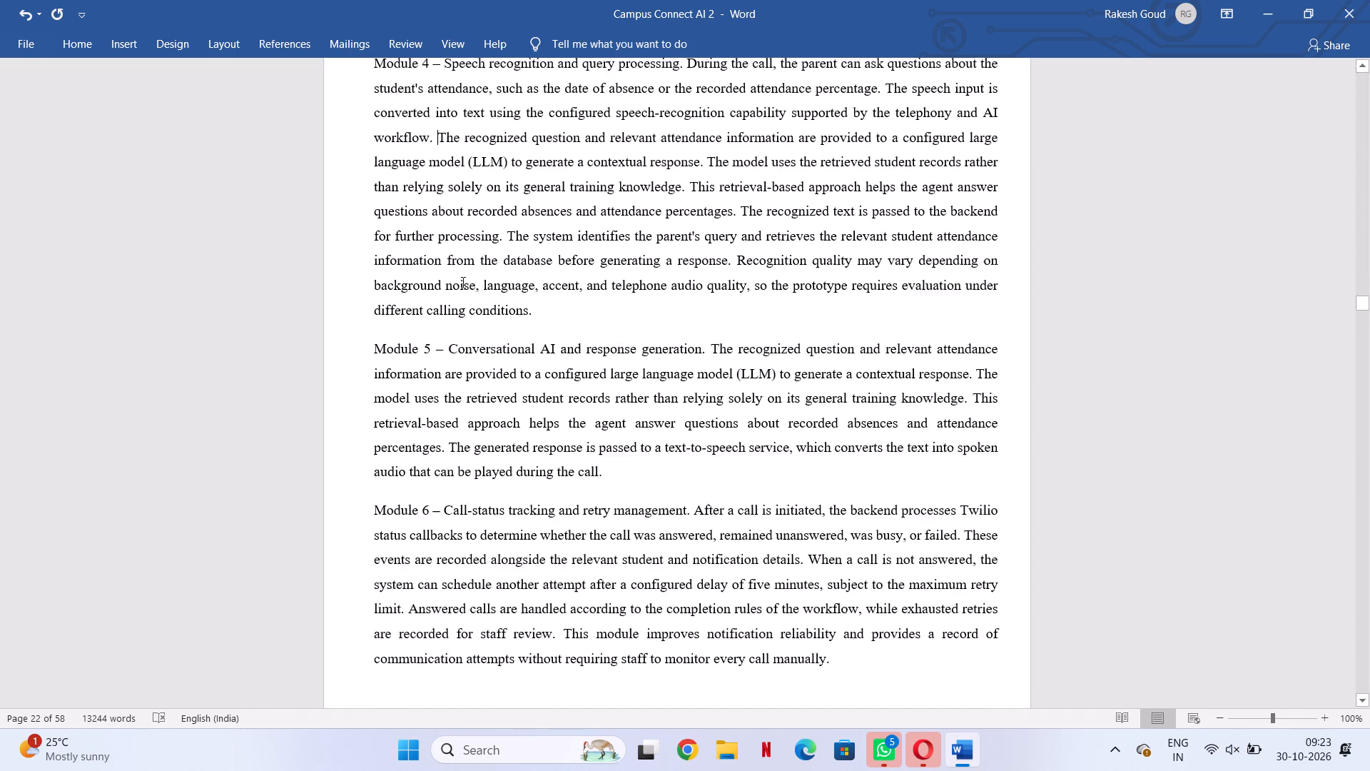
pyautogui.scroll(-6, 462, 281)
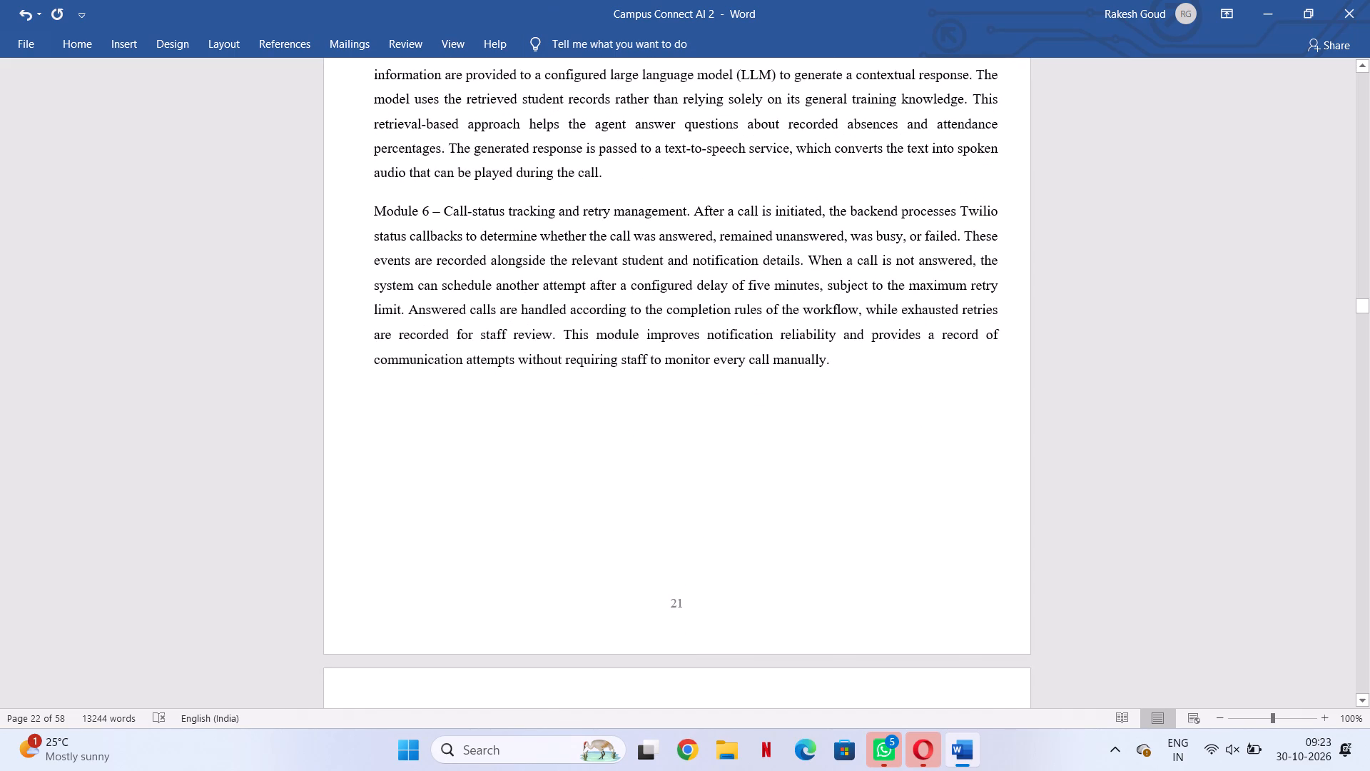
pyautogui.click(409, 309)
pyautogui.hotkey('ctrl', 'v')
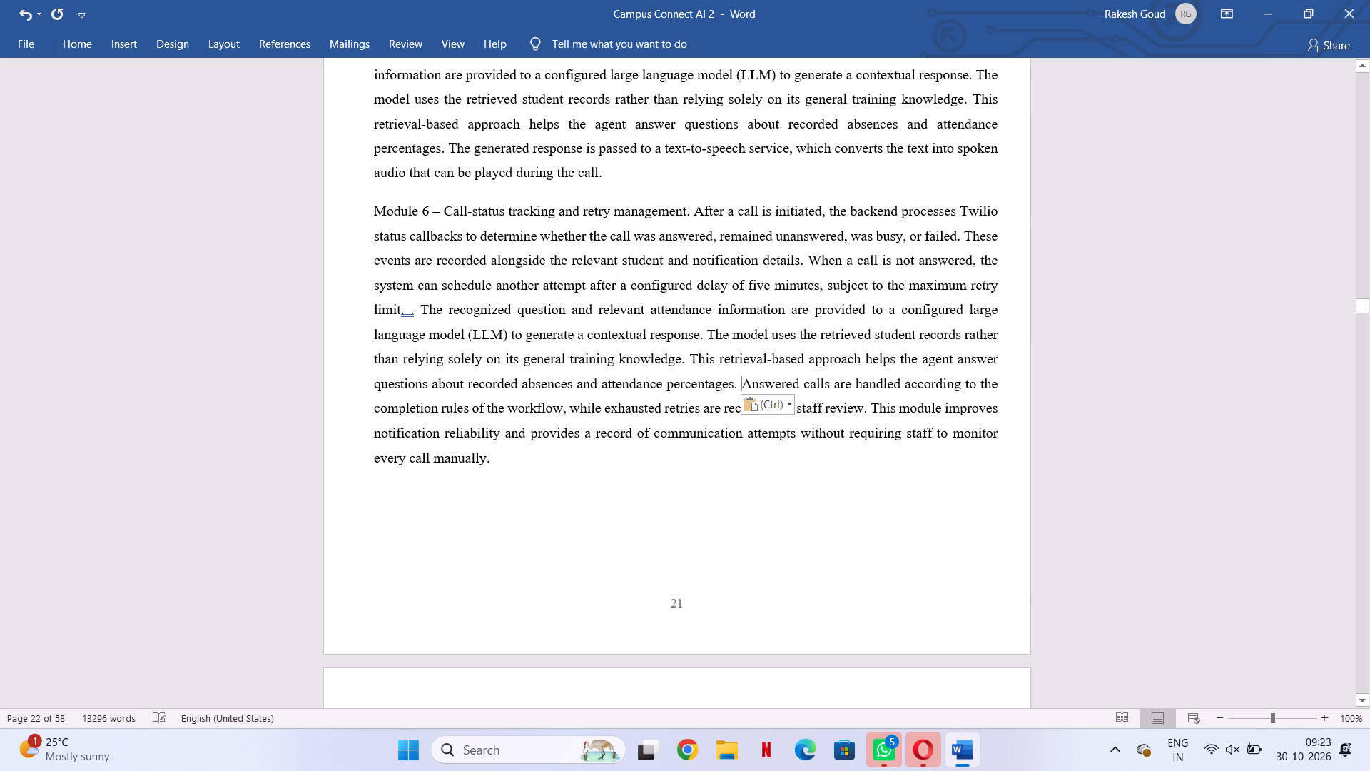
pyautogui.press('Left')
pyautogui.press('Left')
pyautogui.press('Left')
pyautogui.press('Left')
pyautogui.press('Left')
pyautogui.click(416, 307)
pyautogui.press('BackSpace')
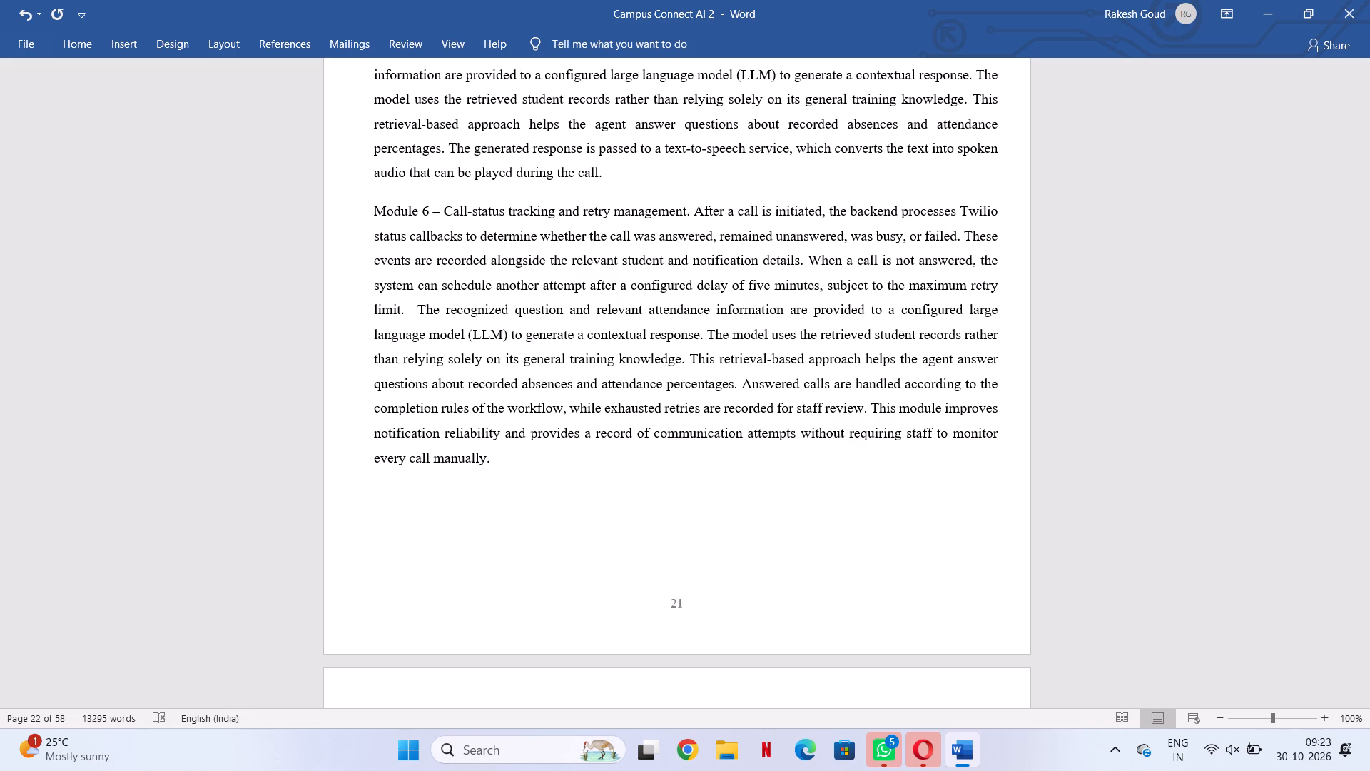
# Widen the Script / Module table so it extends closer to the page's right text margin.
pyautogui.scroll(-6, 447, 373)
pyautogui.scroll(-3, 676, 470)
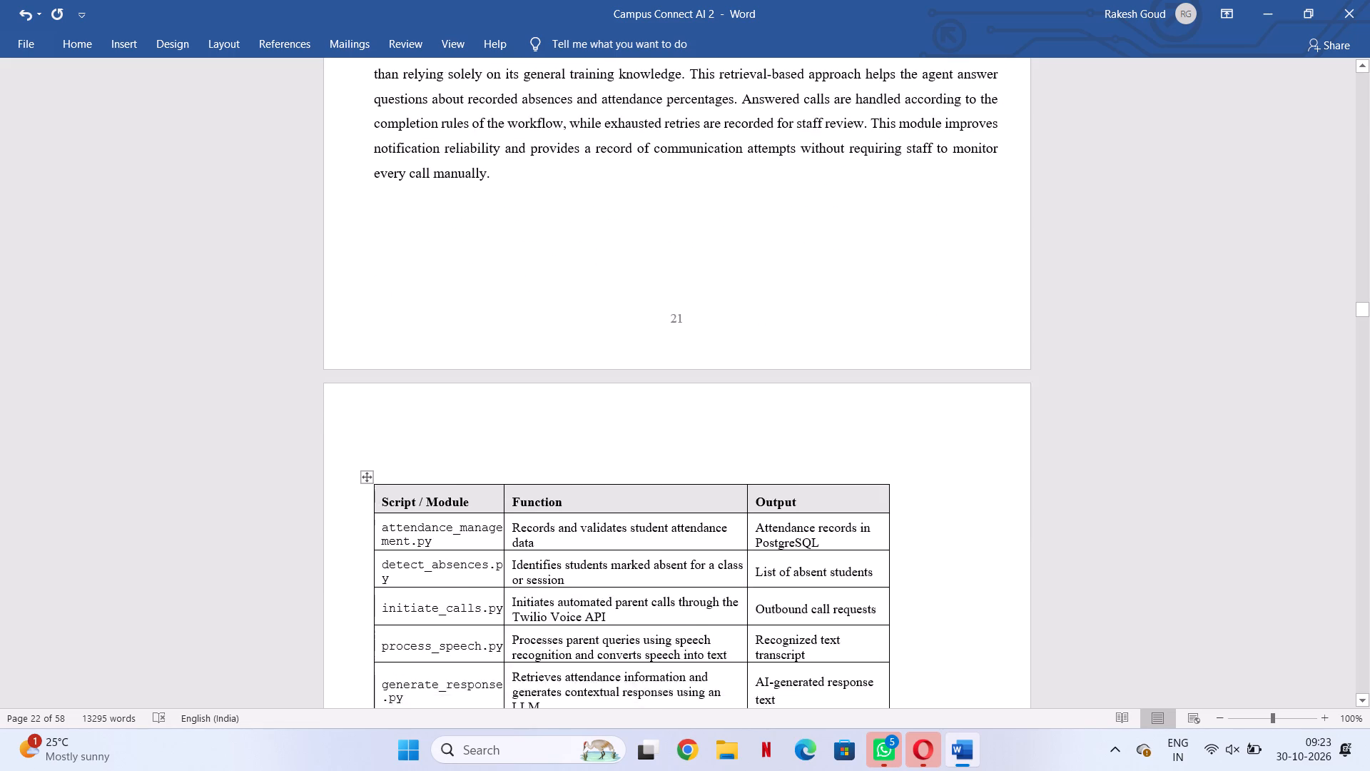
pyautogui.scroll(-1, 676, 470)
pyautogui.click(869, 473)
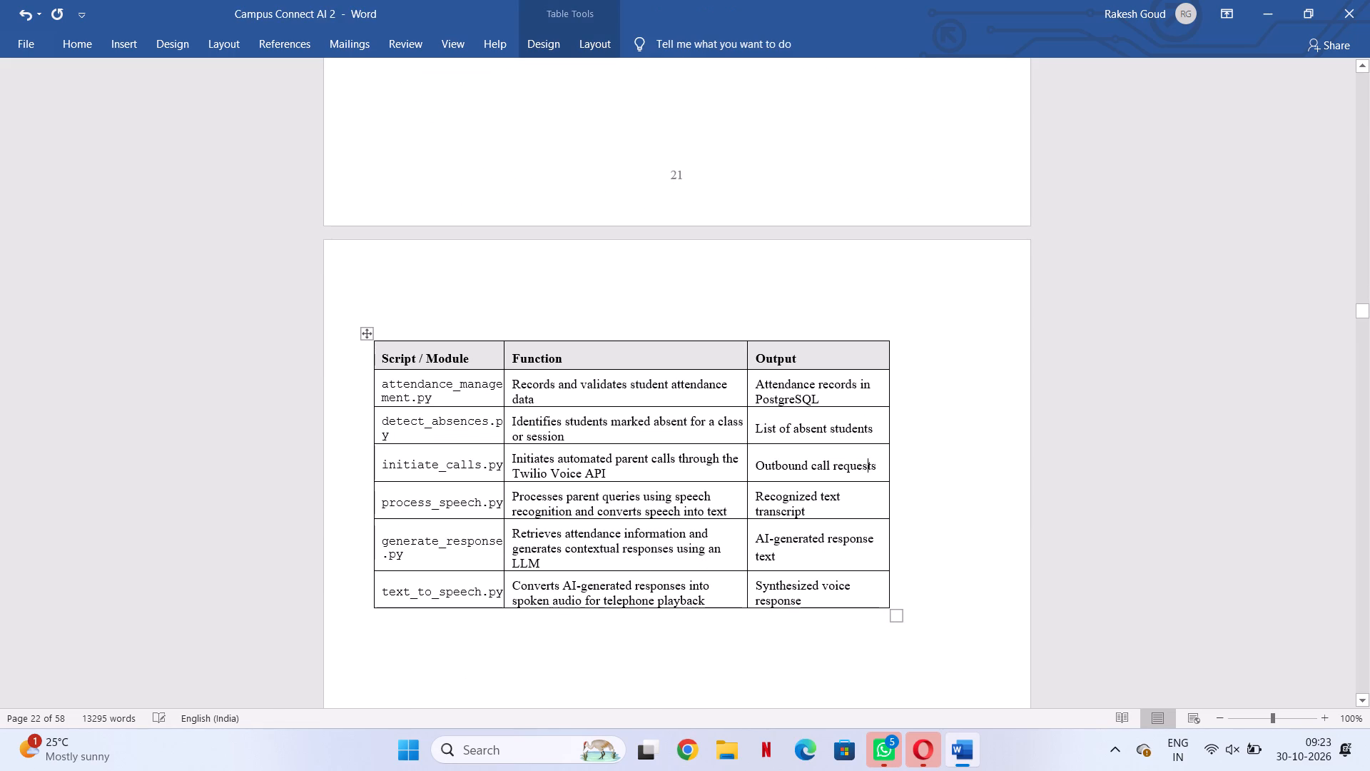
pyautogui.click(367, 332)
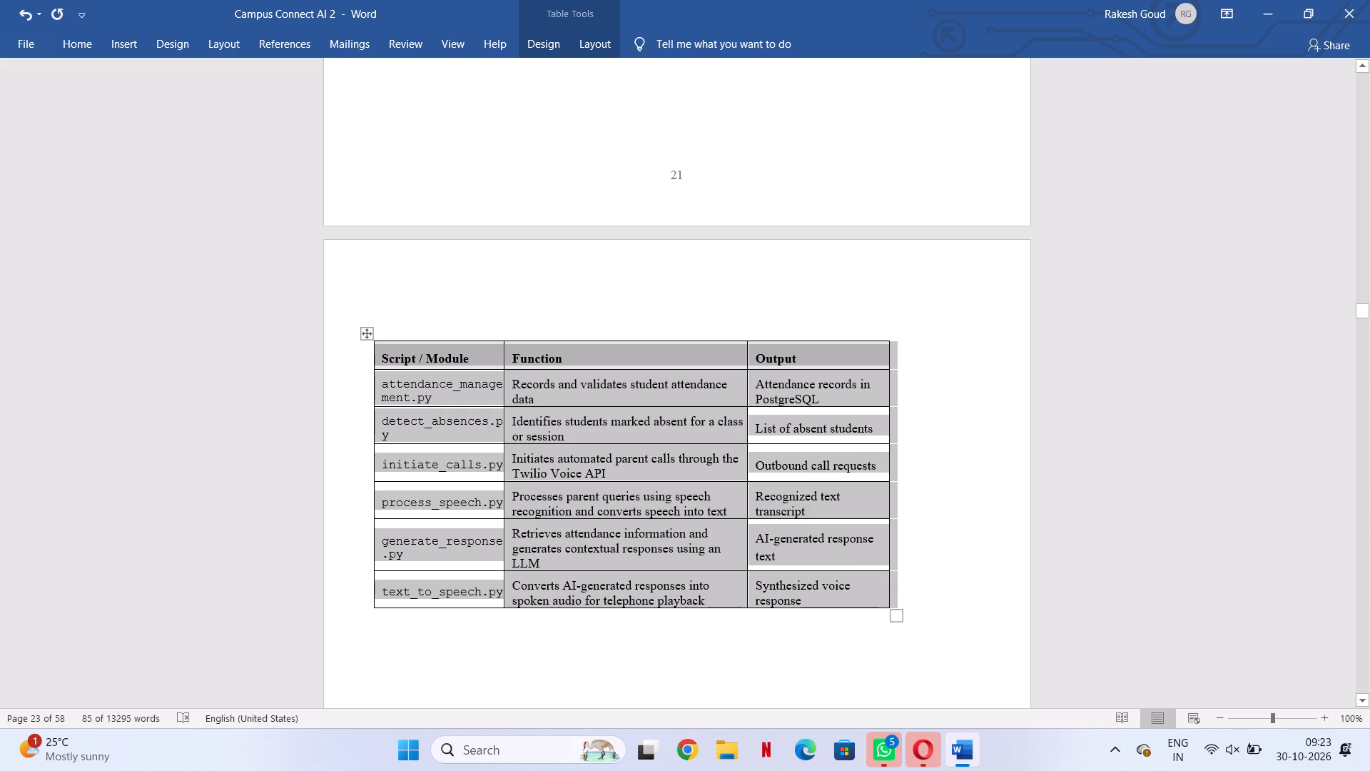
pyautogui.moveTo(895, 615); pyautogui.dragTo(918, 615)
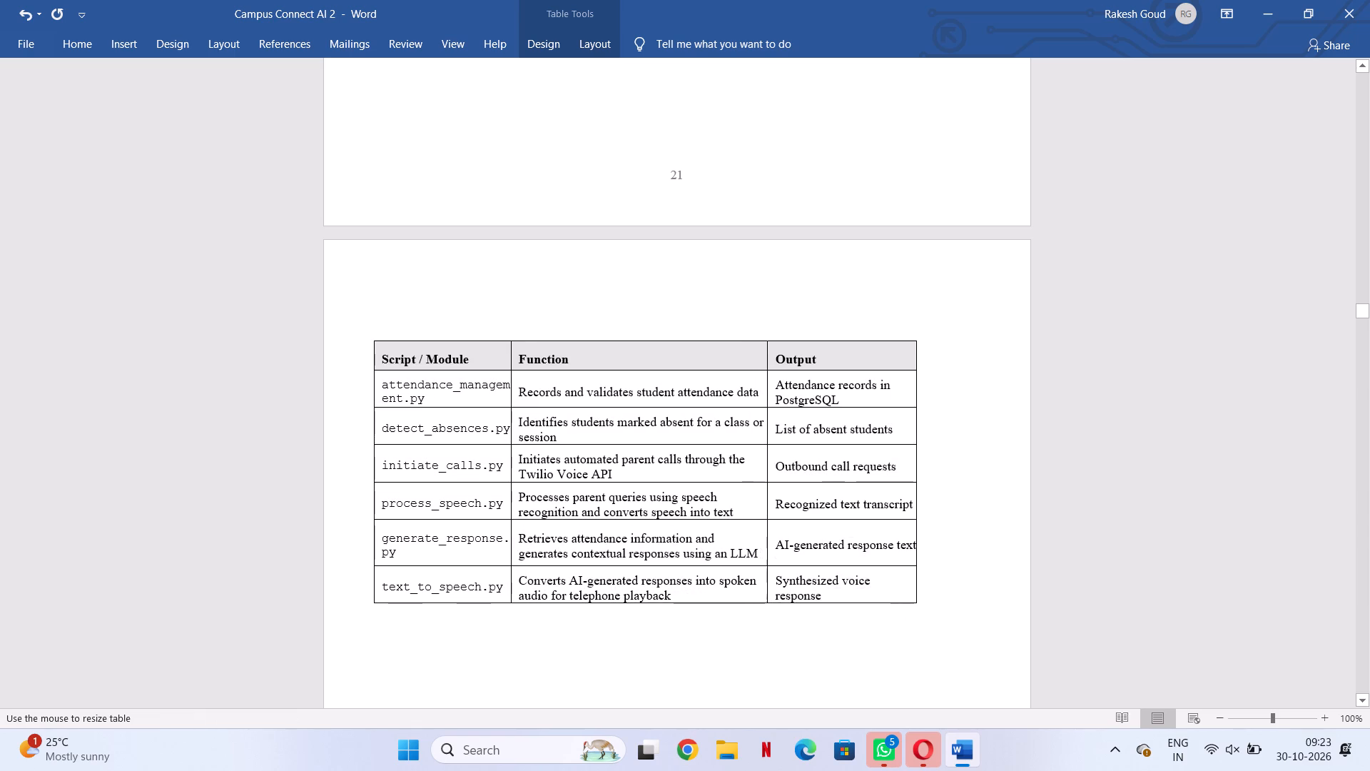
pyautogui.moveTo(918, 615); pyautogui.dragTo(959, 620)
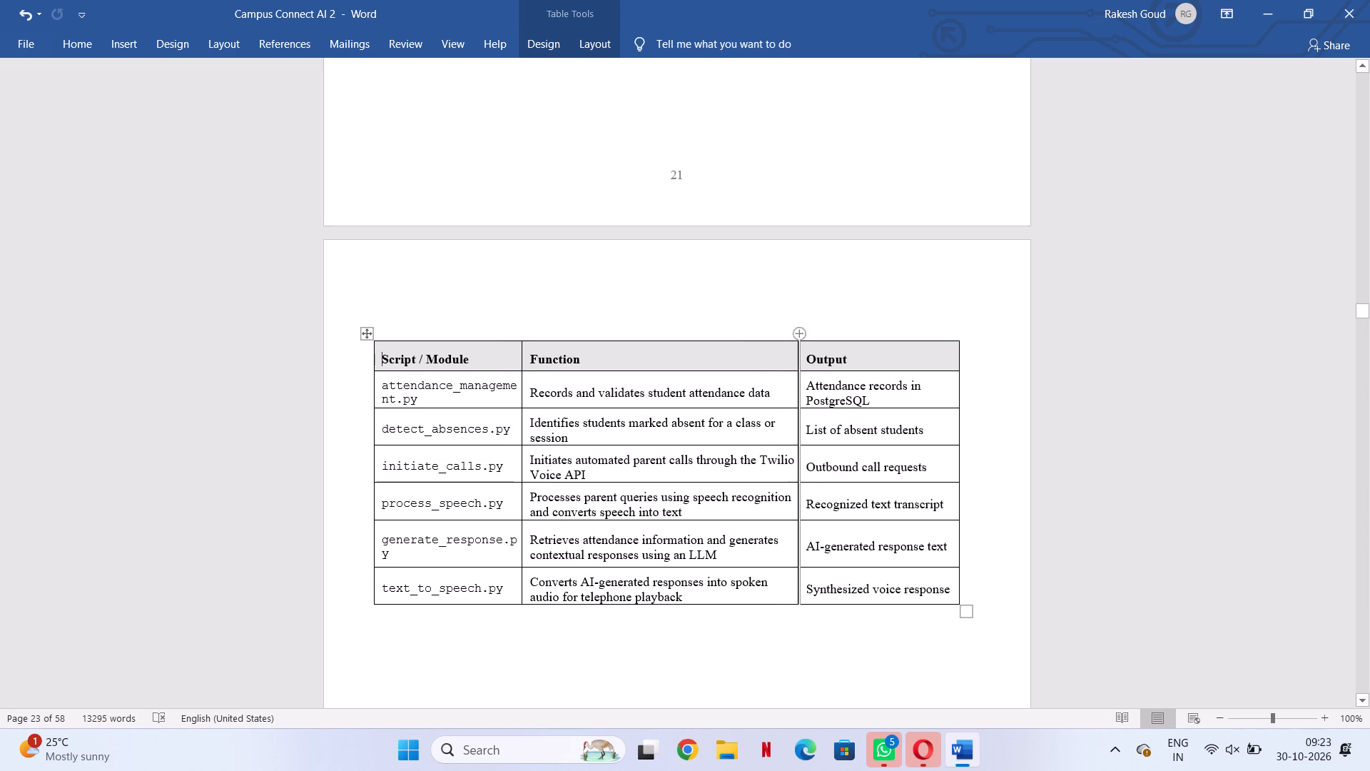
# Stretch the Fig – 4 offline data pipeline diagram taller, to about one and a half times its height, and narrow it slightly.
pyautogui.scroll(-6, 766, 432)
pyautogui.scroll(-4, 741, 642)
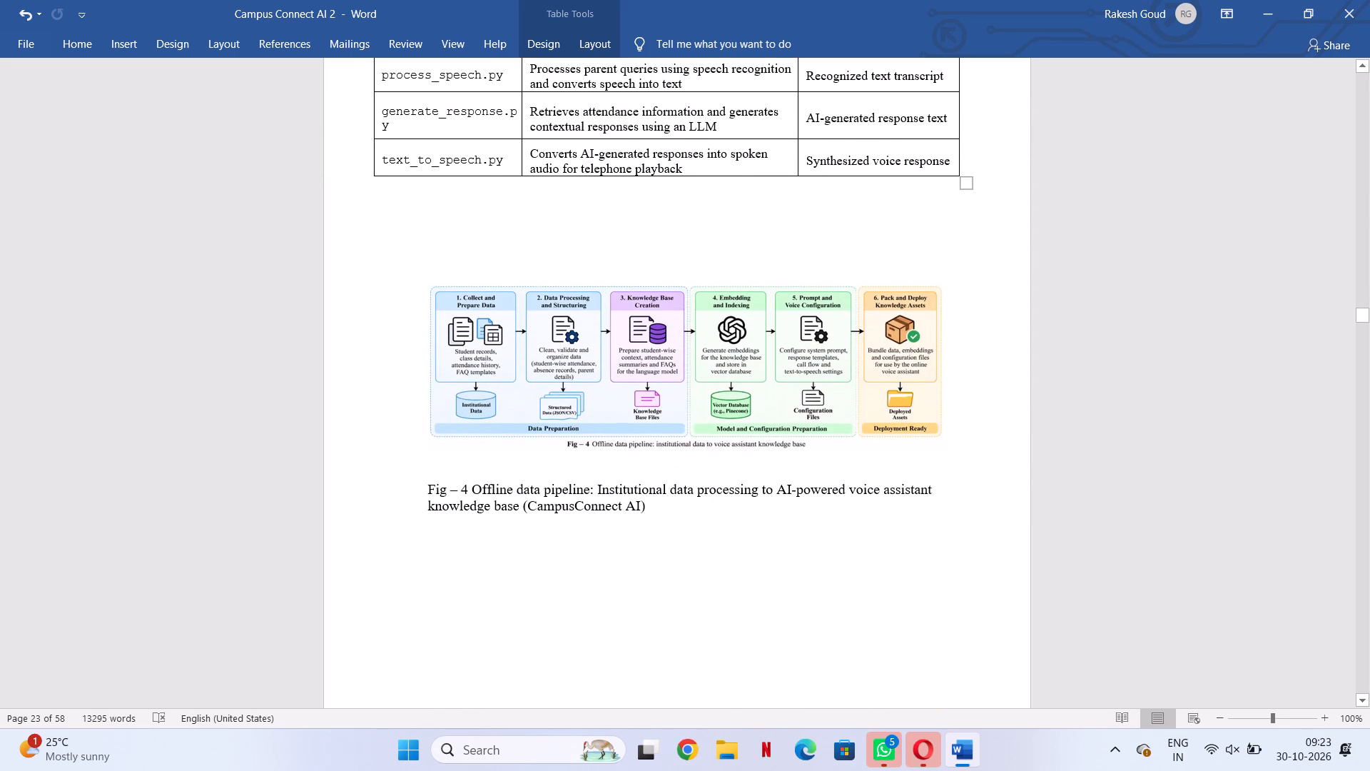
pyautogui.click(669, 398)
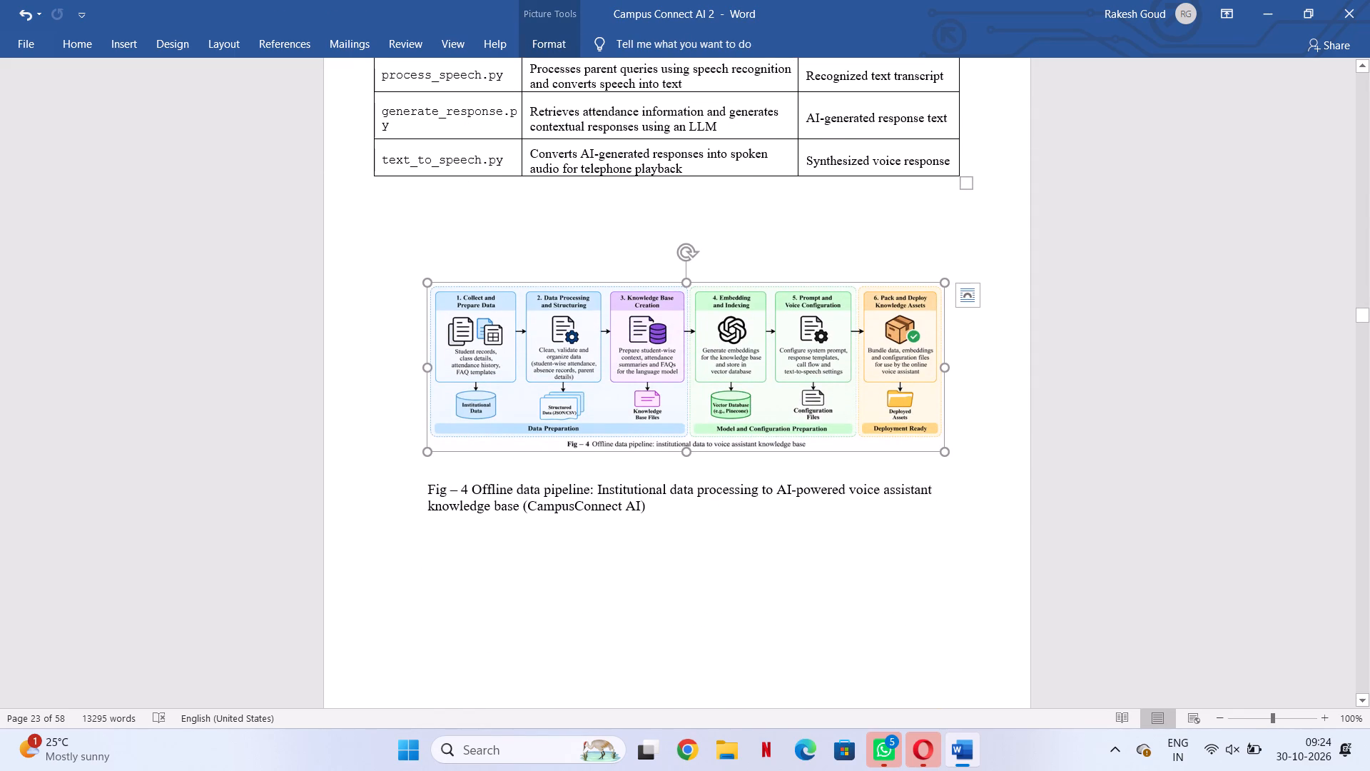
pyautogui.moveTo(689, 453); pyautogui.dragTo(696, 488)
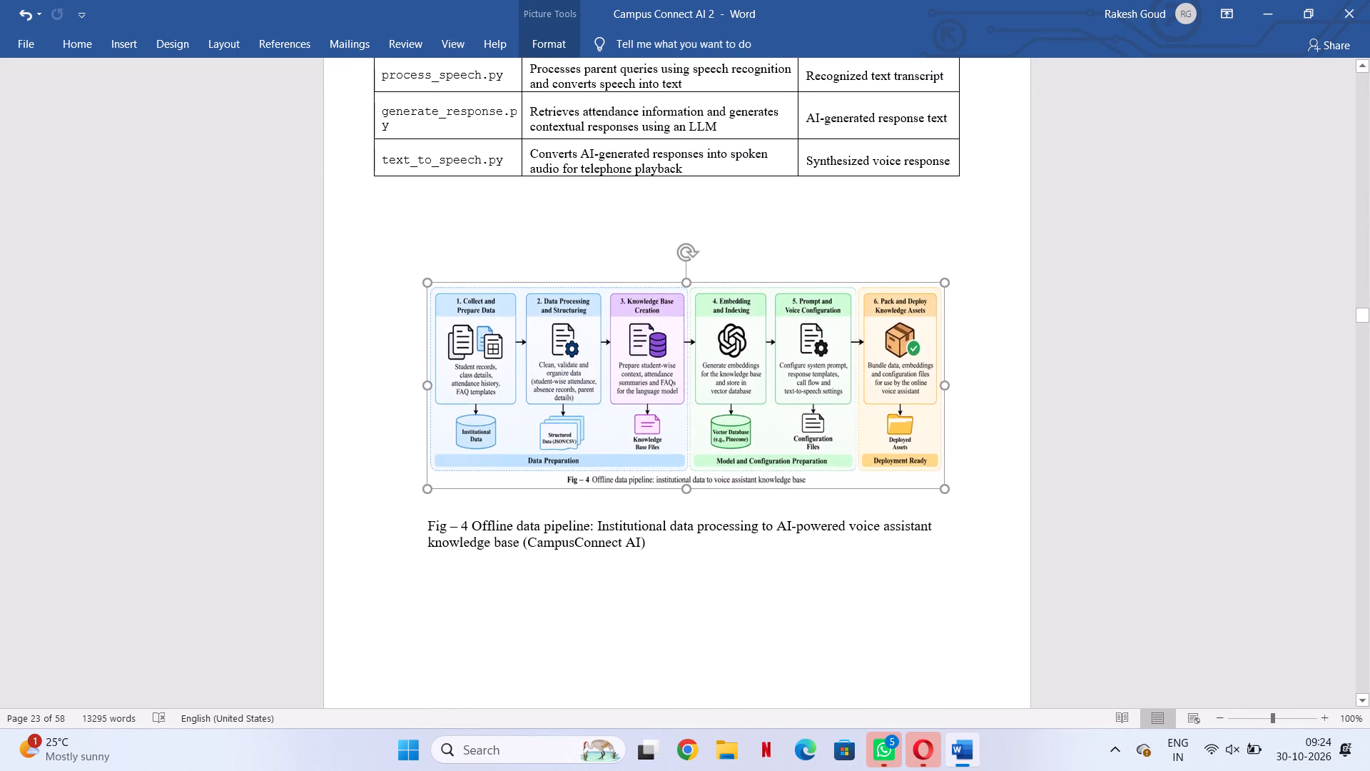
pyautogui.moveTo(696, 488); pyautogui.dragTo(701, 532)
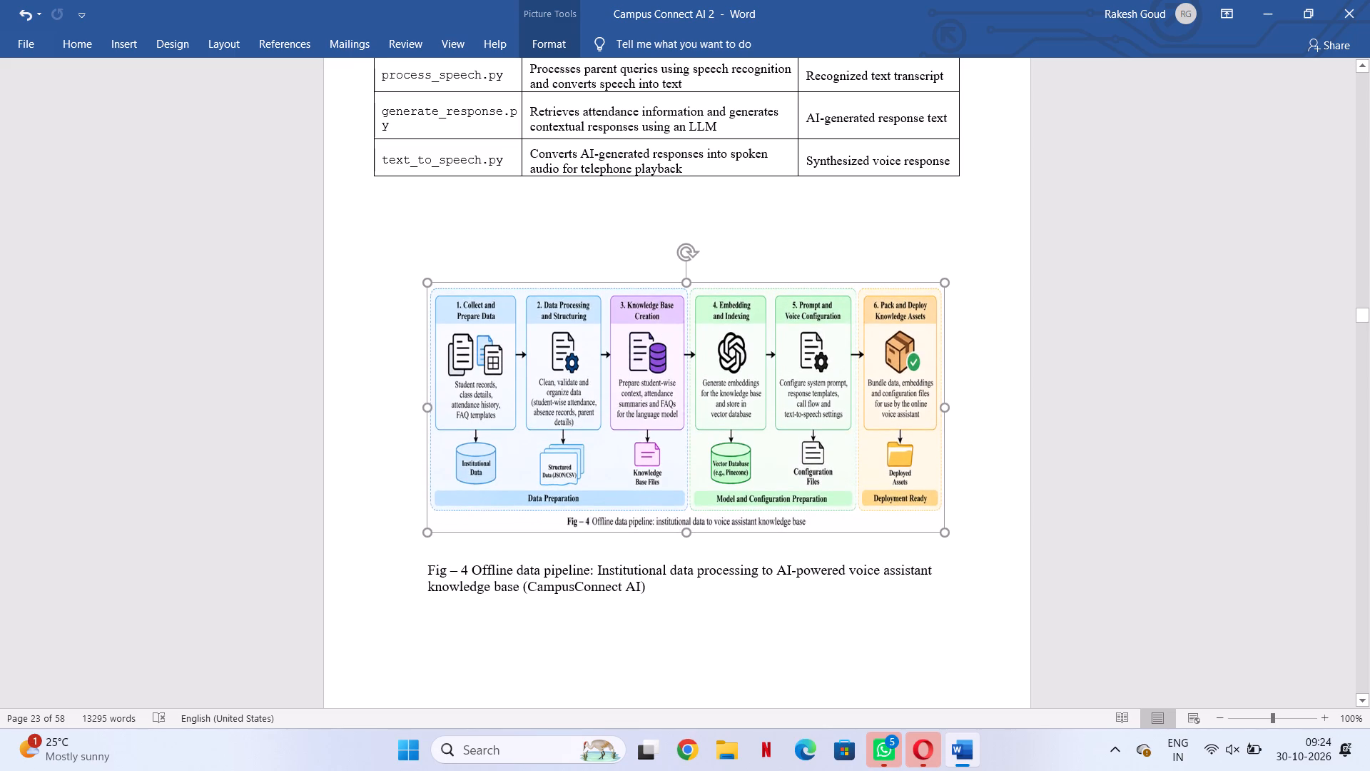
pyautogui.moveTo(701, 532); pyautogui.dragTo(699, 528)
pyautogui.moveTo(430, 409); pyautogui.dragTo(437, 422)
pyautogui.click(450, 398)
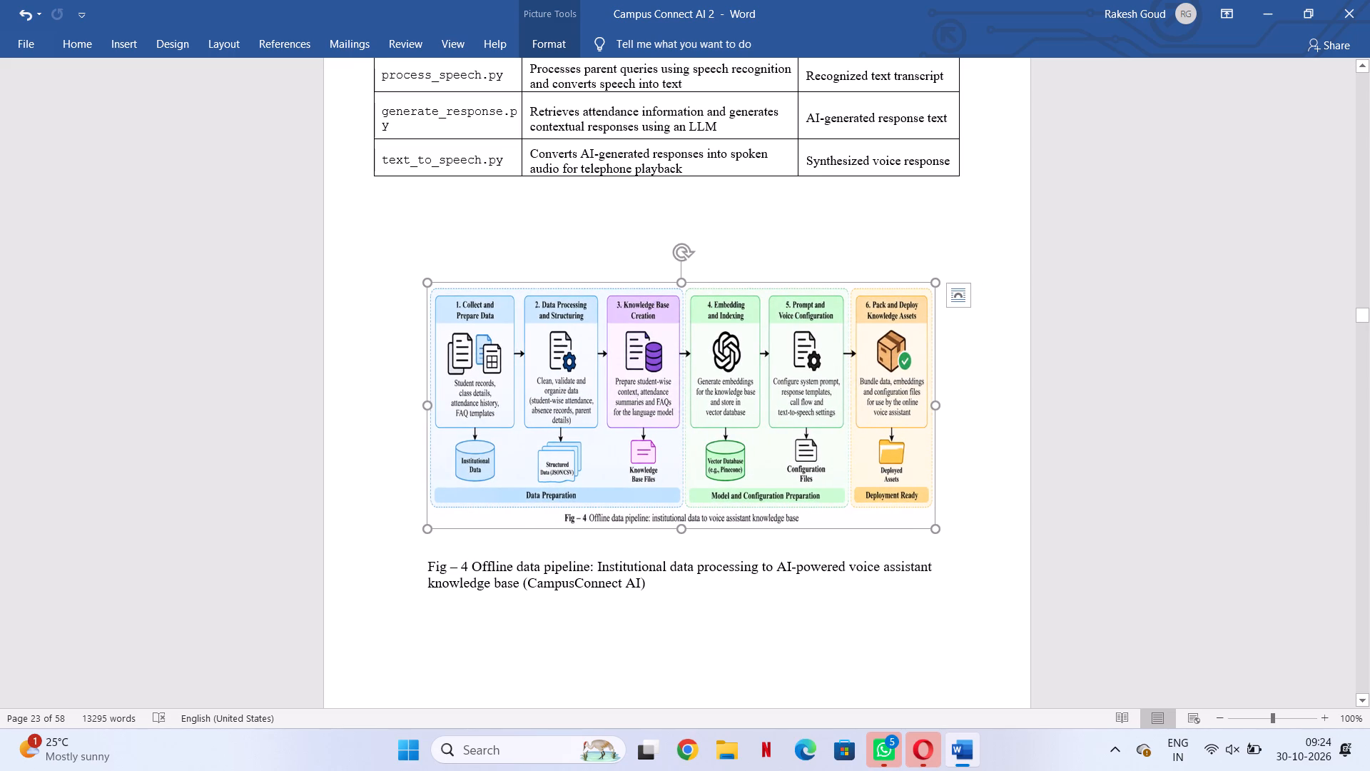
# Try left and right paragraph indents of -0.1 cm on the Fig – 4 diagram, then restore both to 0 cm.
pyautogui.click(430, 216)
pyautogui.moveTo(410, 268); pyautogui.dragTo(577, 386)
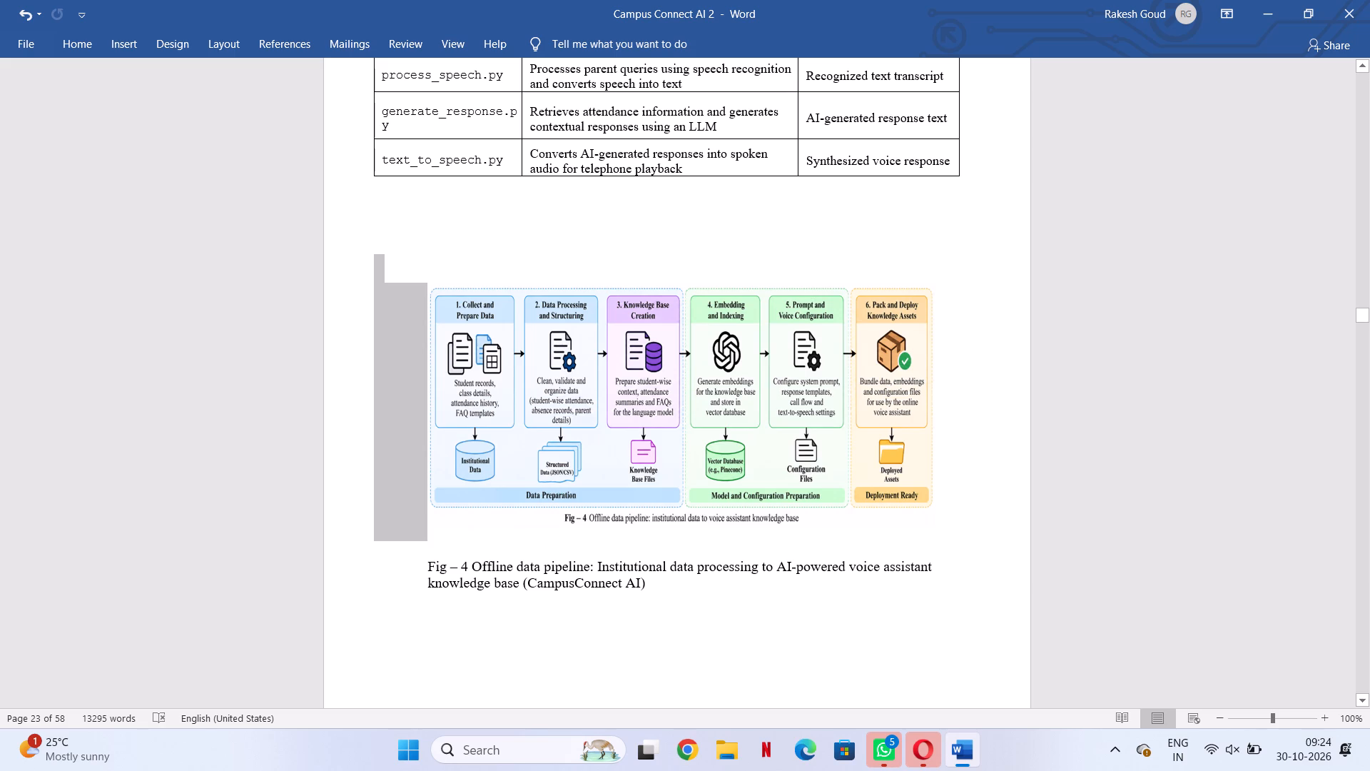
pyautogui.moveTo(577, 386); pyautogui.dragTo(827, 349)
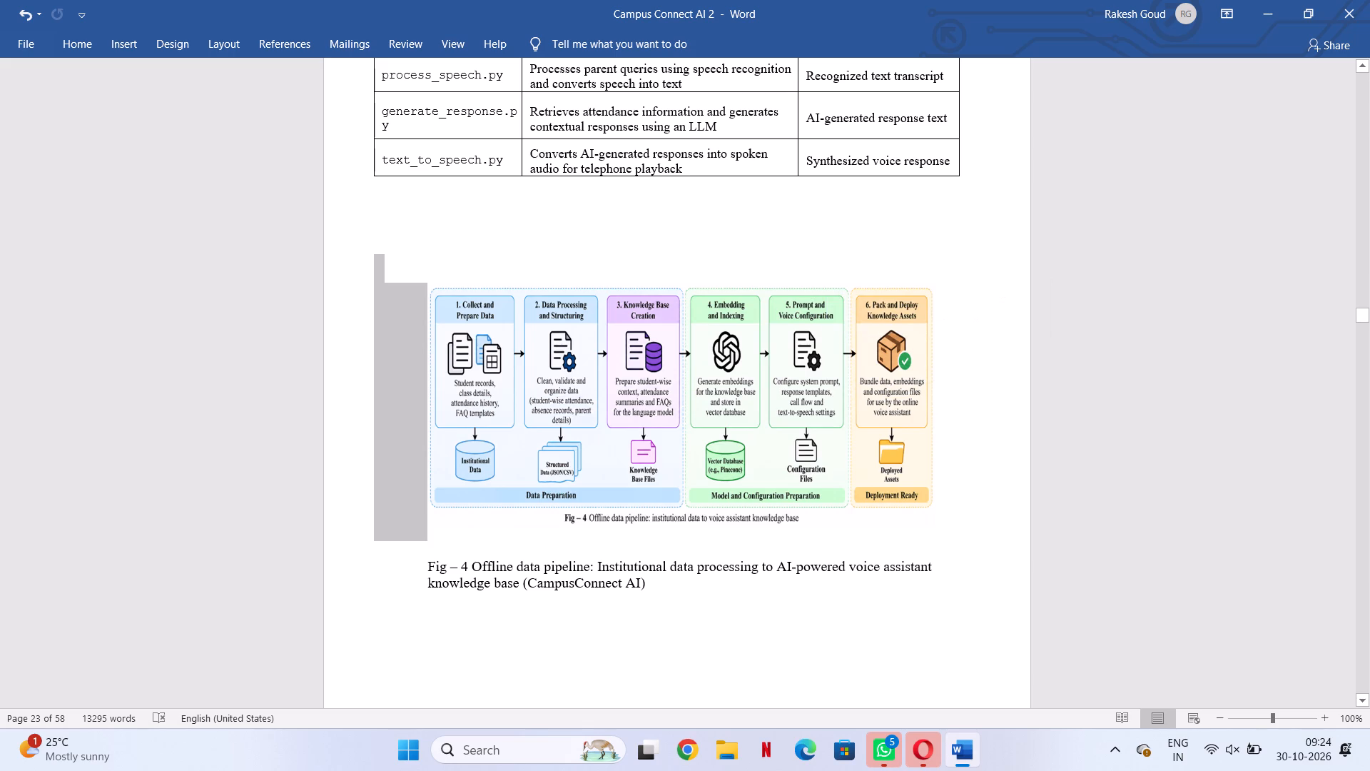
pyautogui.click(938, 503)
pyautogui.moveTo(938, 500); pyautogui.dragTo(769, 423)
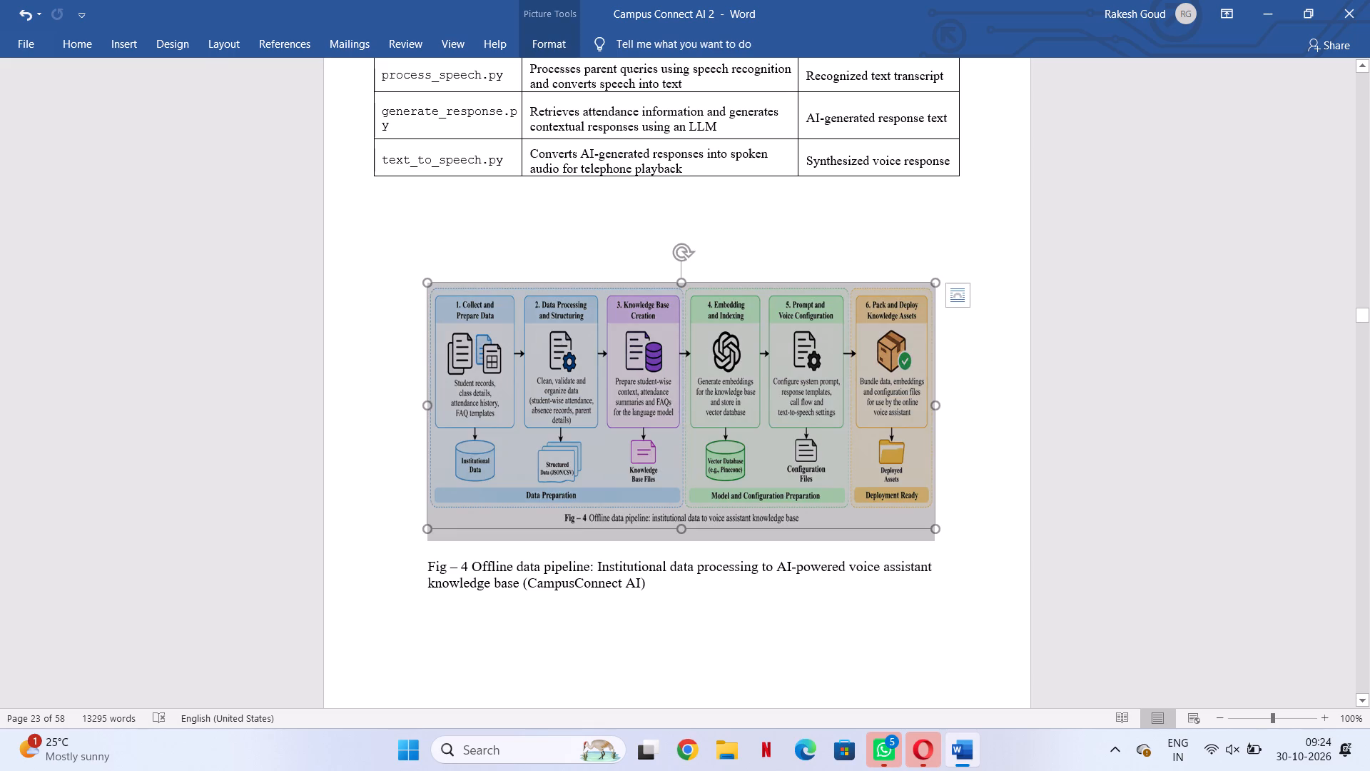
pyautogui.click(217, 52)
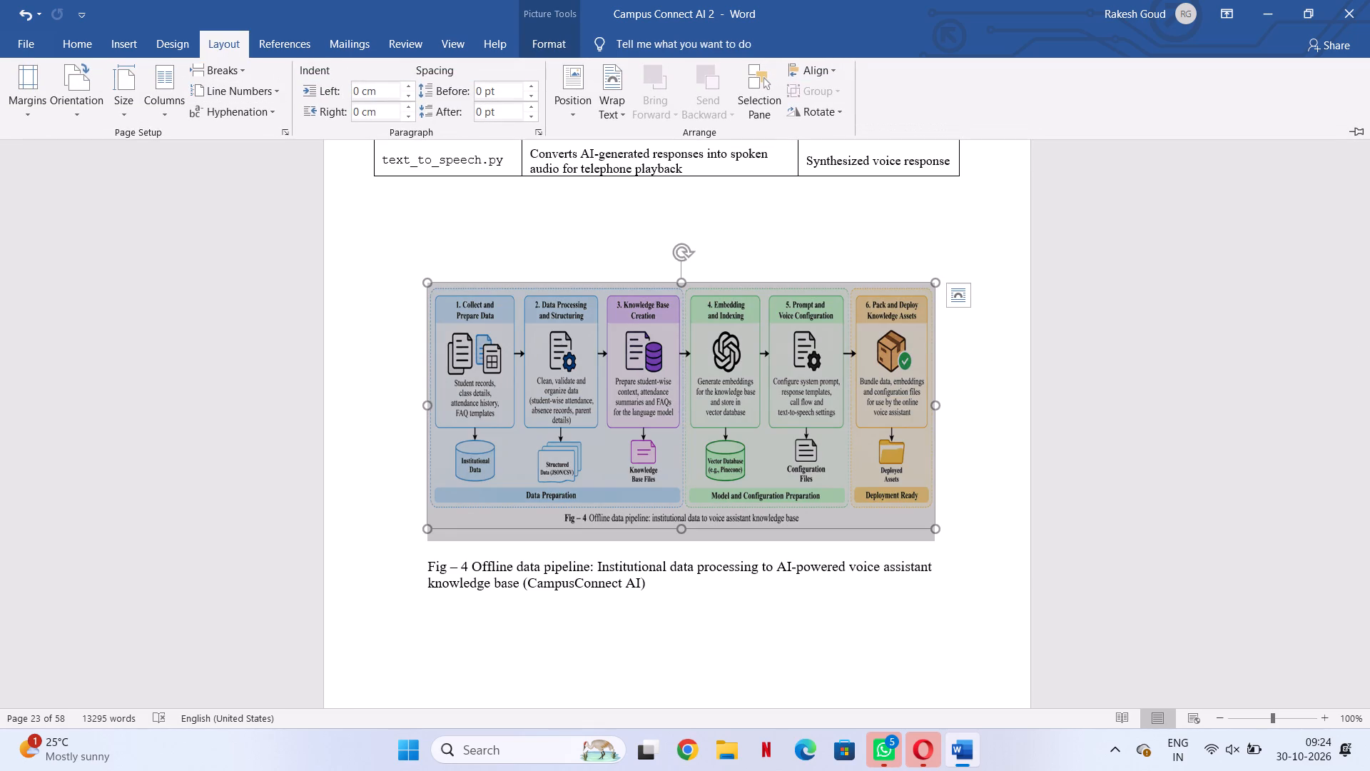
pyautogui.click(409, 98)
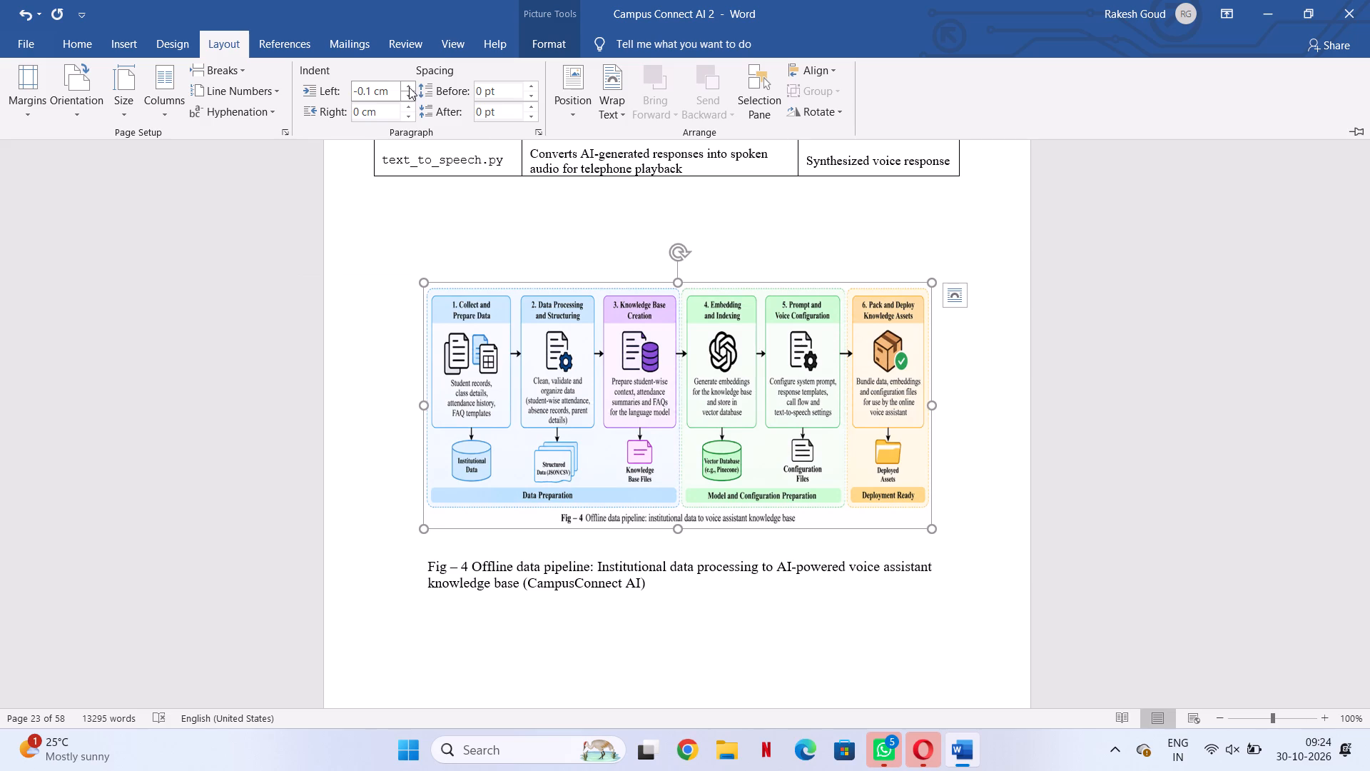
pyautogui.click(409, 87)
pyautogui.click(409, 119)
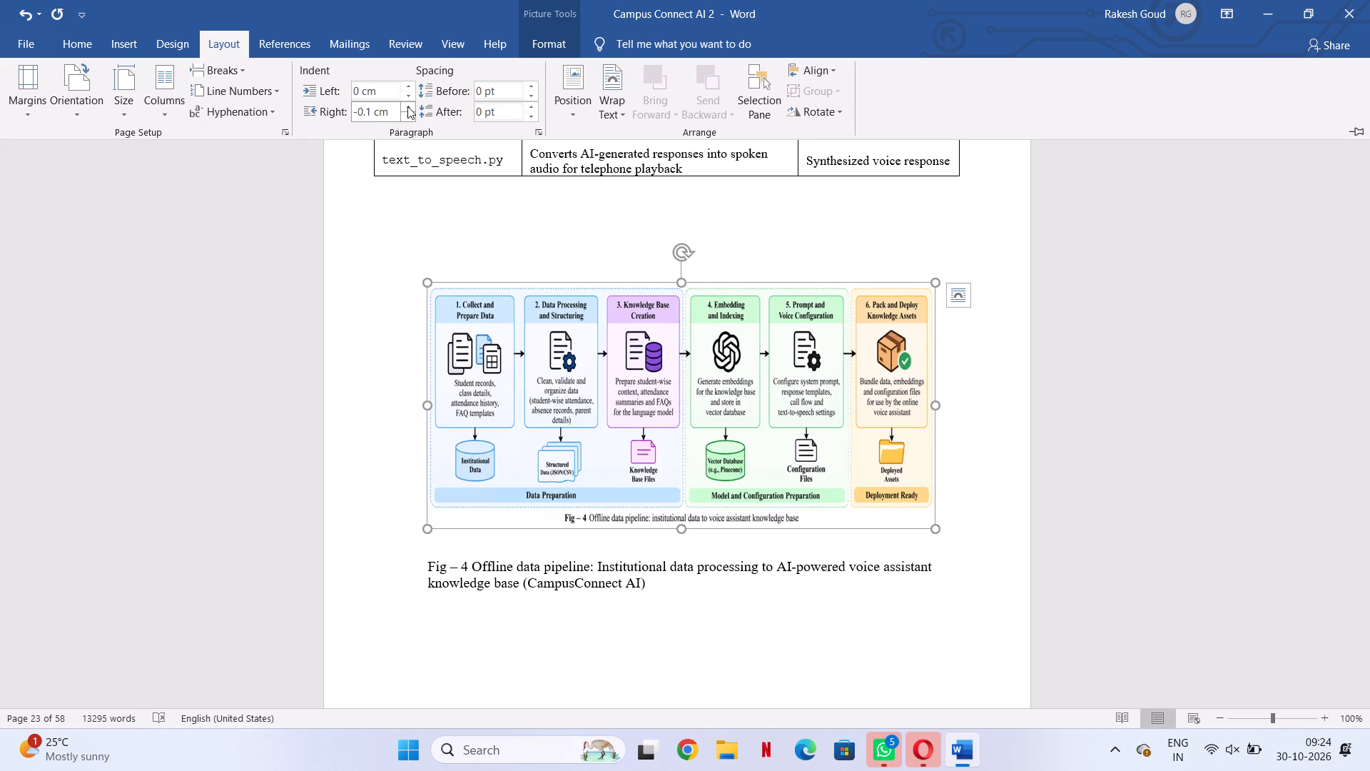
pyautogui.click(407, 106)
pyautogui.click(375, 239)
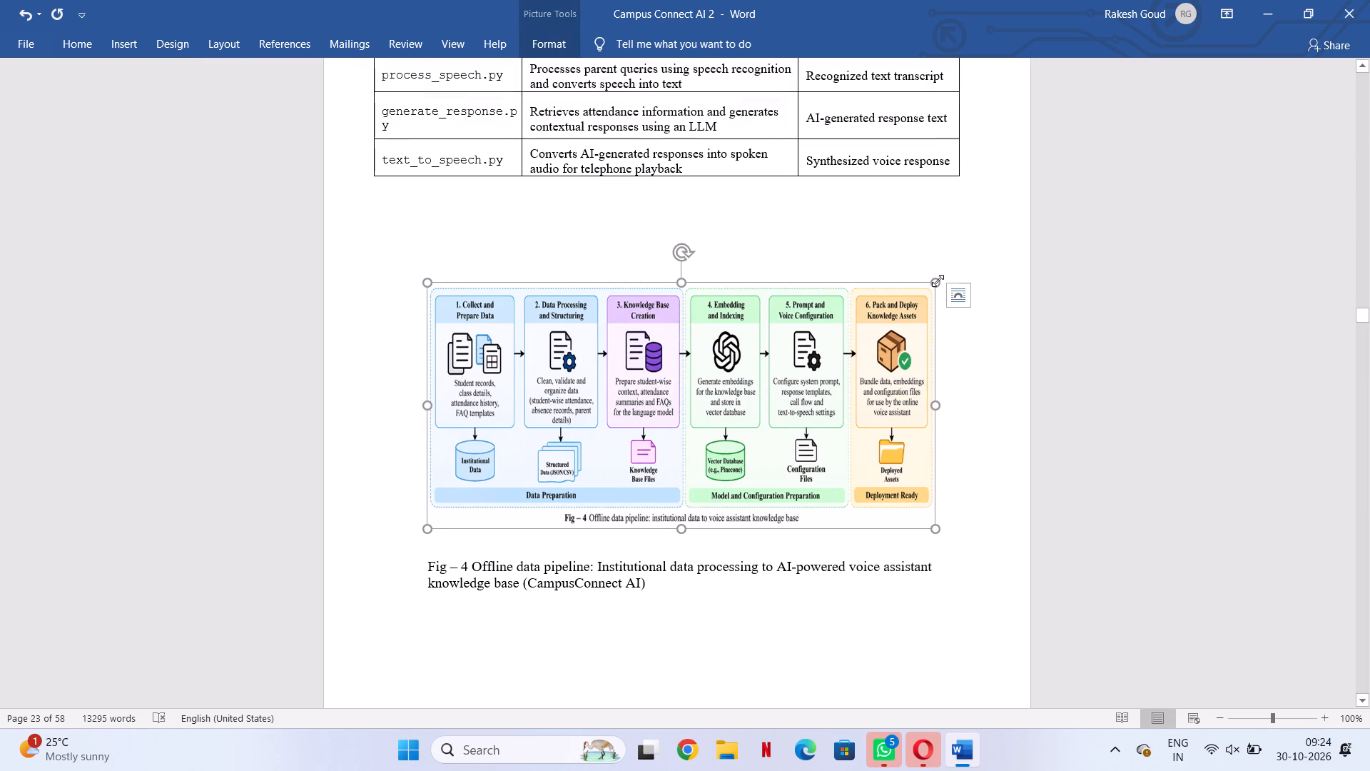
# Enlarge the Fig – 4 diagram proportionally and move it over to the page's left text margin, above its caption.
pyautogui.moveTo(938, 281); pyautogui.dragTo(973, 260)
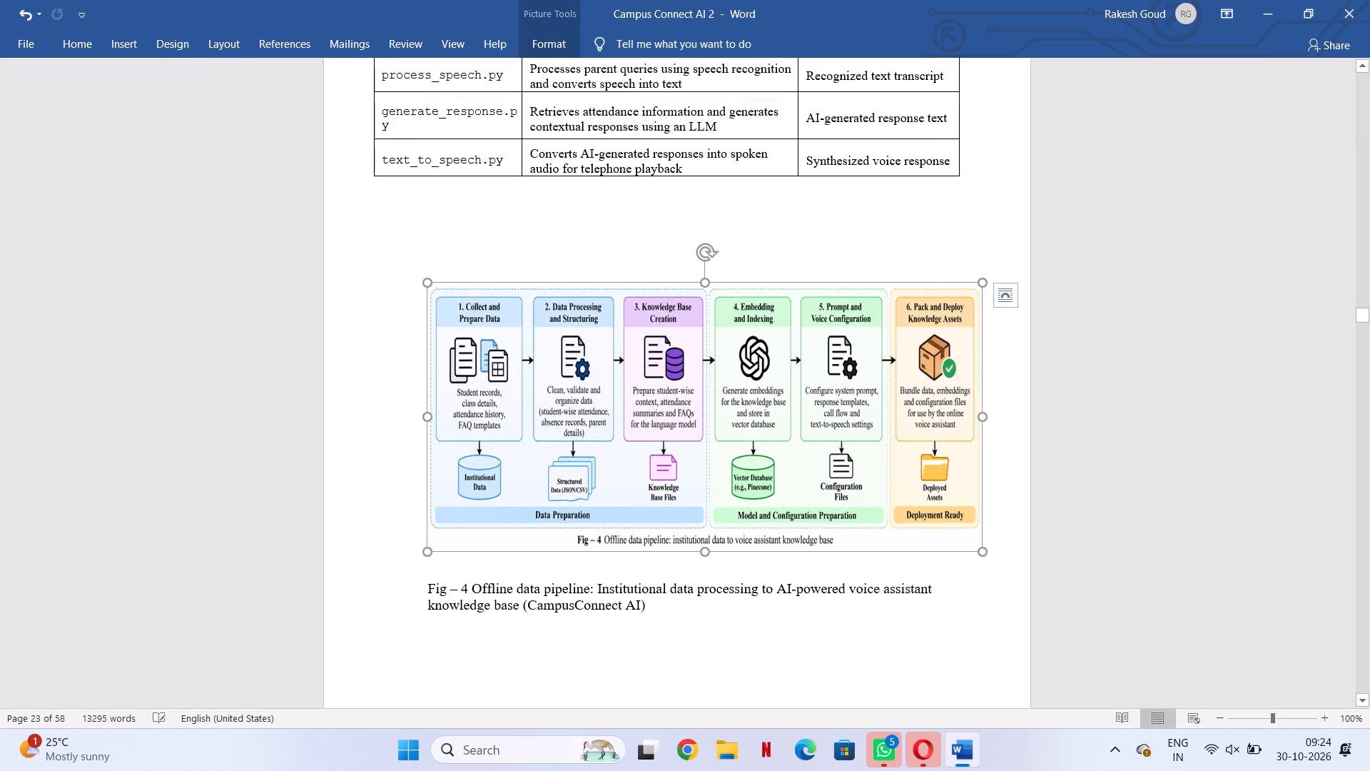
pyautogui.moveTo(858, 281); pyautogui.dragTo(801, 286)
pyautogui.moveTo(796, 281); pyautogui.dragTo(781, 268)
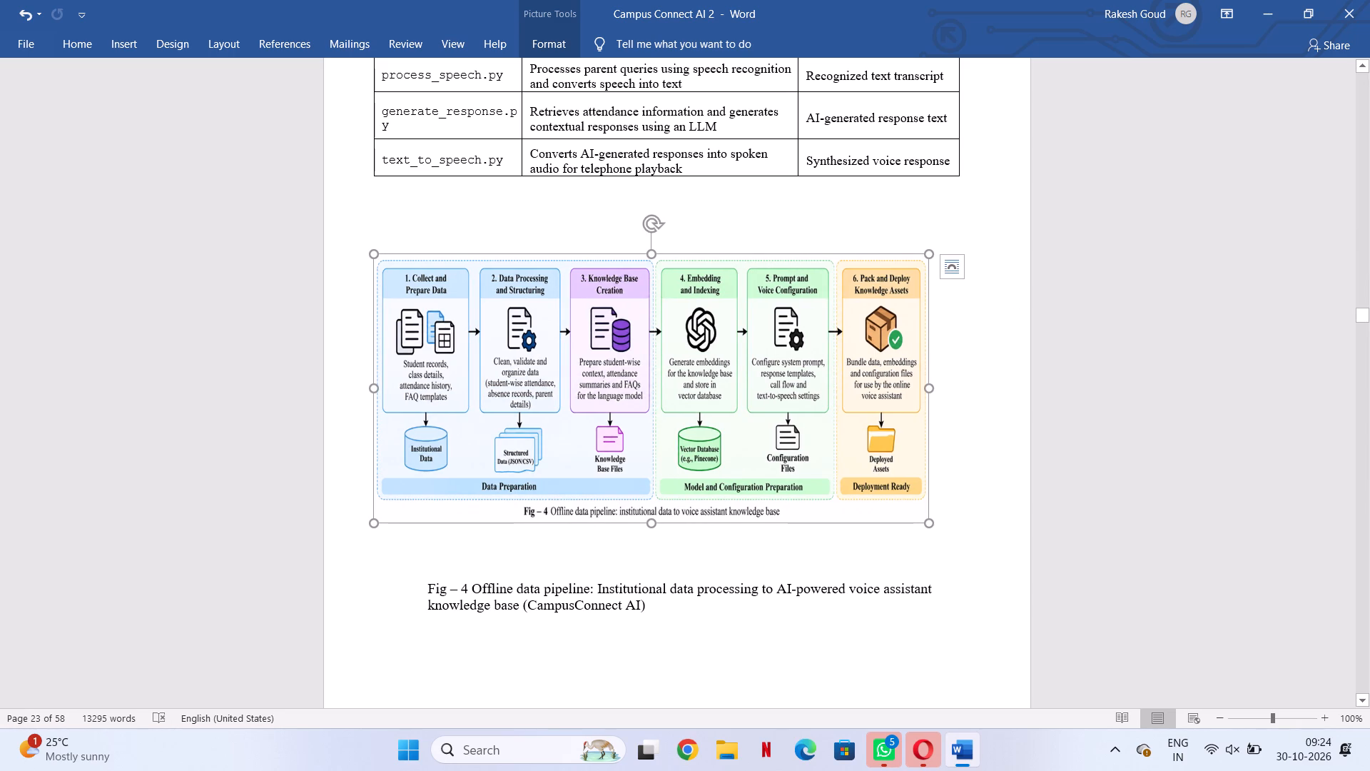
pyautogui.click(669, 623)
# Set the left indent to 0 cm for the text from "Data structure and organization" through the Communication Flow in the System paragraph.
pyautogui.scroll(-2, 611, 495)
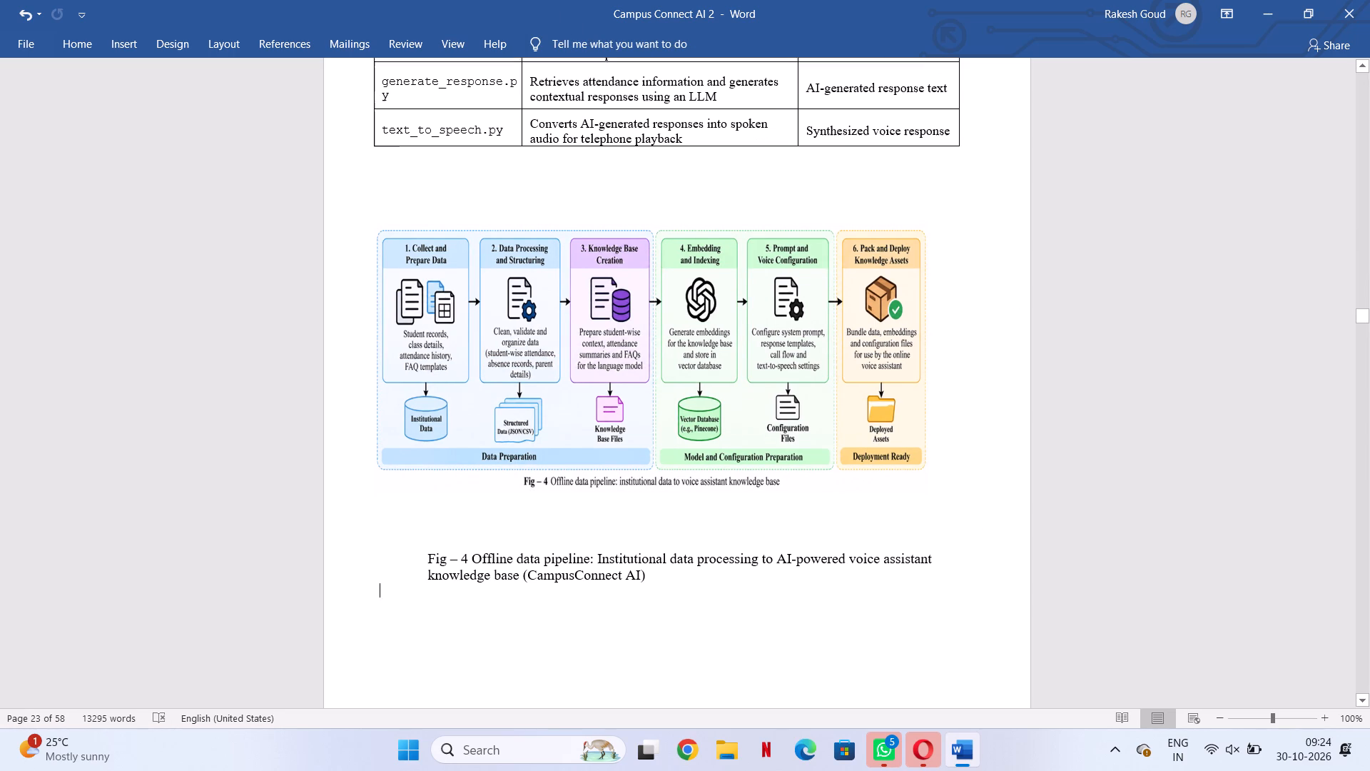
pyautogui.scroll(-3, 597, 330)
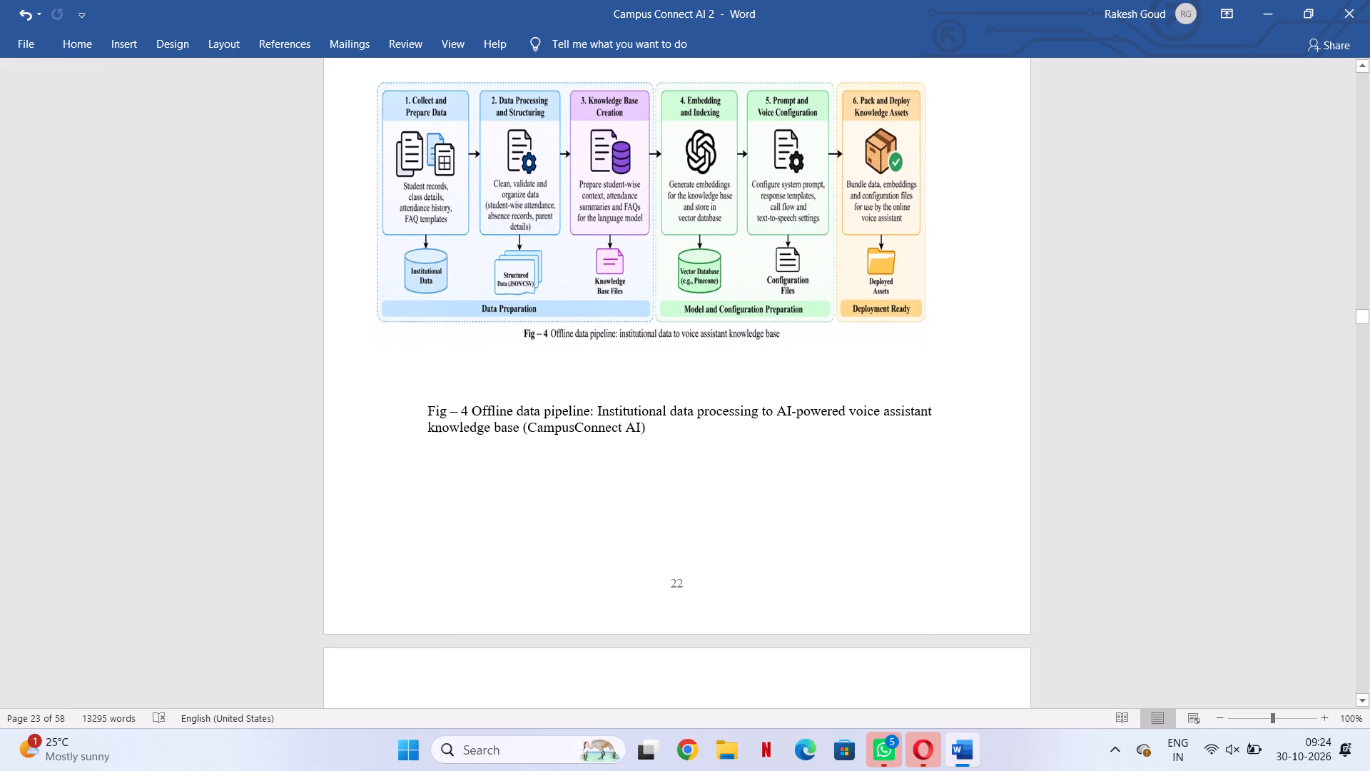
pyautogui.scroll(-9, 598, 328)
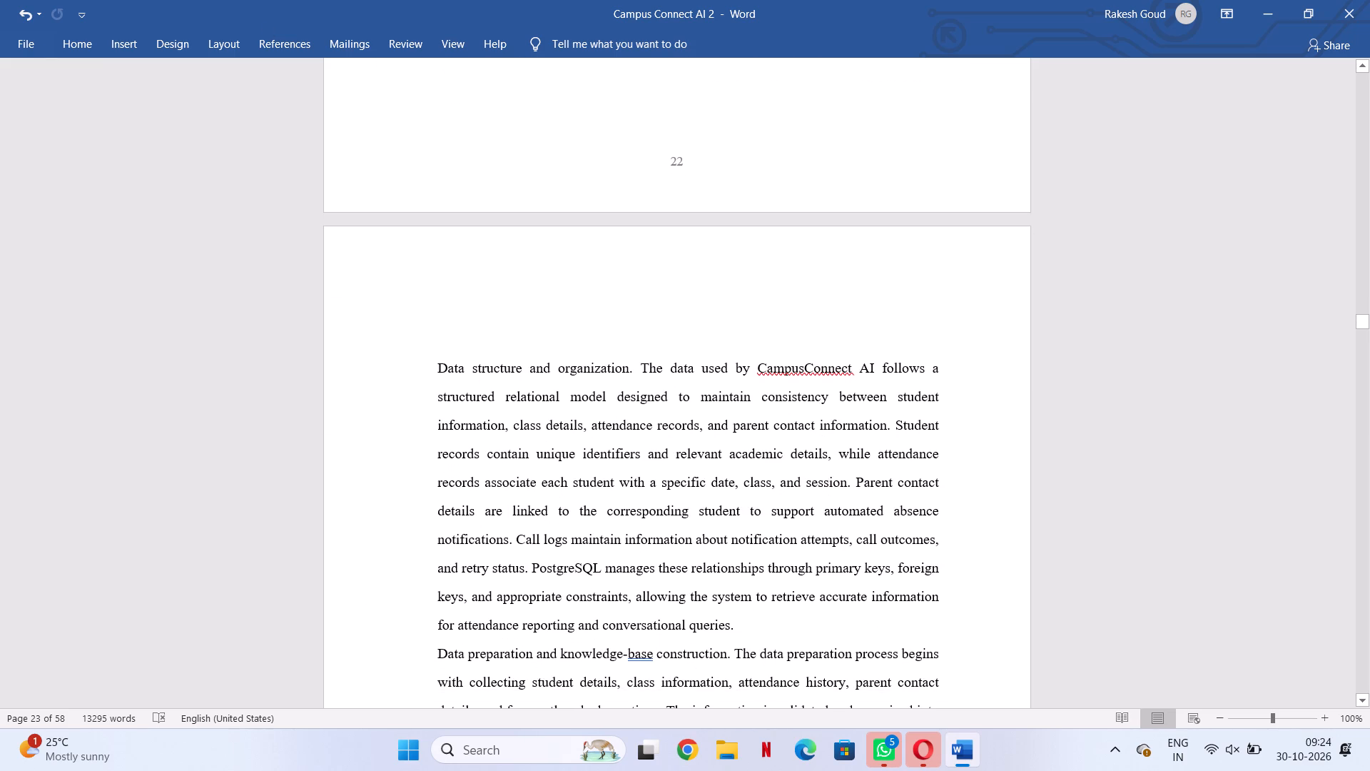
pyautogui.moveTo(428, 372); pyautogui.dragTo(639, 478)
pyautogui.scroll(-2, 639, 478)
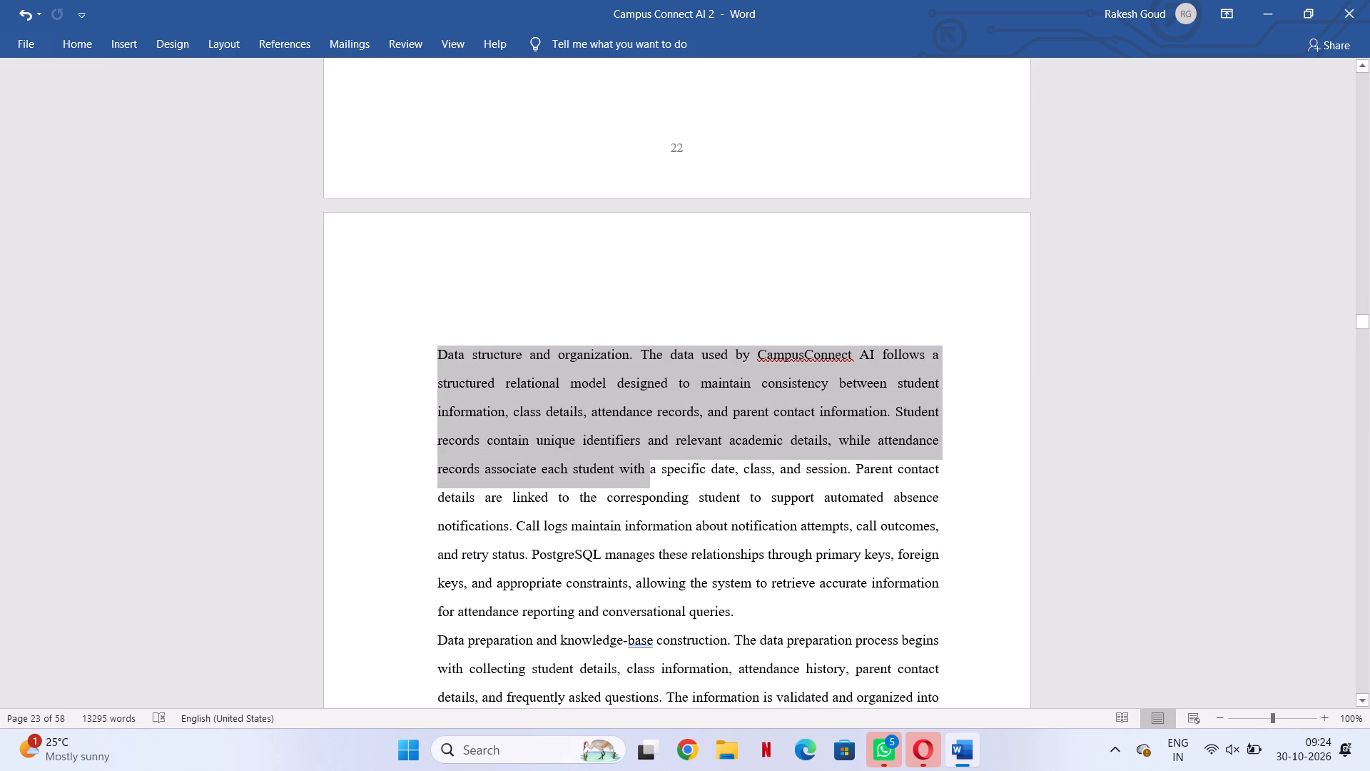
pyautogui.scroll(-5, 639, 478)
pyautogui.moveTo(639, 478); pyautogui.dragTo(648, 502)
pyautogui.scroll(-13, 645, 490)
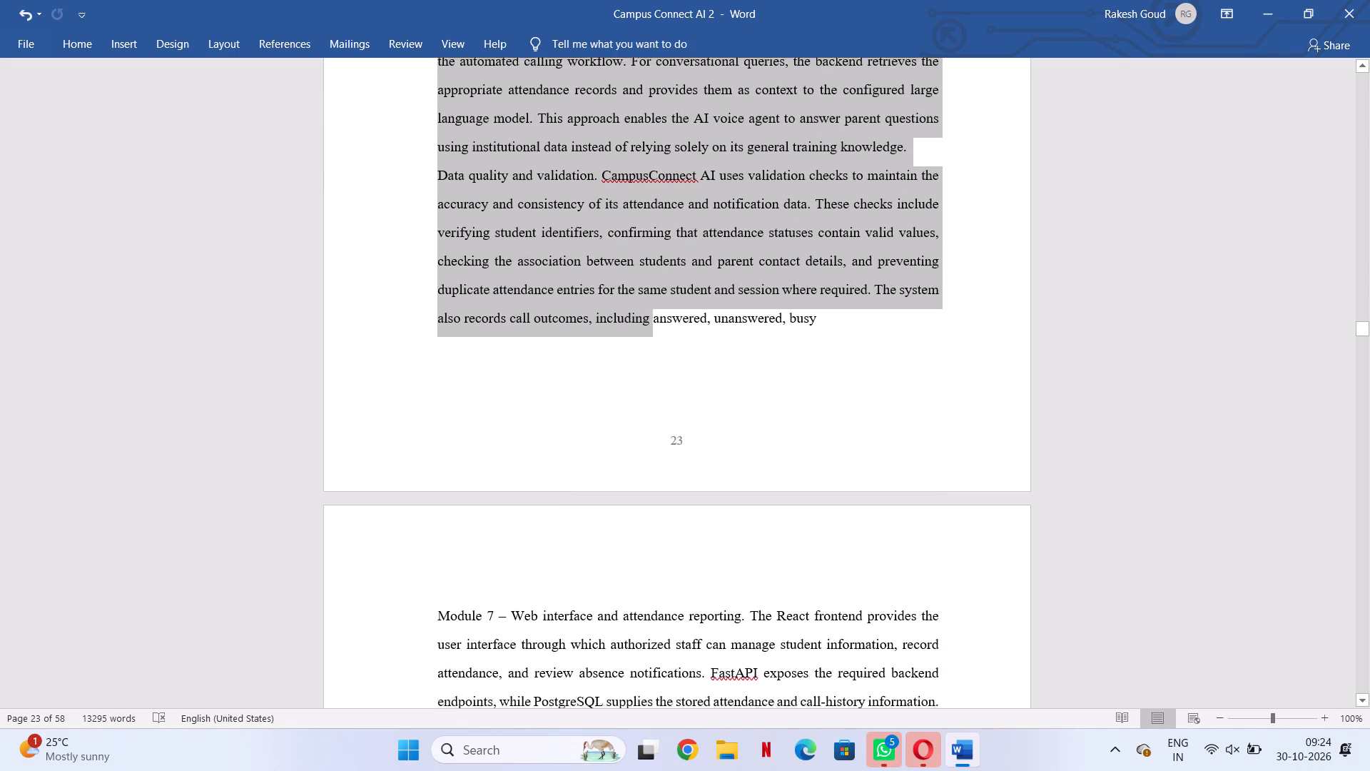
pyautogui.scroll(-3, 648, 502)
pyautogui.moveTo(648, 502); pyautogui.dragTo(650, 523)
pyautogui.scroll(-10, 650, 524)
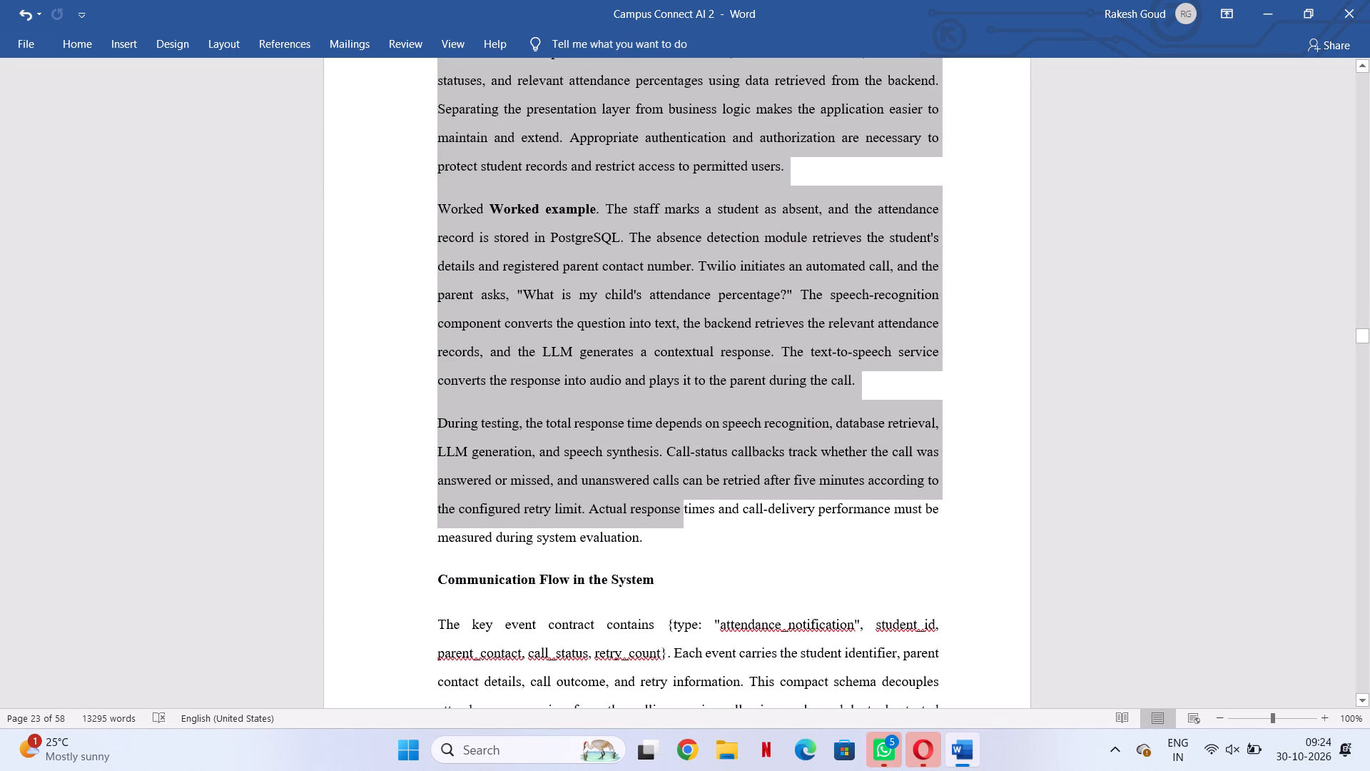
pyautogui.moveTo(650, 523); pyautogui.dragTo(646, 521)
pyautogui.scroll(-12, 646, 521)
pyautogui.scroll(3, 646, 521)
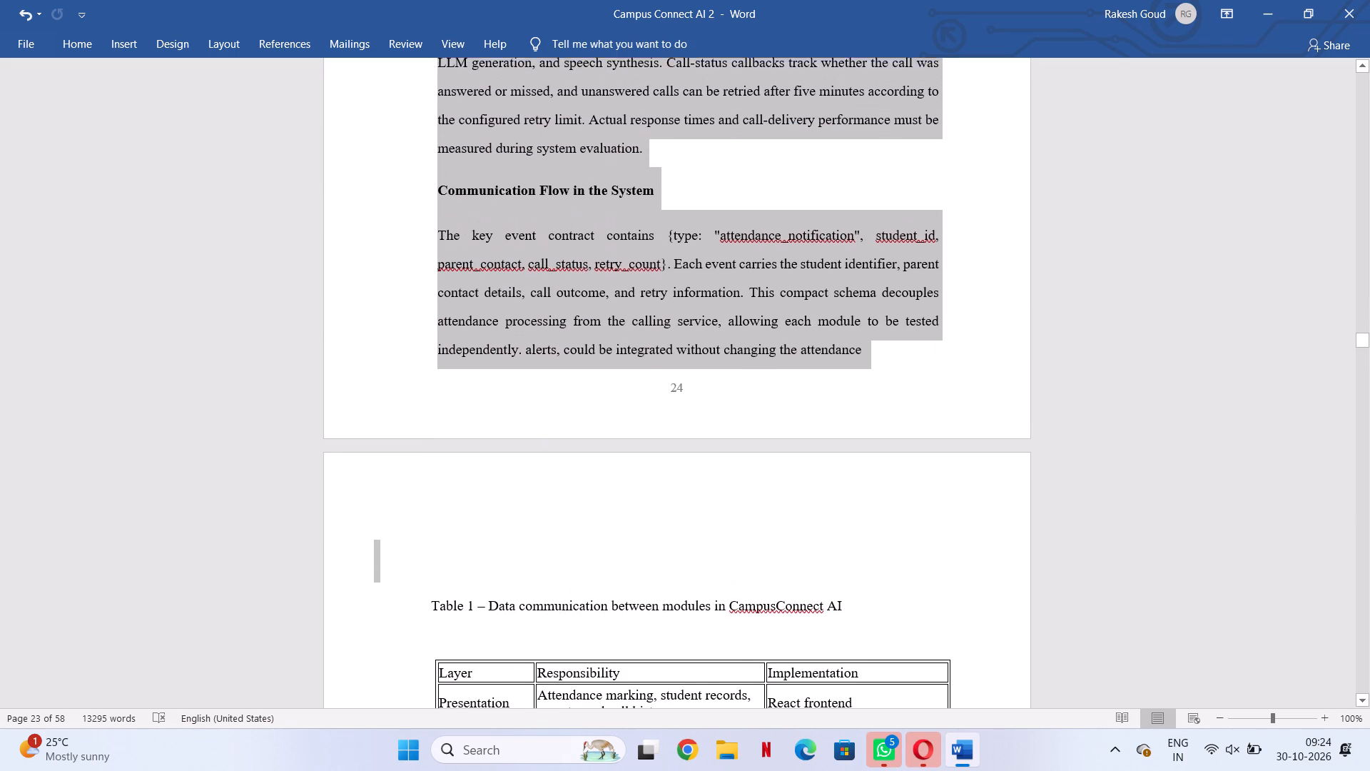
pyautogui.moveTo(646, 521); pyautogui.dragTo(891, 368)
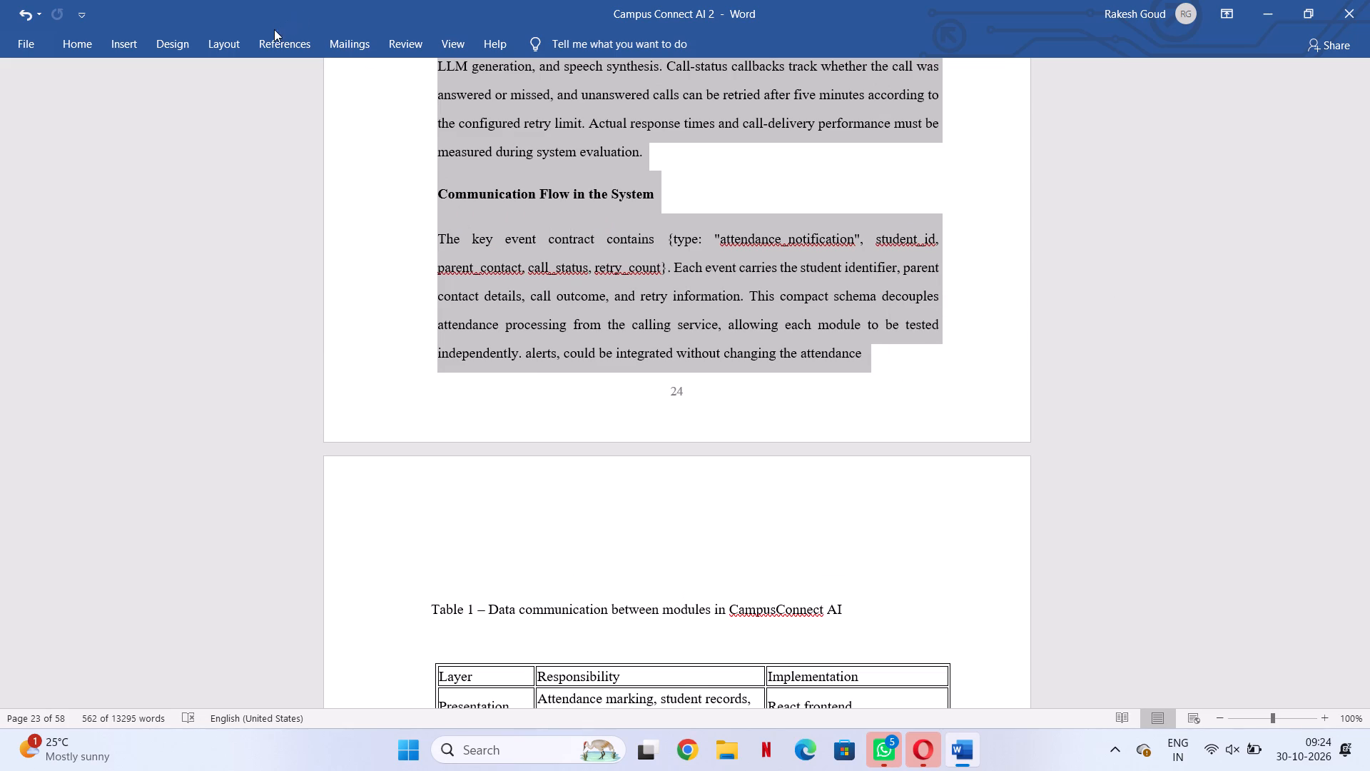
pyautogui.click(245, 37)
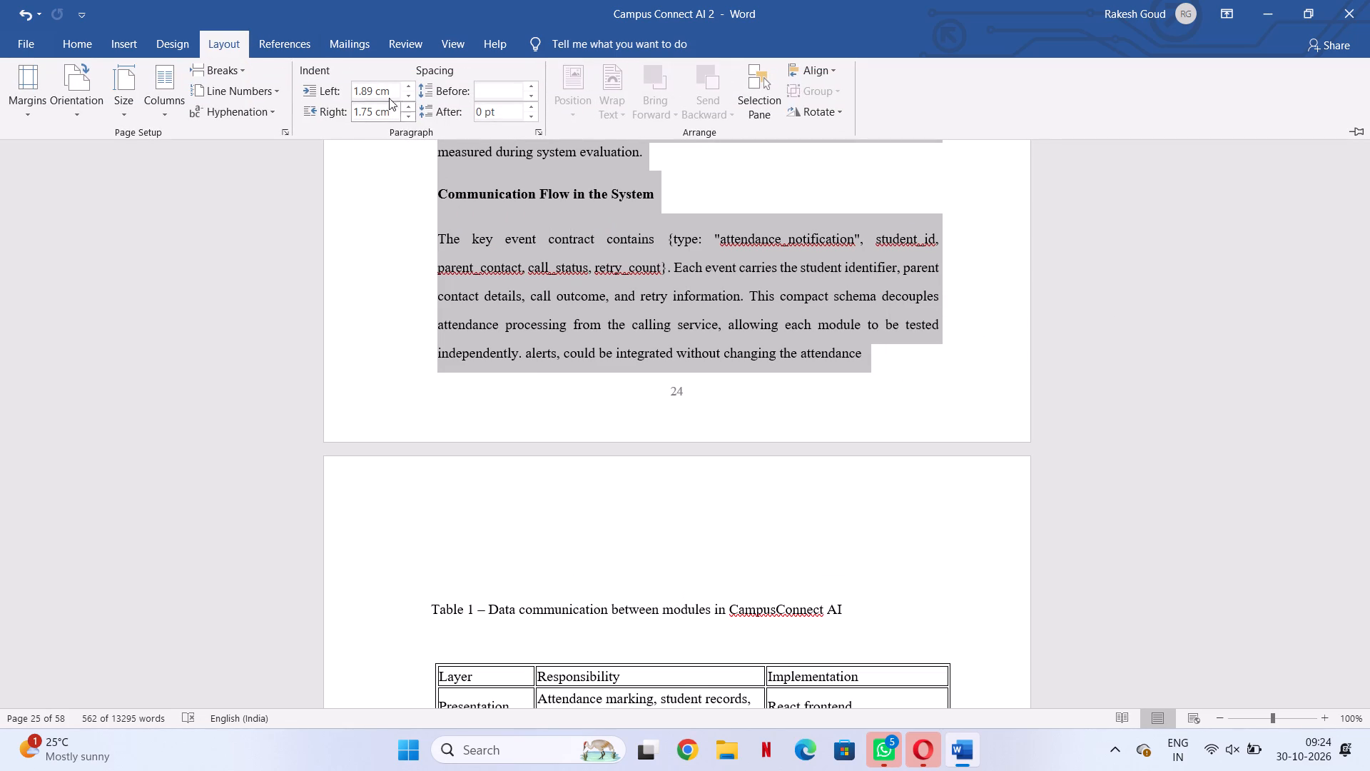
pyautogui.tripleClick(407, 95)
pyautogui.click(408, 95)
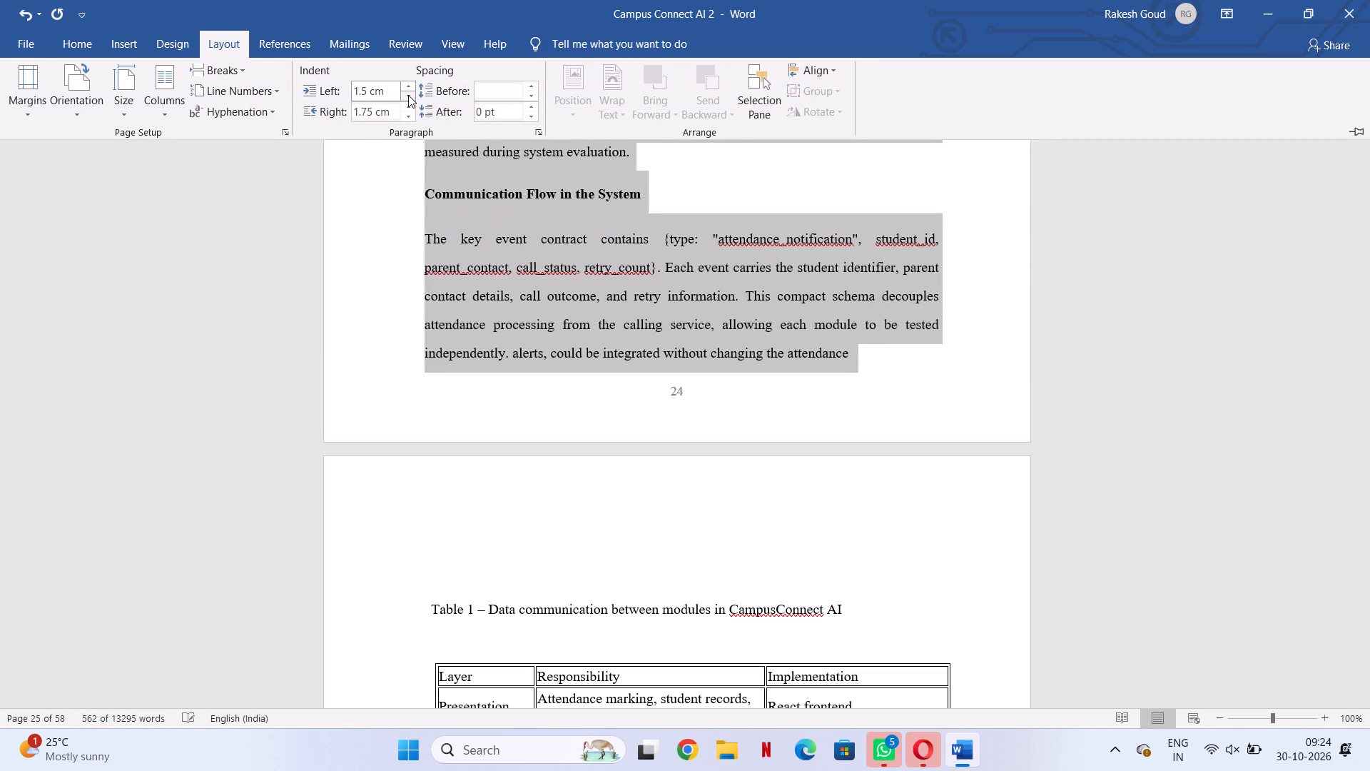
pyautogui.tripleClick(408, 95)
pyautogui.tripleClick(408, 95)
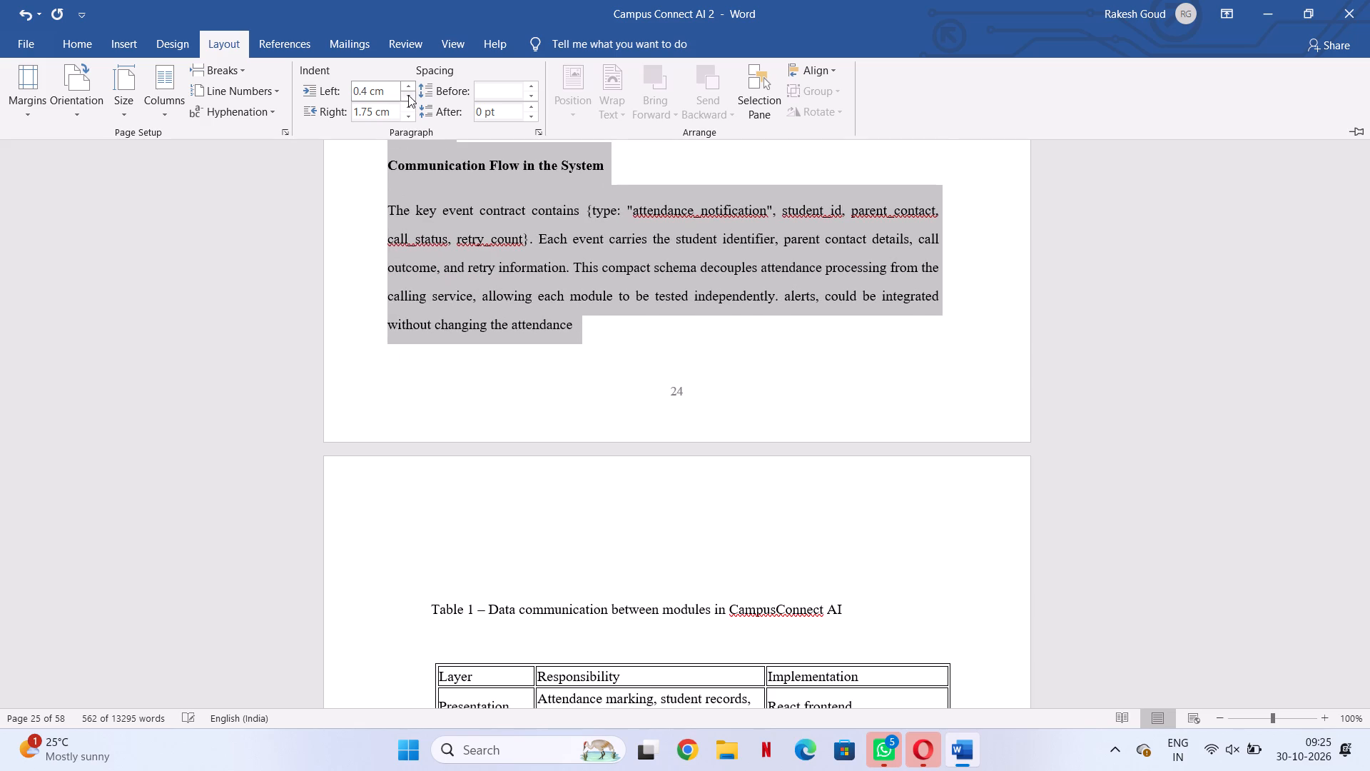
pyautogui.click(408, 95)
pyautogui.doubleClick(408, 95)
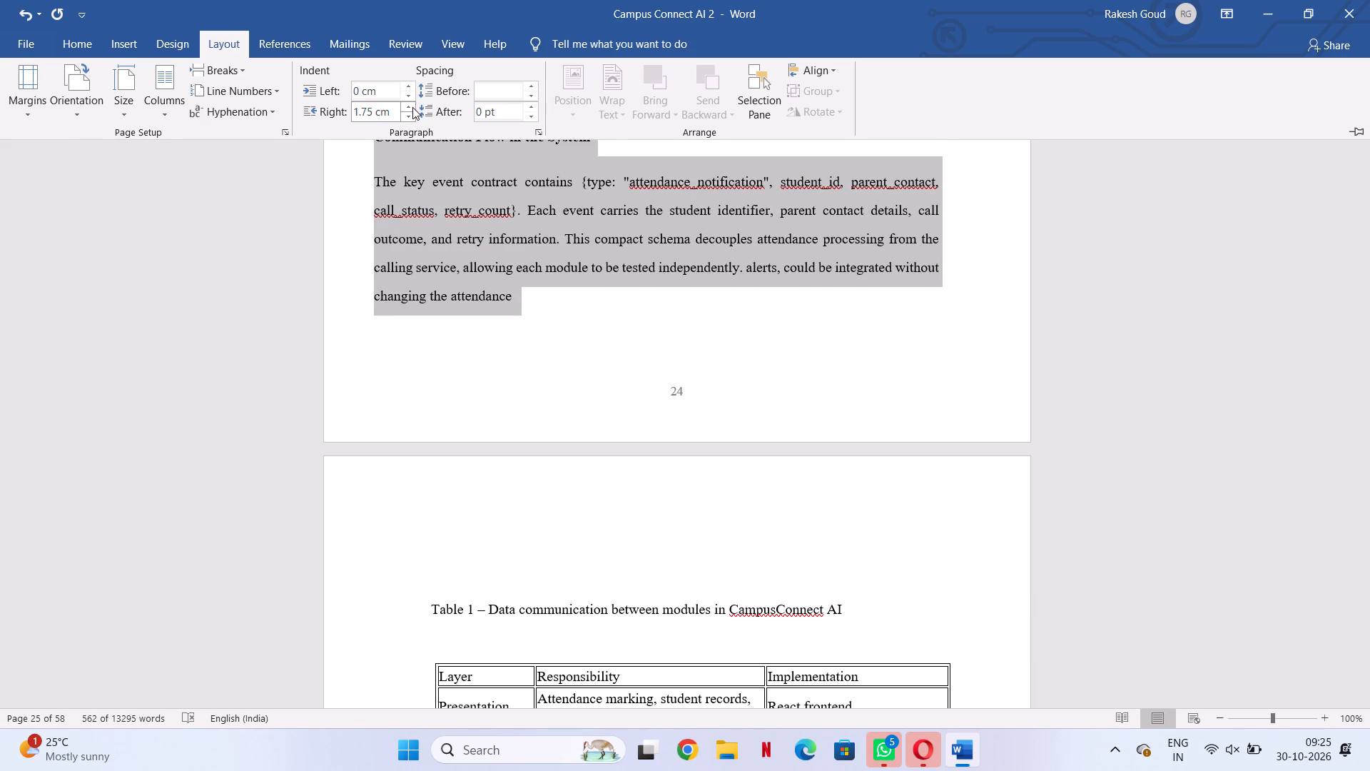
# Set the right indent of the same block of paragraphs to 0 cm and deselect the text.
pyautogui.click(413, 114)
pyautogui.tripleClick(413, 115)
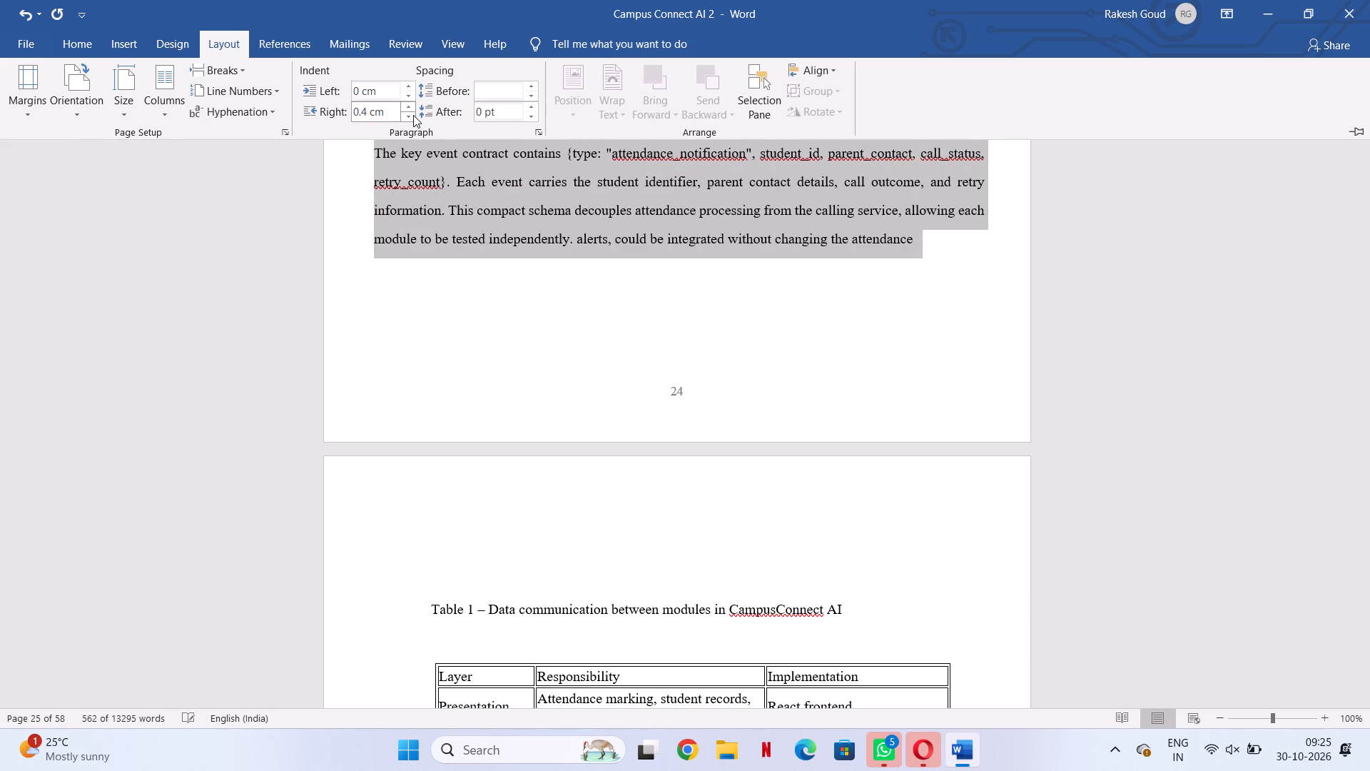
pyautogui.click(413, 115)
pyautogui.click(413, 115)
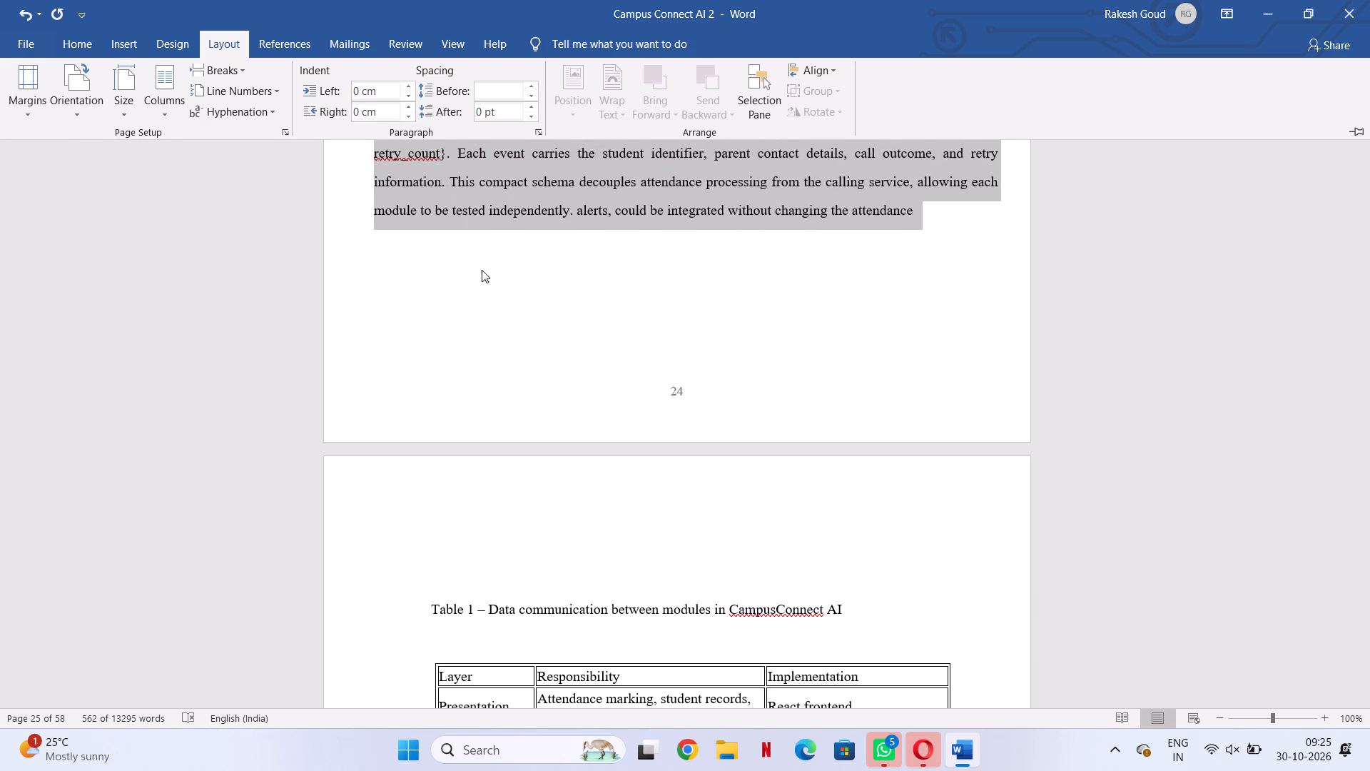
pyautogui.click(494, 306)
pyautogui.scroll(16, 494, 306)
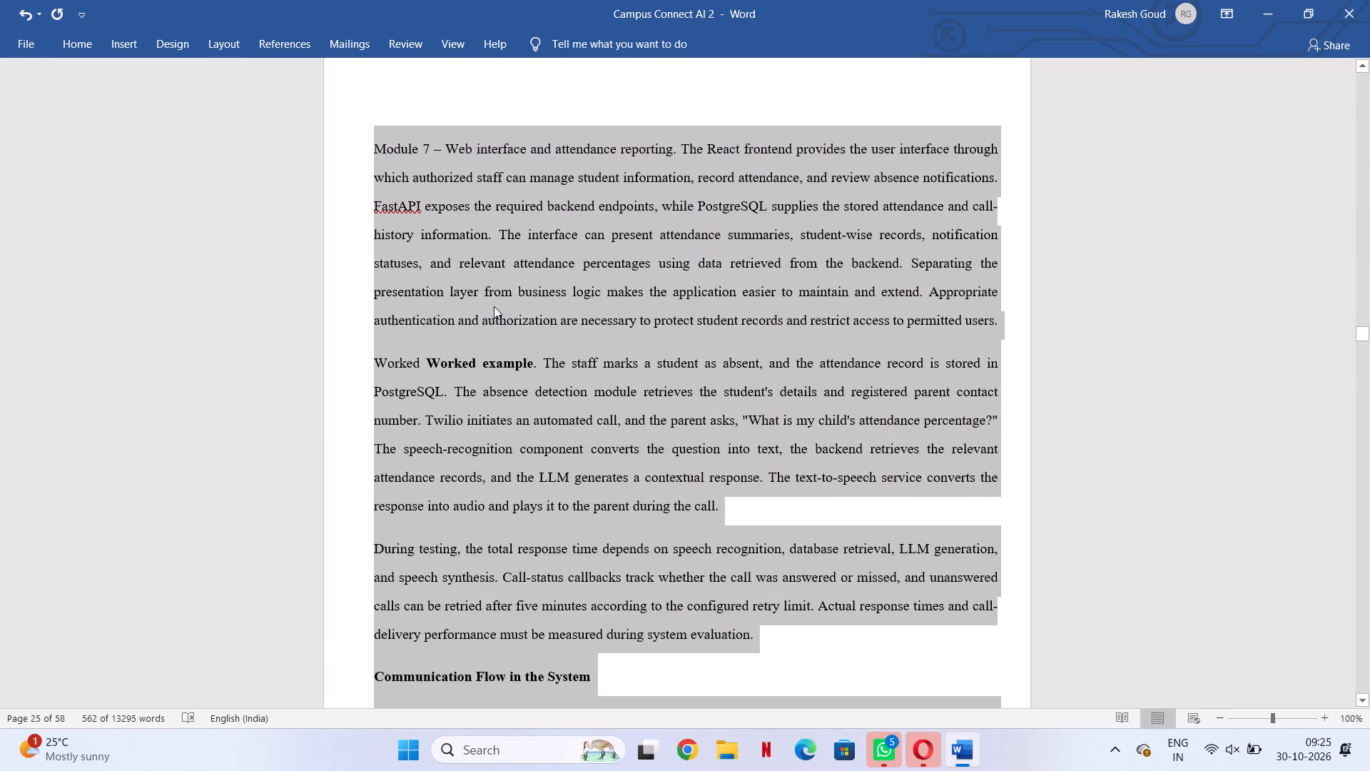
pyautogui.scroll(3, 494, 306)
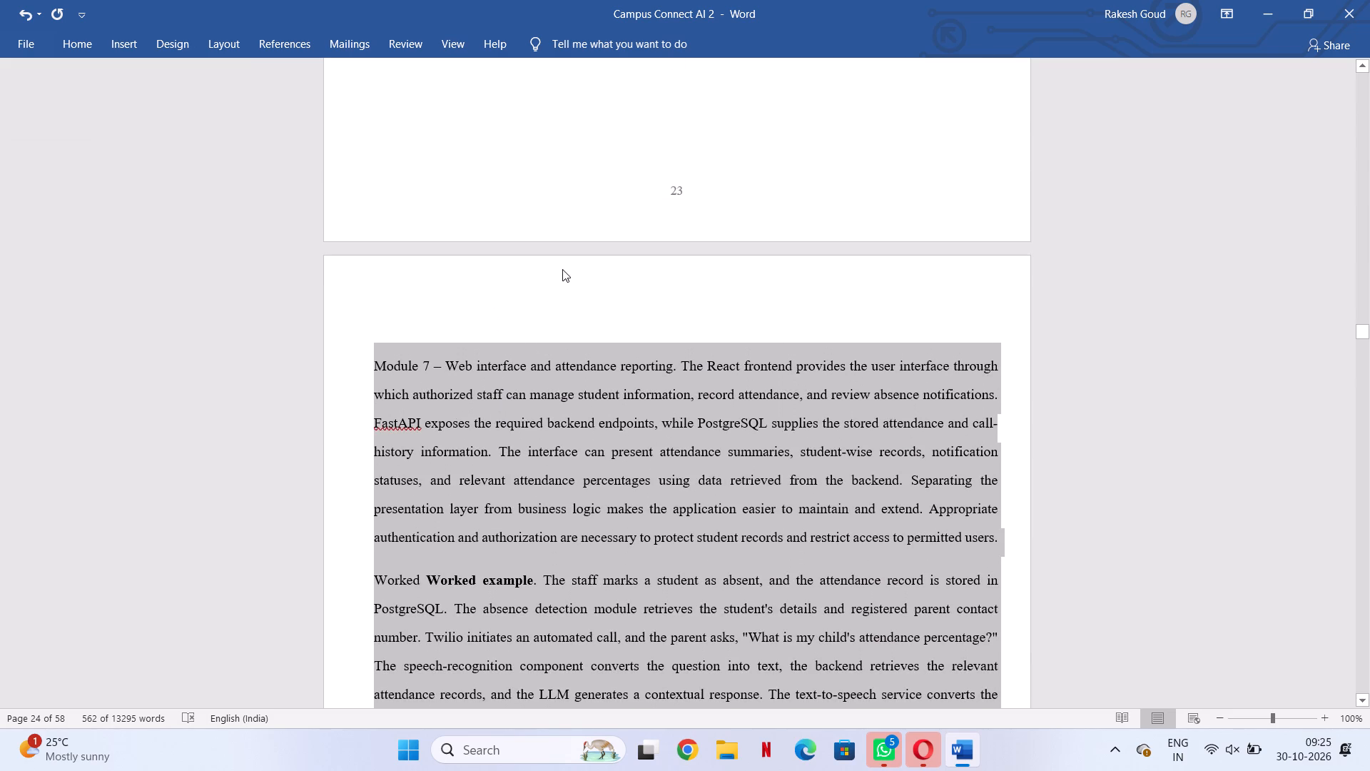
pyautogui.scroll(5, 562, 269)
pyautogui.click(564, 270)
# Copy the passage from "The data preparation process begins" to "retrieved by the backend" and paste it twice before "For conversational queries".
pyautogui.scroll(7, 568, 279)
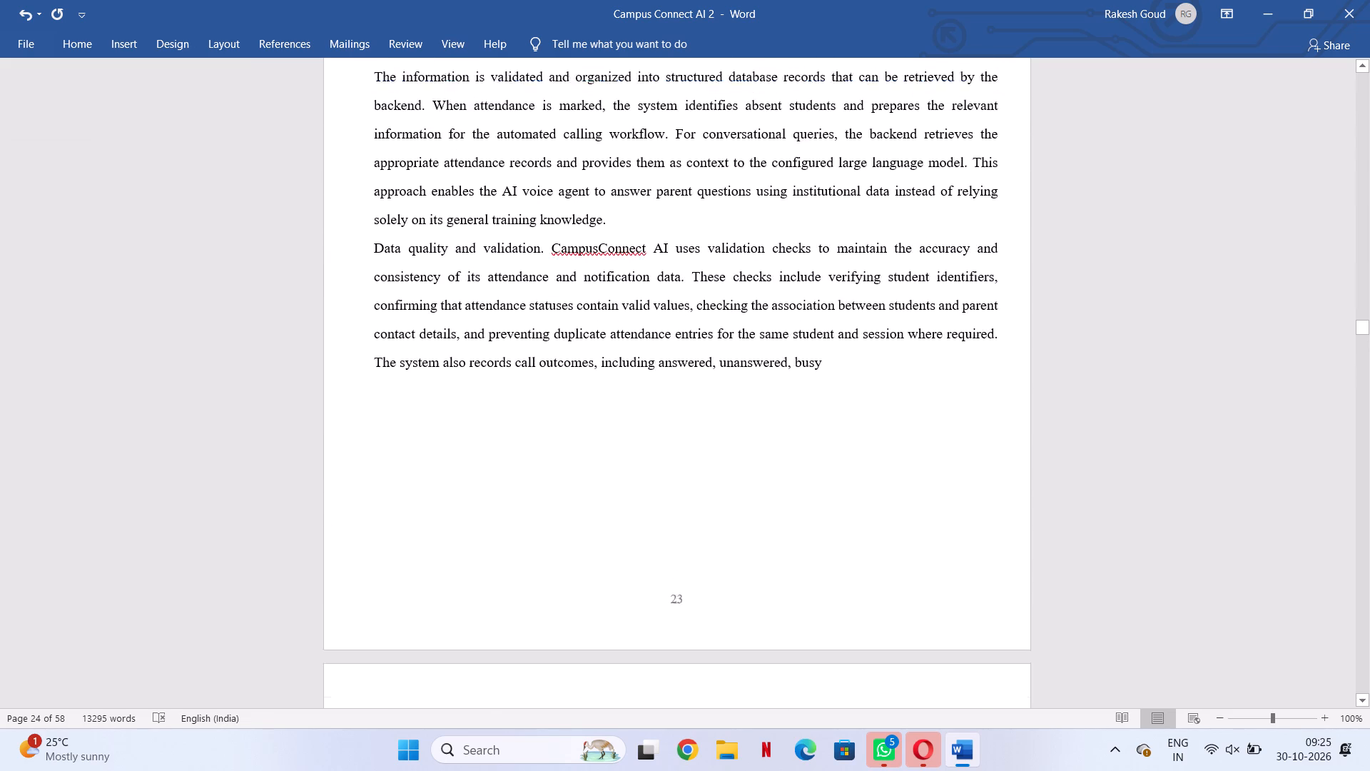
pyautogui.scroll(5, 568, 279)
pyautogui.scroll(-1, 568, 279)
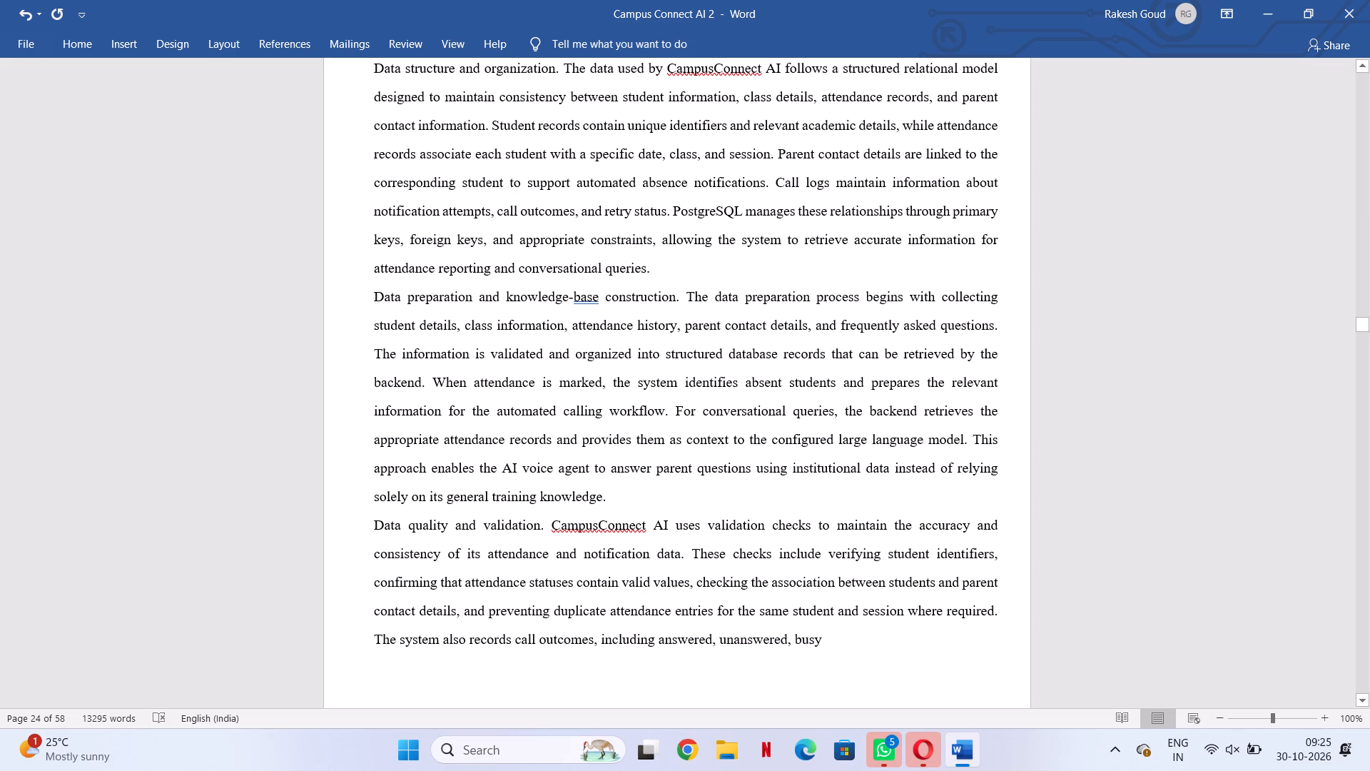
pyautogui.moveTo(683, 295); pyautogui.dragTo(718, 348)
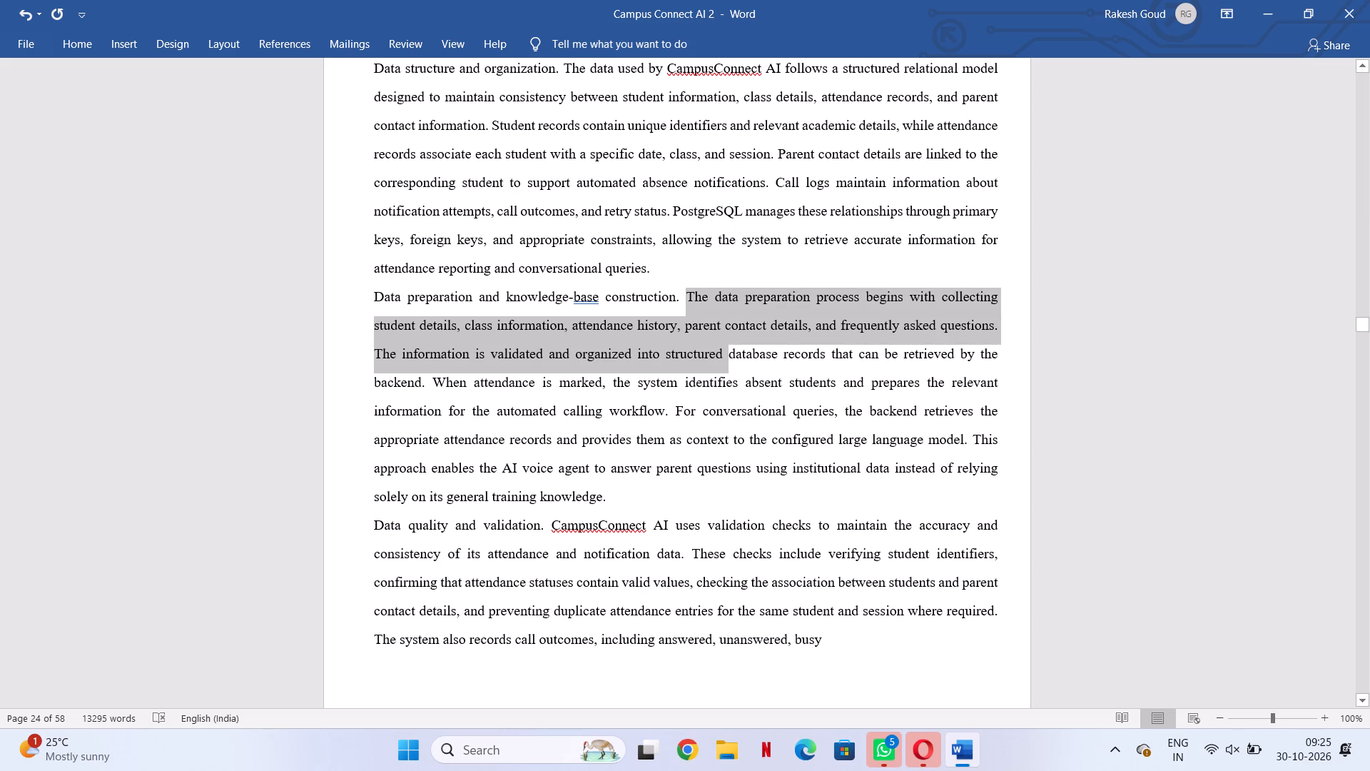
pyautogui.moveTo(718, 348); pyautogui.dragTo(423, 388)
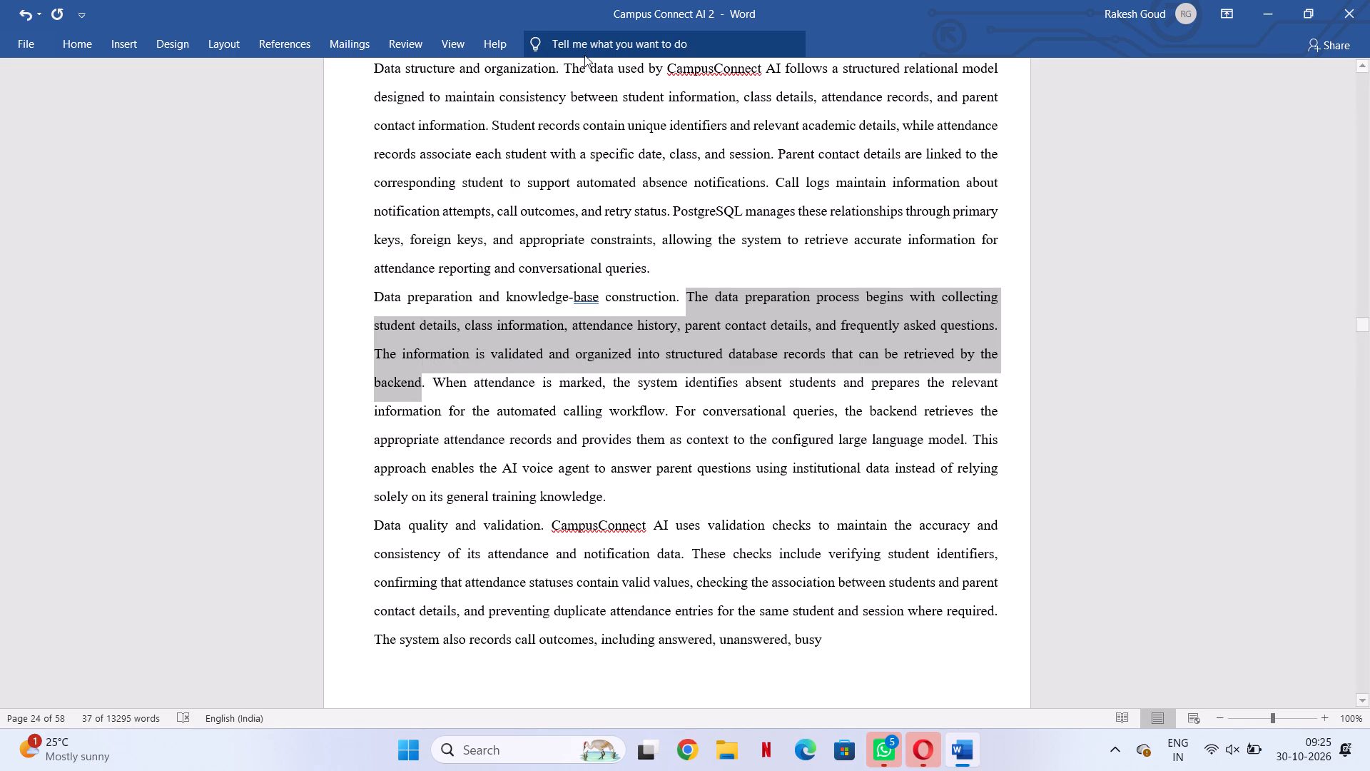
pyautogui.hotkey('ctrl', 'c')
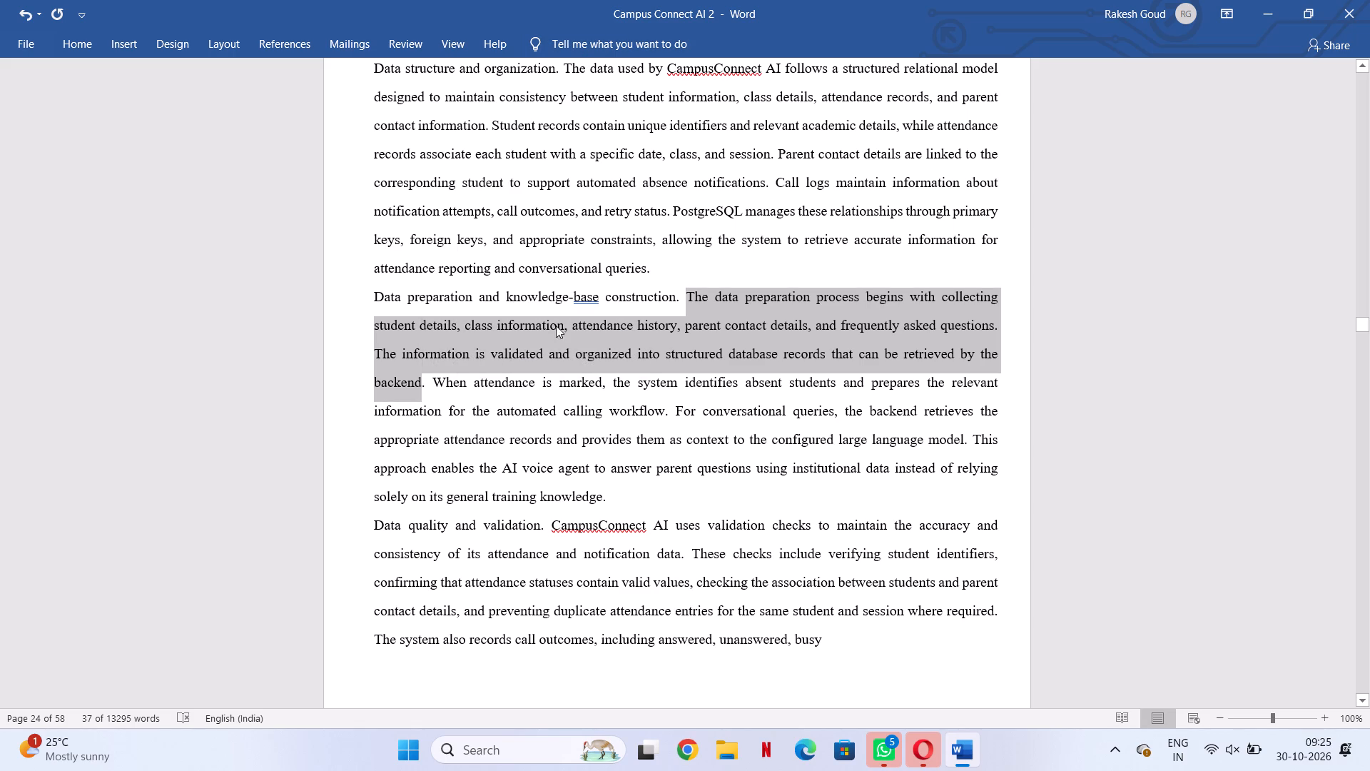
pyautogui.click(673, 415)
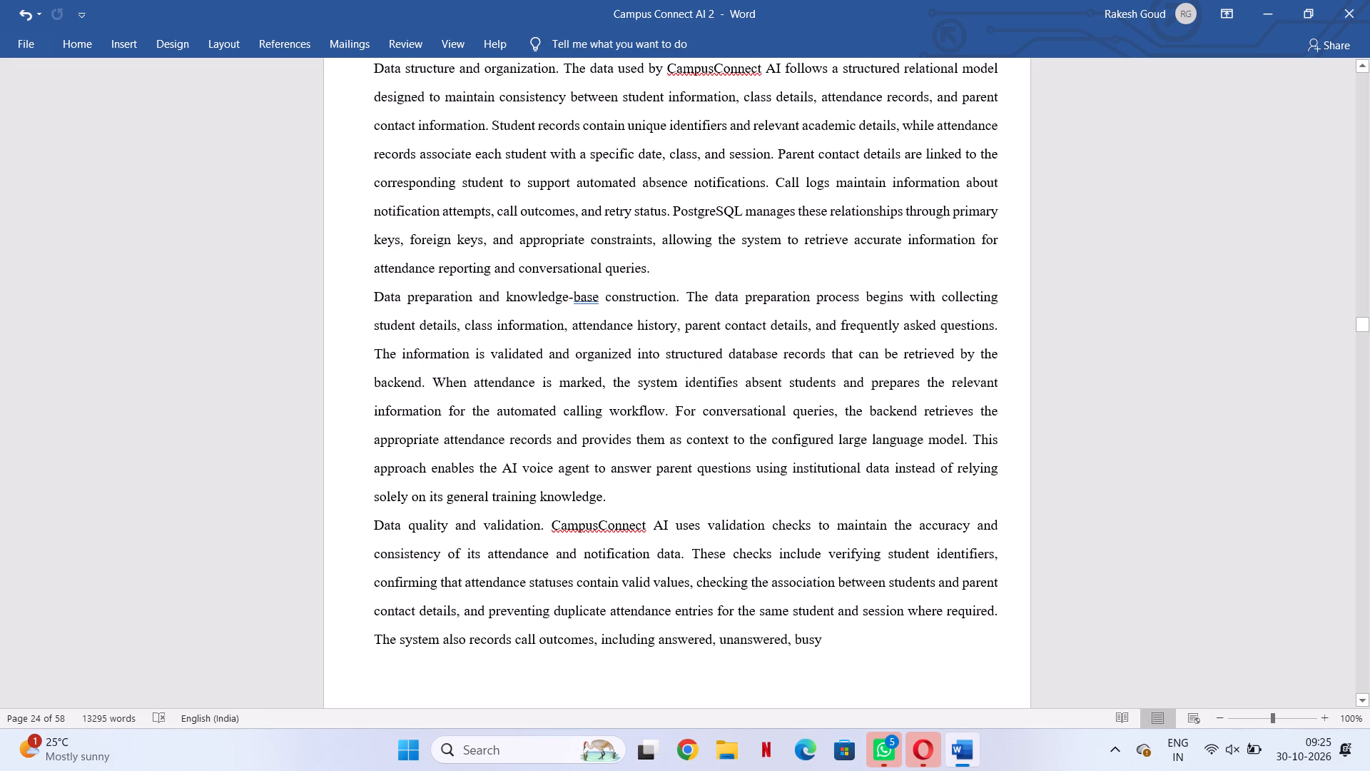
pyautogui.hotkey('ctrl', 'v')
pyautogui.scroll(-5, 658, 425)
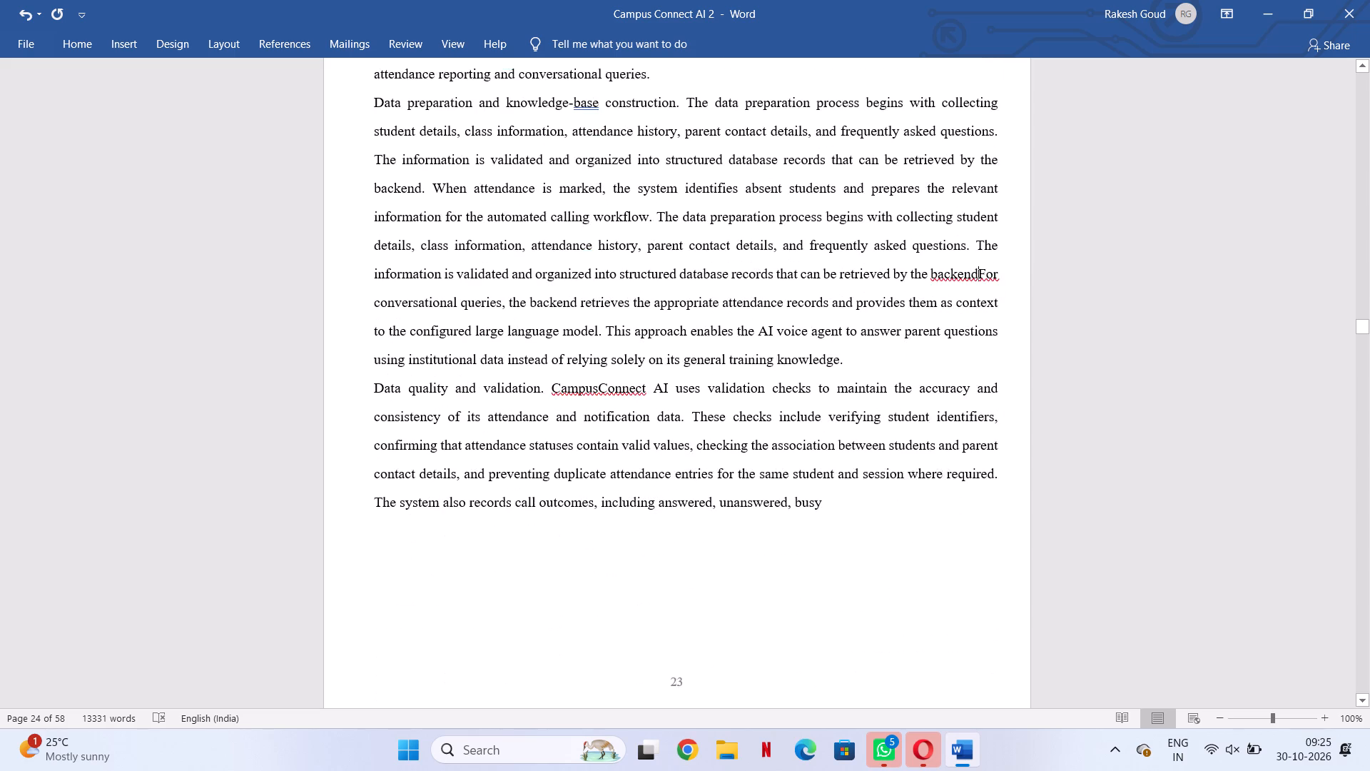
pyautogui.scroll(-1, 664, 419)
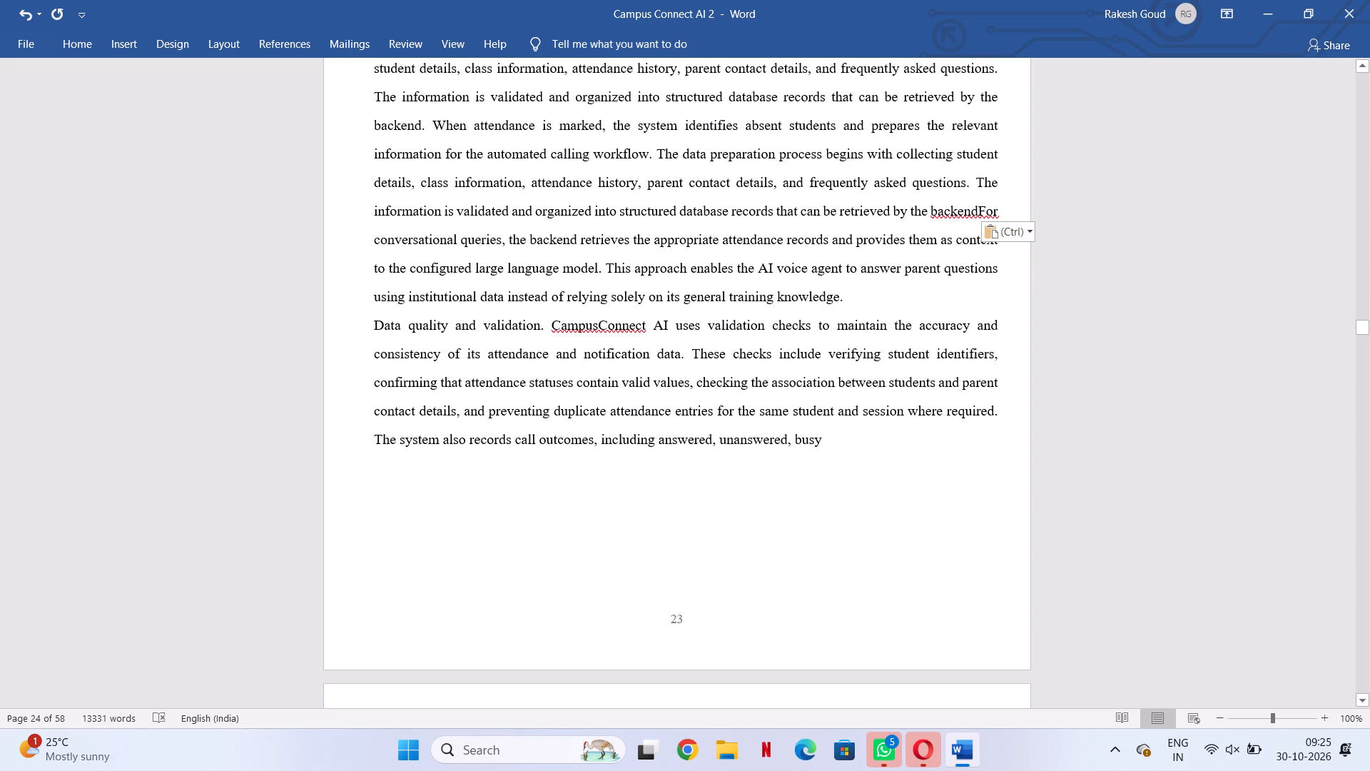
pyautogui.hotkey('ctrl', 'v')
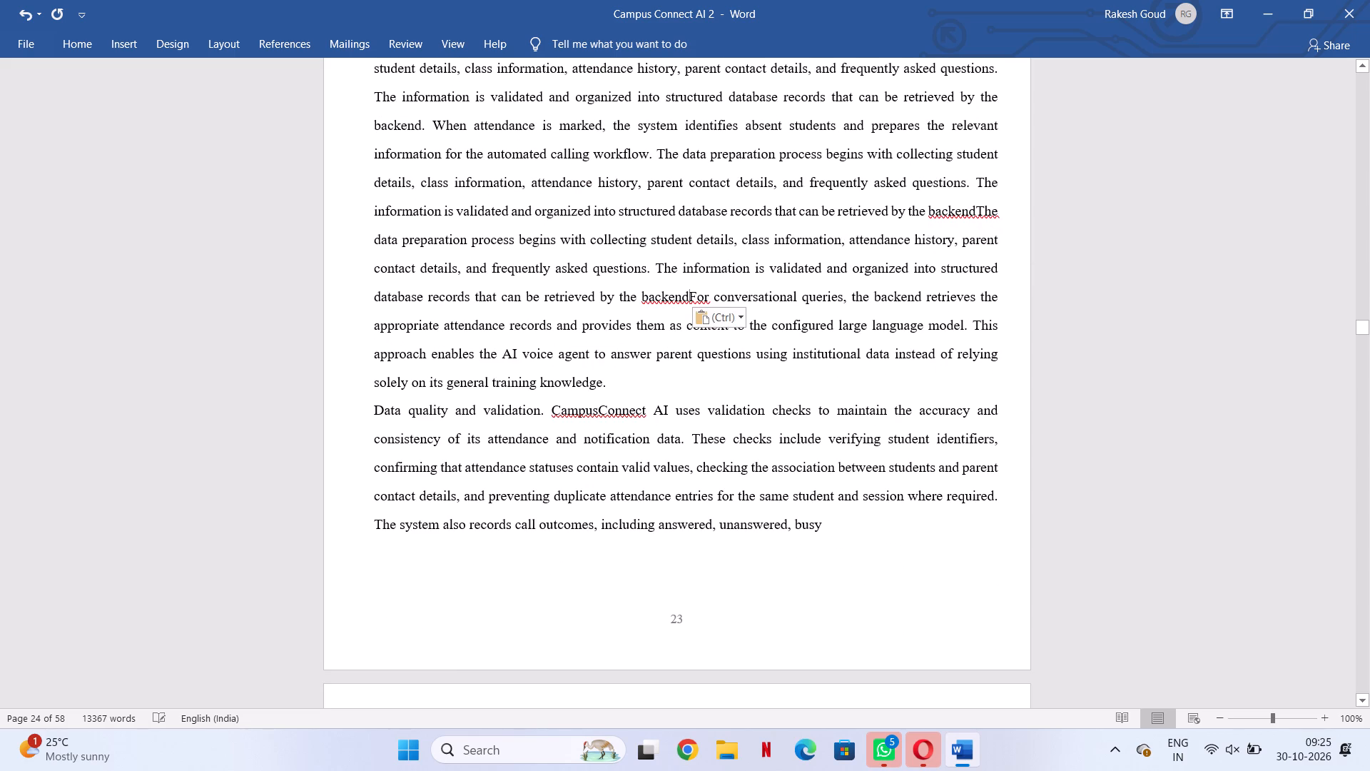
# Widen the Table 1 Layer / Responsibility / Implementation table slightly, extending its right edge toward the page's right text margin.
pyautogui.scroll(-10, 537, 405)
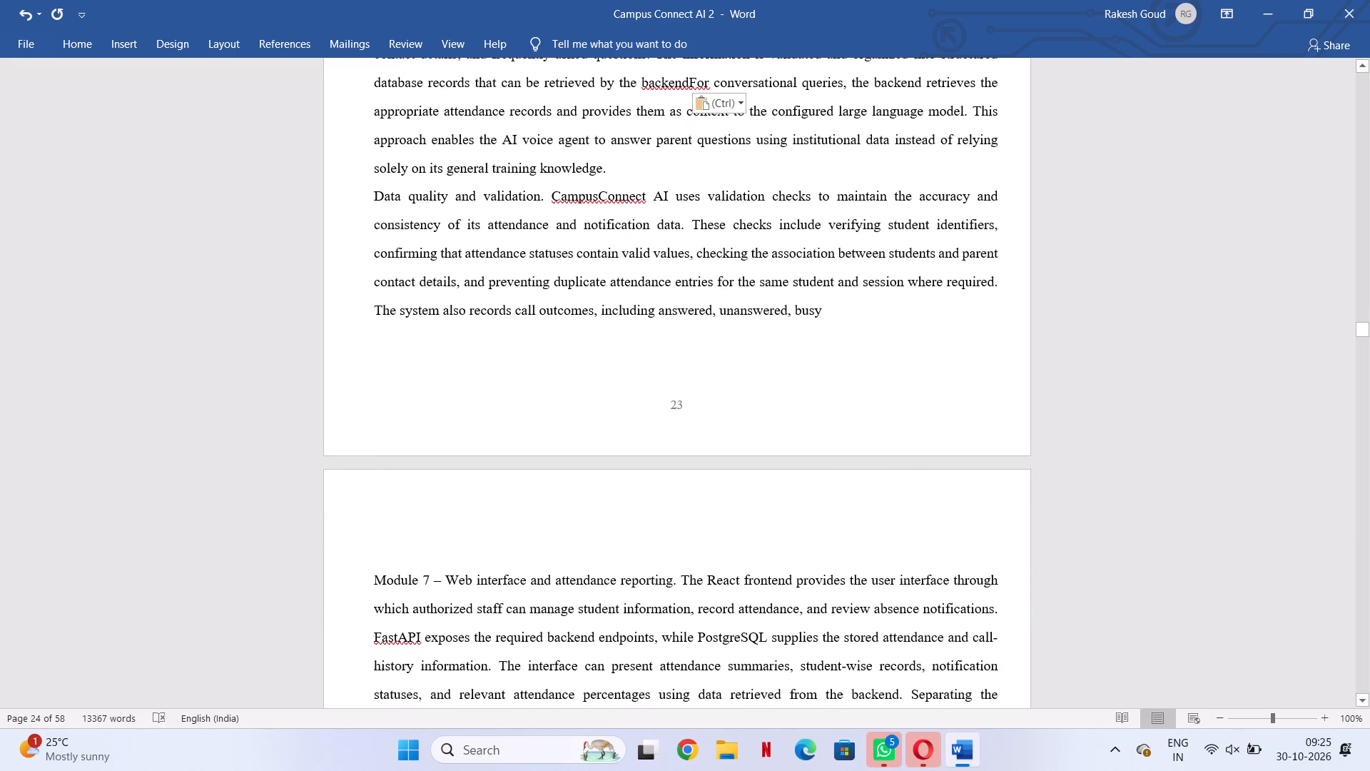
pyautogui.scroll(-9, 544, 420)
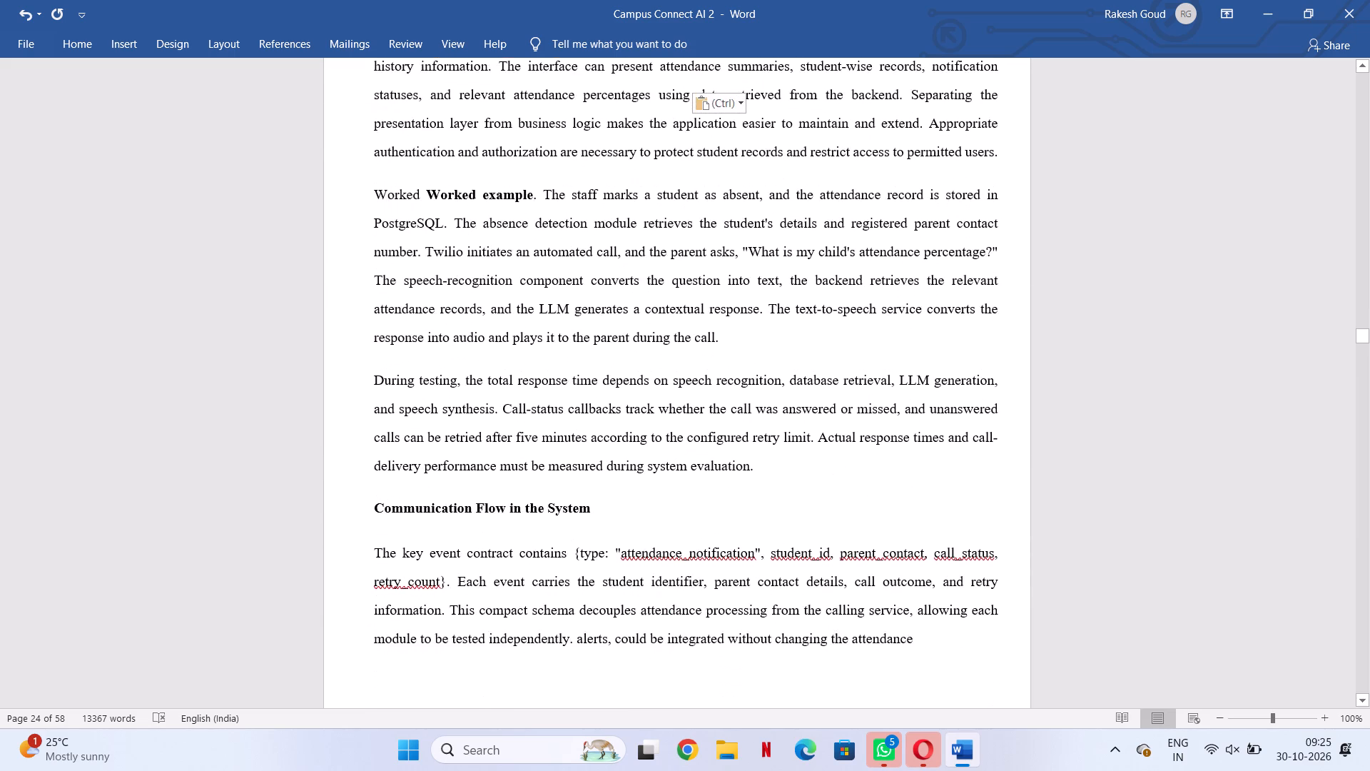
pyautogui.scroll(-7, 544, 420)
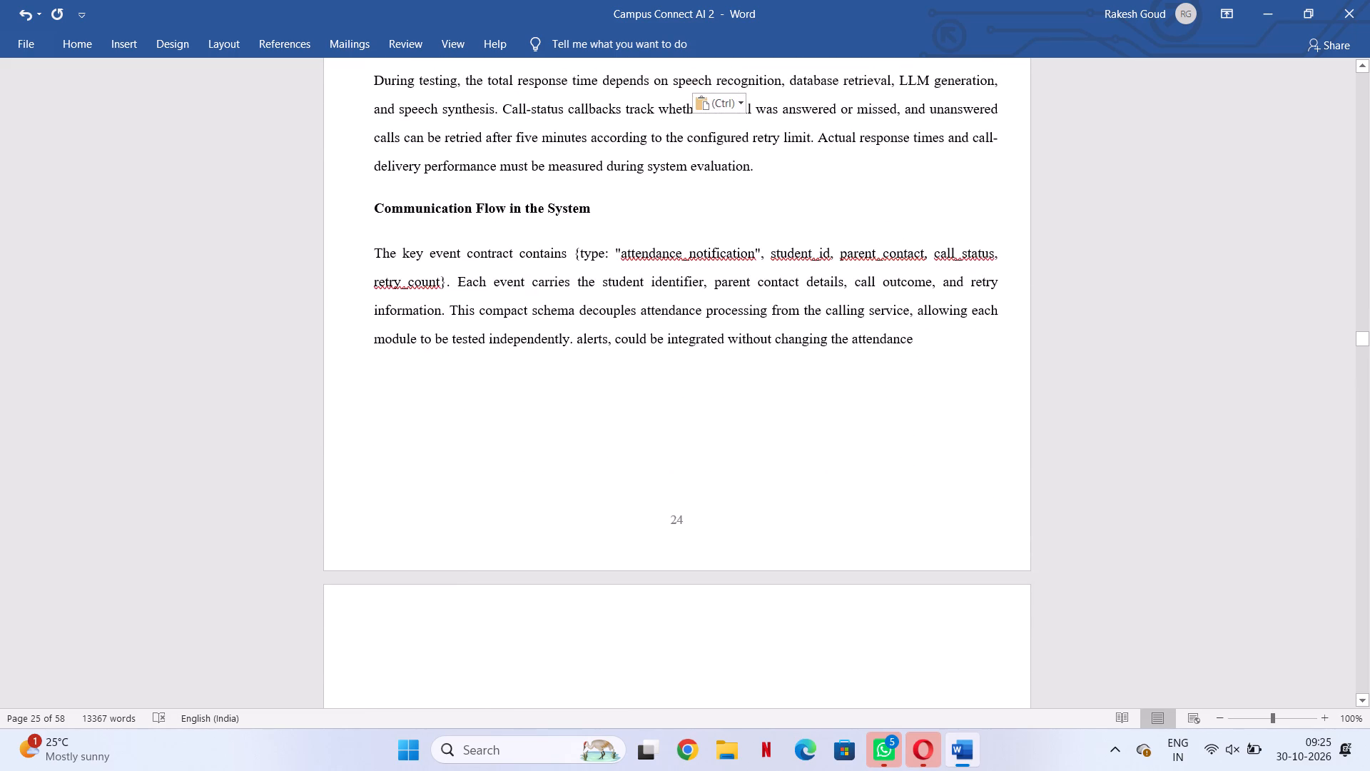
pyautogui.scroll(-15, 542, 423)
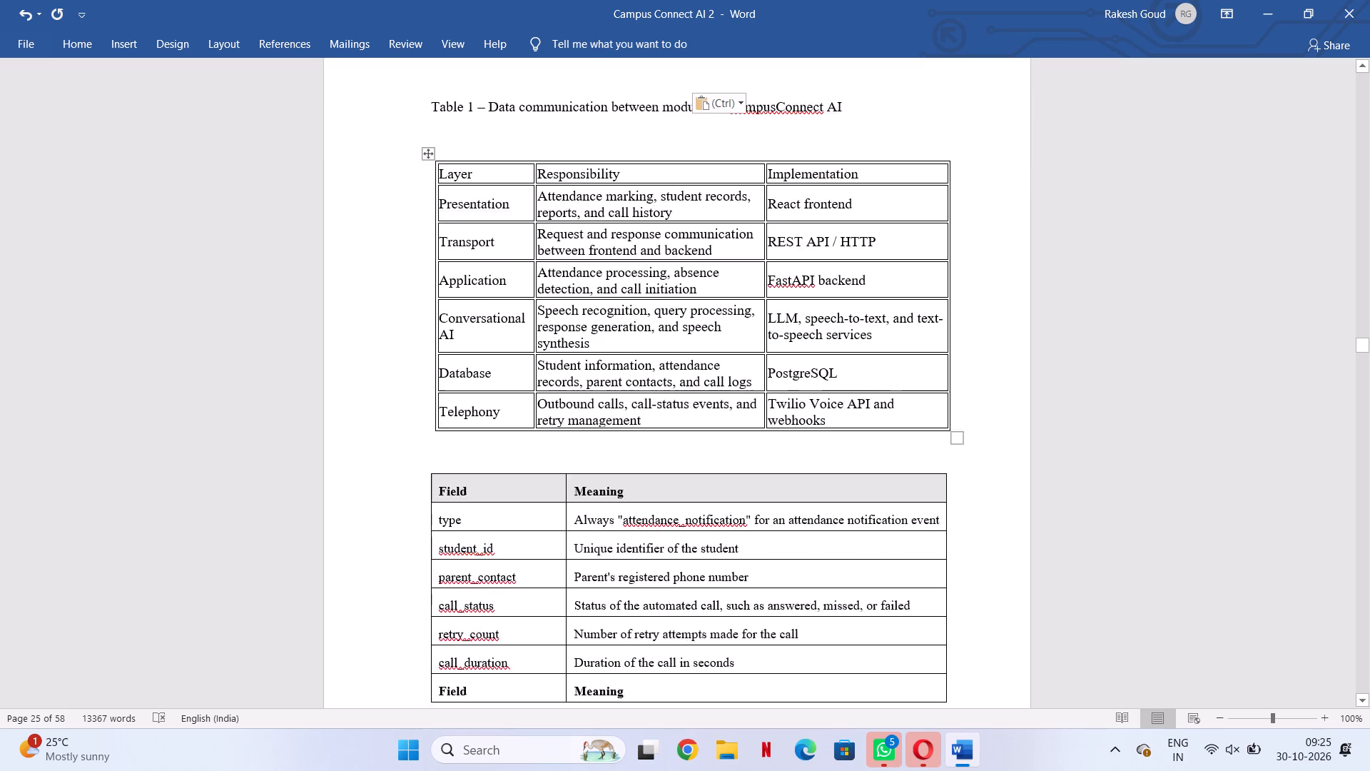
pyautogui.scroll(-5, 542, 427)
pyautogui.scroll(8, 542, 428)
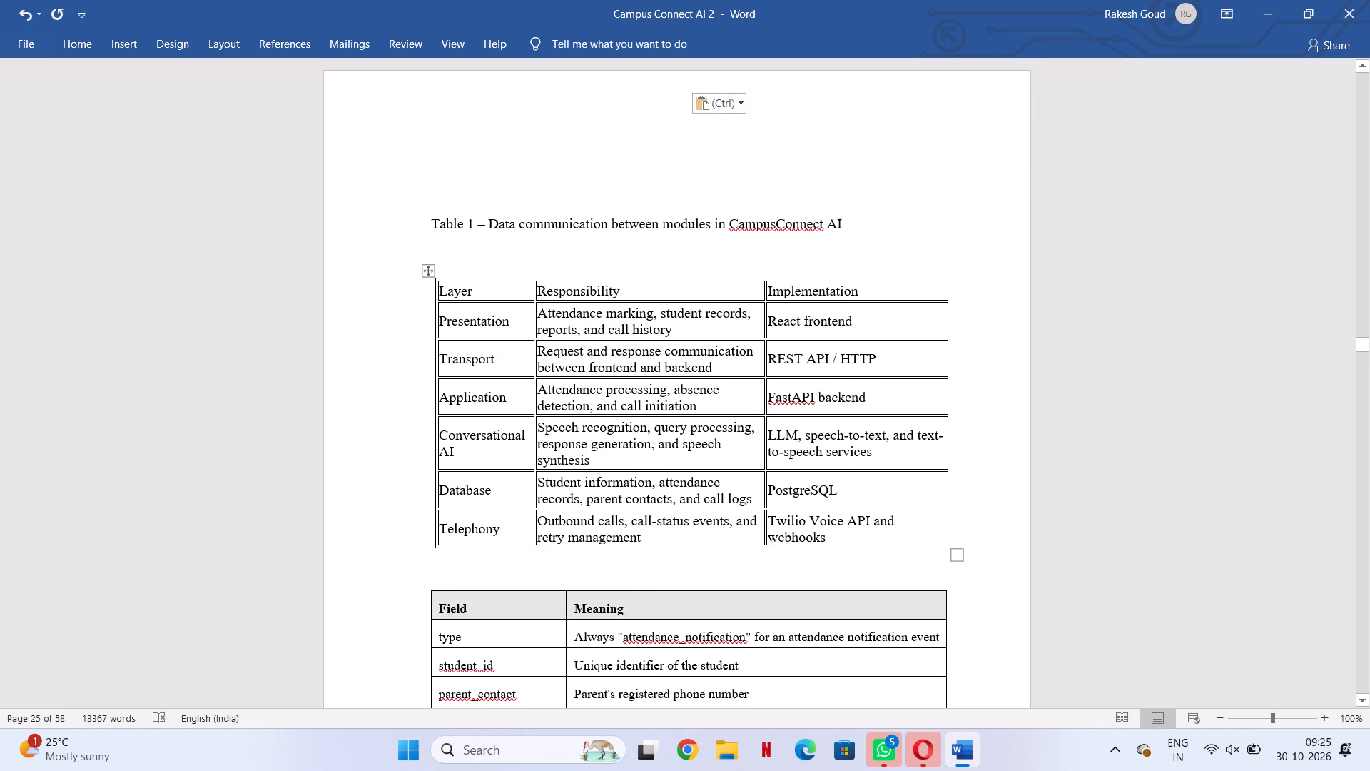
pyautogui.click(428, 269)
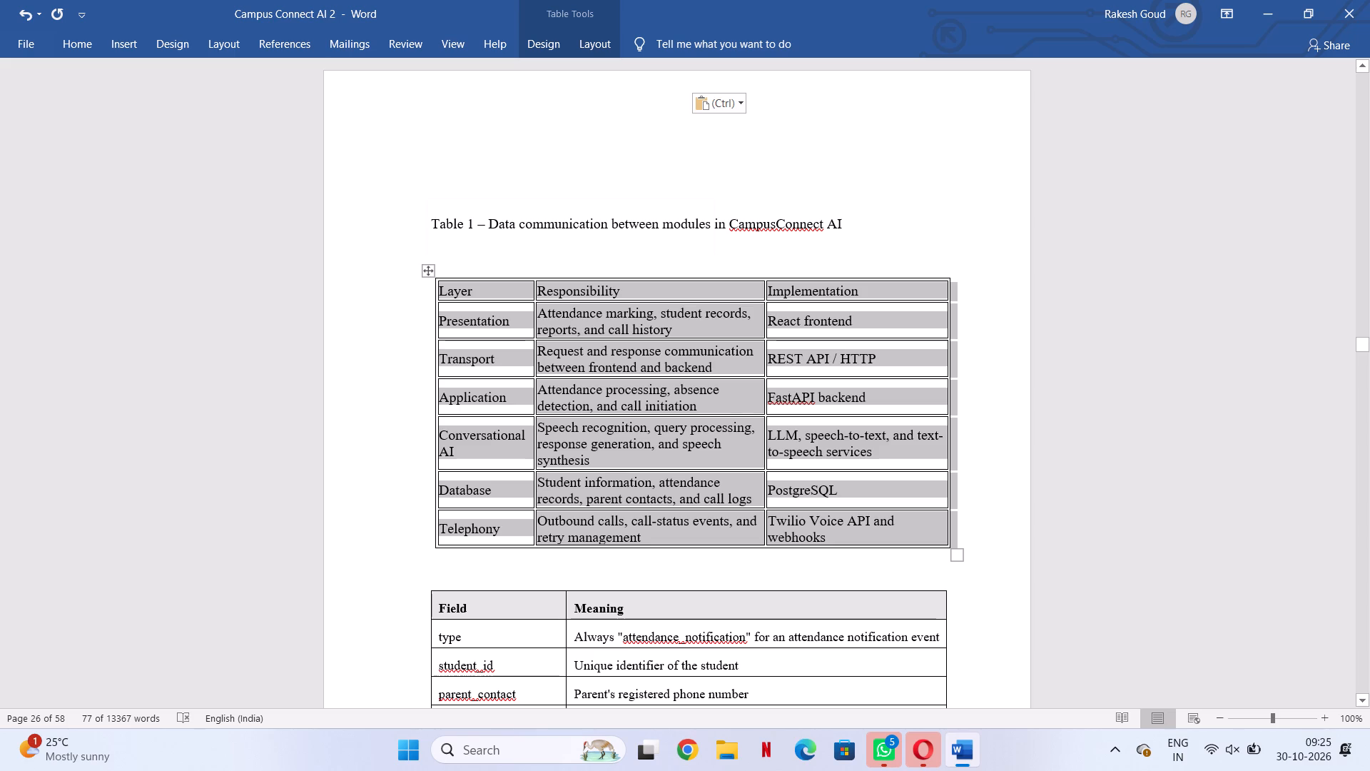
pyautogui.moveTo(952, 551); pyautogui.dragTo(968, 556)
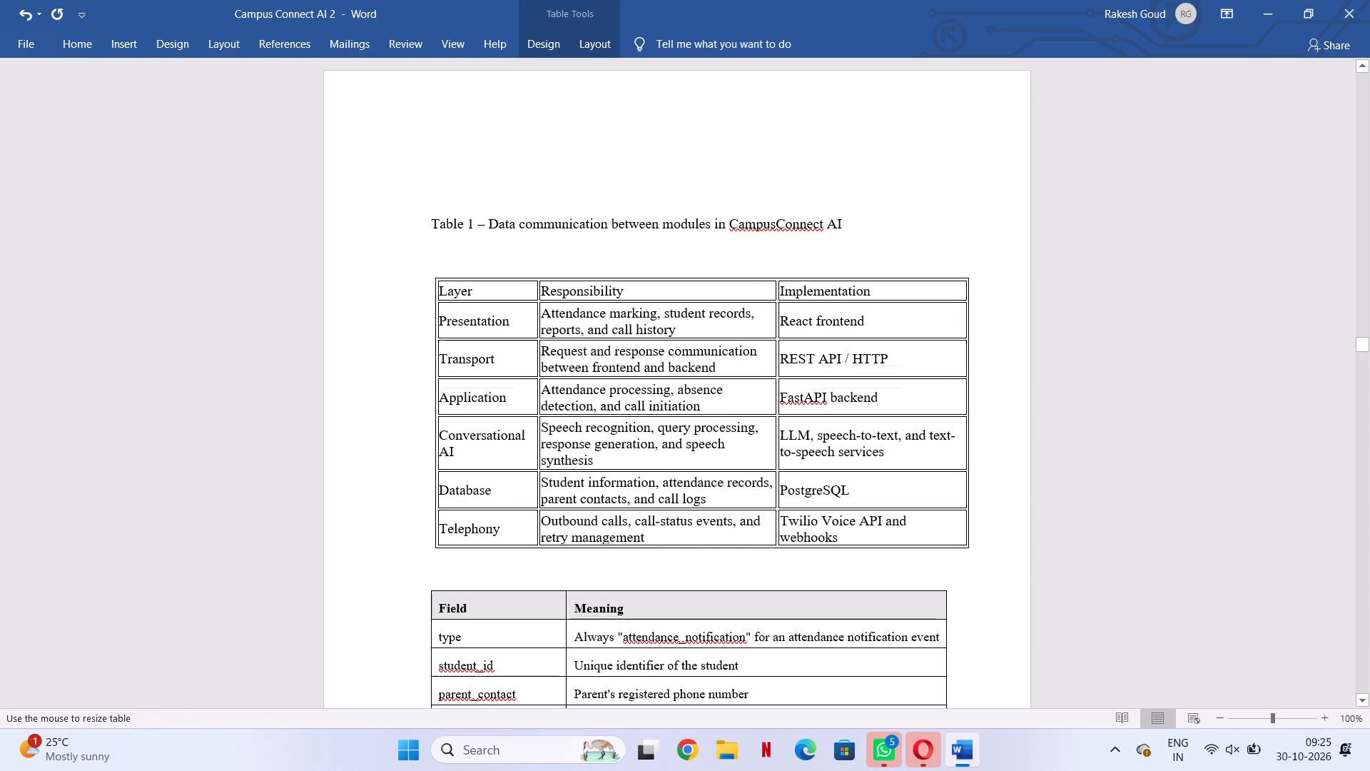
pyautogui.moveTo(968, 556); pyautogui.dragTo(973, 557)
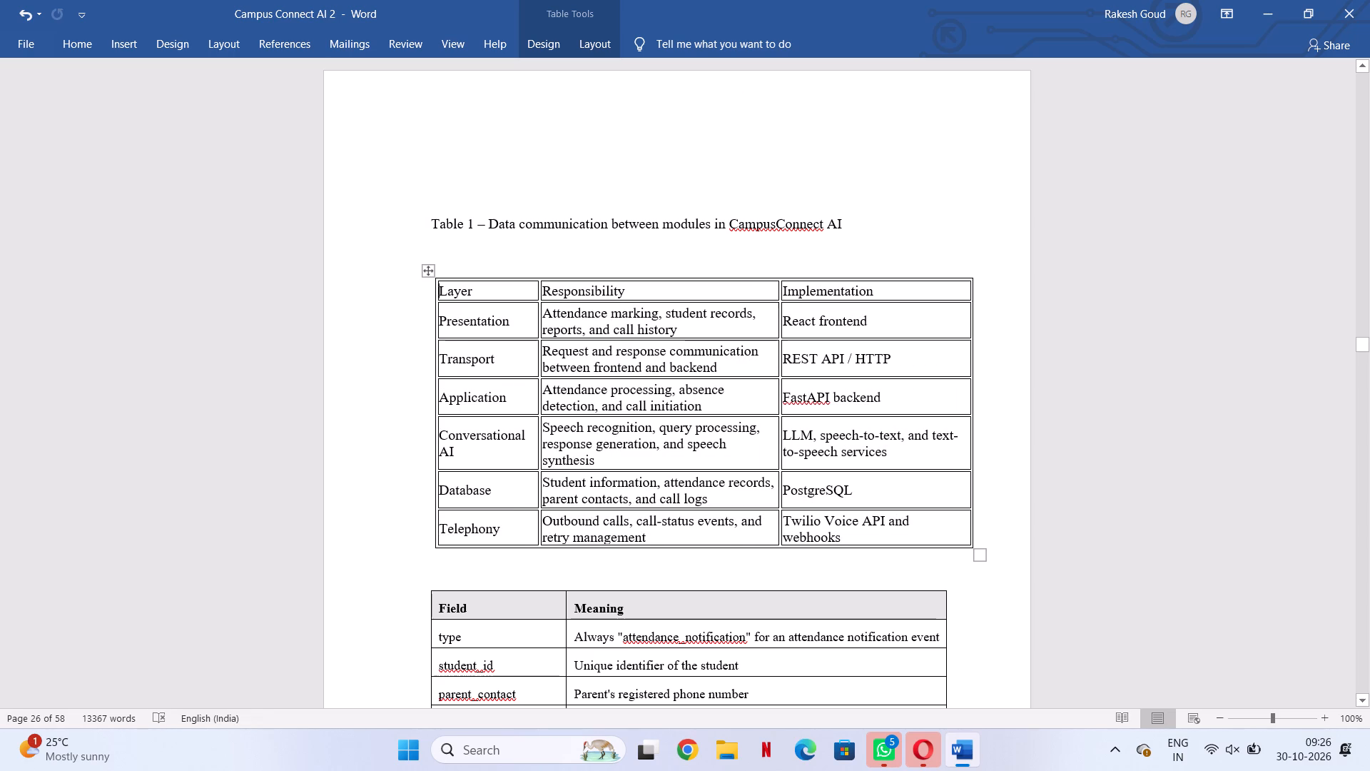
# Move the Layer / Responsibility / Implementation table left so it sits centred between the page edges.
pyautogui.moveTo(425, 268); pyautogui.dragTo(401, 268)
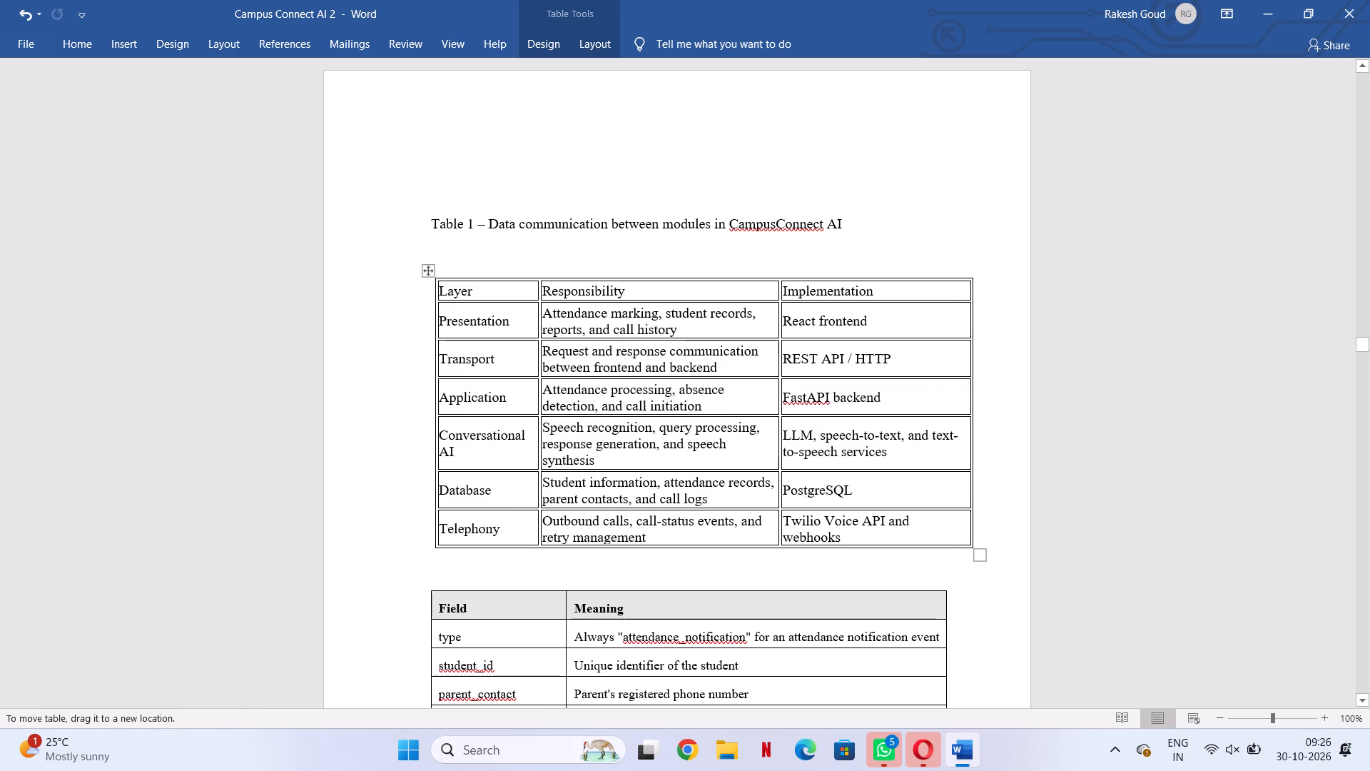
pyautogui.moveTo(401, 268); pyautogui.dragTo(383, 268)
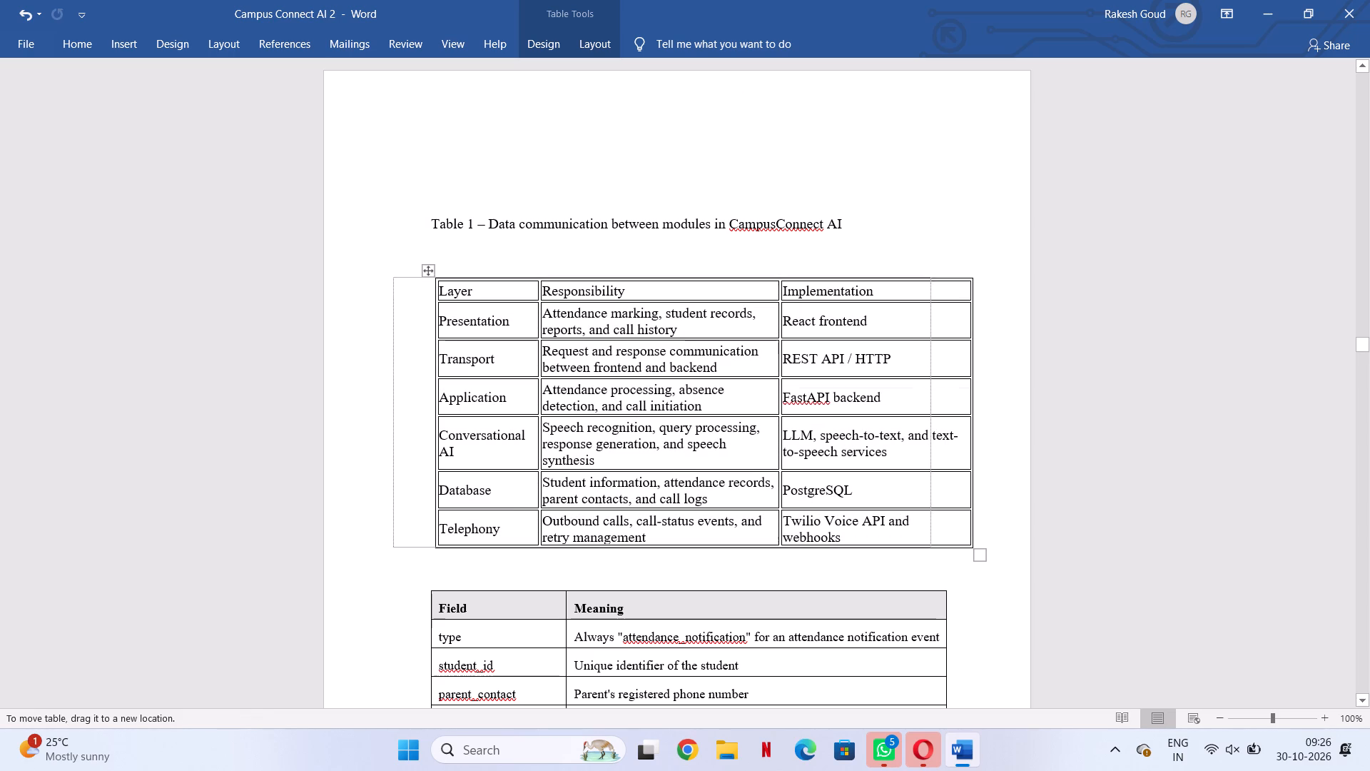
pyautogui.moveTo(383, 268); pyautogui.dragTo(385, 268)
pyautogui.moveTo(369, 270); pyautogui.dragTo(375, 271)
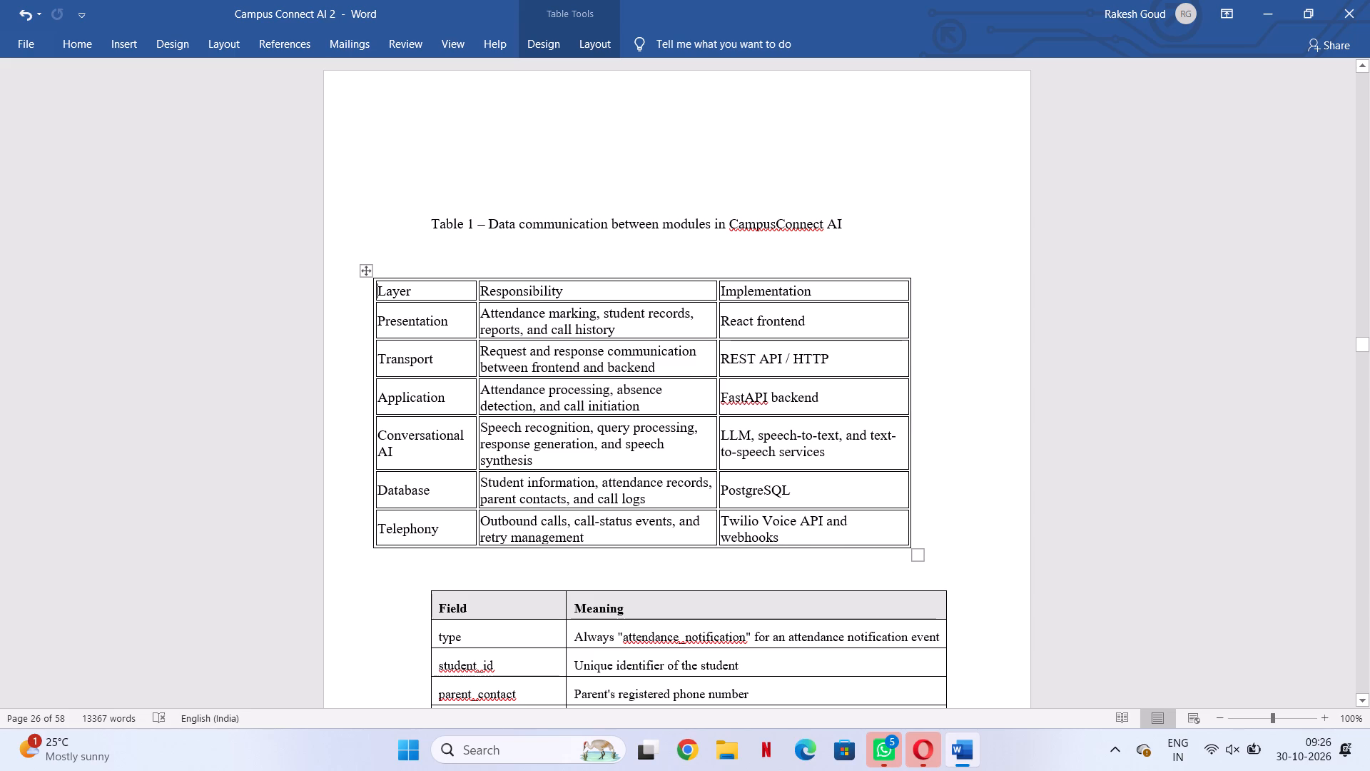
pyautogui.moveTo(375, 271); pyautogui.dragTo(400, 268)
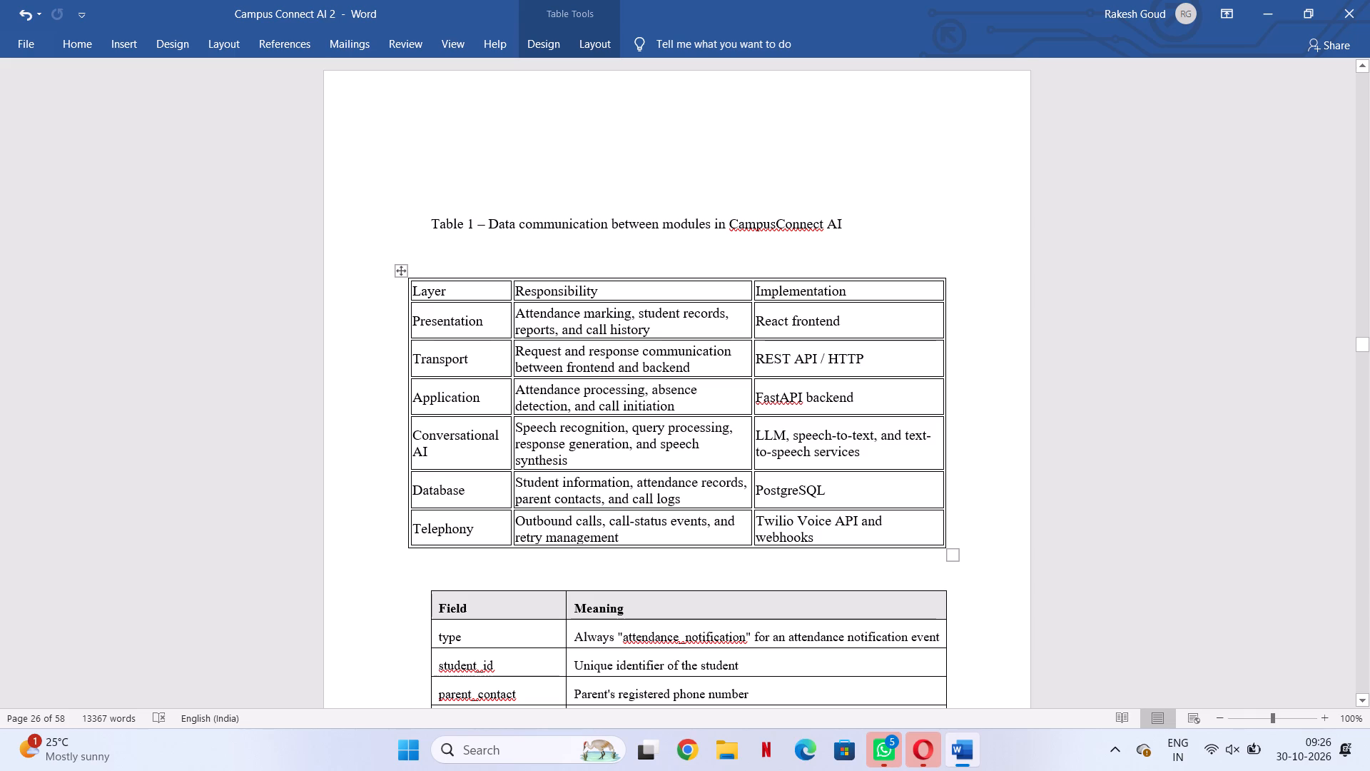
# Widen the Field / Meaning table slightly to match the width of the Layer / Responsibility / Implementation table above it.
pyautogui.scroll(-2, 593, 331)
pyautogui.scroll(-2, 578, 460)
pyautogui.click(543, 527)
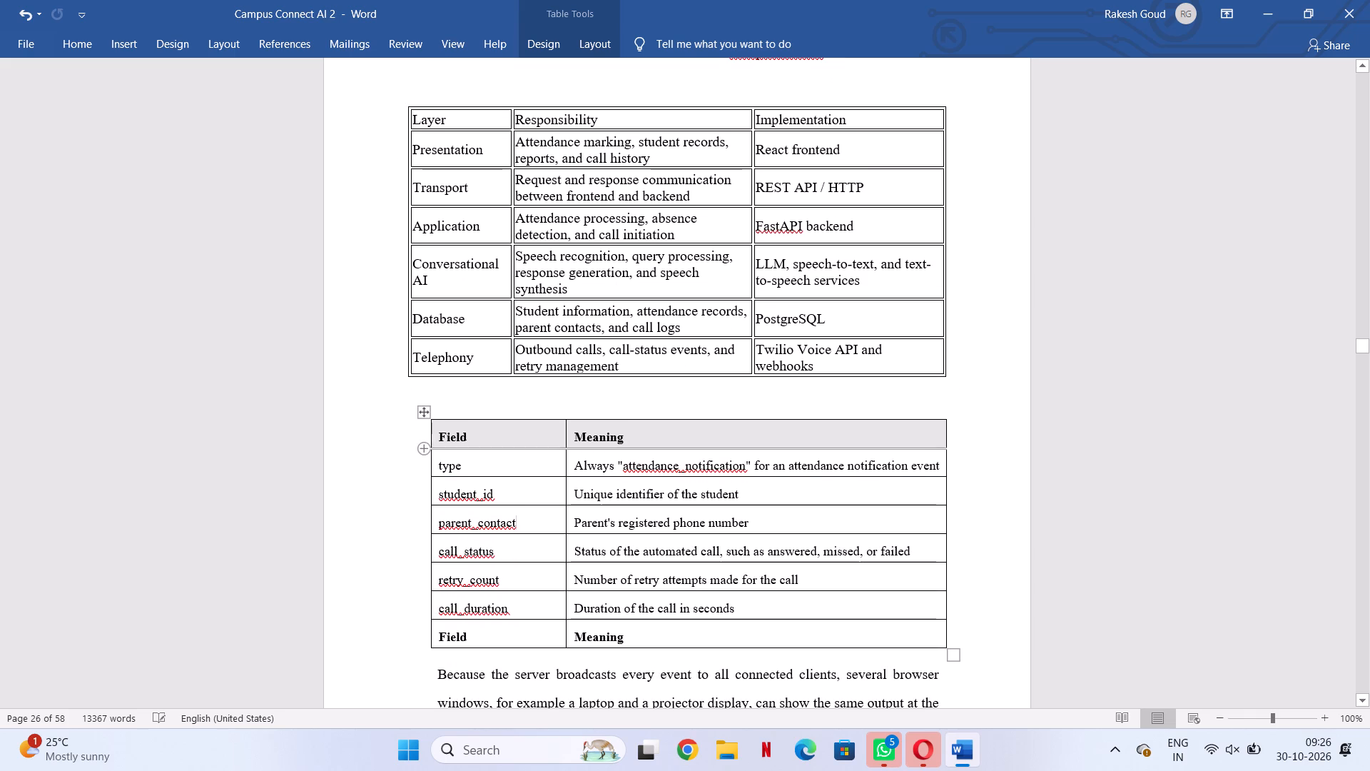
pyautogui.moveTo(950, 654); pyautogui.dragTo(978, 657)
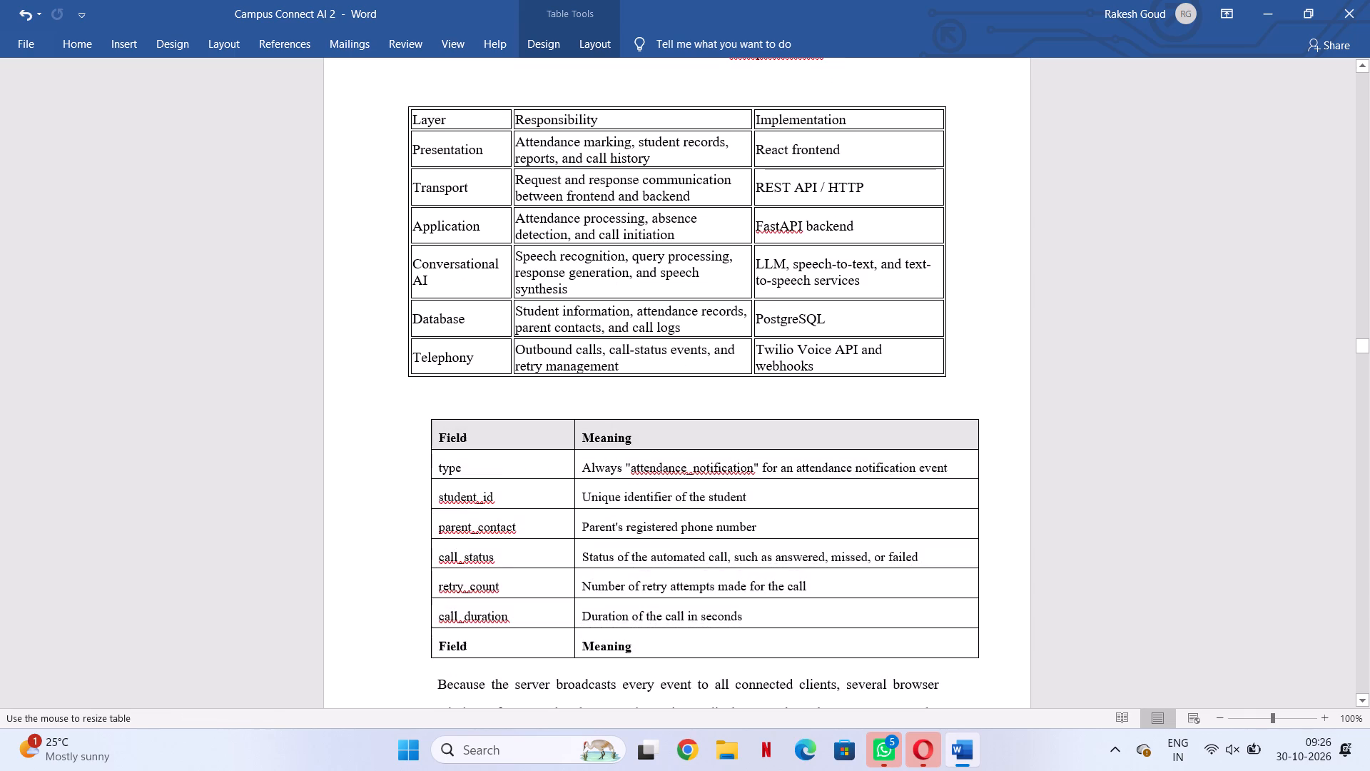
pyautogui.moveTo(978, 657); pyautogui.dragTo(968, 655)
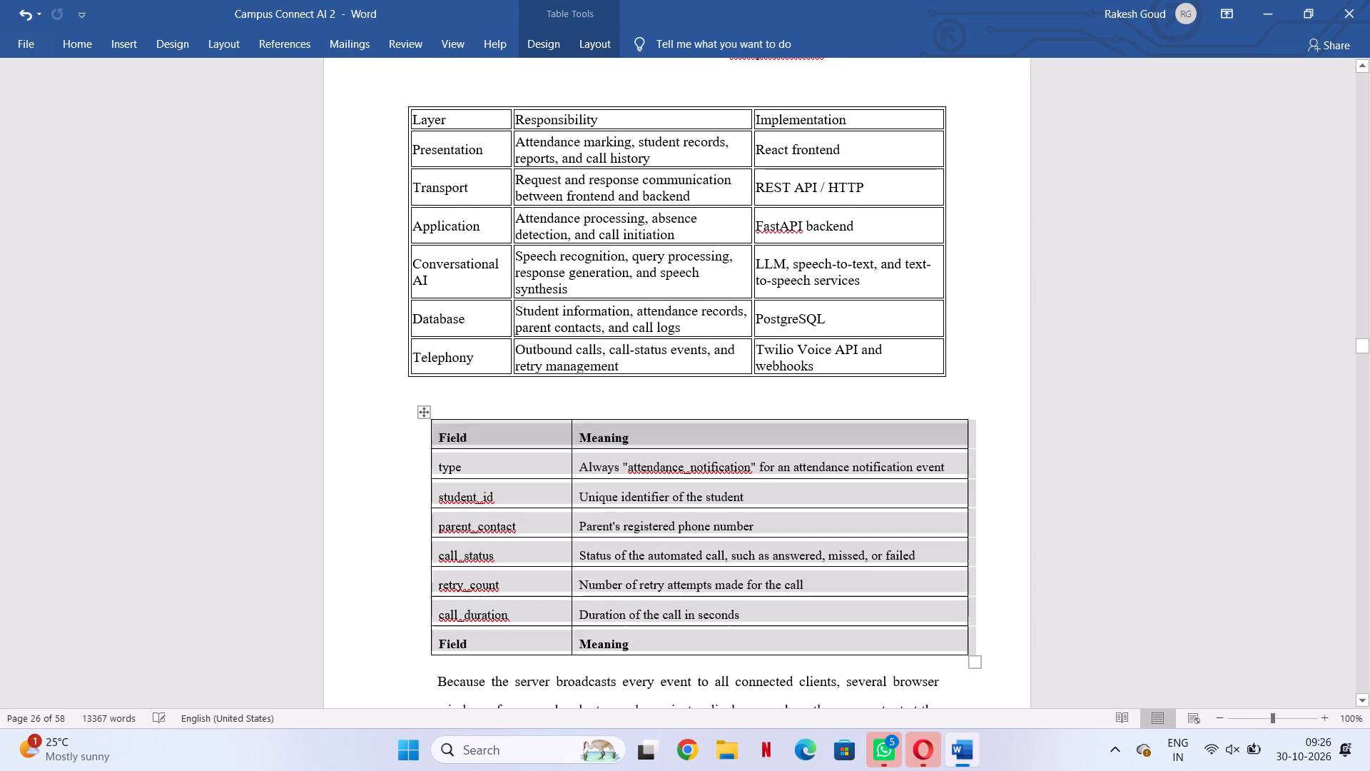
# Move the Field / Meaning table left until both its side edges line up with the table above.
pyautogui.moveTo(421, 409); pyautogui.dragTo(418, 417)
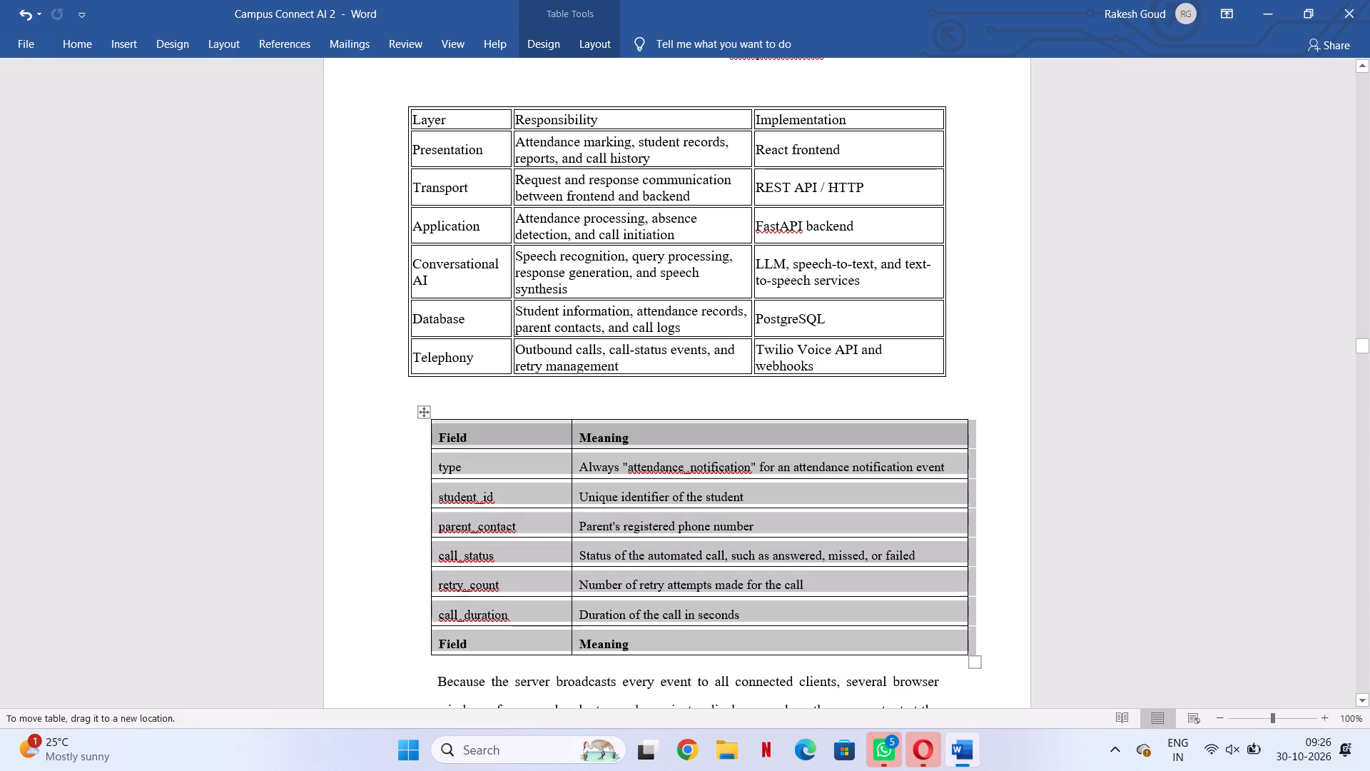
pyautogui.moveTo(418, 417); pyautogui.dragTo(399, 418)
pyautogui.moveTo(425, 410); pyautogui.dragTo(410, 419)
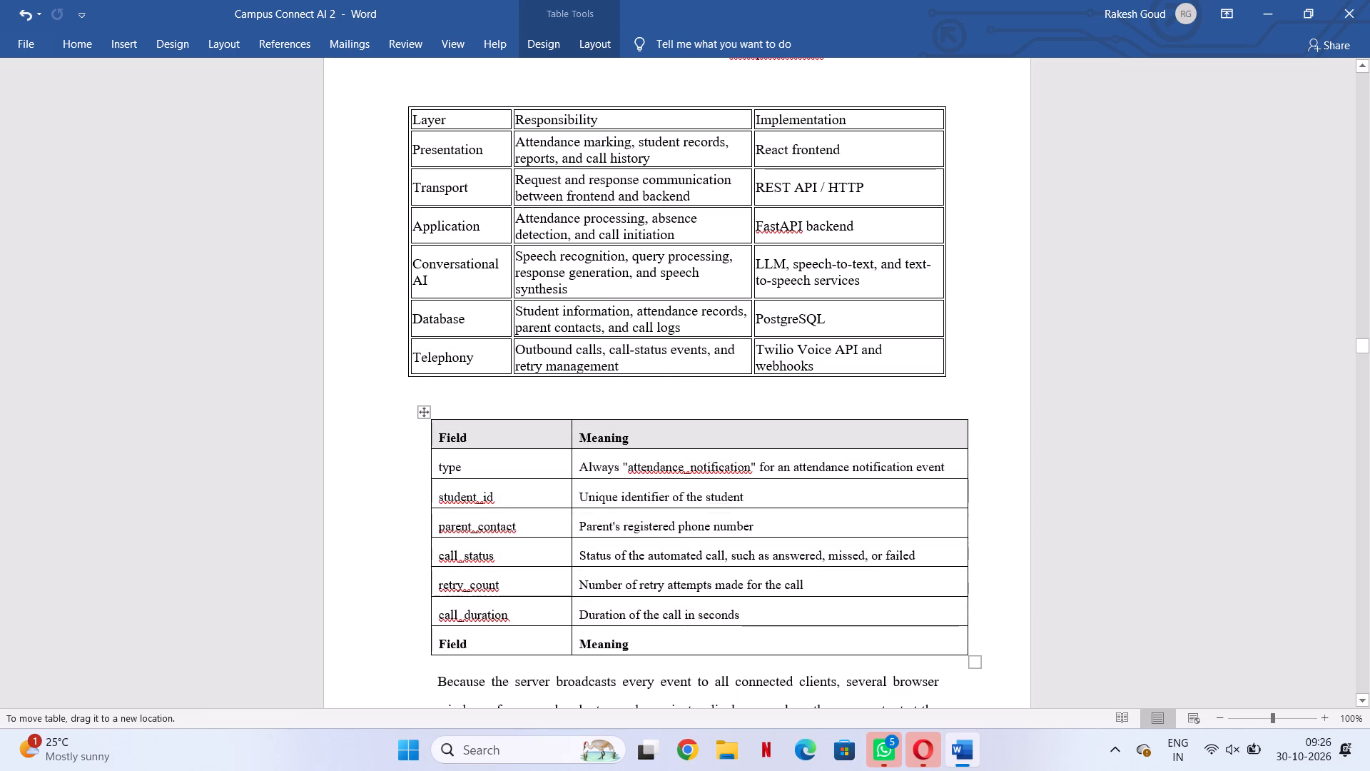
pyautogui.moveTo(410, 419); pyautogui.dragTo(406, 415)
pyautogui.moveTo(422, 410); pyautogui.dragTo(415, 414)
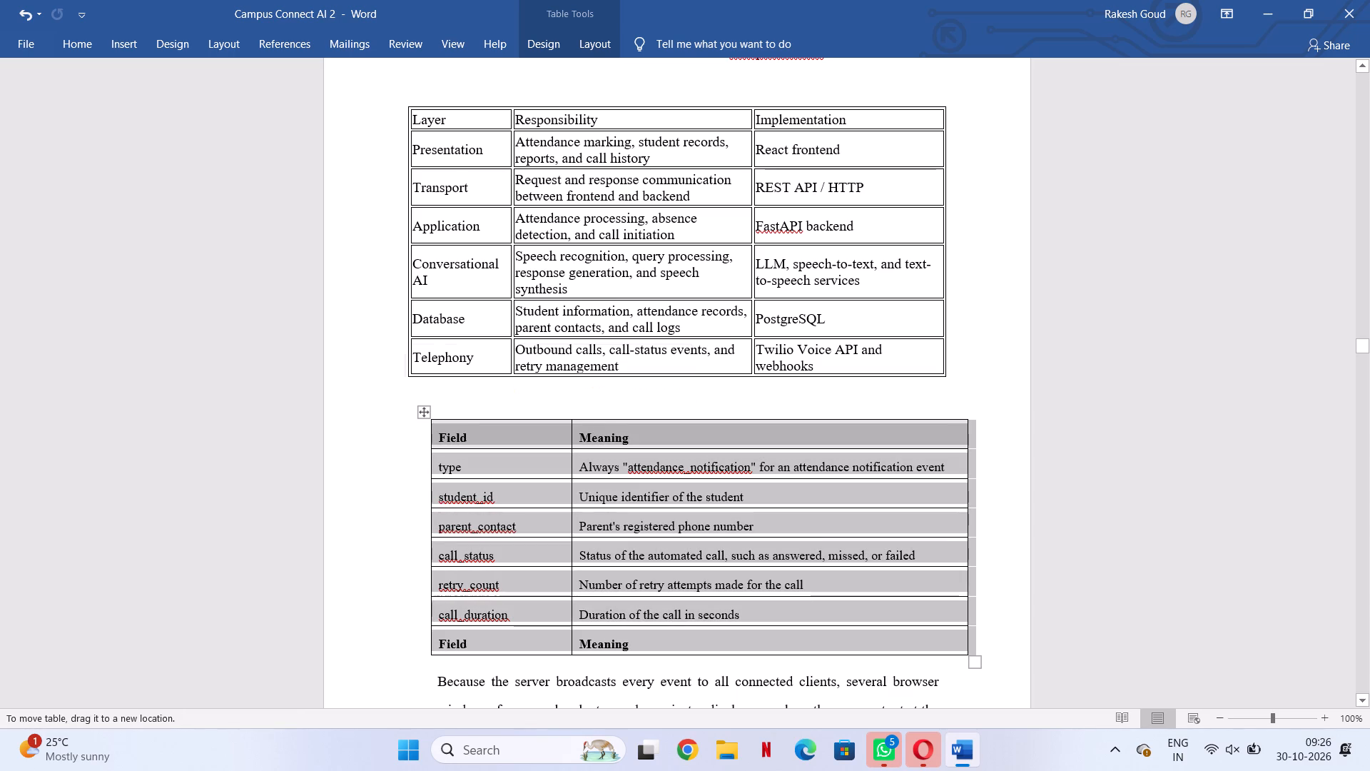
pyautogui.moveTo(415, 414); pyautogui.dragTo(405, 417)
pyautogui.moveTo(426, 413); pyautogui.dragTo(403, 417)
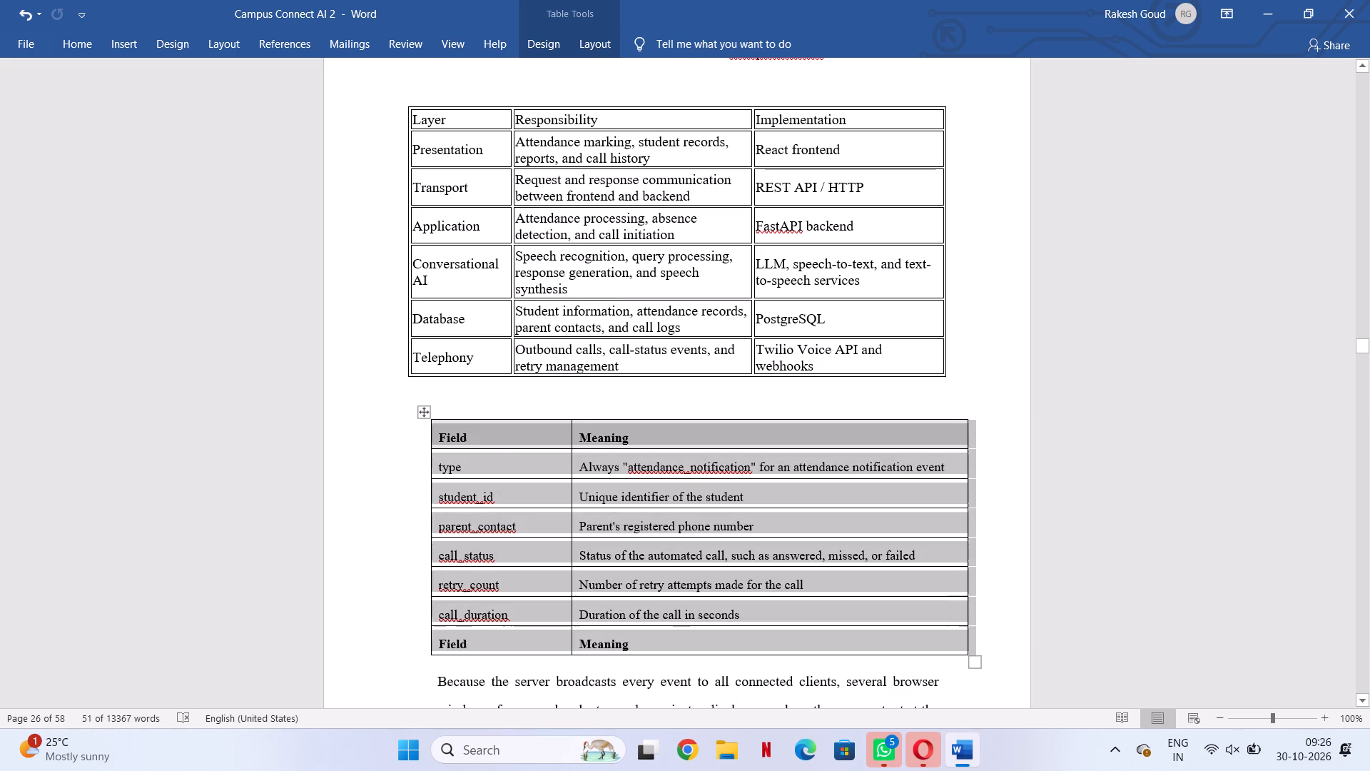
pyautogui.click(405, 441)
pyautogui.click(426, 413)
pyautogui.moveTo(426, 413); pyautogui.dragTo(425, 414)
pyautogui.moveTo(425, 414); pyautogui.dragTo(411, 423)
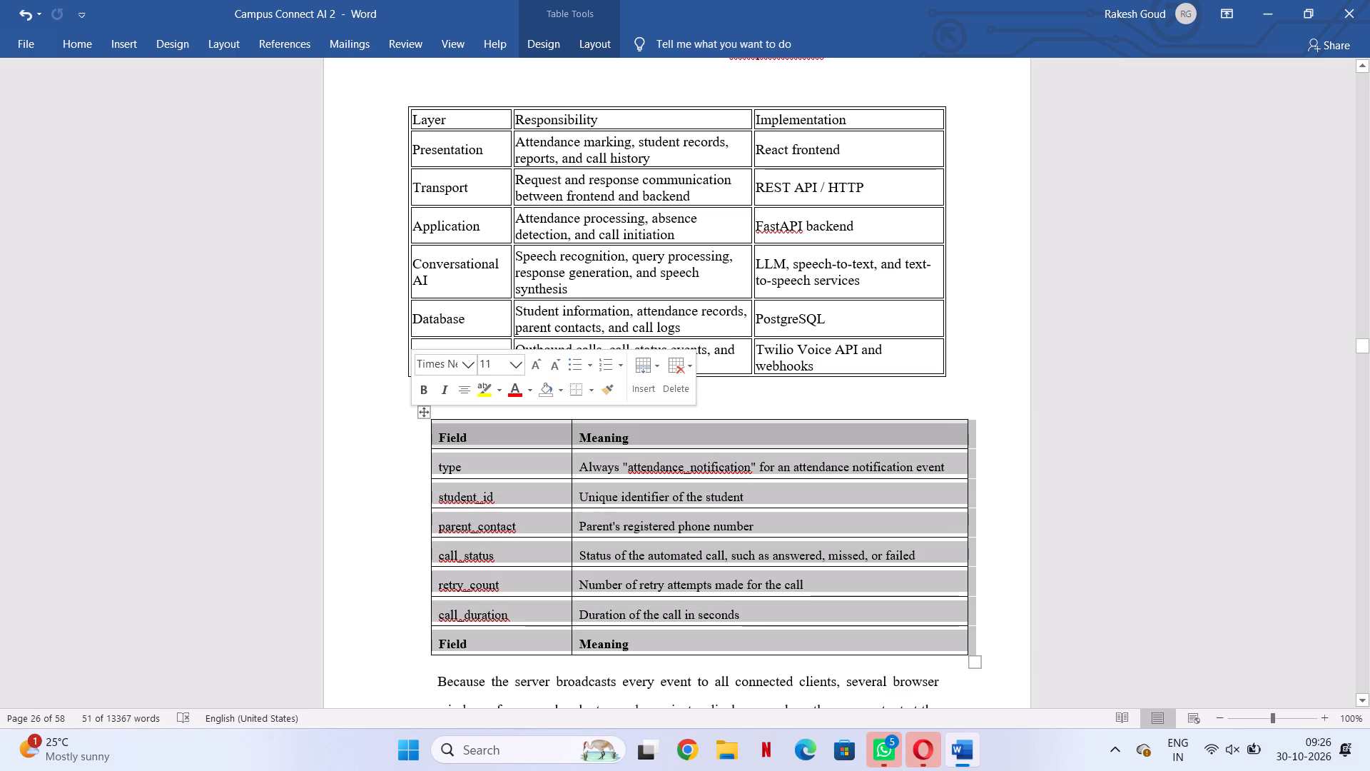
pyautogui.click(402, 470)
pyautogui.moveTo(422, 408); pyautogui.dragTo(471, 398)
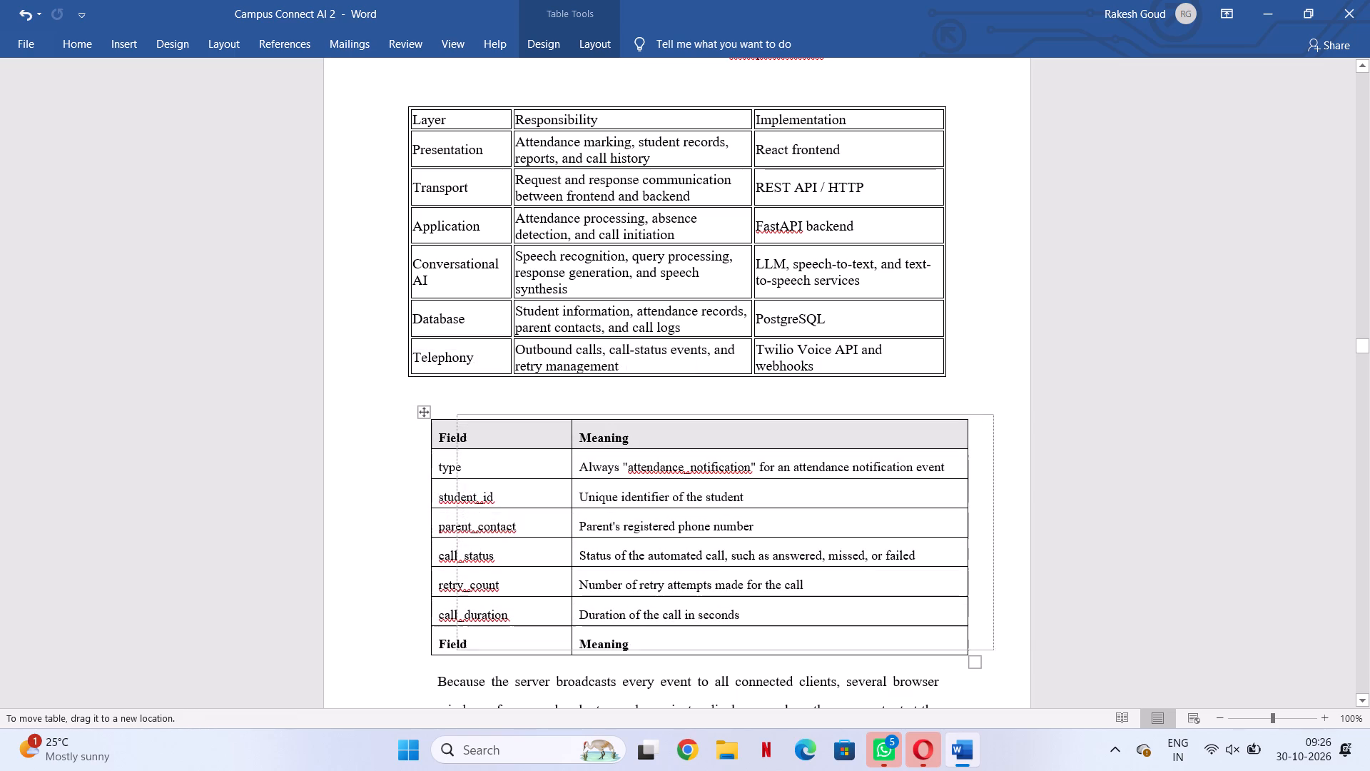
pyautogui.moveTo(471, 398); pyautogui.dragTo(398, 408)
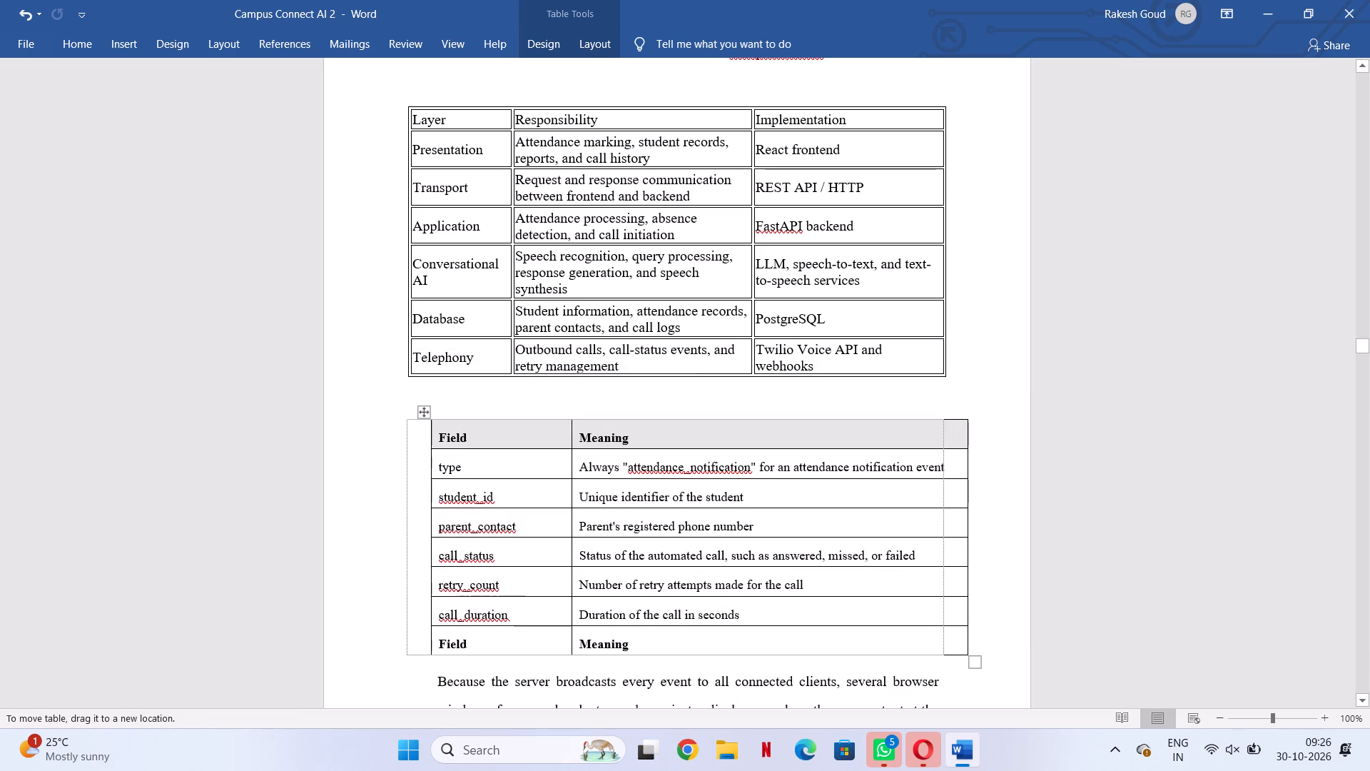
pyautogui.moveTo(398, 408); pyautogui.dragTo(399, 409)
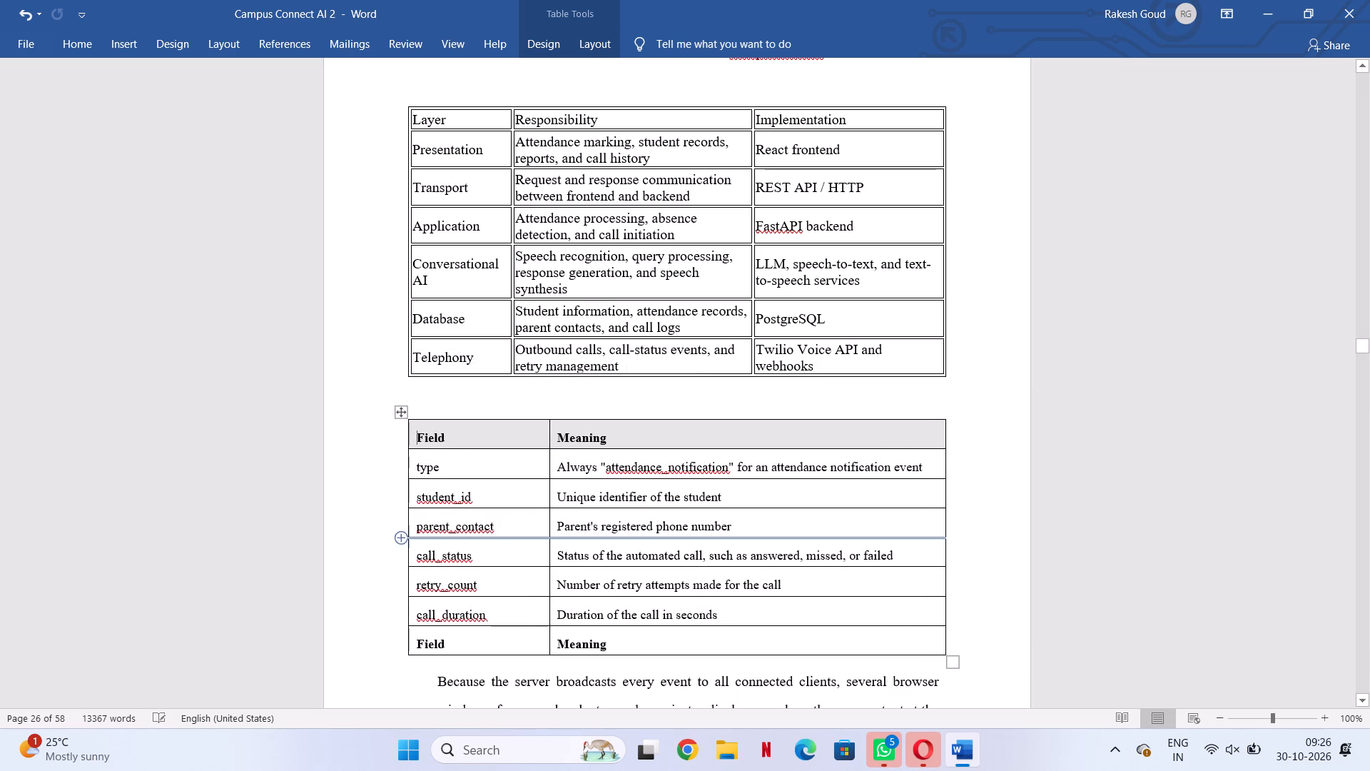
# Re-indent both lines of the "Because the server broadcasts every event" paragraph to start near the Field / Meaning table's left edge.
pyautogui.scroll(-4, 412, 445)
pyautogui.click(434, 518)
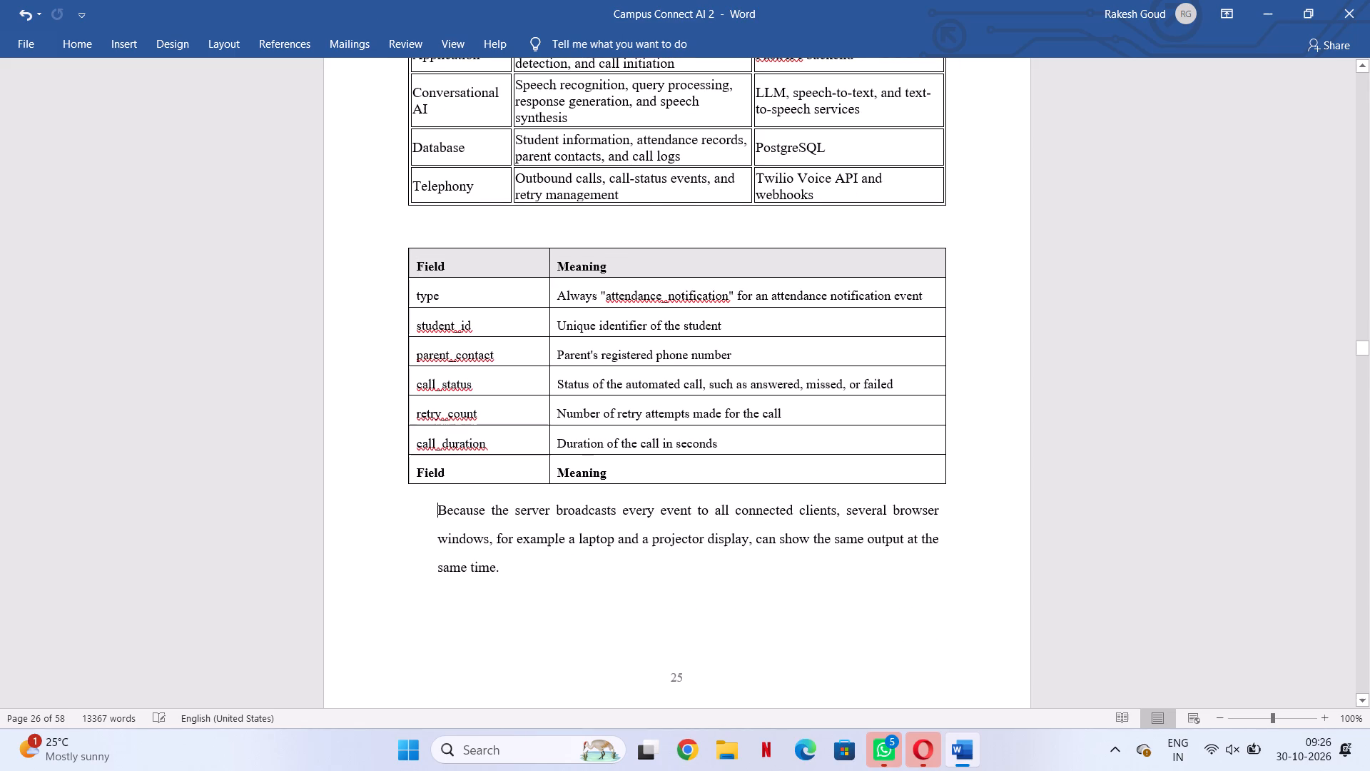
pyautogui.press('BackSpace')
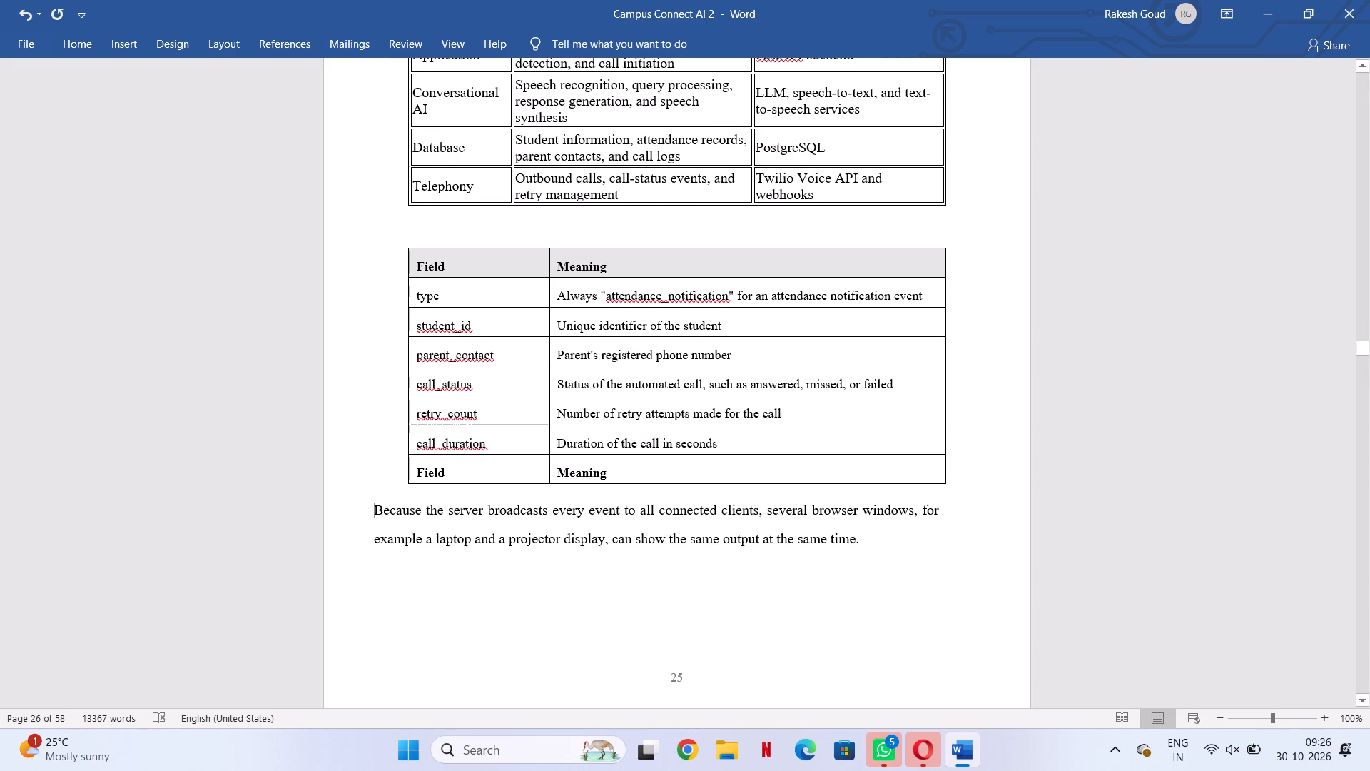
pyautogui.press('Tab')
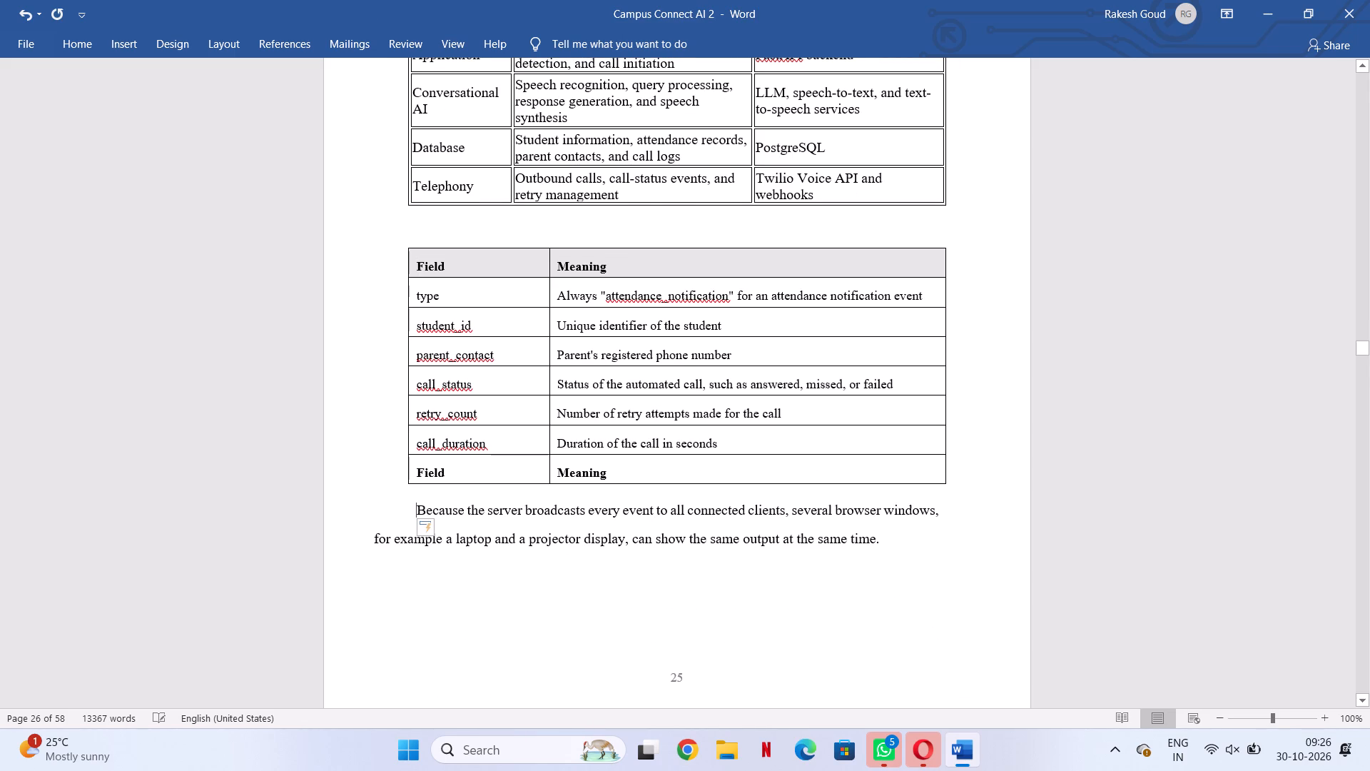
pyautogui.click(373, 537)
pyautogui.press('Tab')
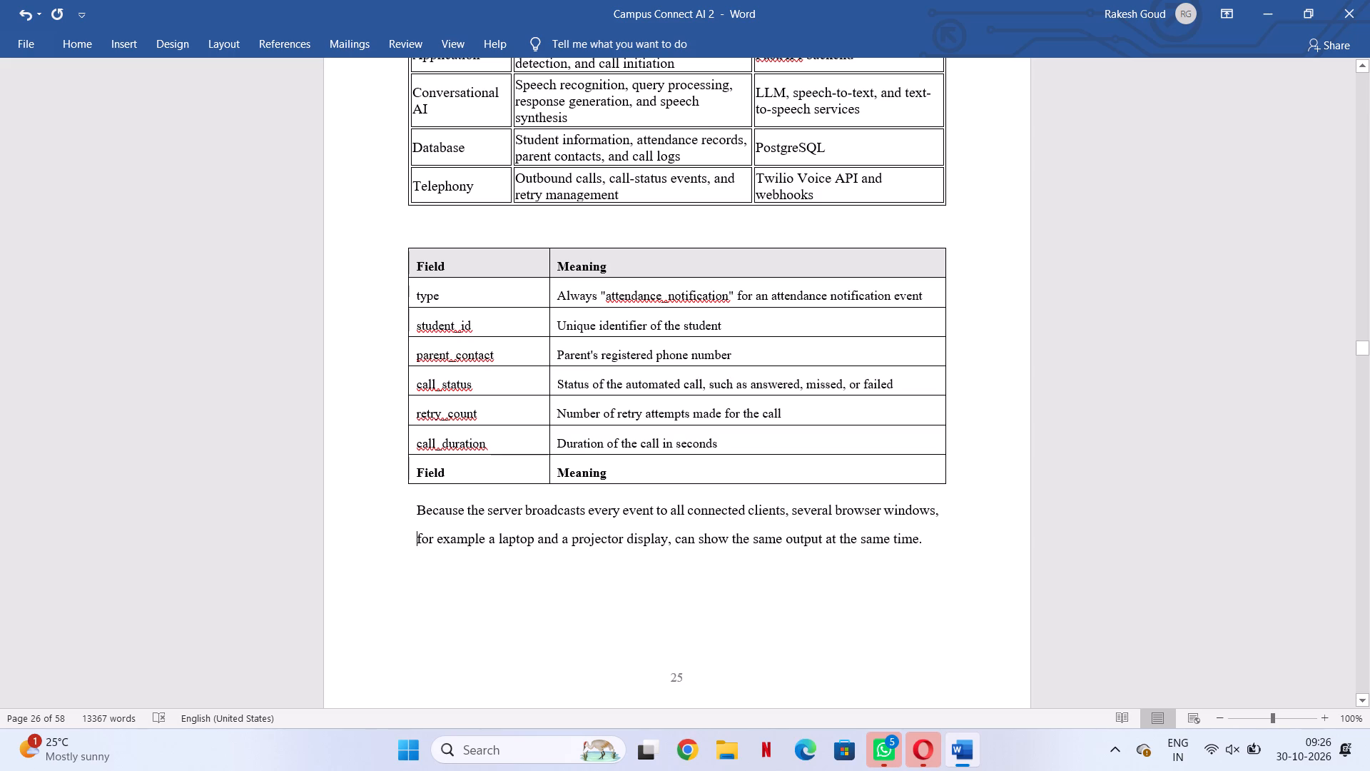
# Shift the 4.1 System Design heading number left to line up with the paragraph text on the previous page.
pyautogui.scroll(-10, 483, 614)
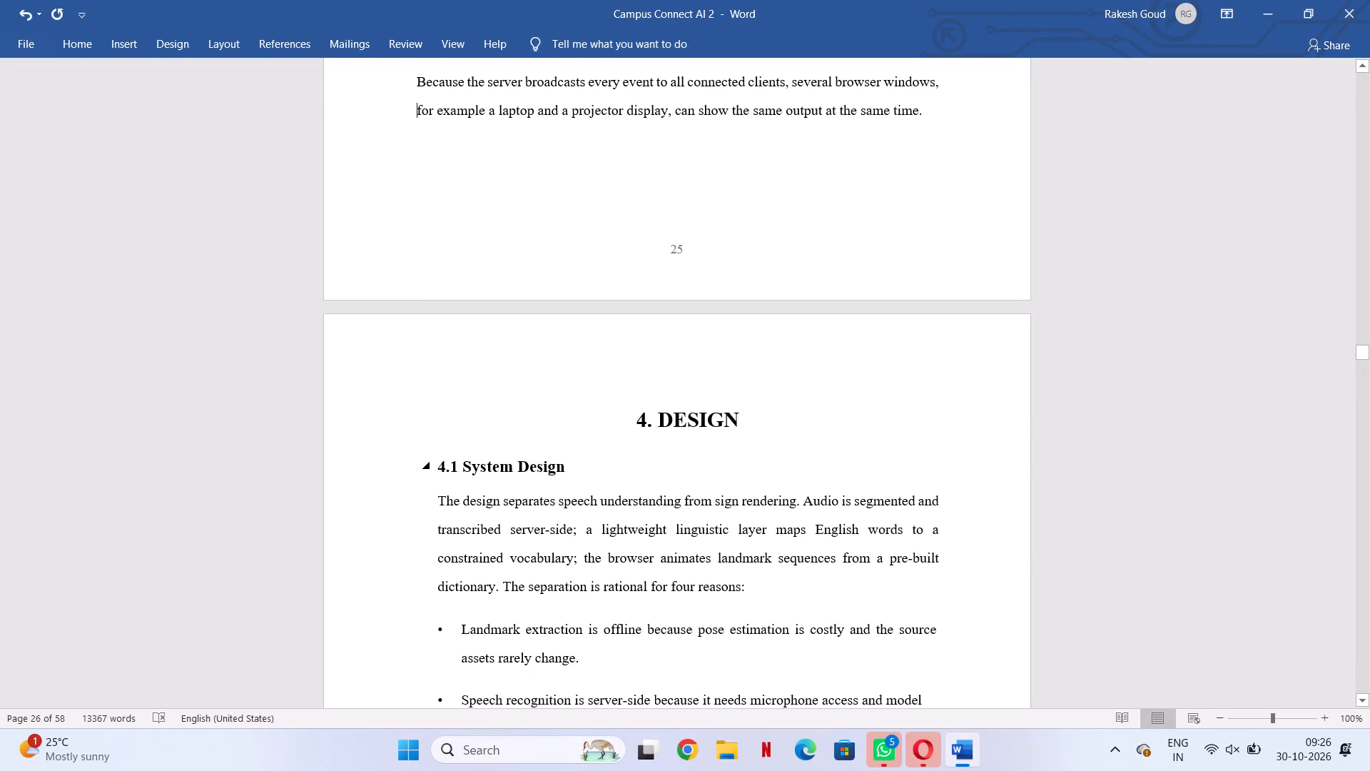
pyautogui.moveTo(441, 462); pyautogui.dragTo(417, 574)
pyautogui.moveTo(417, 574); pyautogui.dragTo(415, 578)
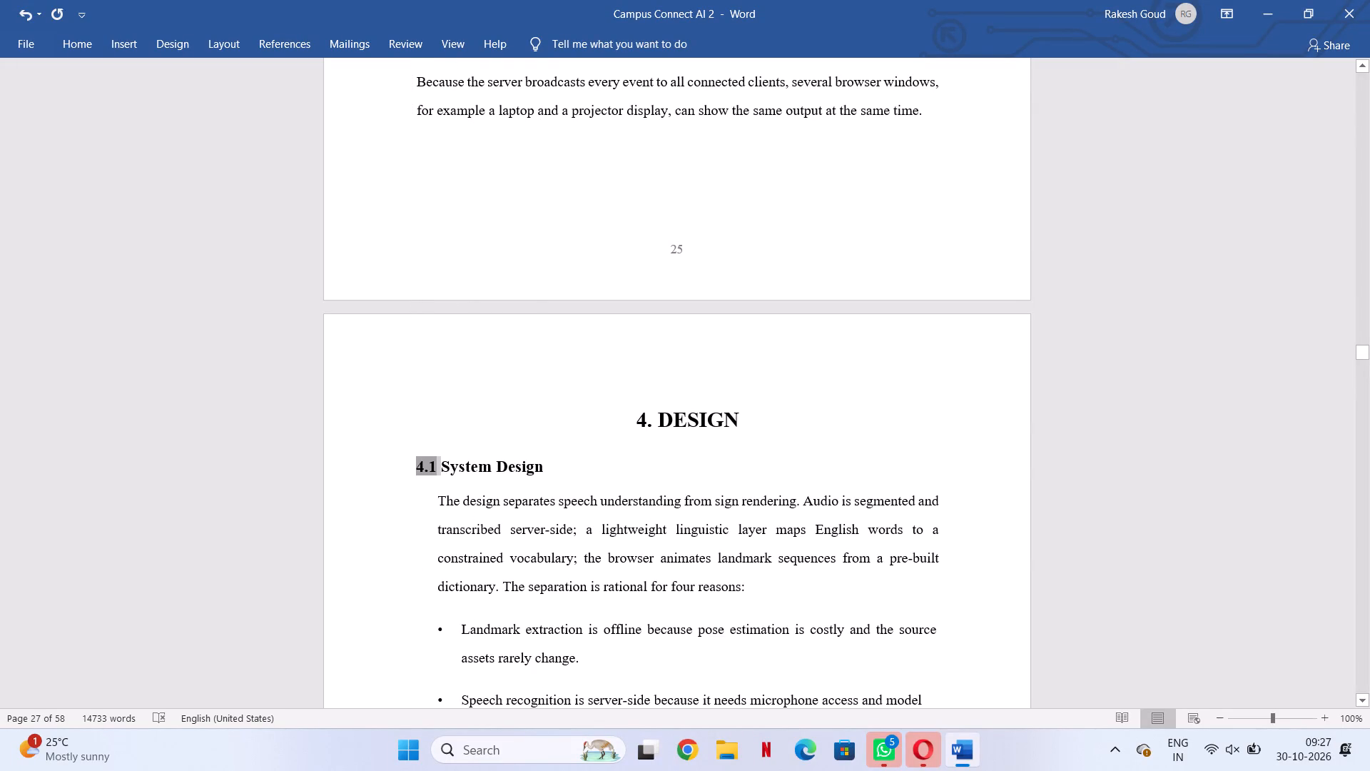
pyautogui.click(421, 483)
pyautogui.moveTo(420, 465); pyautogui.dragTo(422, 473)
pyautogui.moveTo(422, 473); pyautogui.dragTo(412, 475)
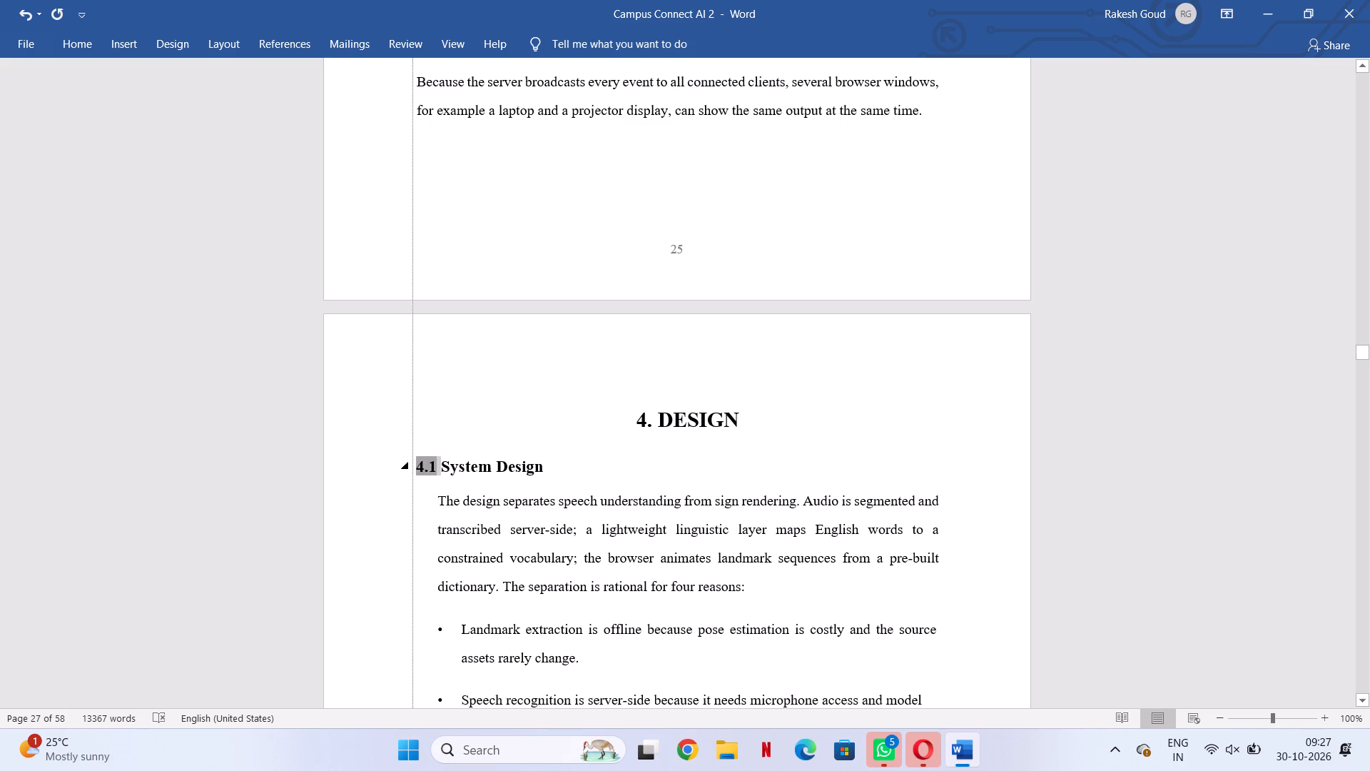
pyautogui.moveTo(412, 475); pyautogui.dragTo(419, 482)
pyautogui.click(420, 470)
# Set the left indent to 0 cm and reduce the right indent from the System Design heading through the Traceability of goals to design paragraph.
pyautogui.moveTo(439, 468); pyautogui.dragTo(554, 716)
pyautogui.scroll(-5, 553, 714)
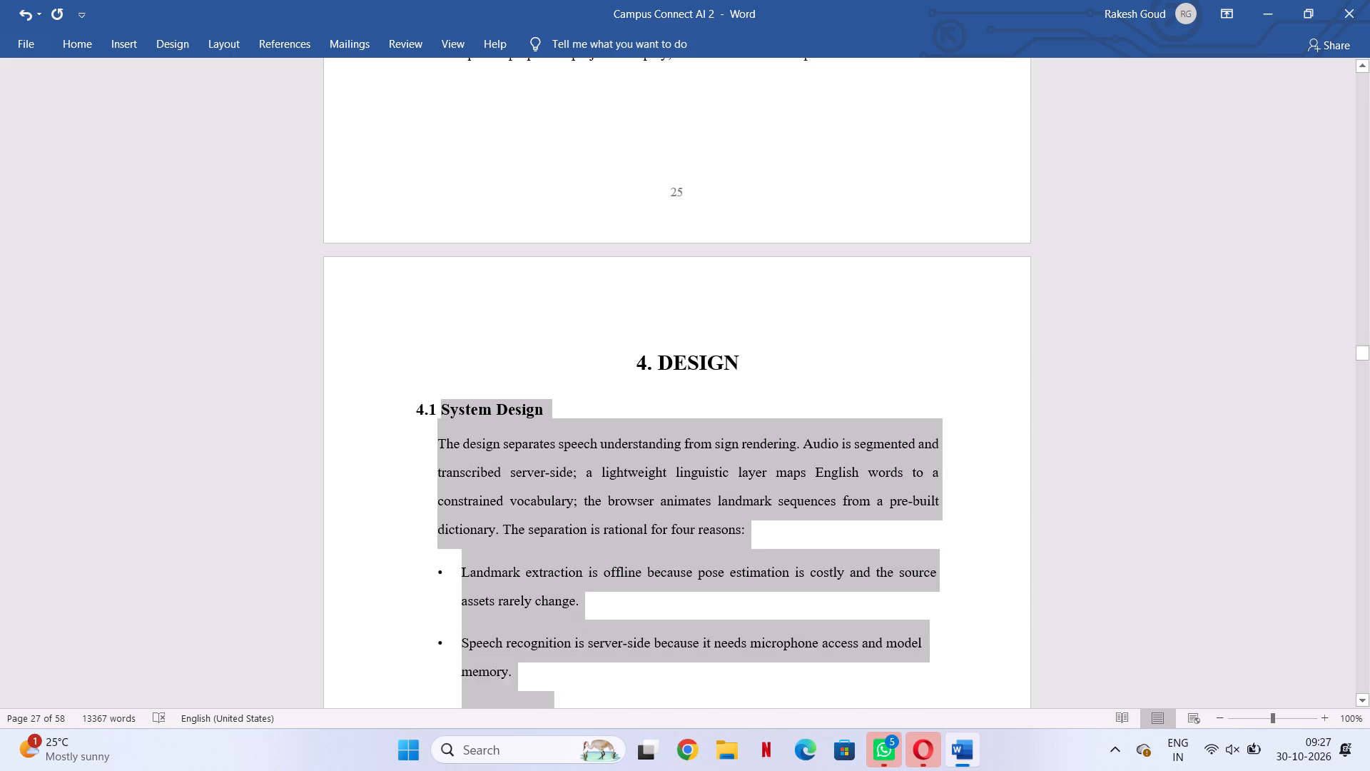
pyautogui.moveTo(554, 716); pyautogui.dragTo(548, 665)
pyautogui.scroll(-6, 554, 716)
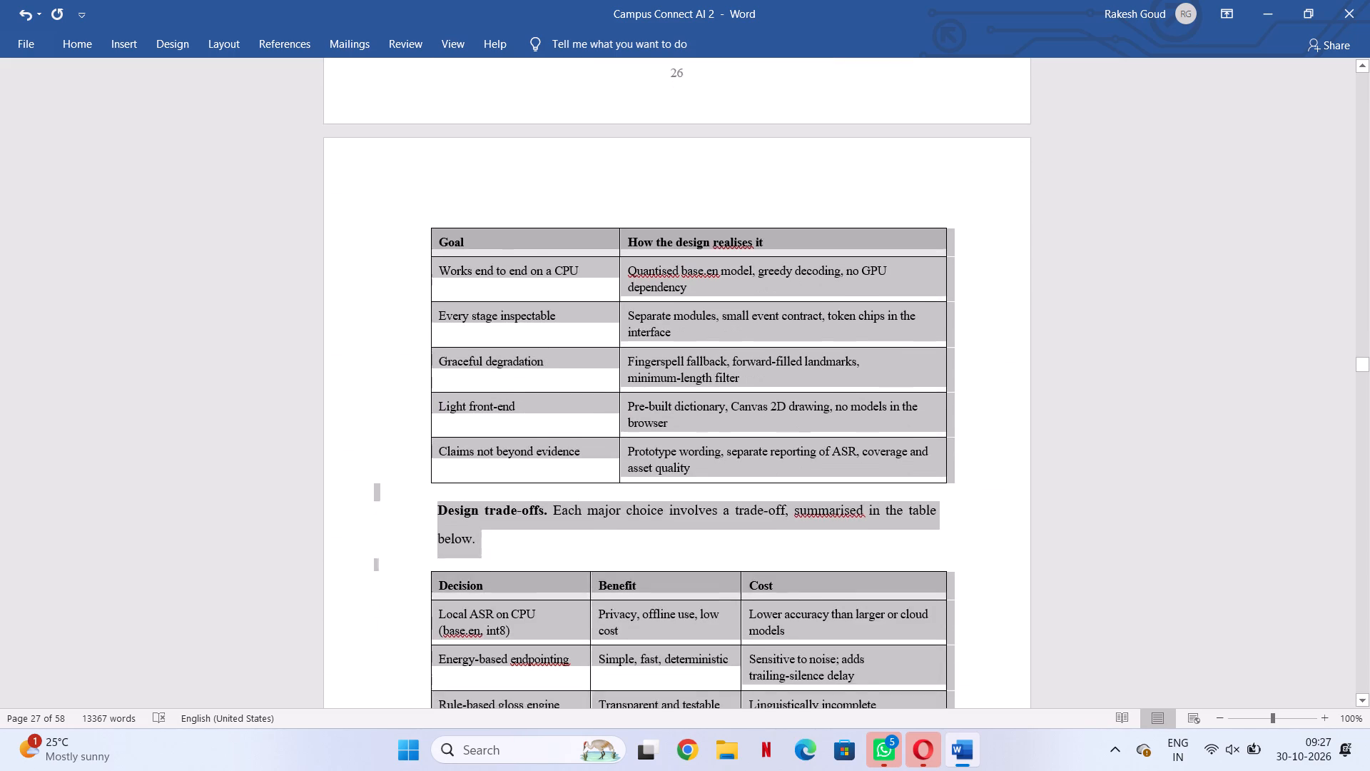
pyautogui.moveTo(548, 665); pyautogui.dragTo(765, 622)
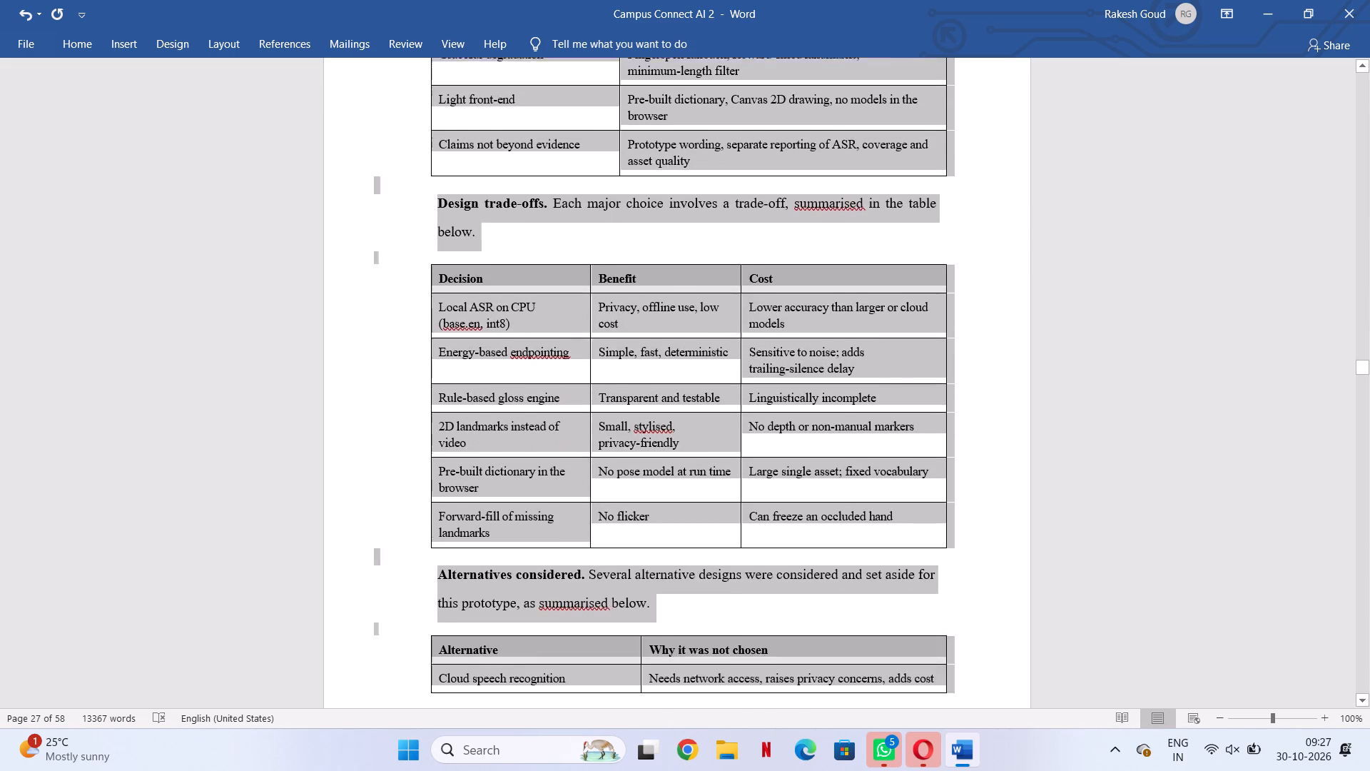
pyautogui.moveTo(765, 622); pyautogui.dragTo(856, 308)
pyautogui.click(210, 40)
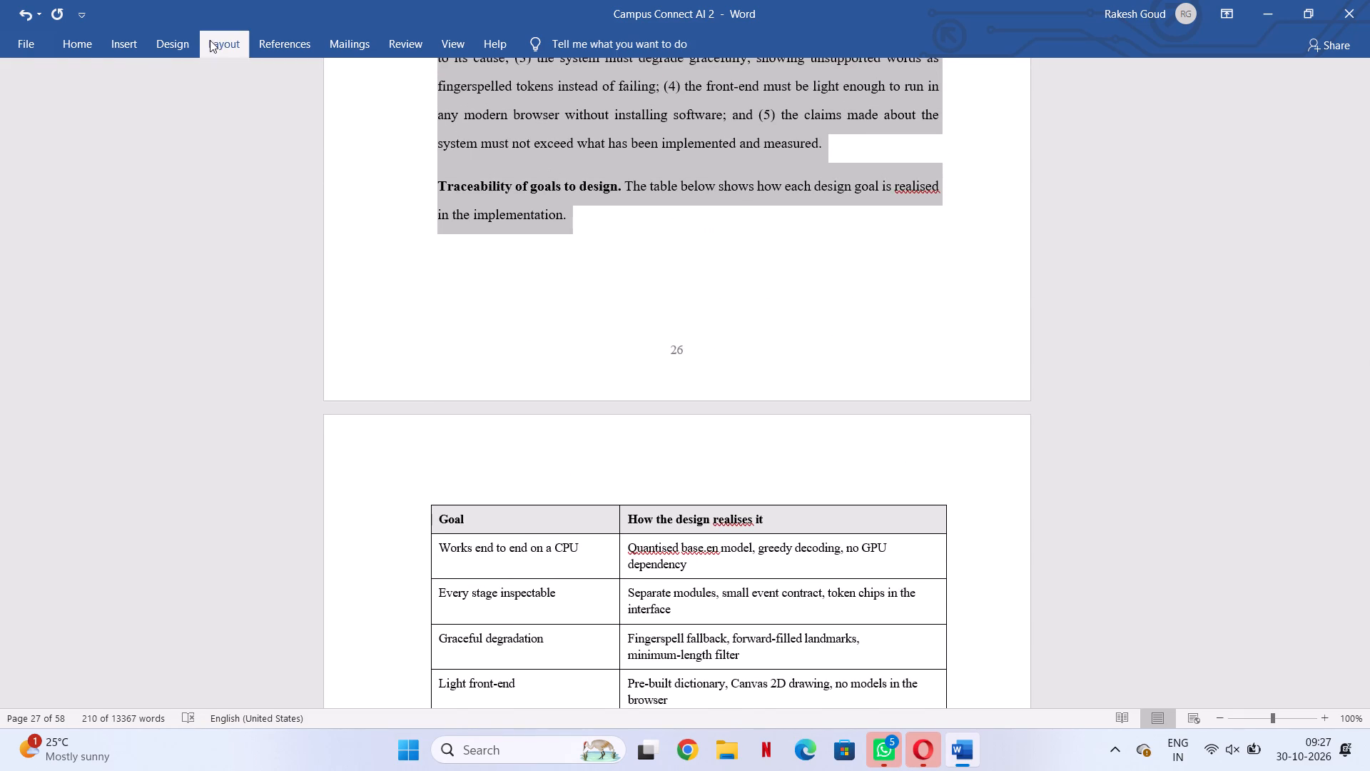
pyautogui.click(405, 93)
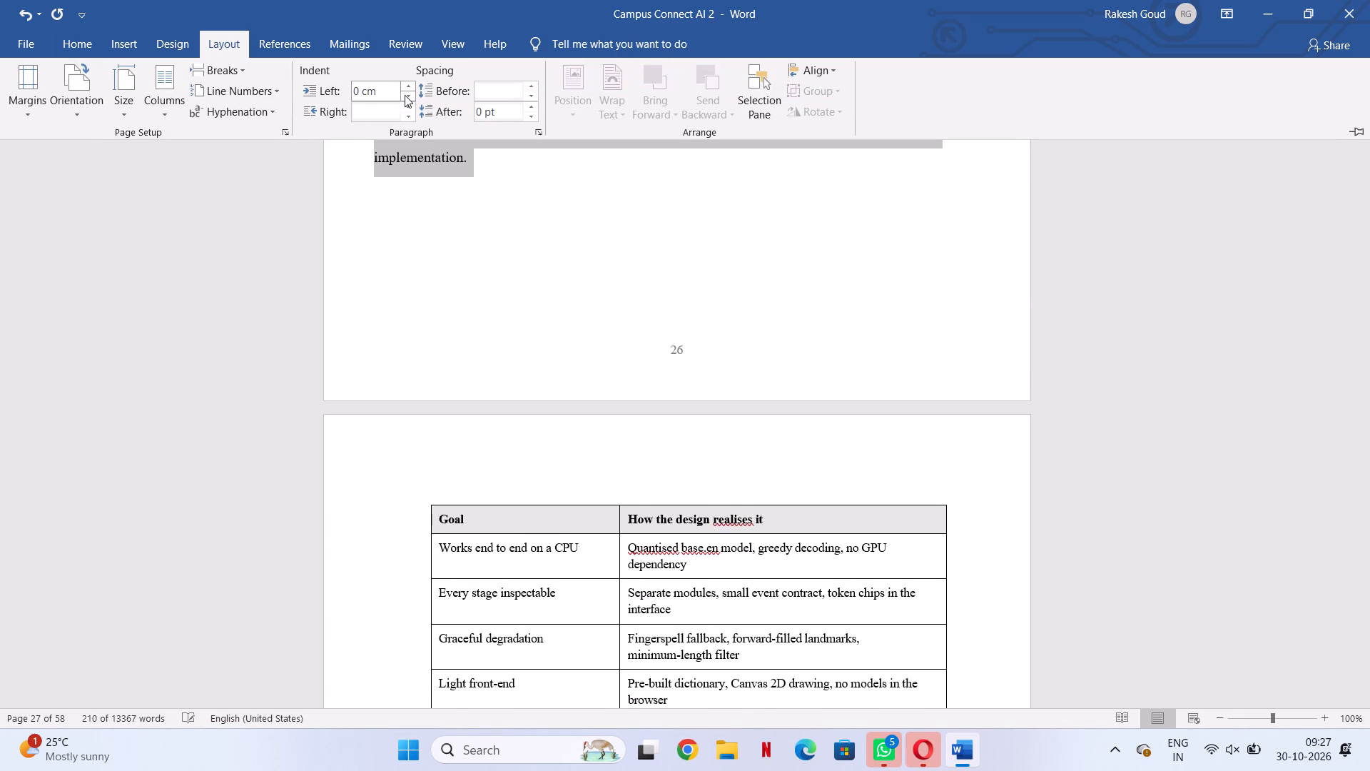
pyautogui.click(409, 114)
pyautogui.click(470, 346)
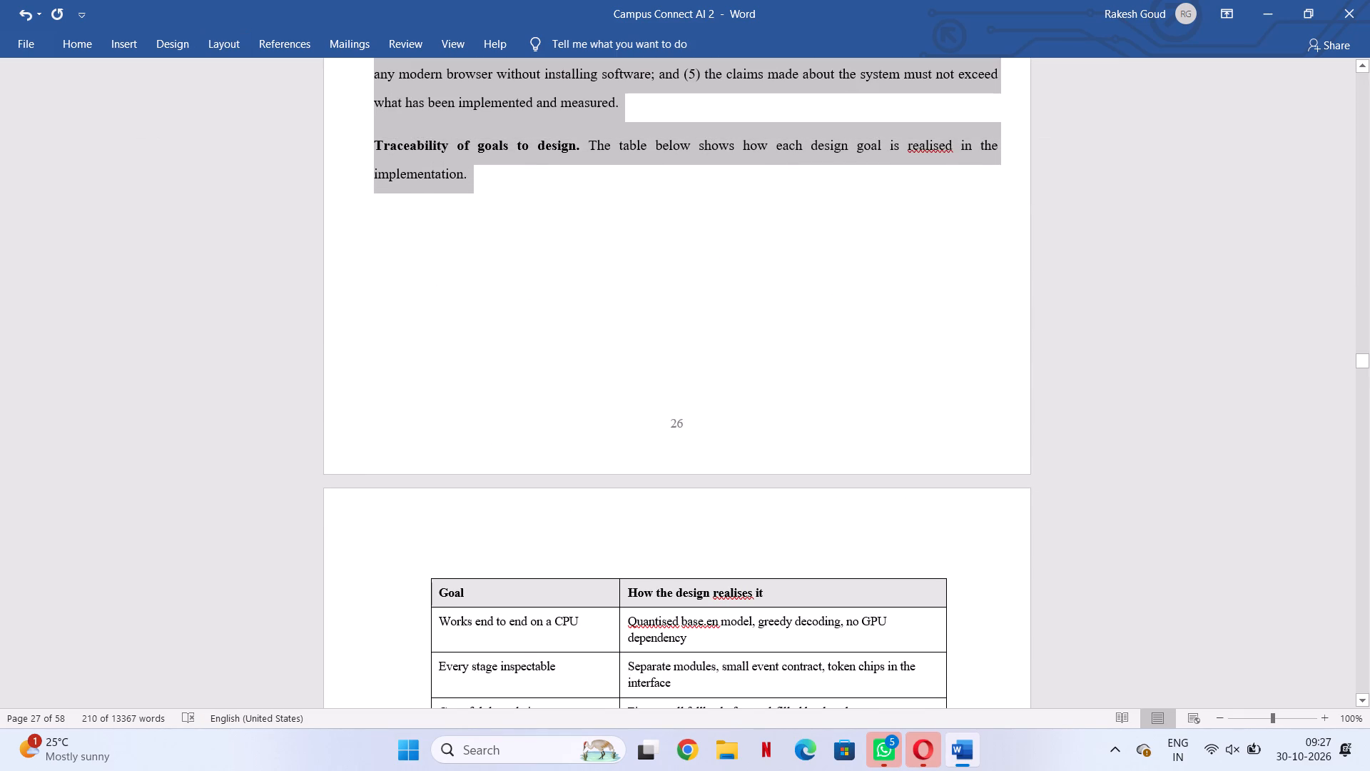
pyautogui.click(470, 346)
pyautogui.scroll(3, 470, 345)
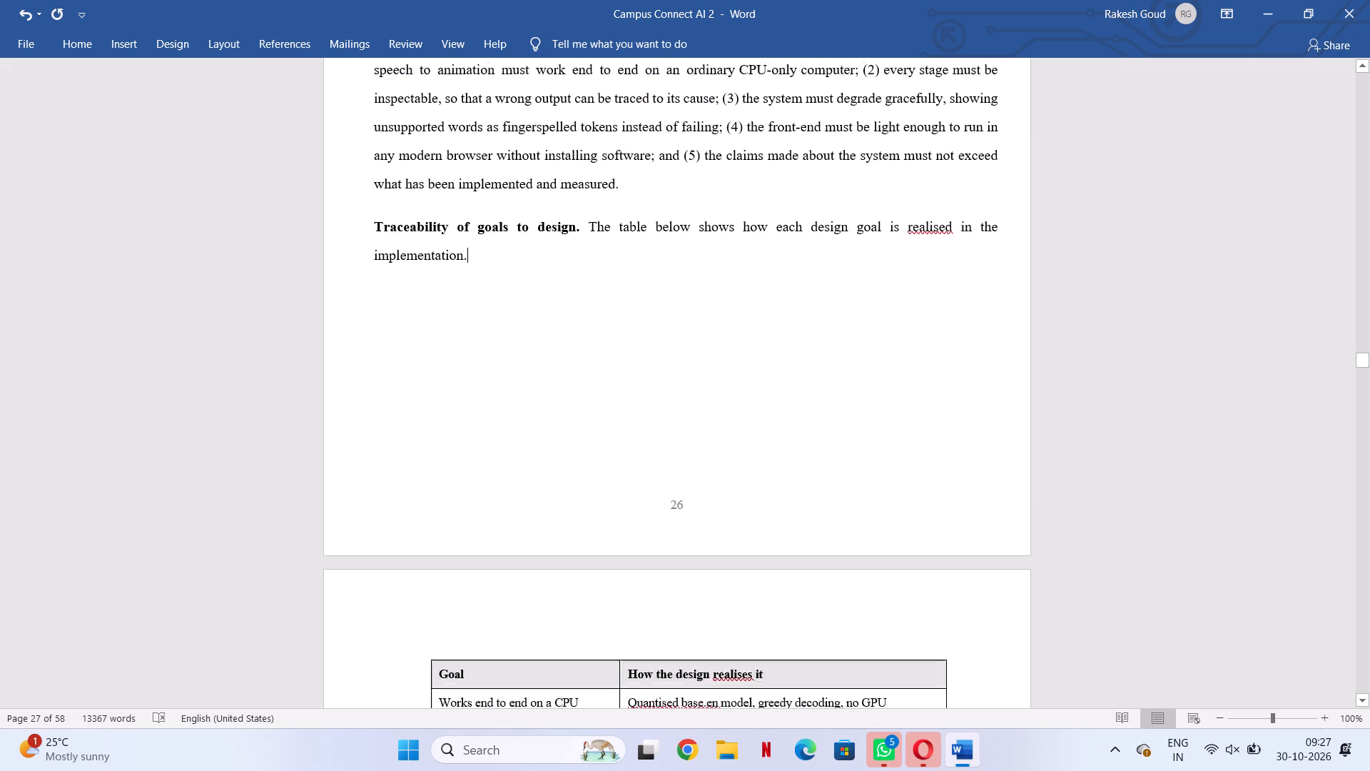
pyautogui.scroll(9, 470, 345)
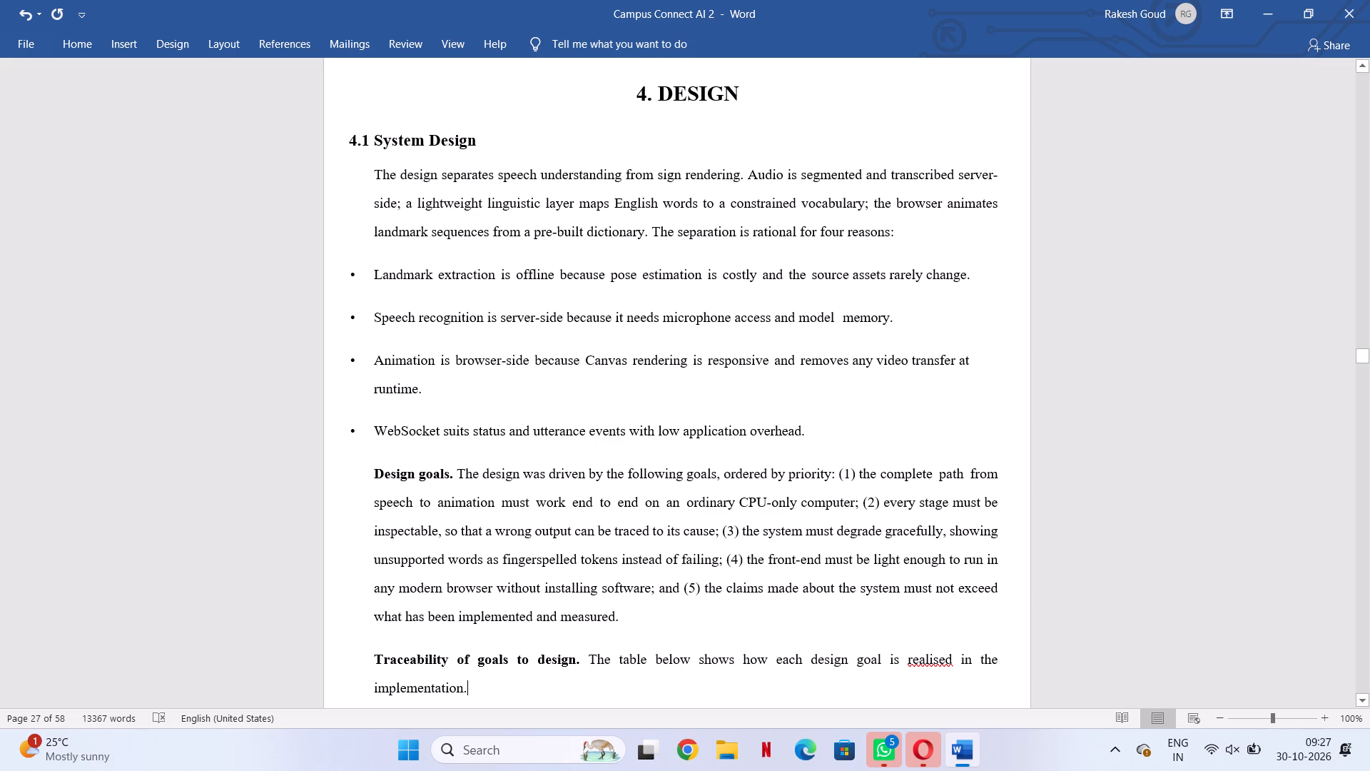
pyautogui.scroll(-2, 696, 519)
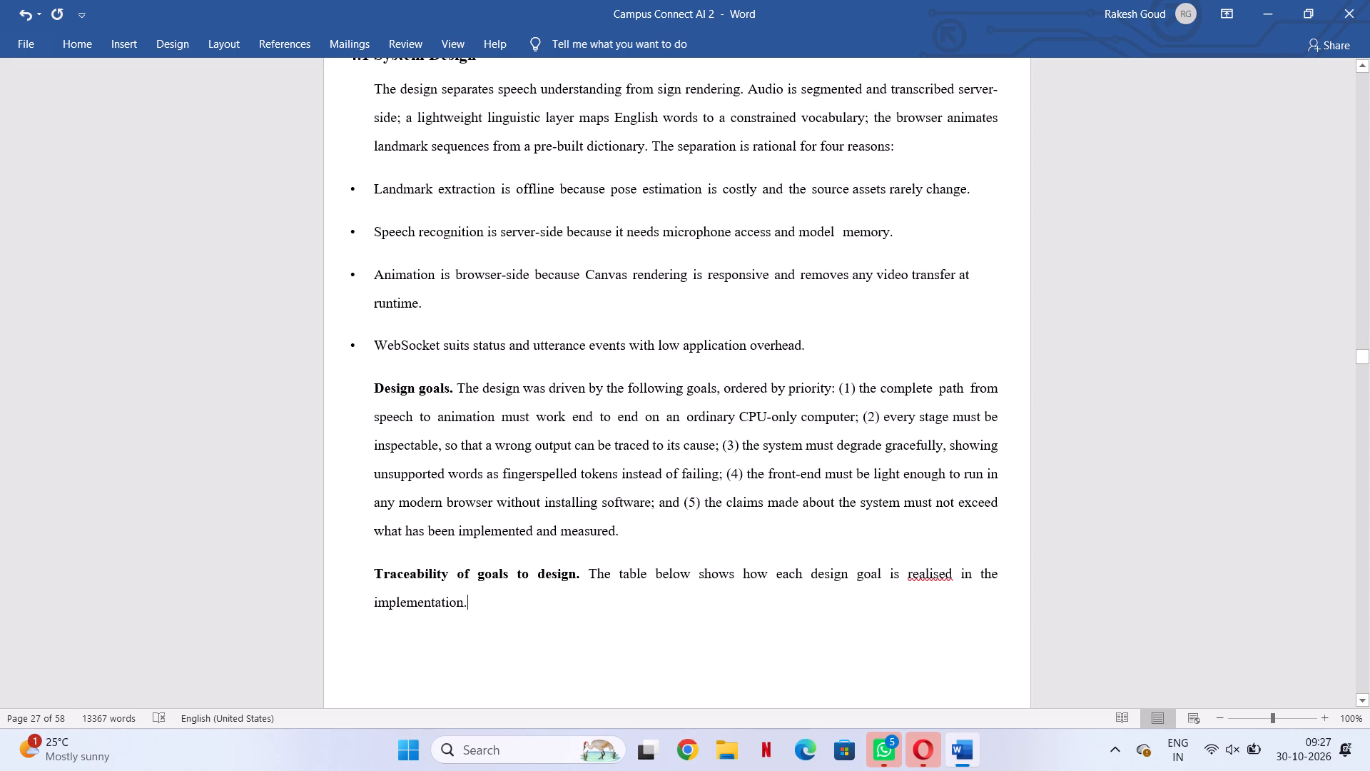
# Check the indents of the Design goals and Traceability paragraphs and look over the Goal table on the following page.
pyautogui.scroll(-9, 696, 519)
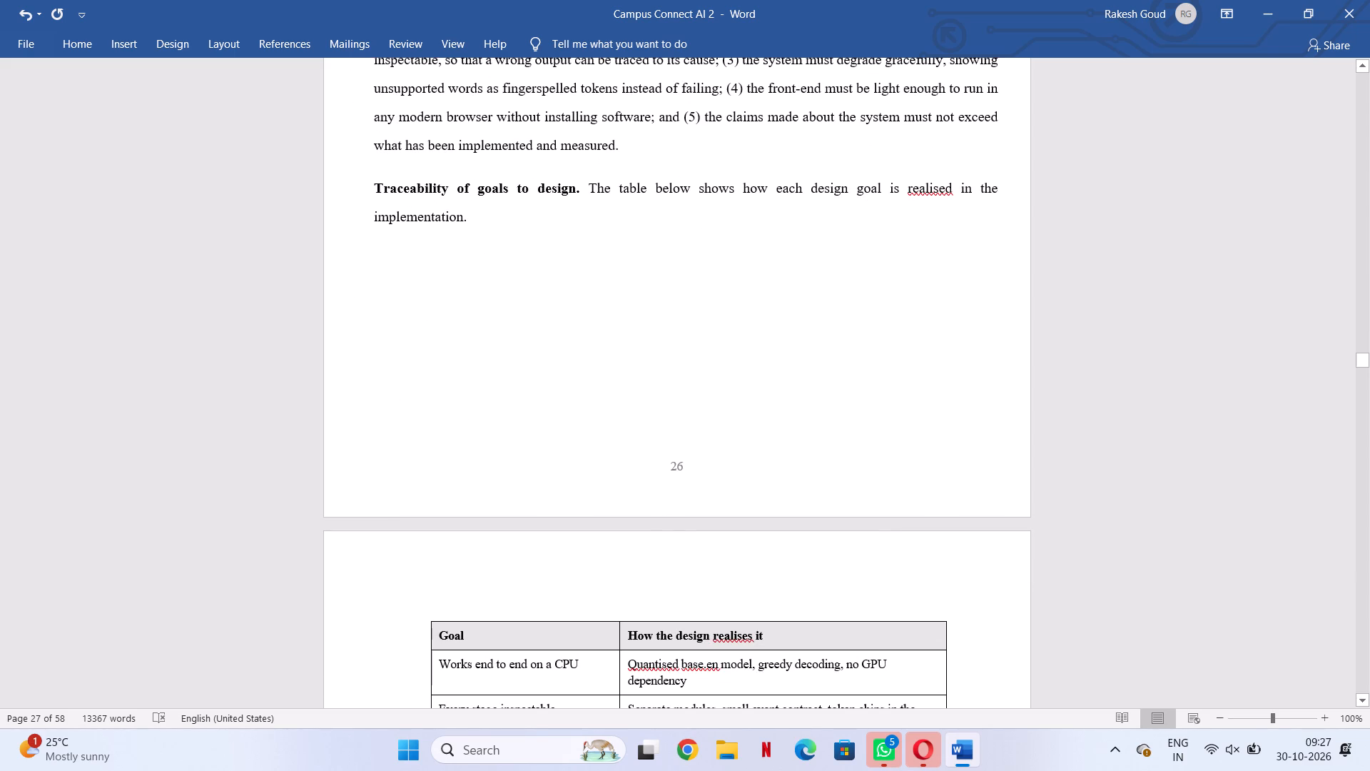
pyautogui.moveTo(470, 225); pyautogui.dragTo(391, 91)
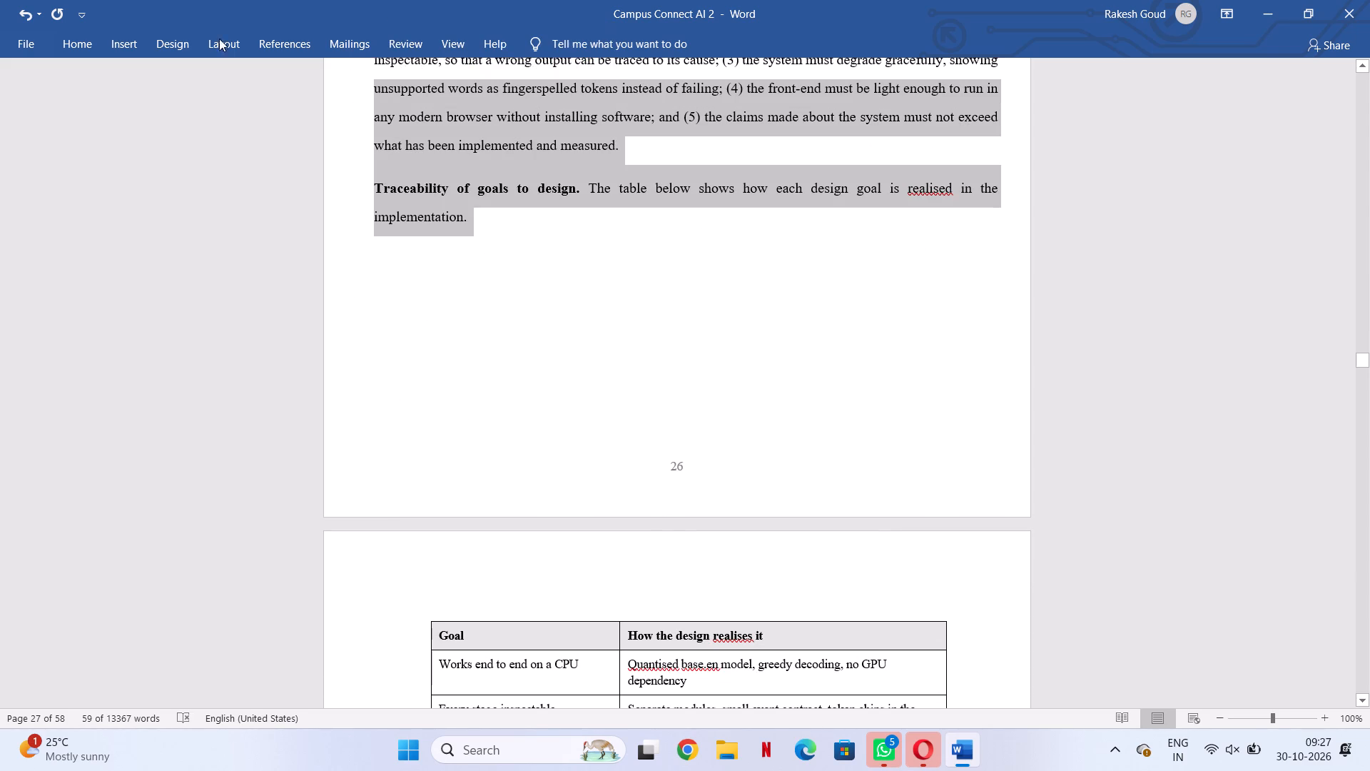
pyautogui.click(227, 44)
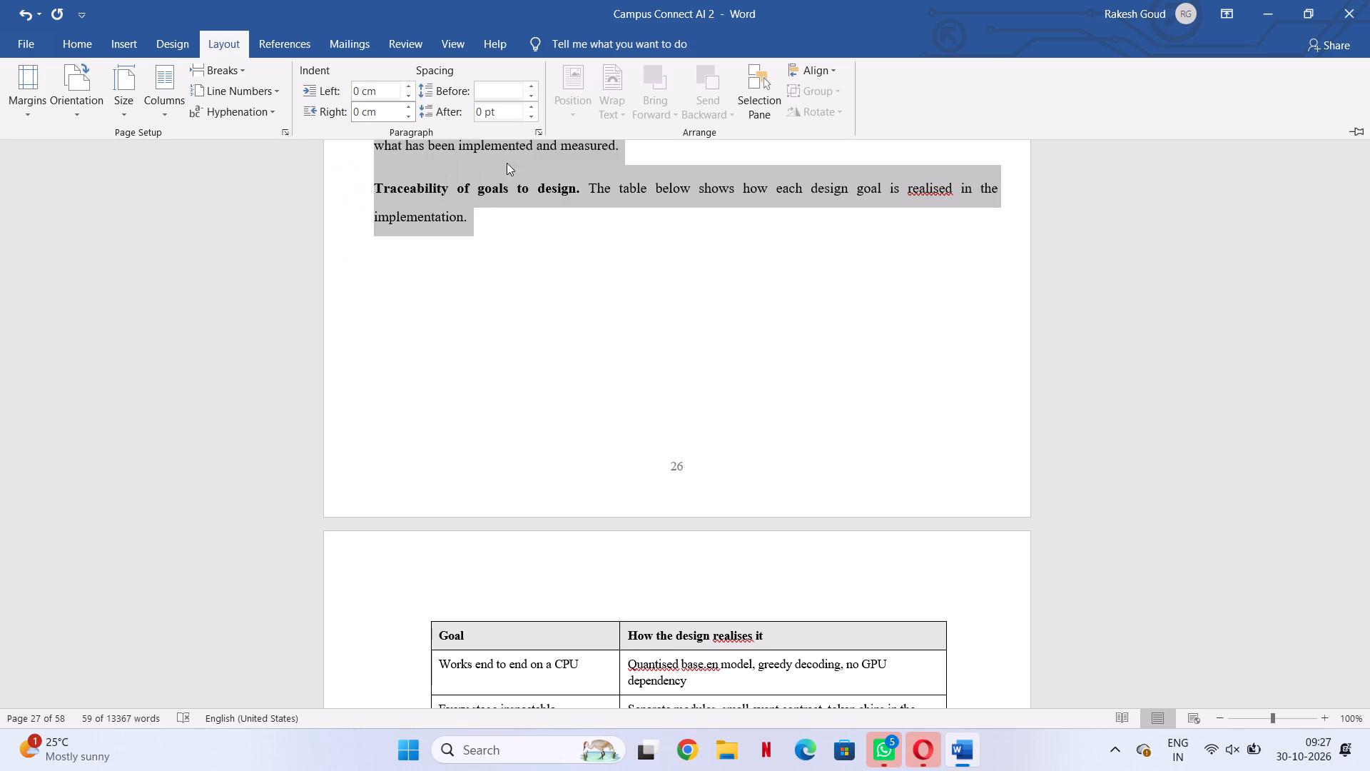
pyautogui.click(585, 271)
pyautogui.click(569, 308)
pyautogui.scroll(-3, 467, 368)
pyautogui.scroll(-4, 417, 405)
pyautogui.scroll(3, 470, 421)
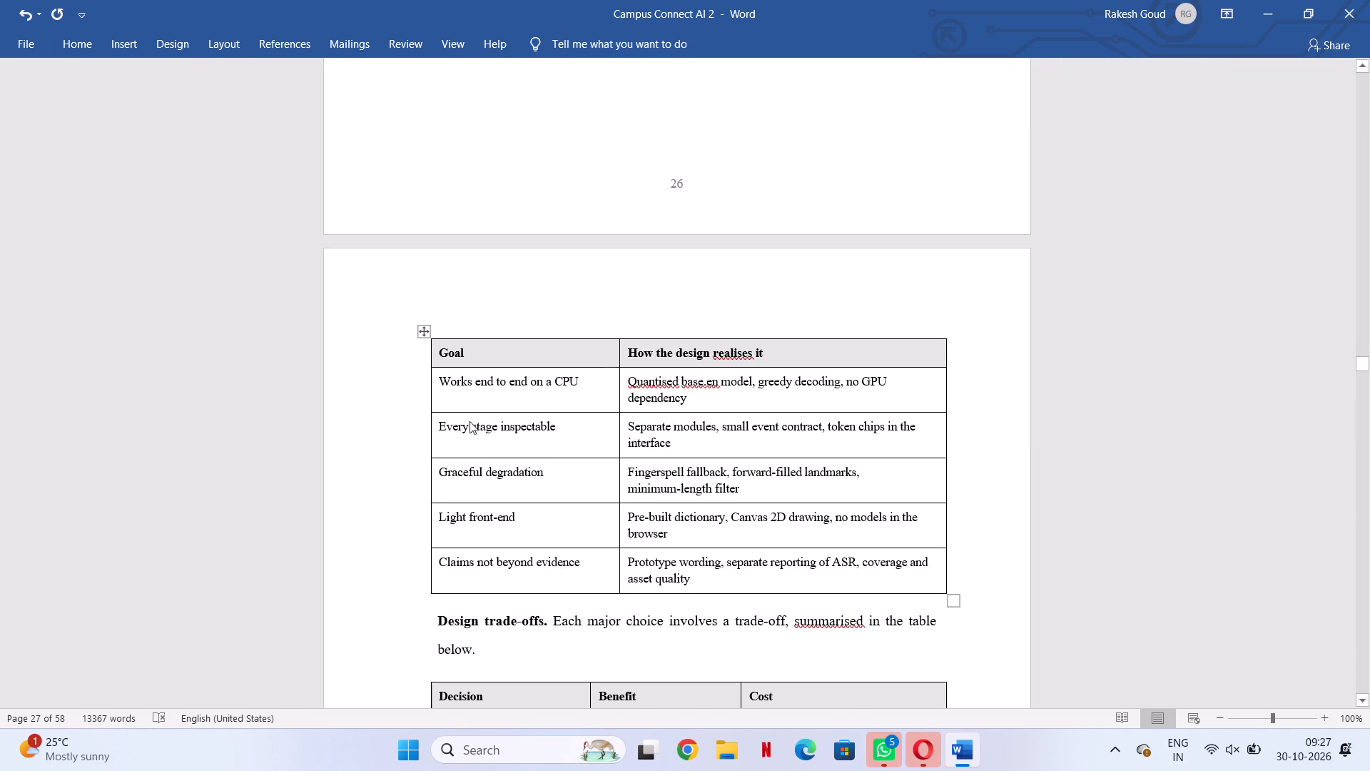
pyautogui.scroll(11, 470, 421)
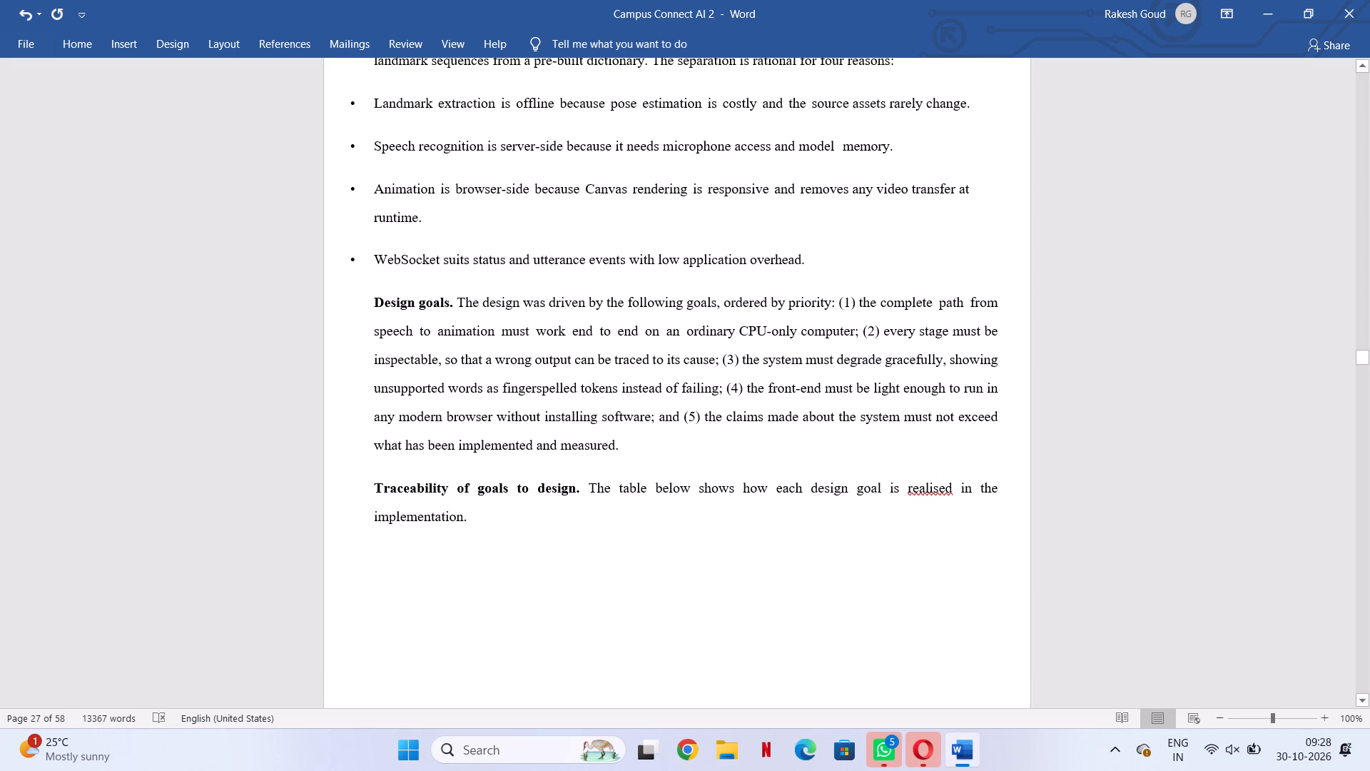
# Break the Design goals paragraph before items (1), (3) and (5) so that each numbered goal starts on its own line.
pyautogui.click(833, 303)
pyautogui.press('Return')
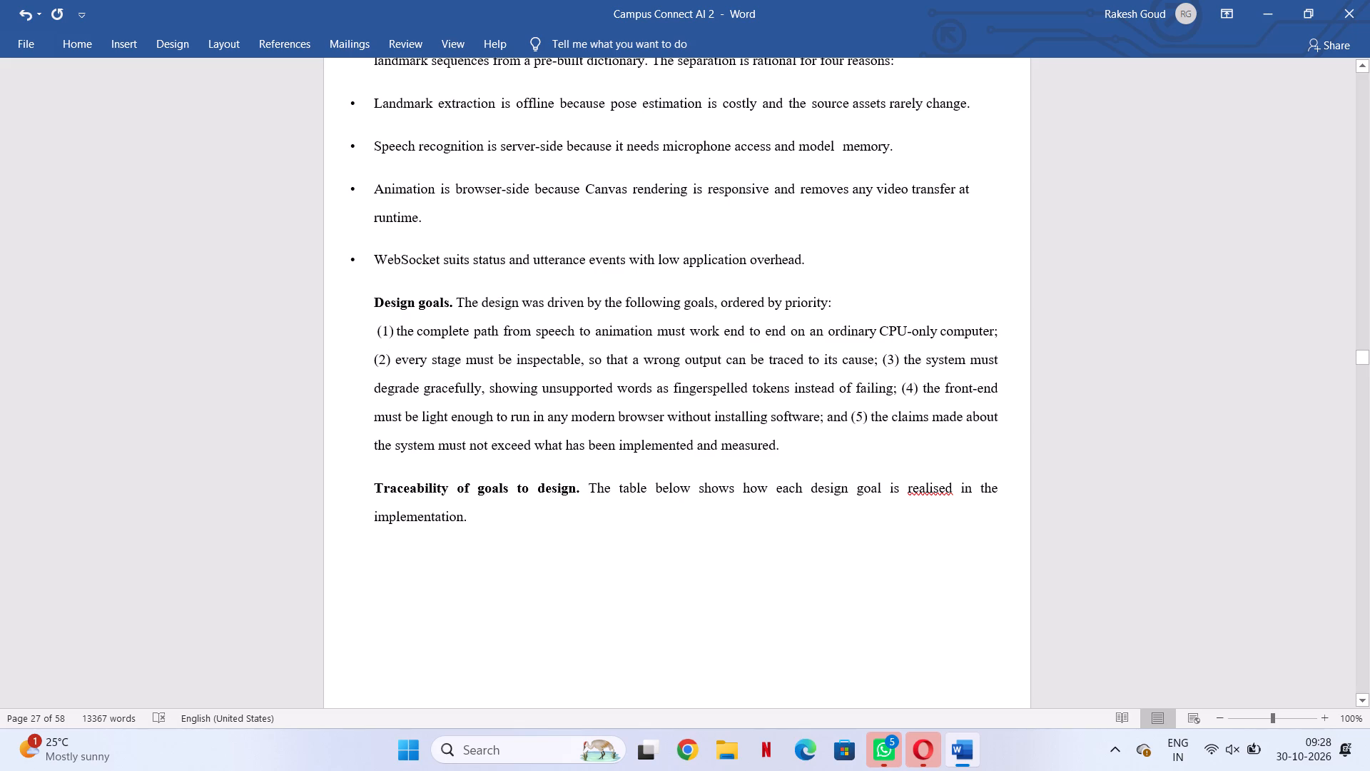
pyautogui.click(881, 361)
pyautogui.press('Return')
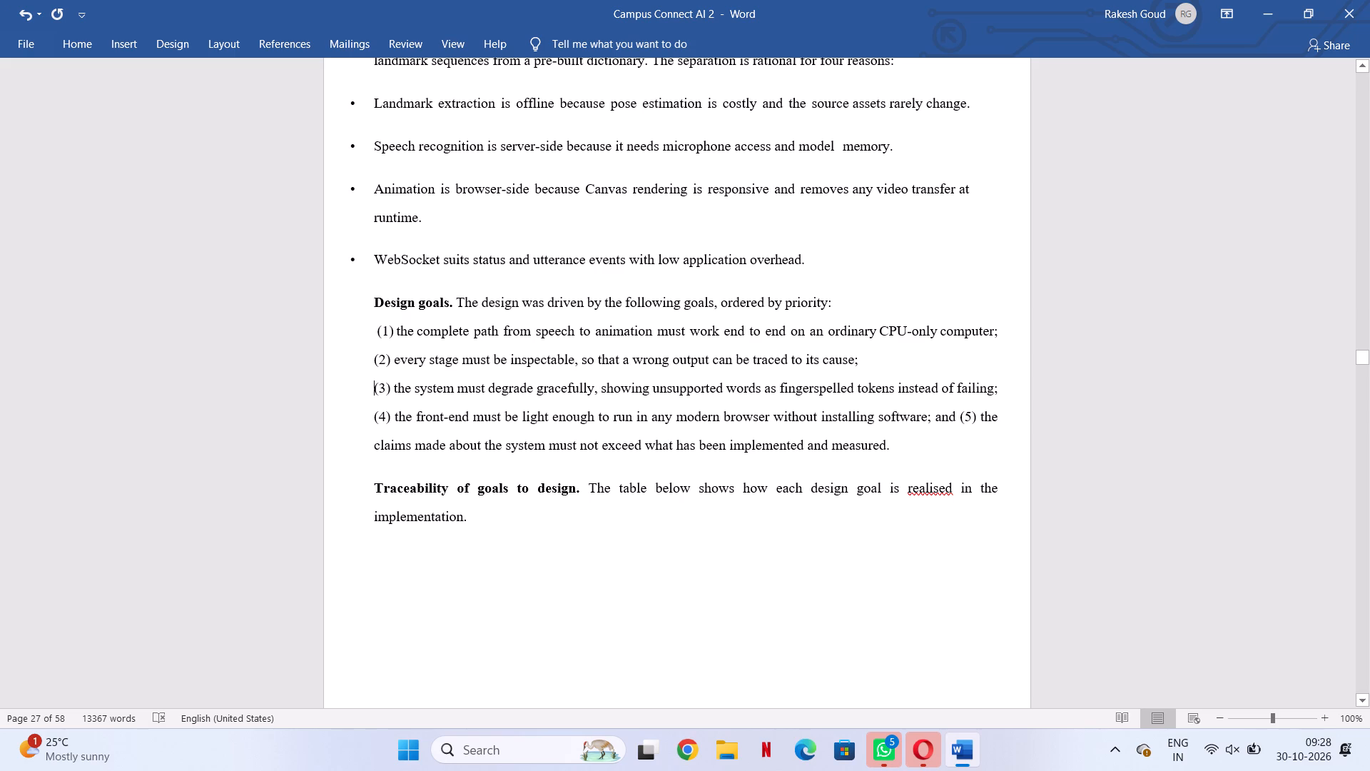
pyautogui.click(958, 418)
pyautogui.press('Return')
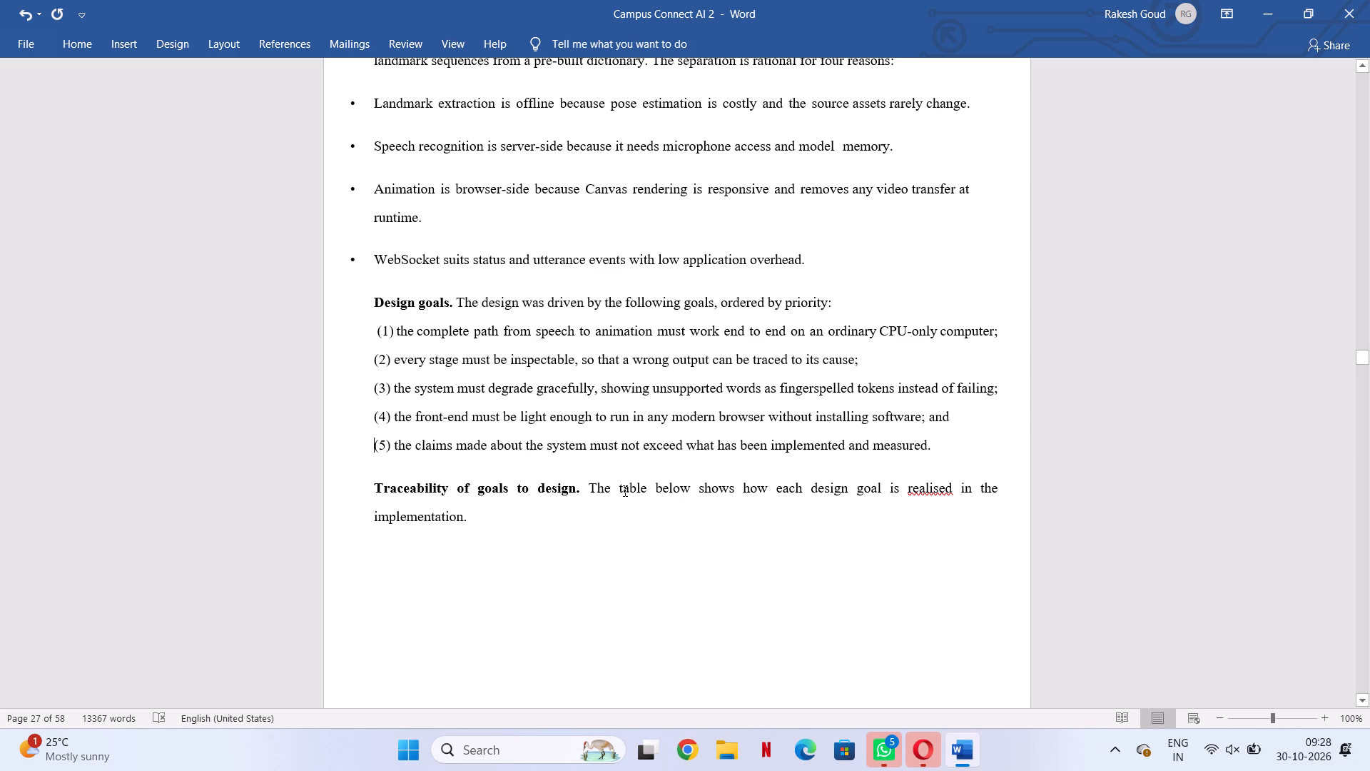
# Add an item (6) below goal (5), reusing a copy of the "Speech recognition is server-side" bullet as its text.
pyautogui.scroll(-4, 634, 495)
pyautogui.scroll(4, 634, 495)
pyautogui.click(948, 442)
pyautogui.press('Return')
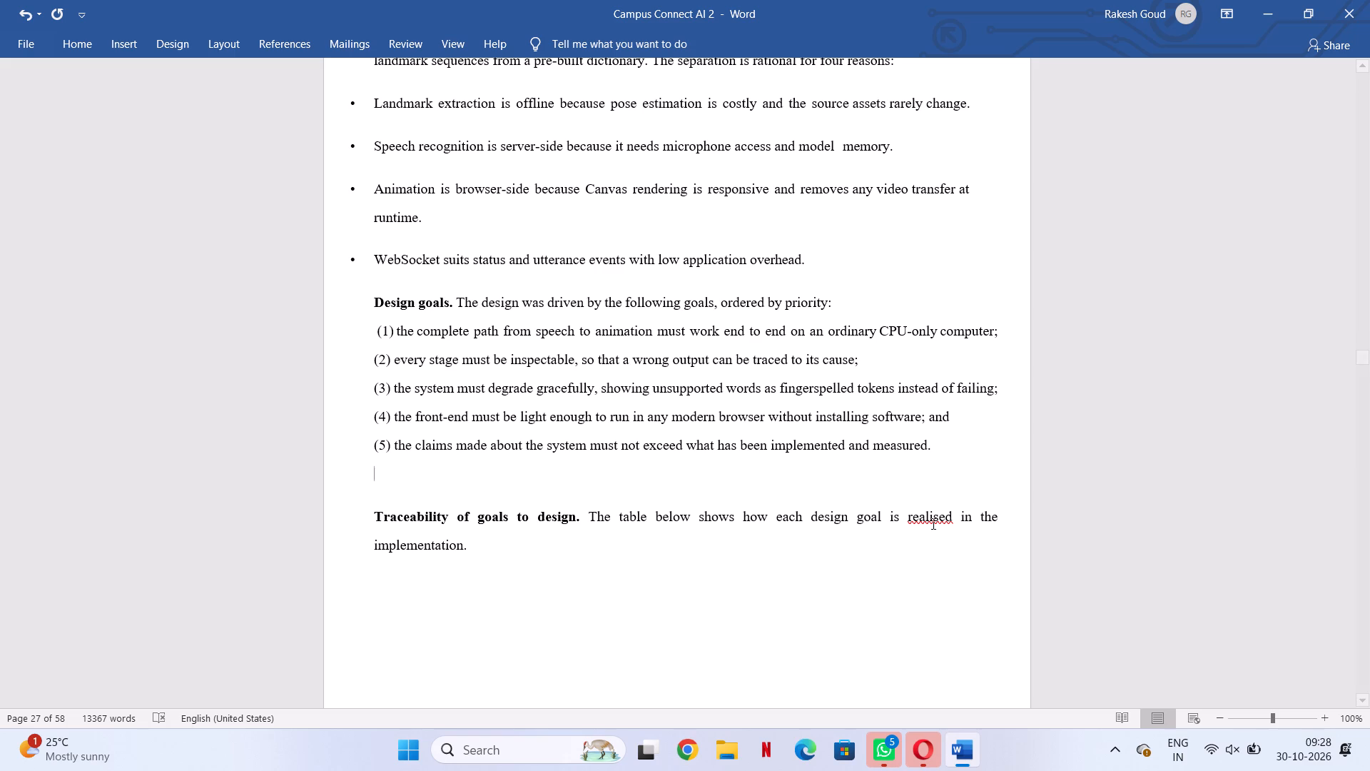
pyautogui.moveTo(880, 366); pyautogui.dragTo(743, 354)
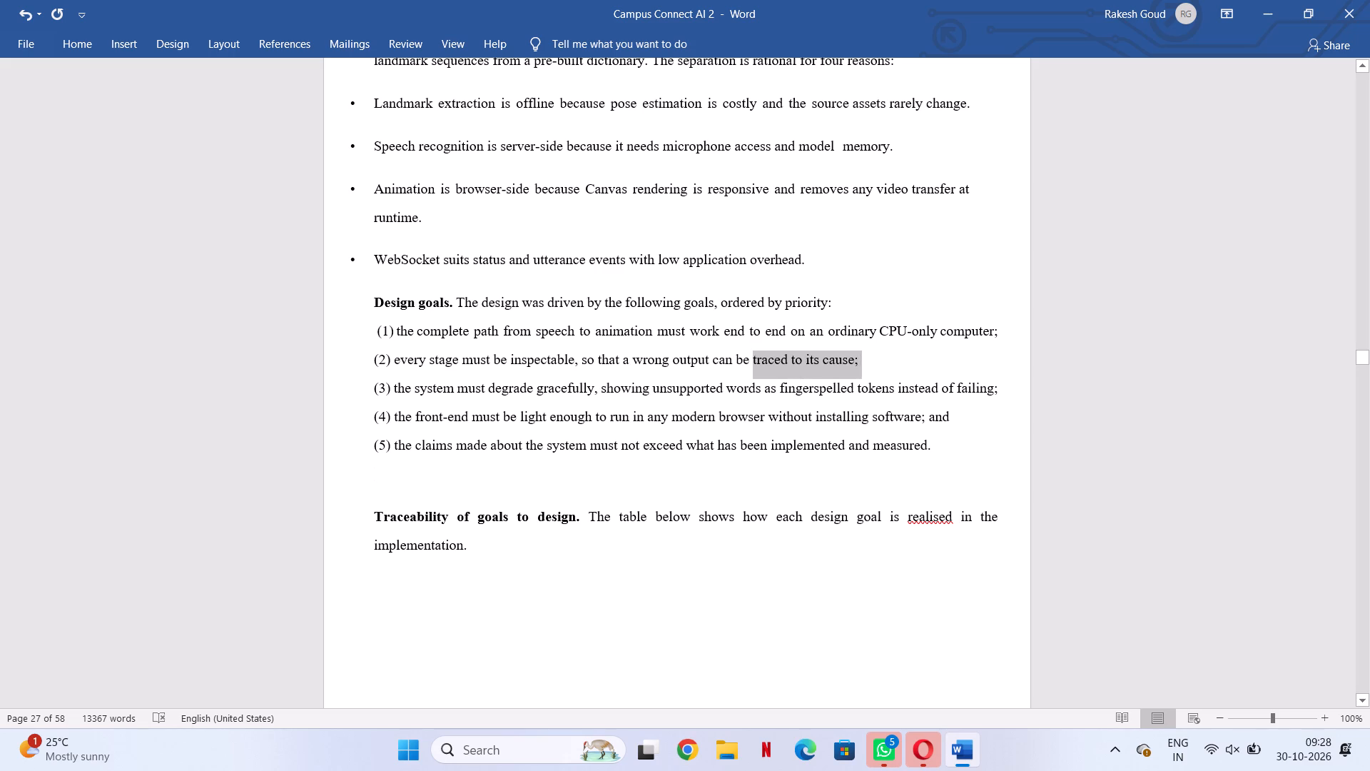
pyautogui.moveTo(743, 354); pyautogui.dragTo(570, 359)
pyautogui.click(754, 198)
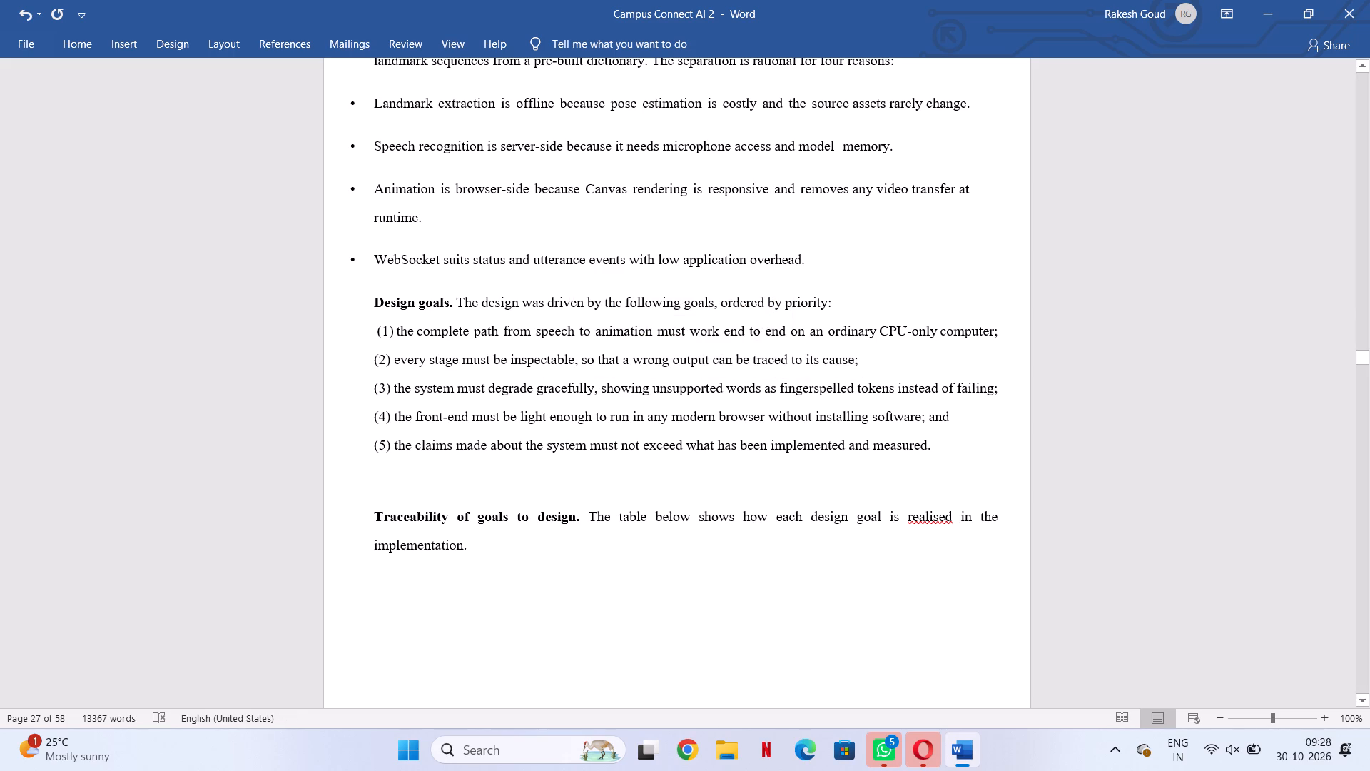
pyautogui.moveTo(895, 144); pyautogui.dragTo(432, 174)
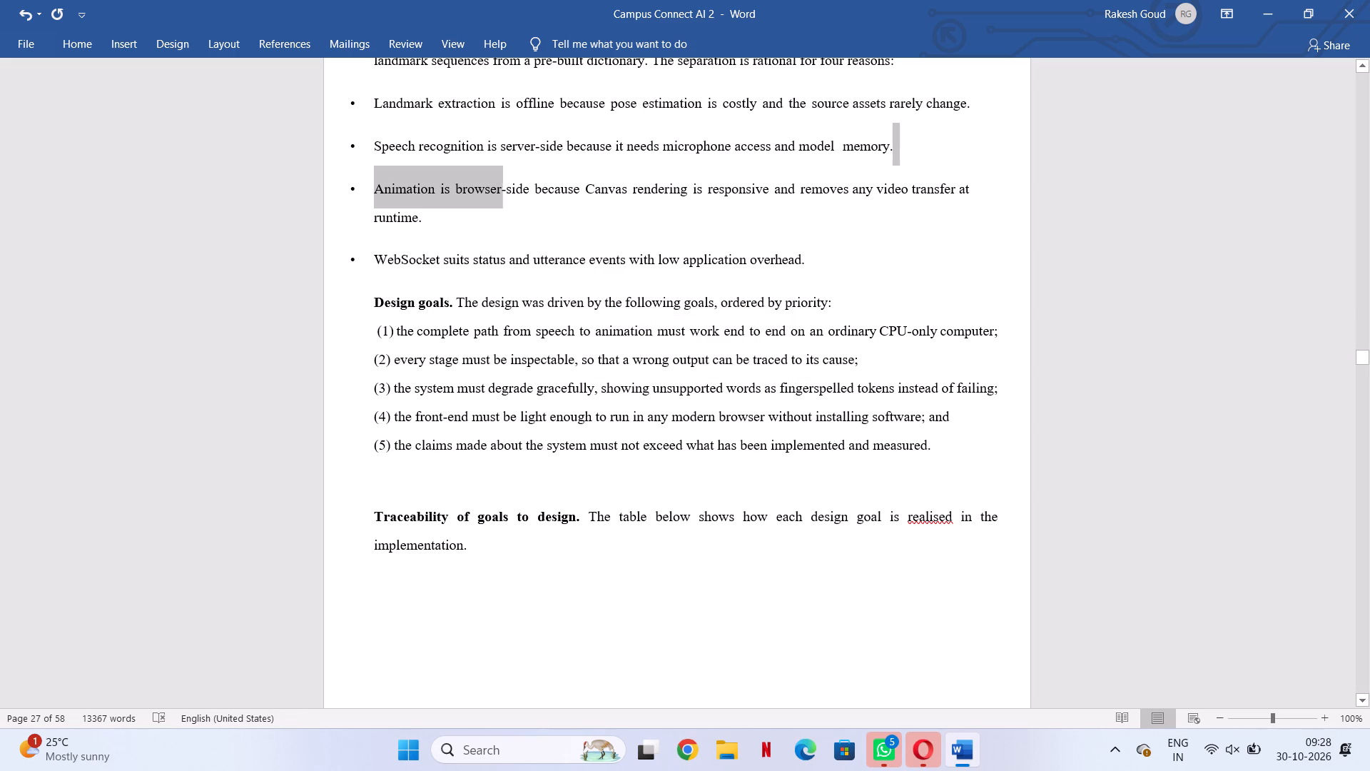
pyautogui.moveTo(432, 174); pyautogui.dragTo(361, 156)
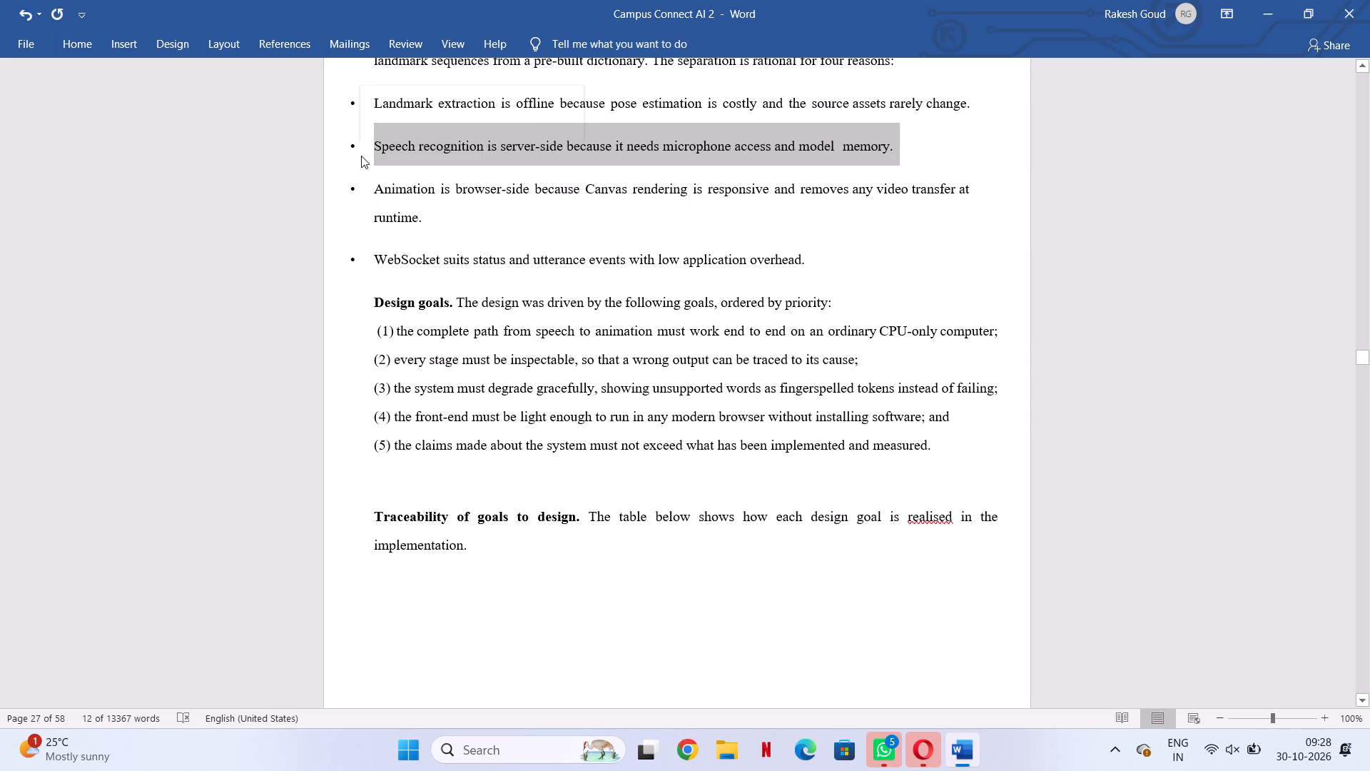
pyautogui.hotkey('ctrl', 'c')
pyautogui.click(386, 471)
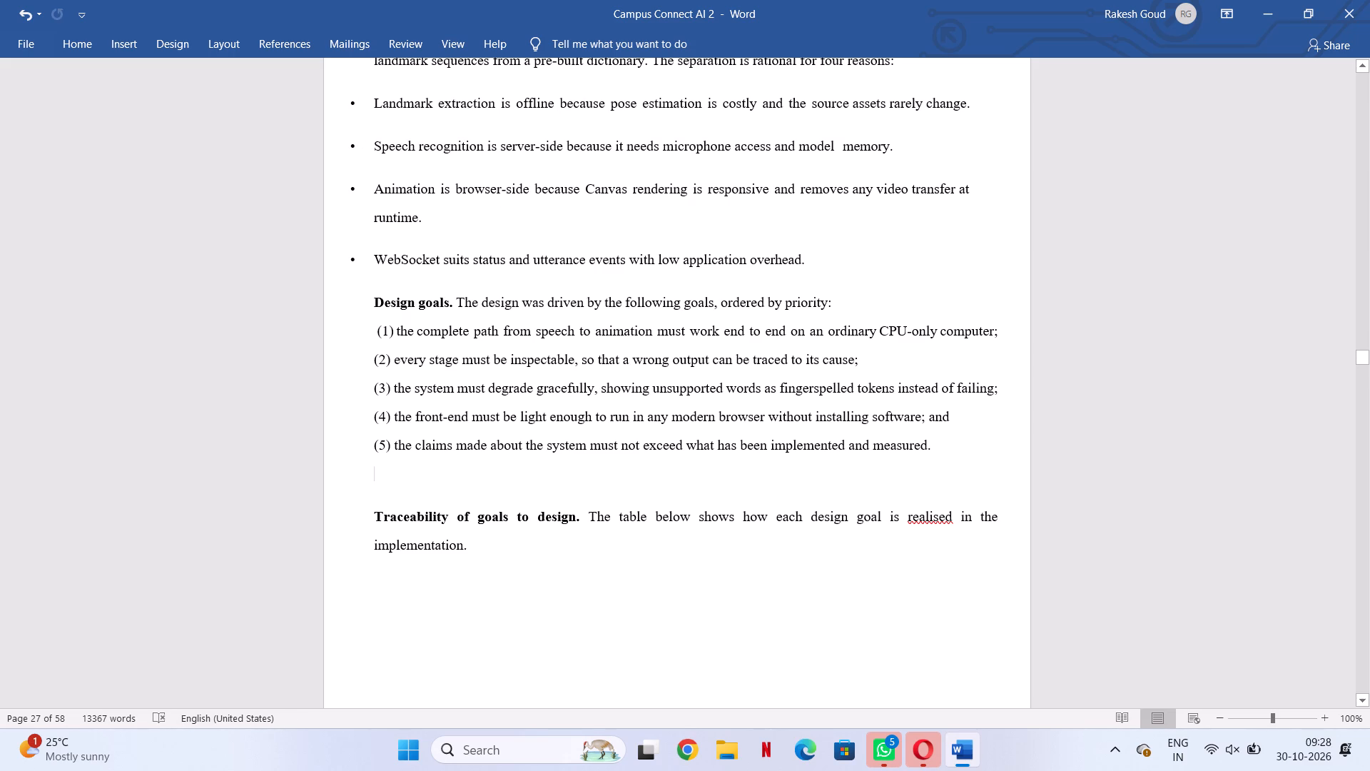
pyautogui.hotkey('shift', '(')
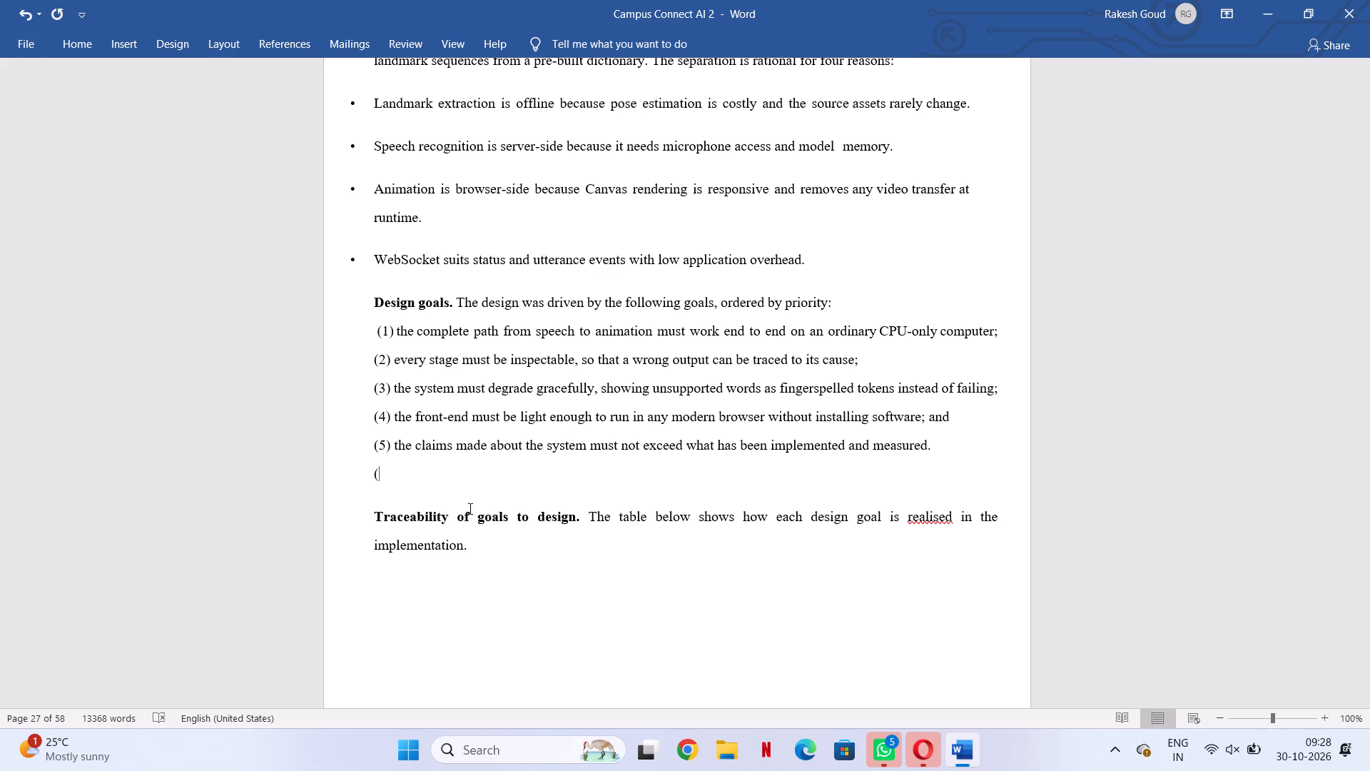
pyautogui.press('6')
pyautogui.write(')+')
pyautogui.press('BackSpace')
pyautogui.press('space')
pyautogui.hotkey('ctrl', 'v')
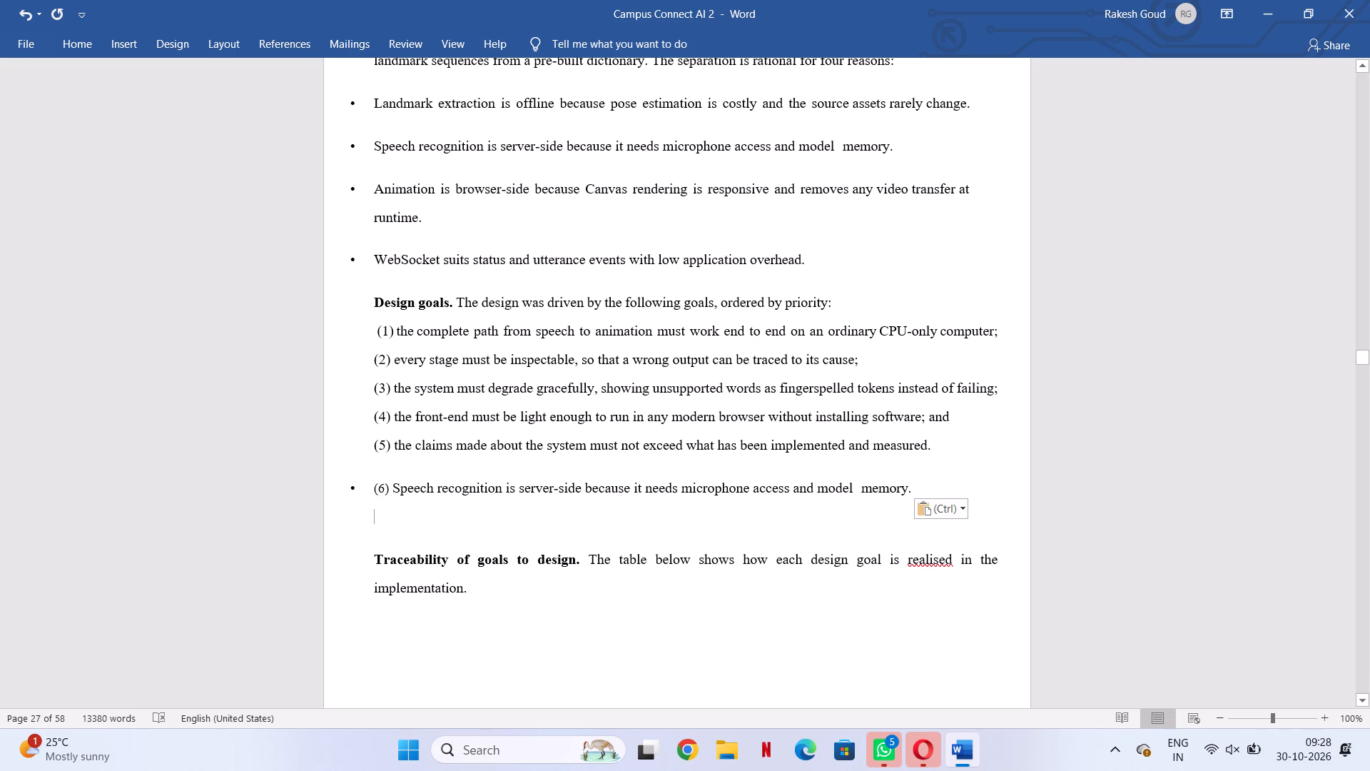
# Remove the bullet and extra gap from item (6) so it sits directly beneath item (5) like the other goals.
pyautogui.click(358, 492)
pyautogui.press('BackSpace')
pyautogui.press('BackSpace')
pyautogui.press('BackSpace')
pyautogui.press('BackSpace')
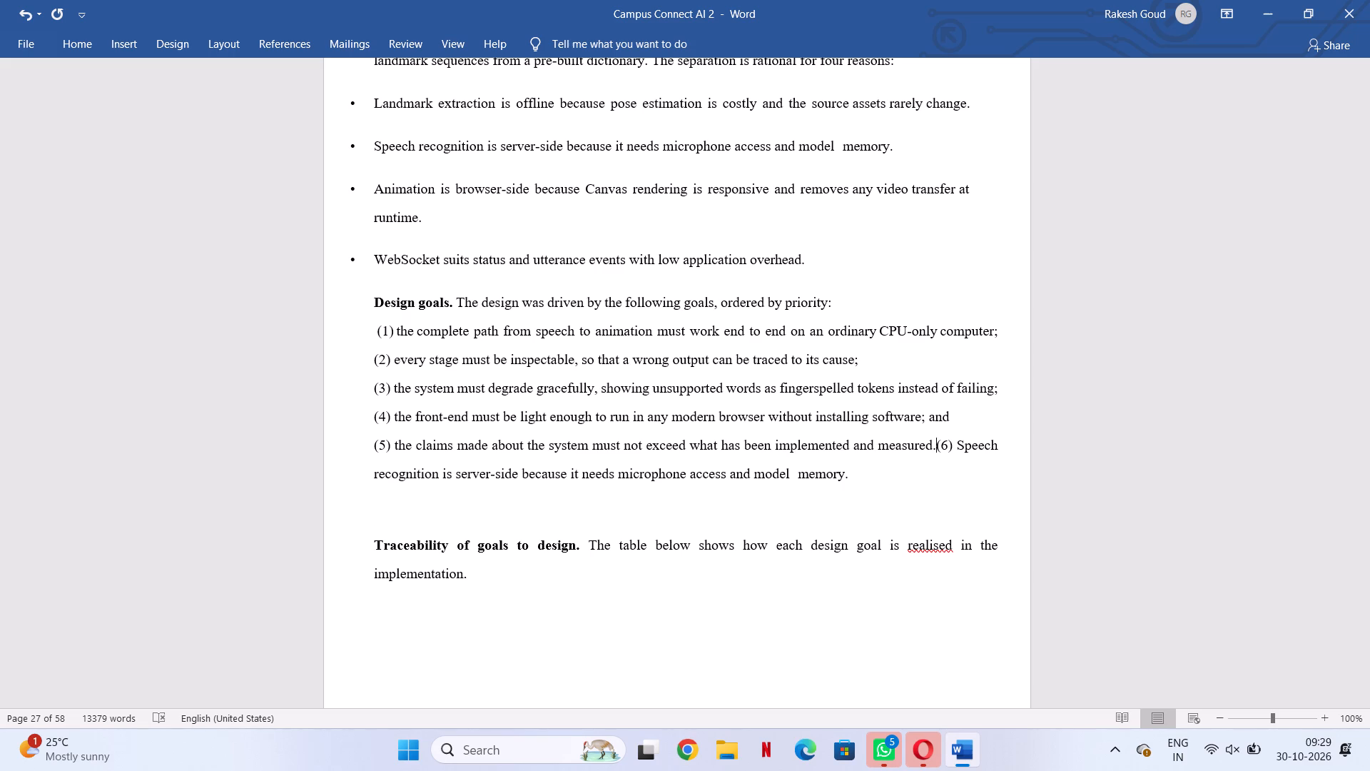
pyautogui.press('Return')
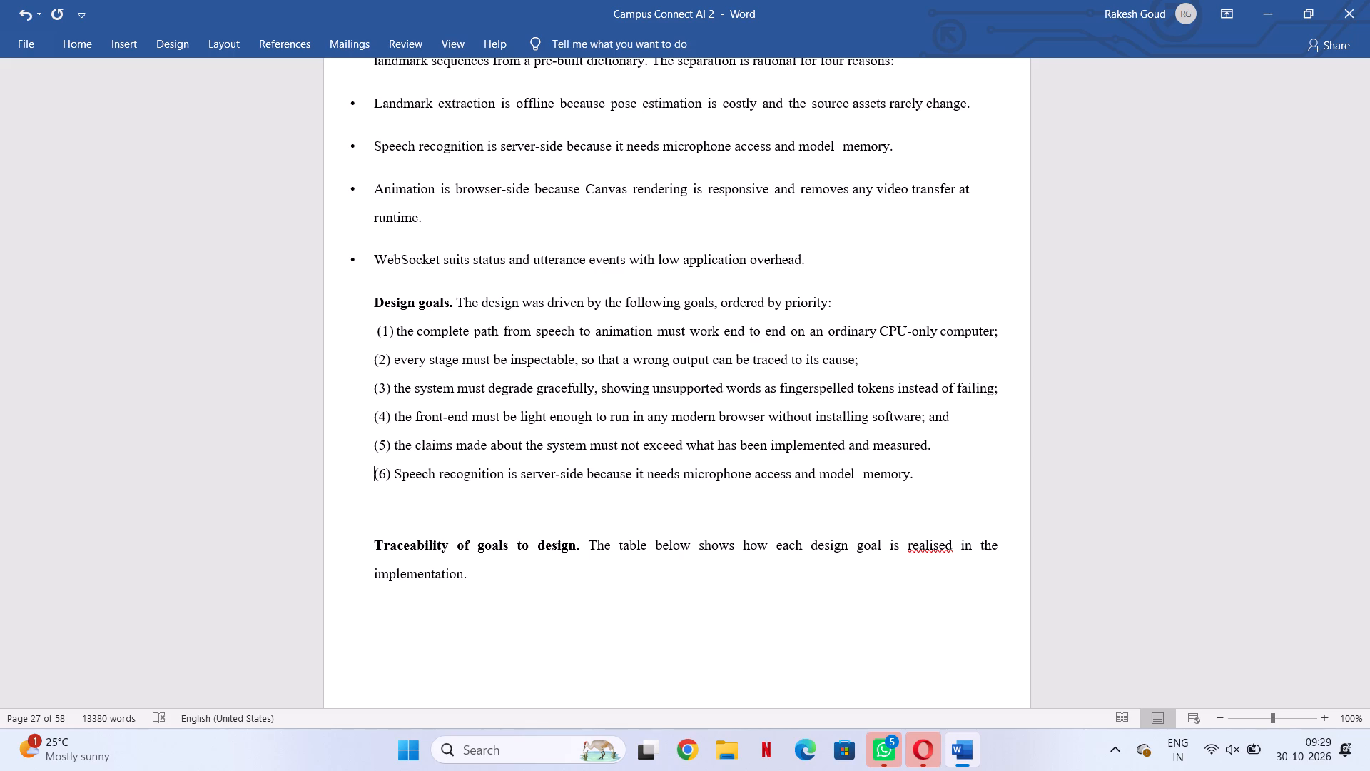
# Set the line spacing to 2.0 from the Design goals line through item (6).
pyautogui.scroll(-6, 436, 662)
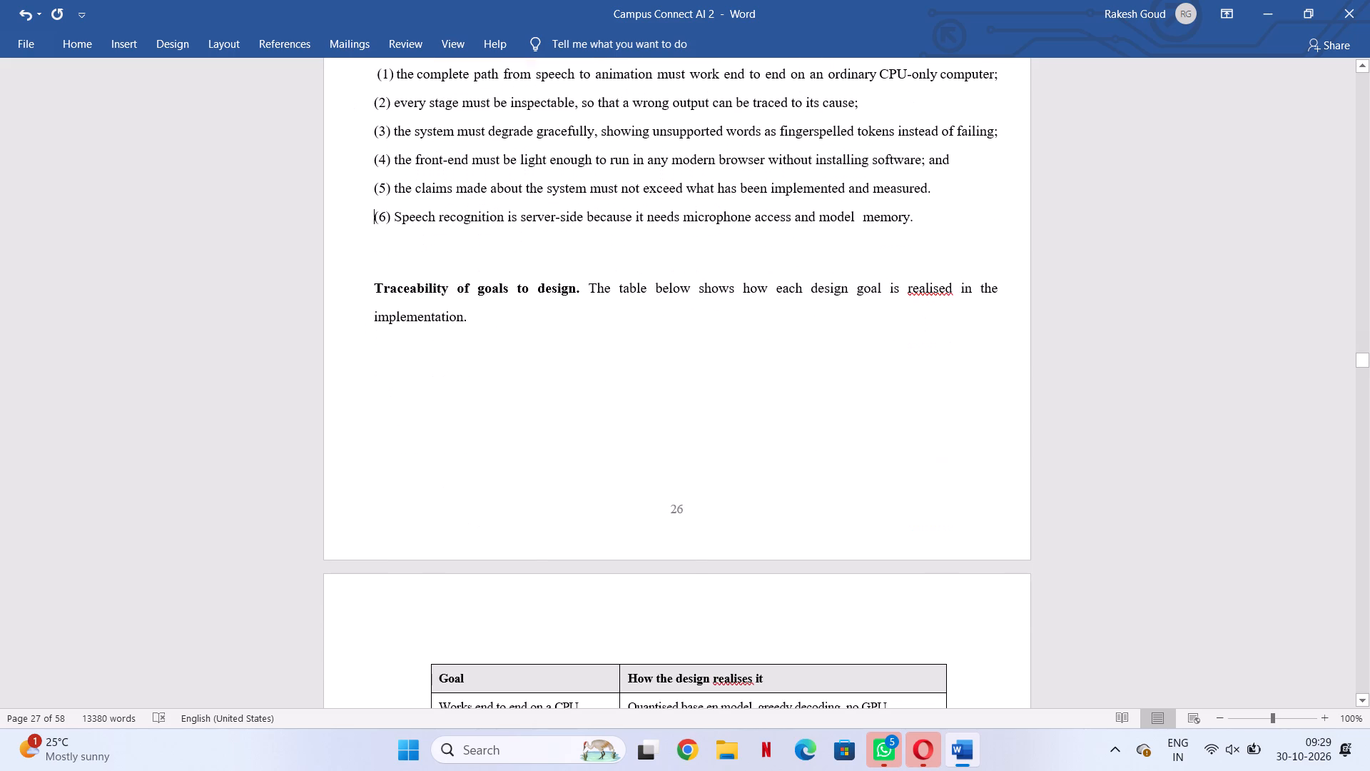
pyautogui.scroll(8, 546, 563)
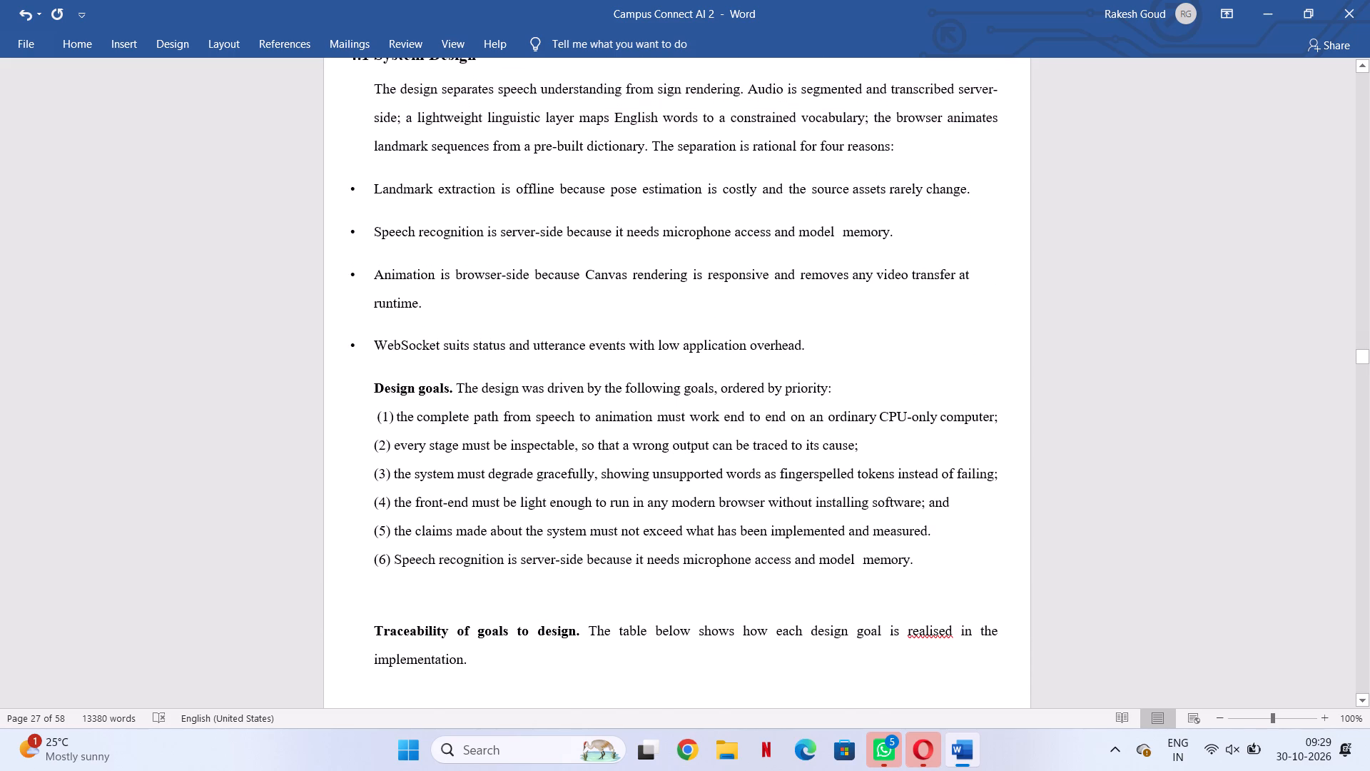
pyautogui.moveTo(375, 385); pyautogui.dragTo(674, 510)
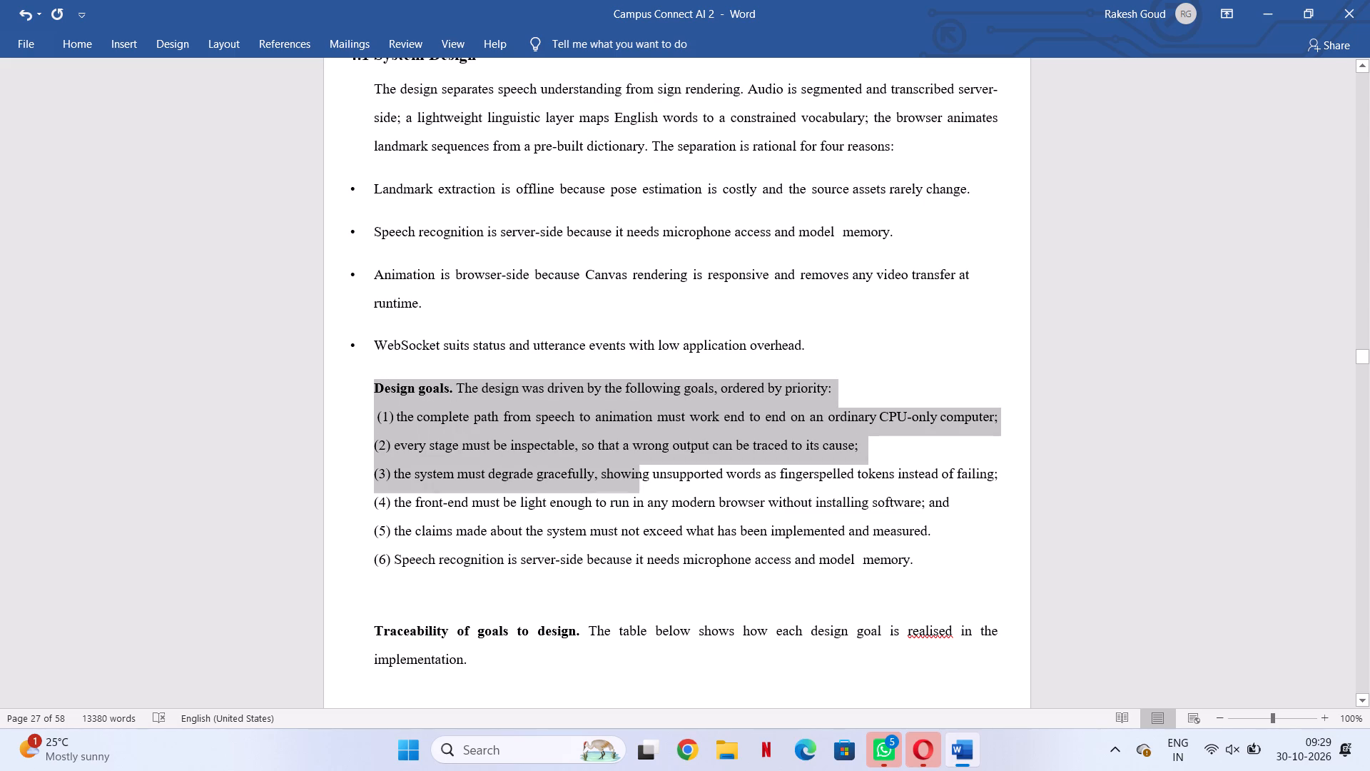
pyautogui.moveTo(674, 510); pyautogui.dragTo(921, 577)
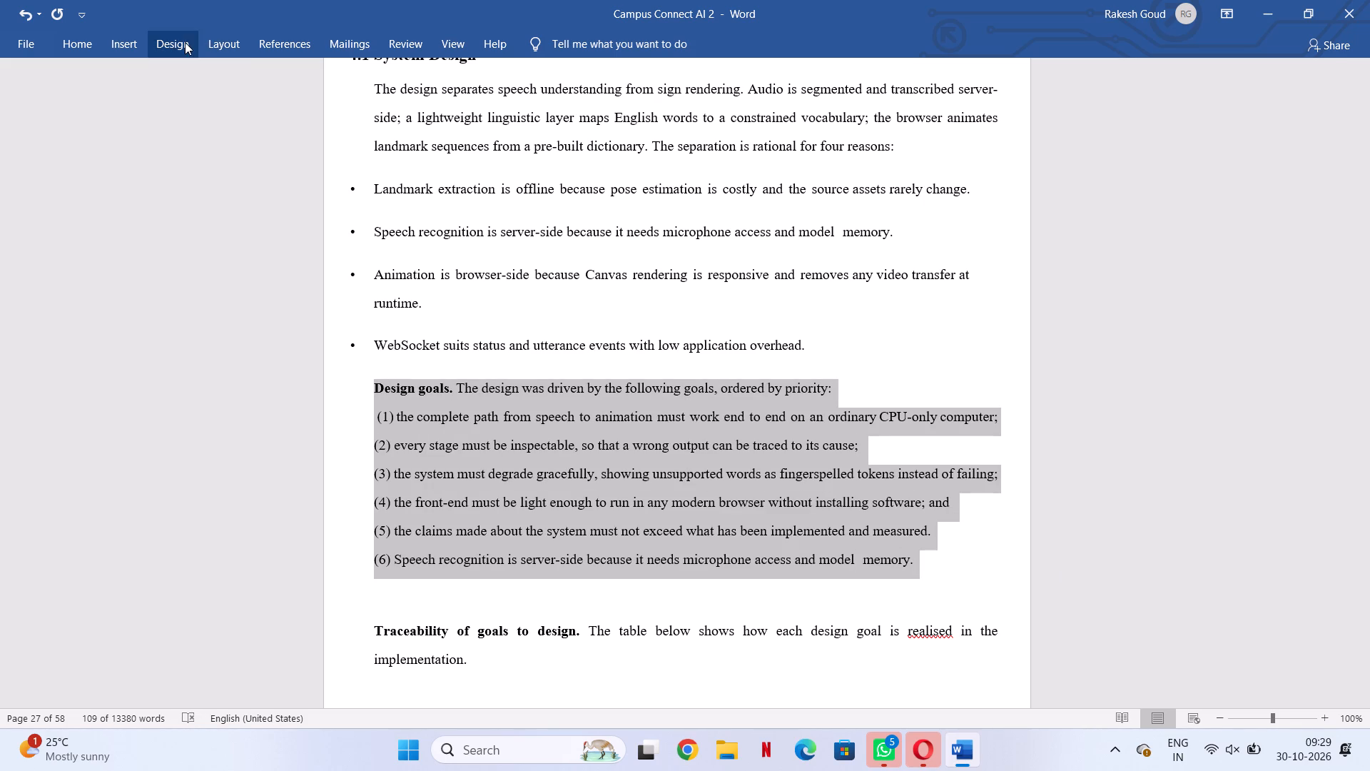
pyautogui.click(88, 46)
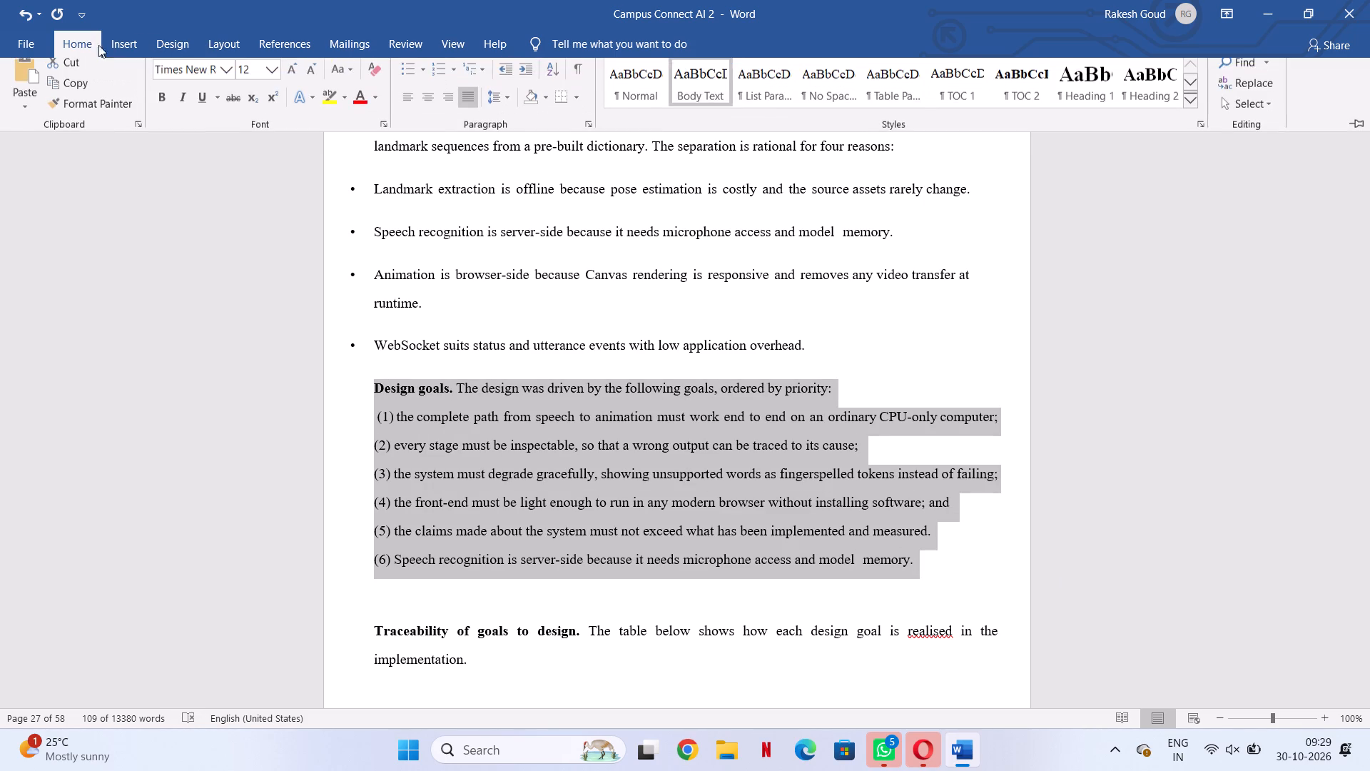
pyautogui.click(512, 108)
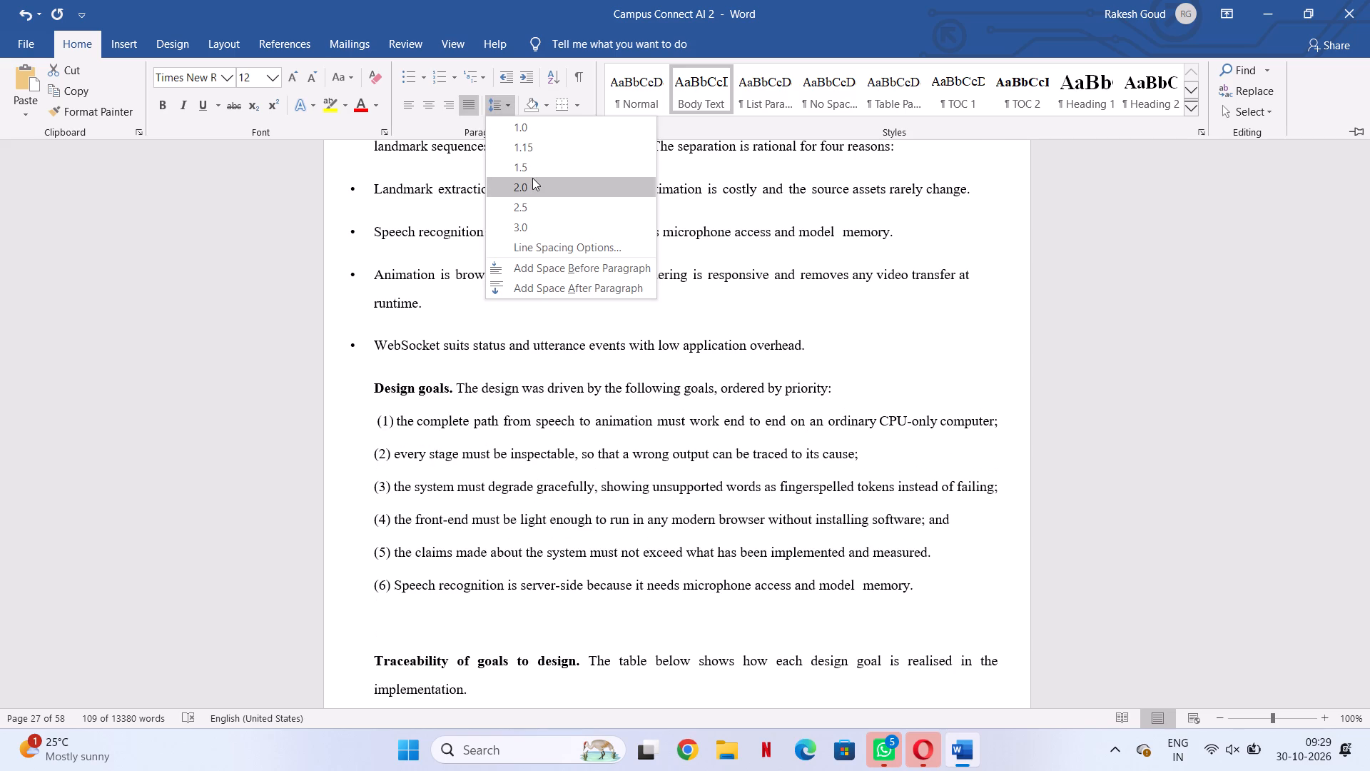
pyautogui.click(533, 178)
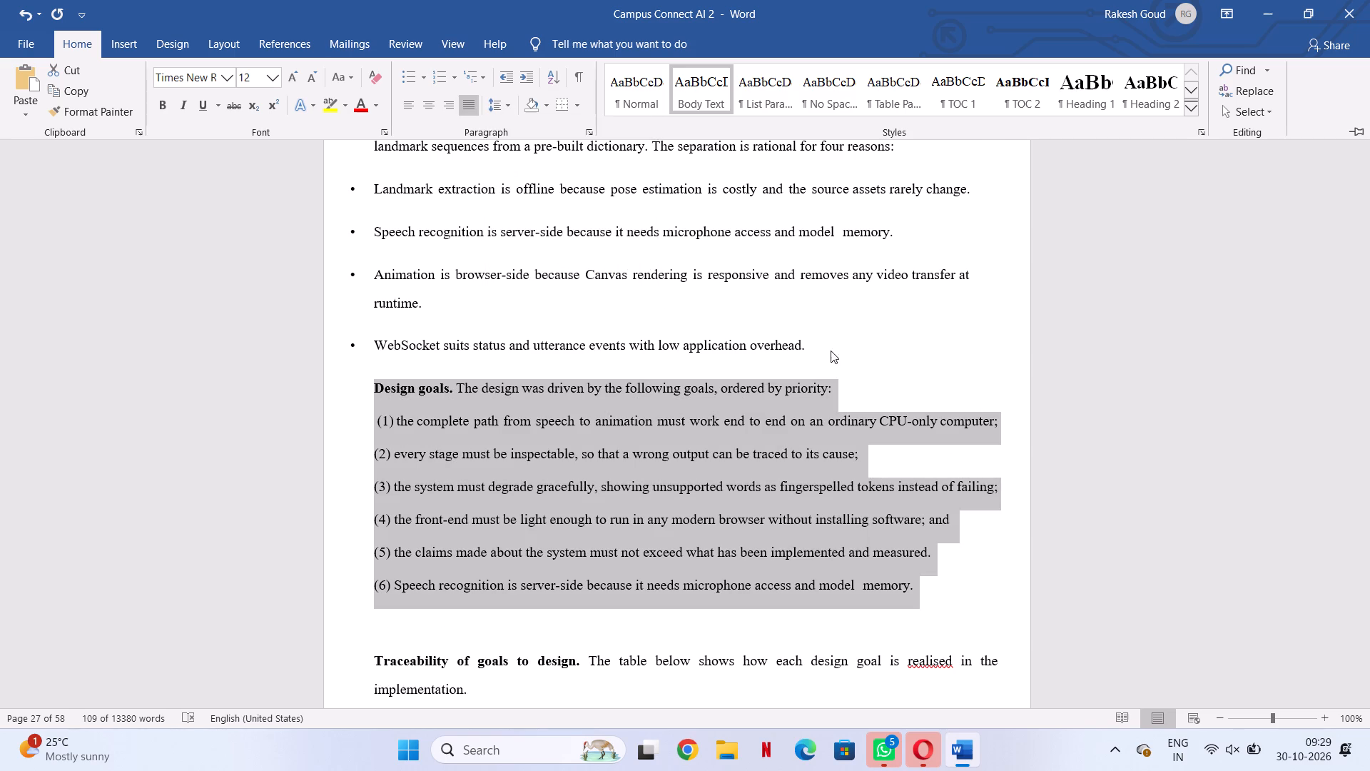
pyautogui.click(900, 365)
pyautogui.click(898, 375)
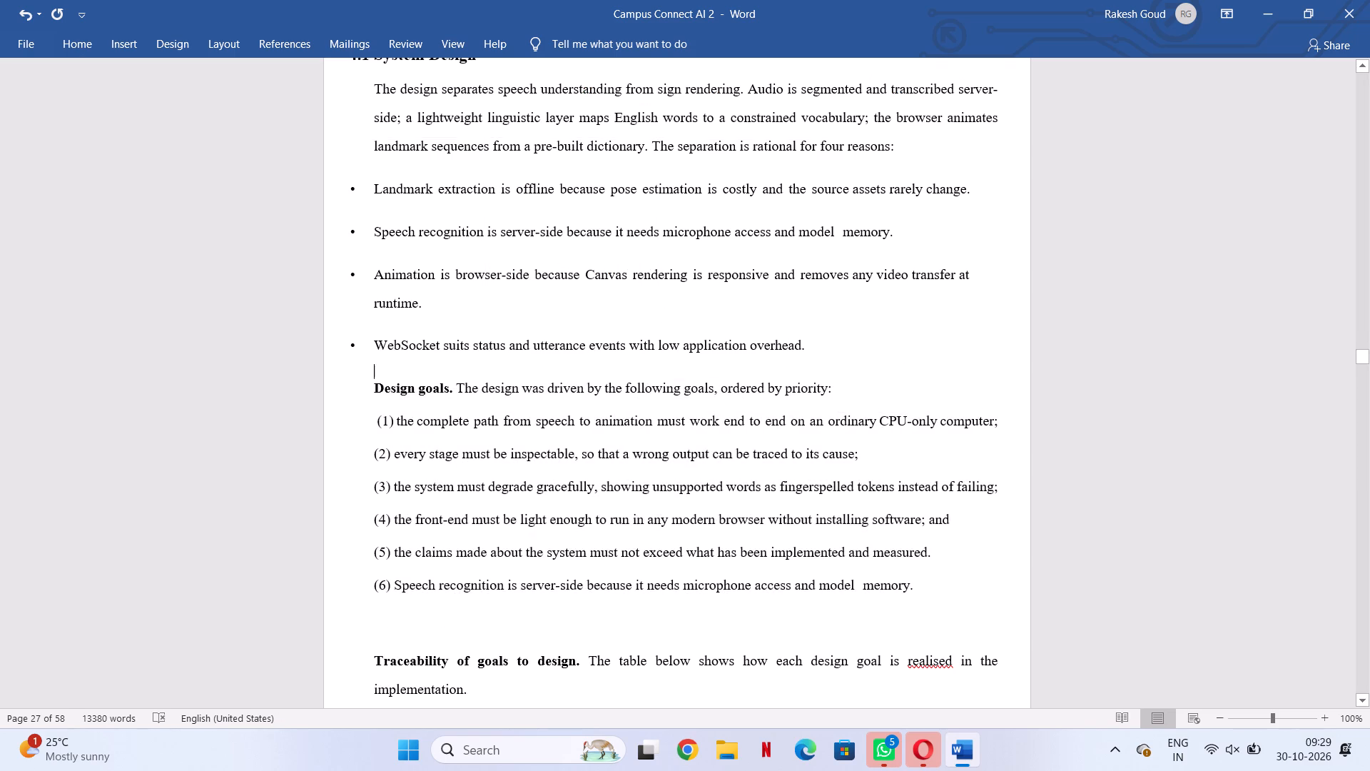
pyautogui.scroll(-6, 897, 377)
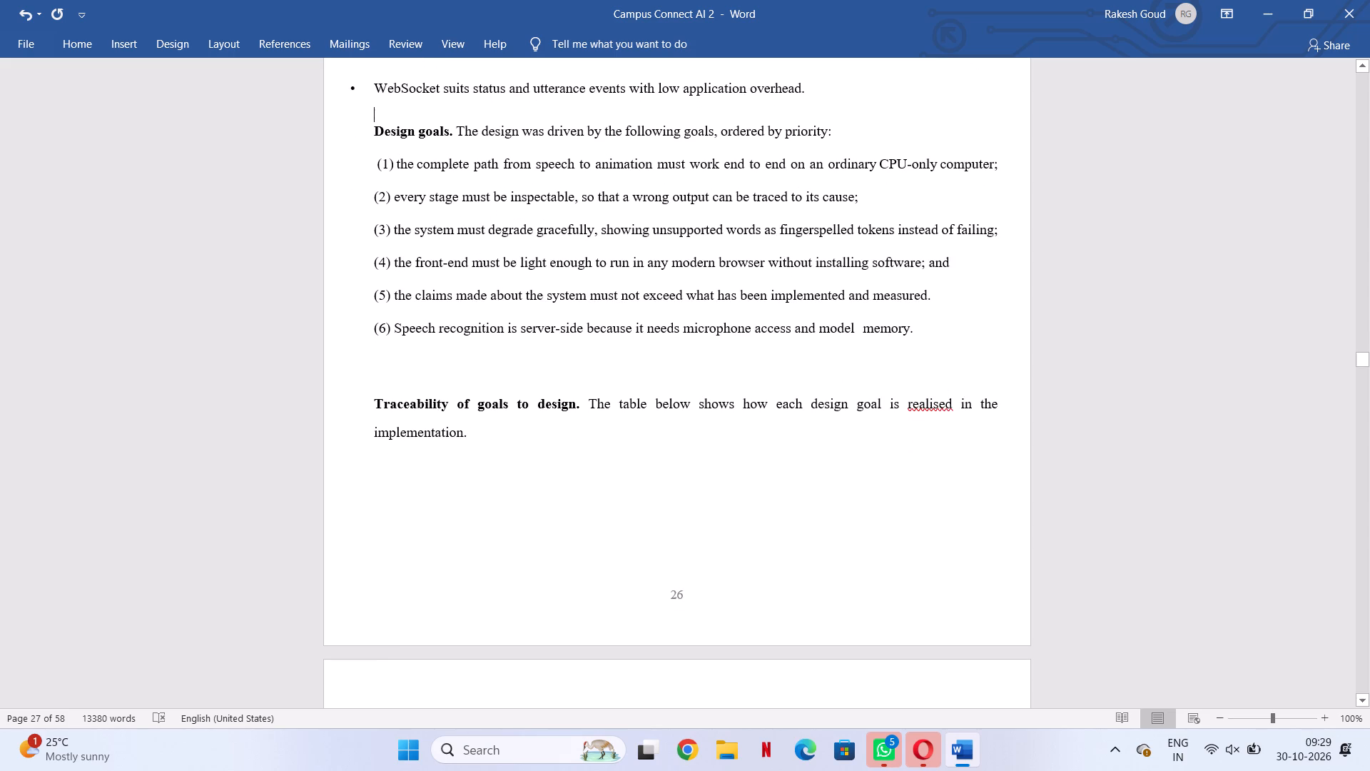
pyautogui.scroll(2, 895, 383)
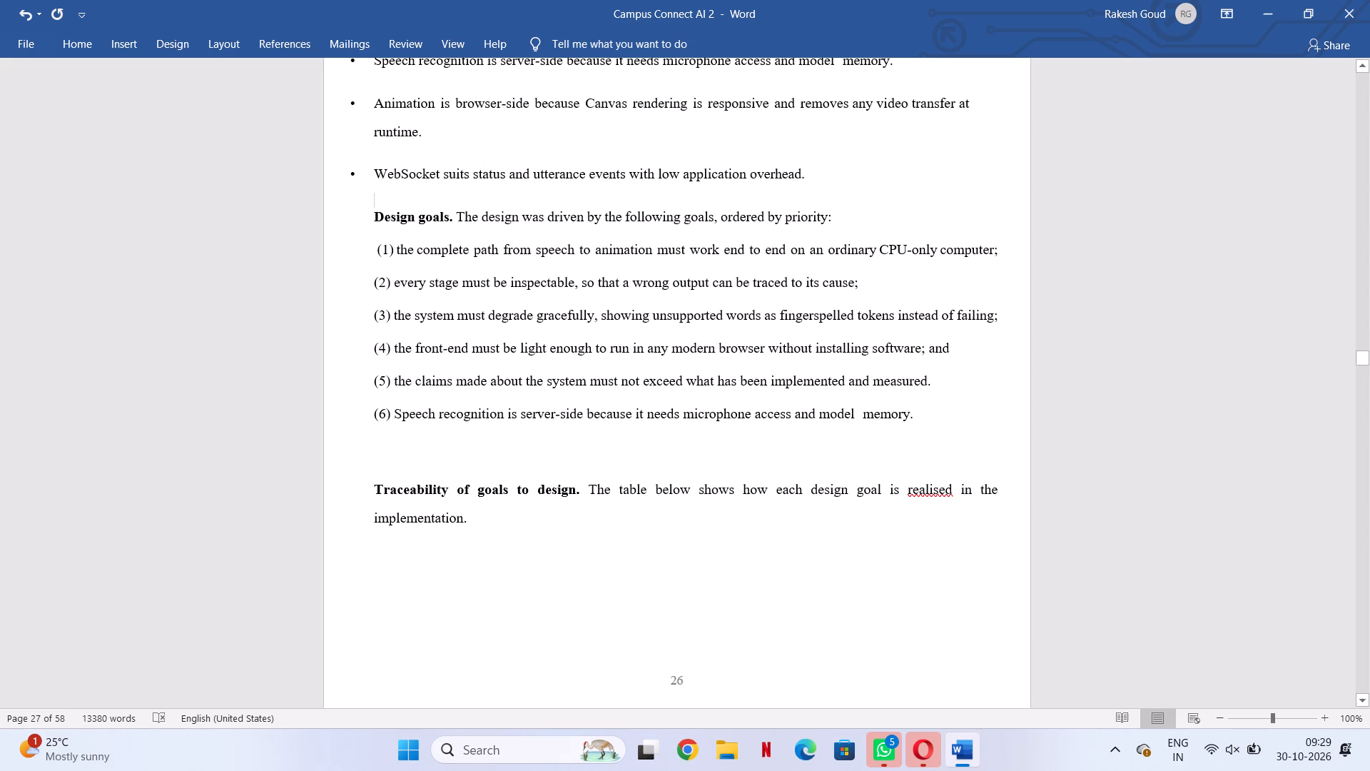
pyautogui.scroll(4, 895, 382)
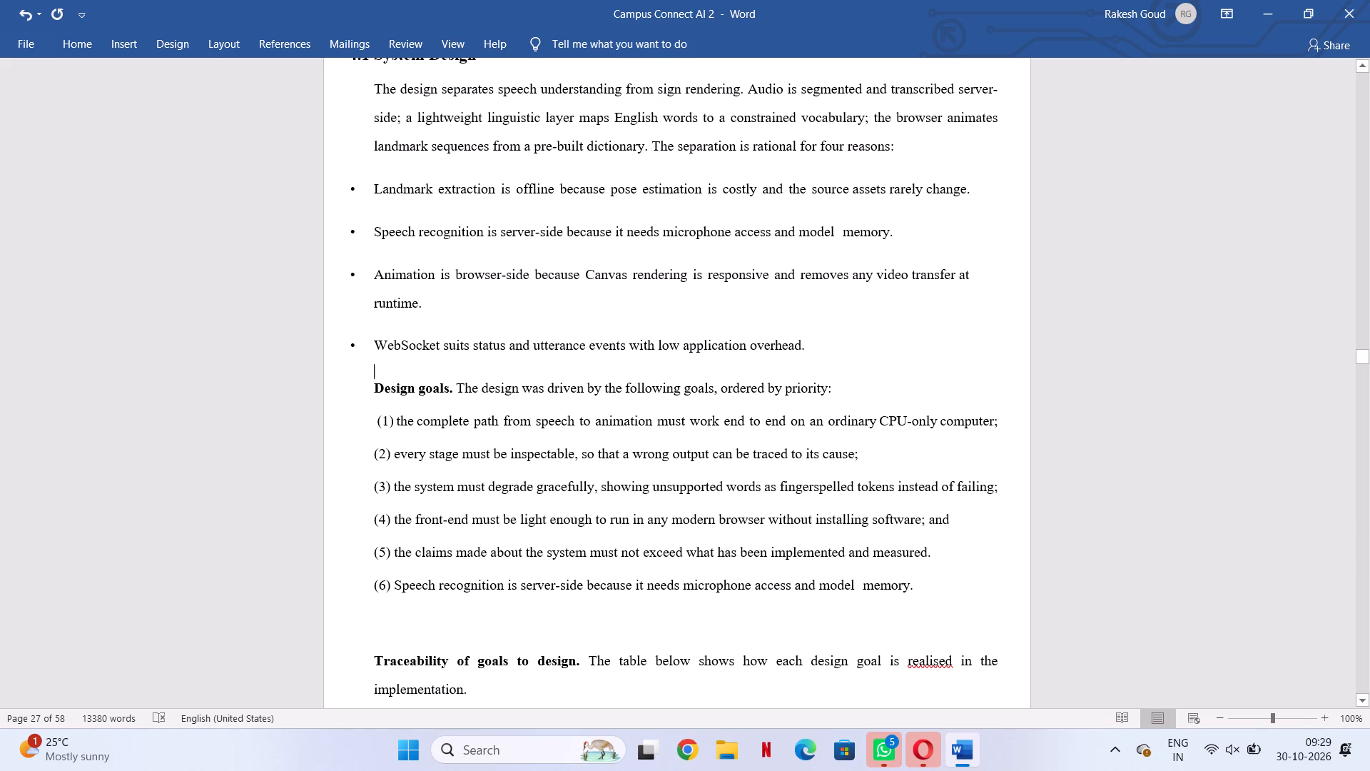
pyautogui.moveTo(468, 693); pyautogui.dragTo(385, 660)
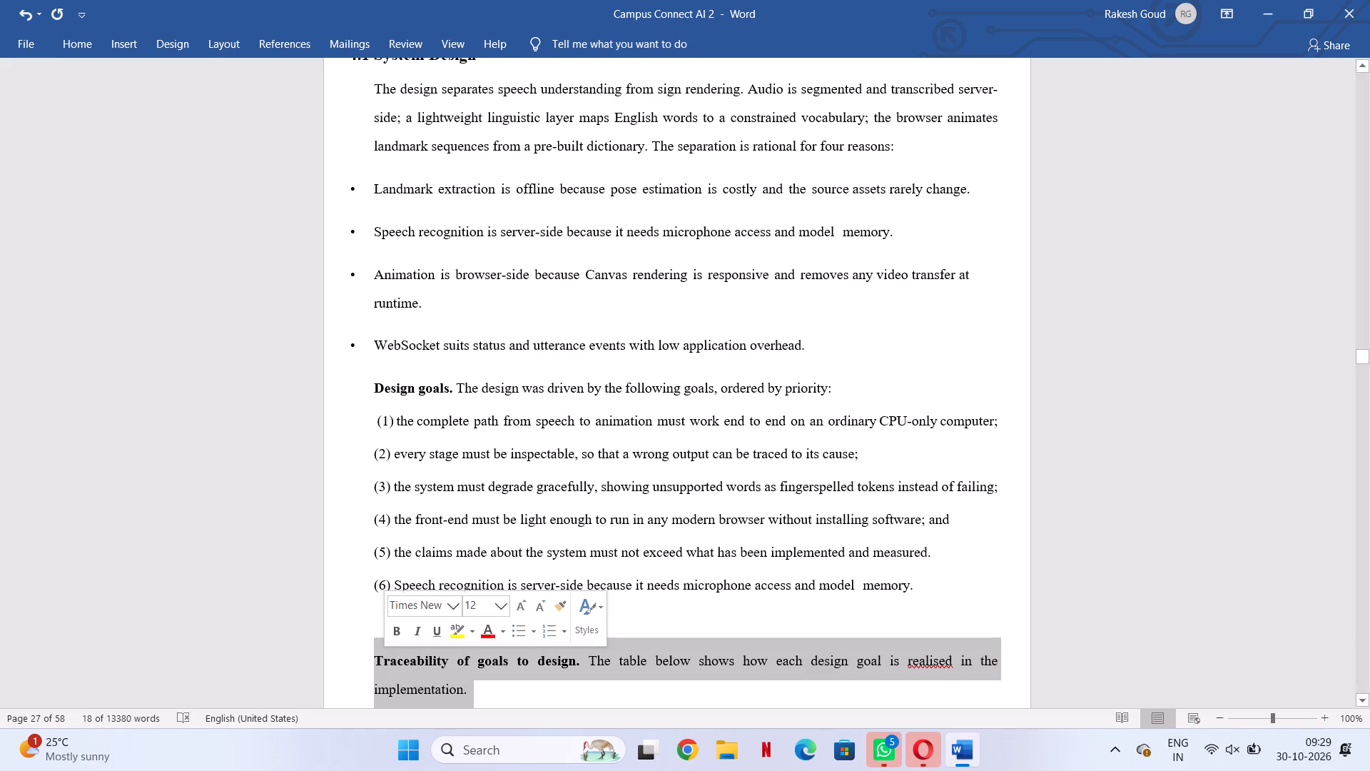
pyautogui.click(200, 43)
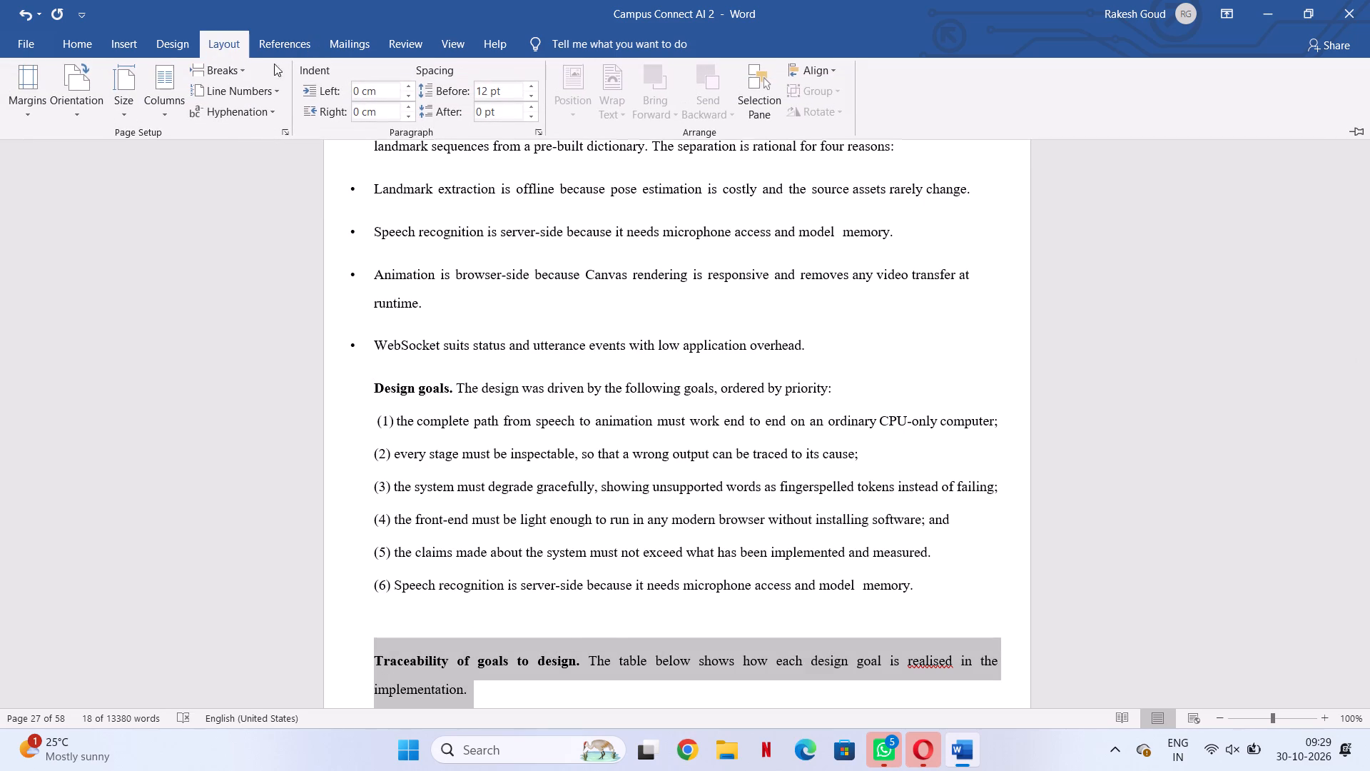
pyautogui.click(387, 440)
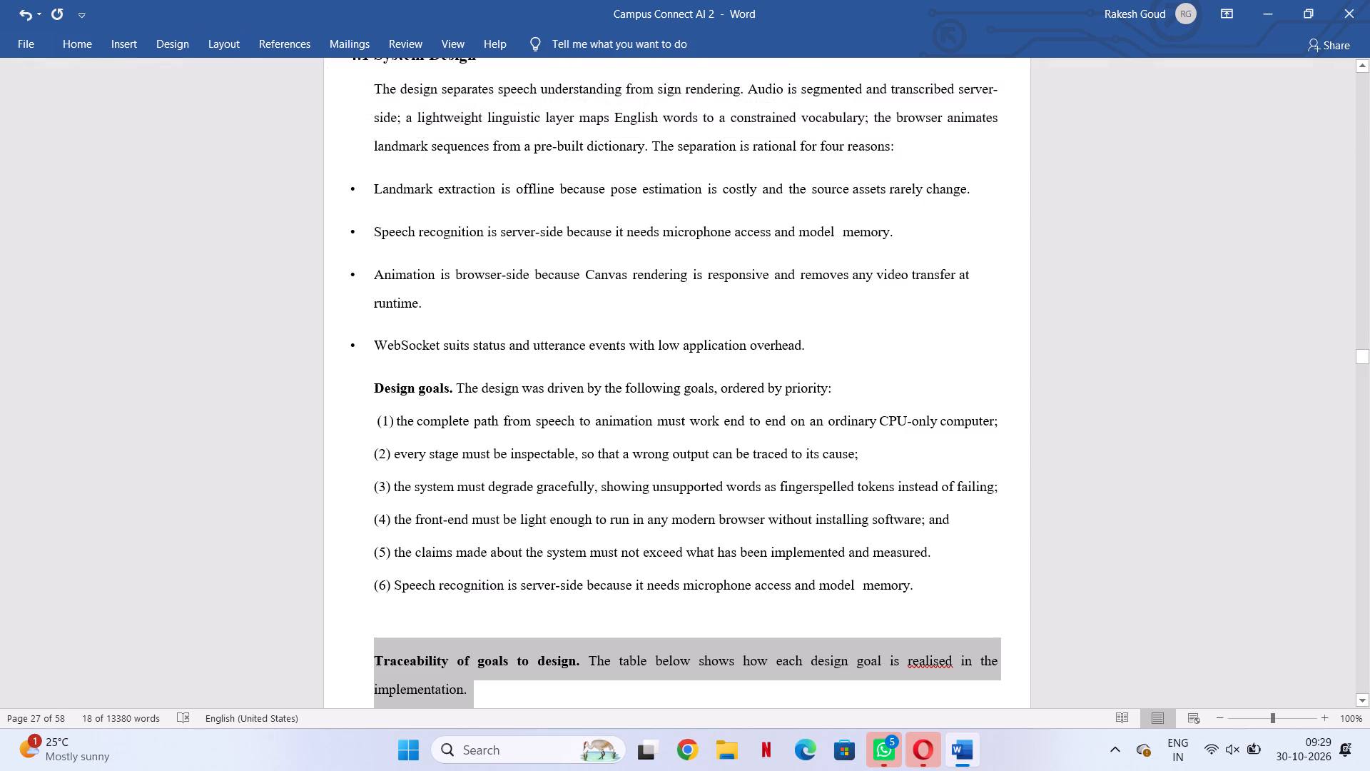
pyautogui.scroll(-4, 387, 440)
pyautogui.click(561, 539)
# Shift the Goal / How the design realises it table to the left text margin and widen it to about the full text width.
pyautogui.scroll(-5, 561, 539)
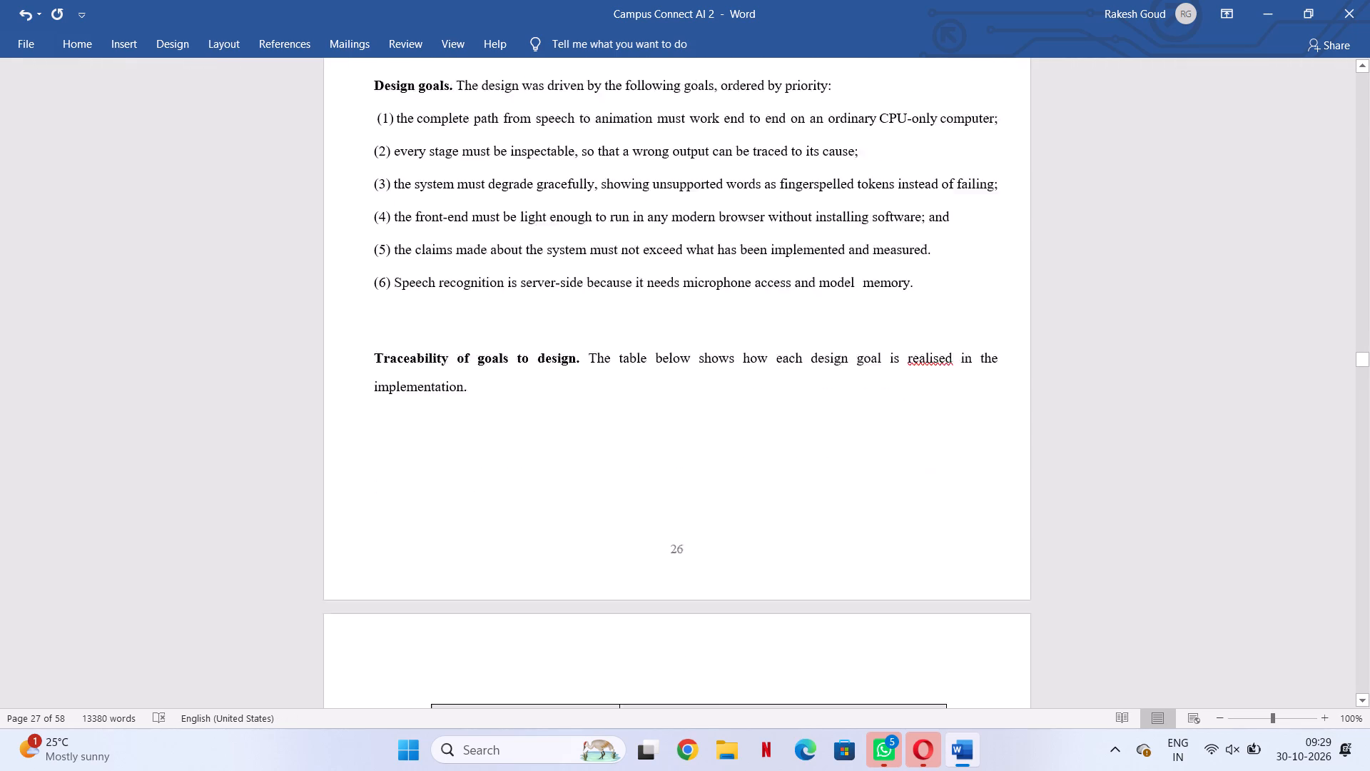
pyautogui.scroll(-5, 561, 539)
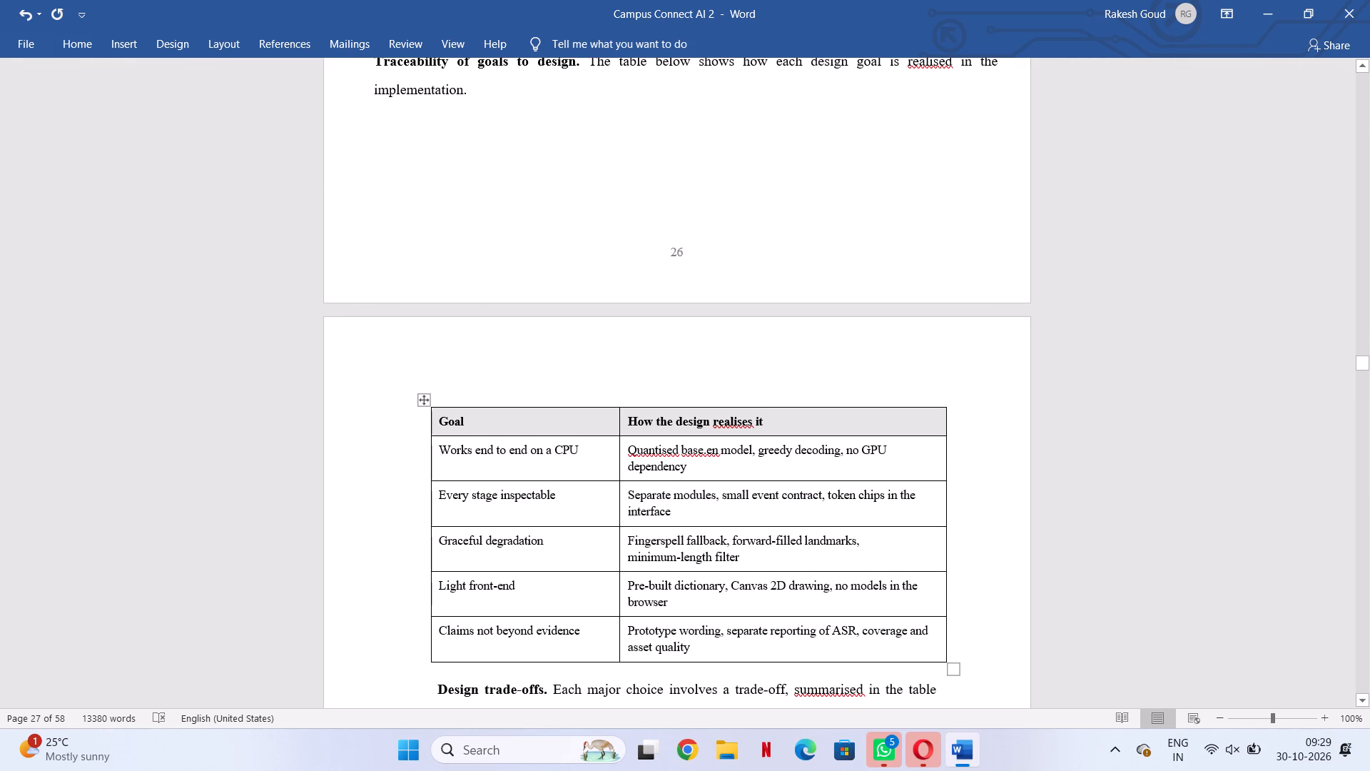
pyautogui.click(472, 478)
pyautogui.scroll(-3, 475, 477)
pyautogui.scroll(-5, 550, 490)
pyautogui.scroll(4, 552, 491)
pyautogui.moveTo(948, 492); pyautogui.dragTo(948, 493)
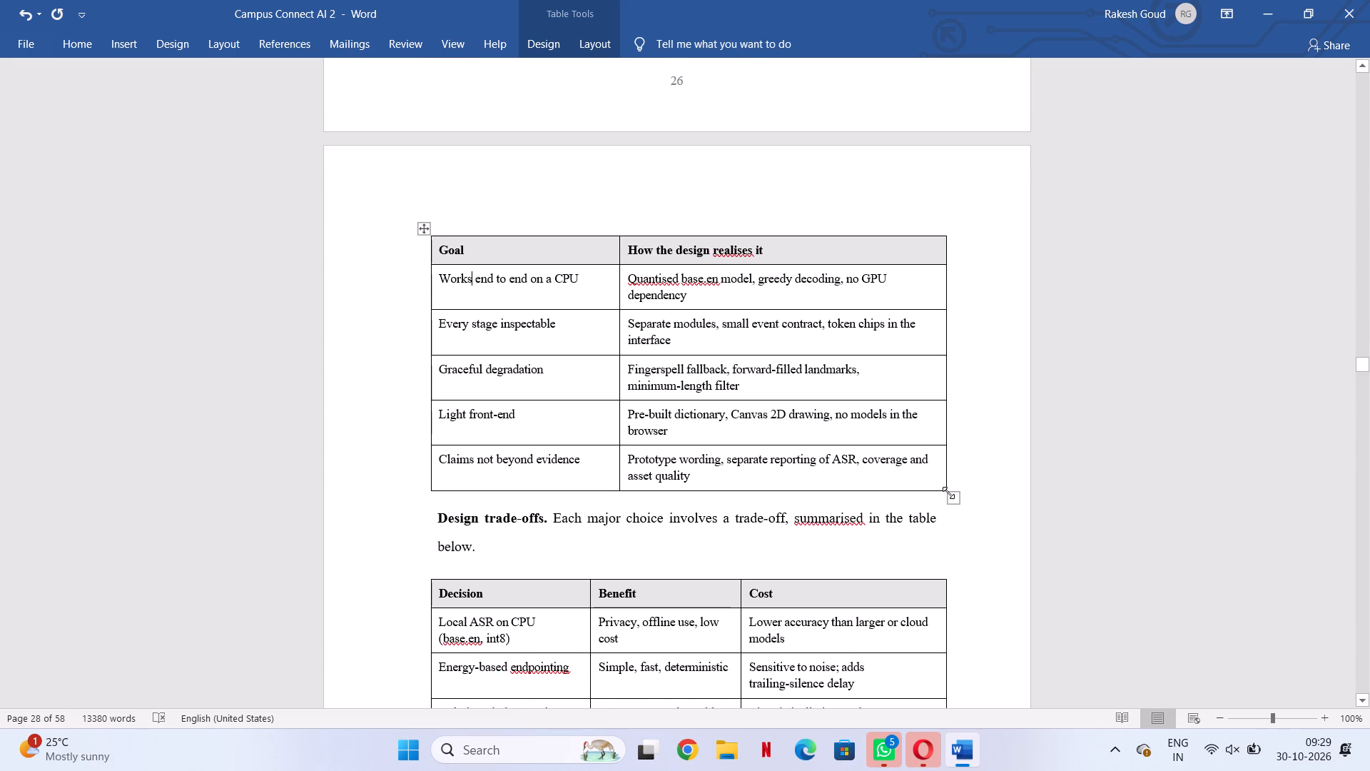
pyautogui.moveTo(948, 493); pyautogui.dragTo(983, 493)
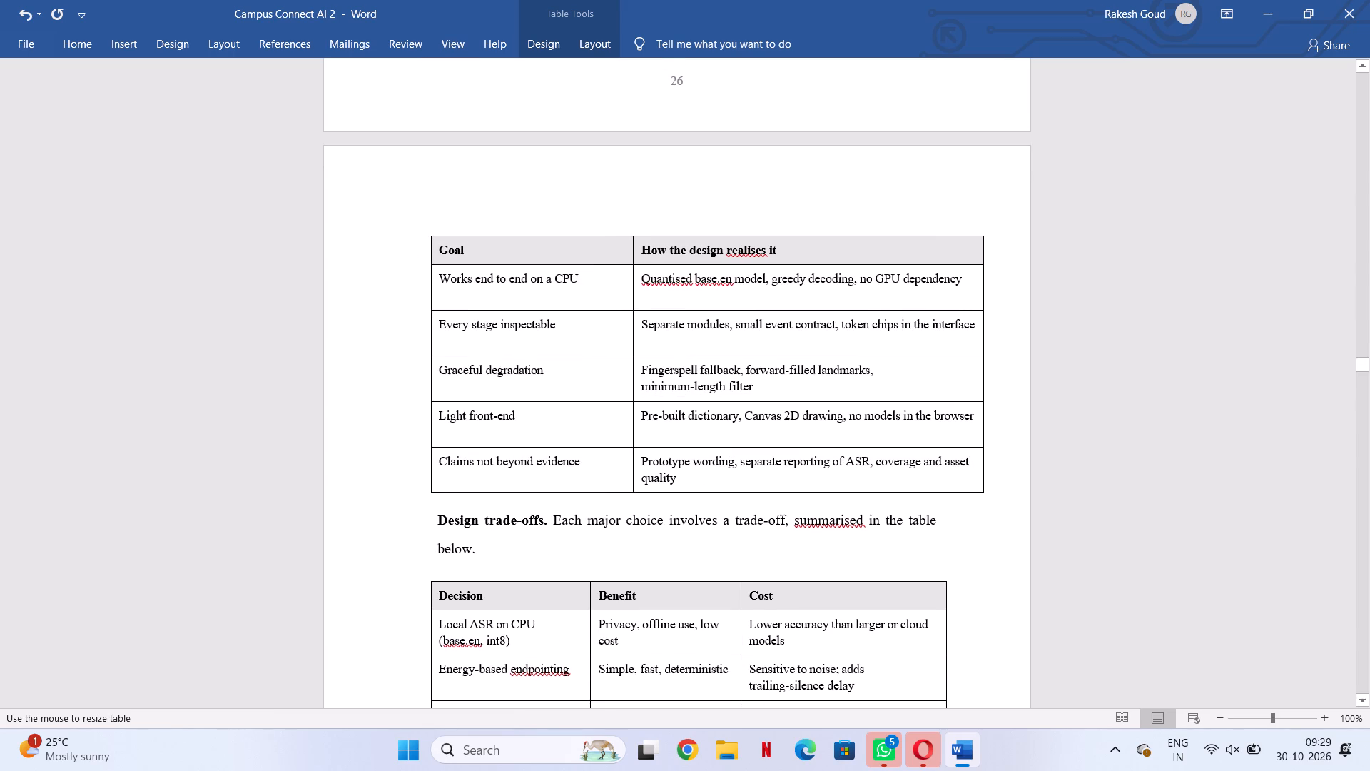
pyautogui.moveTo(983, 493); pyautogui.dragTo(996, 493)
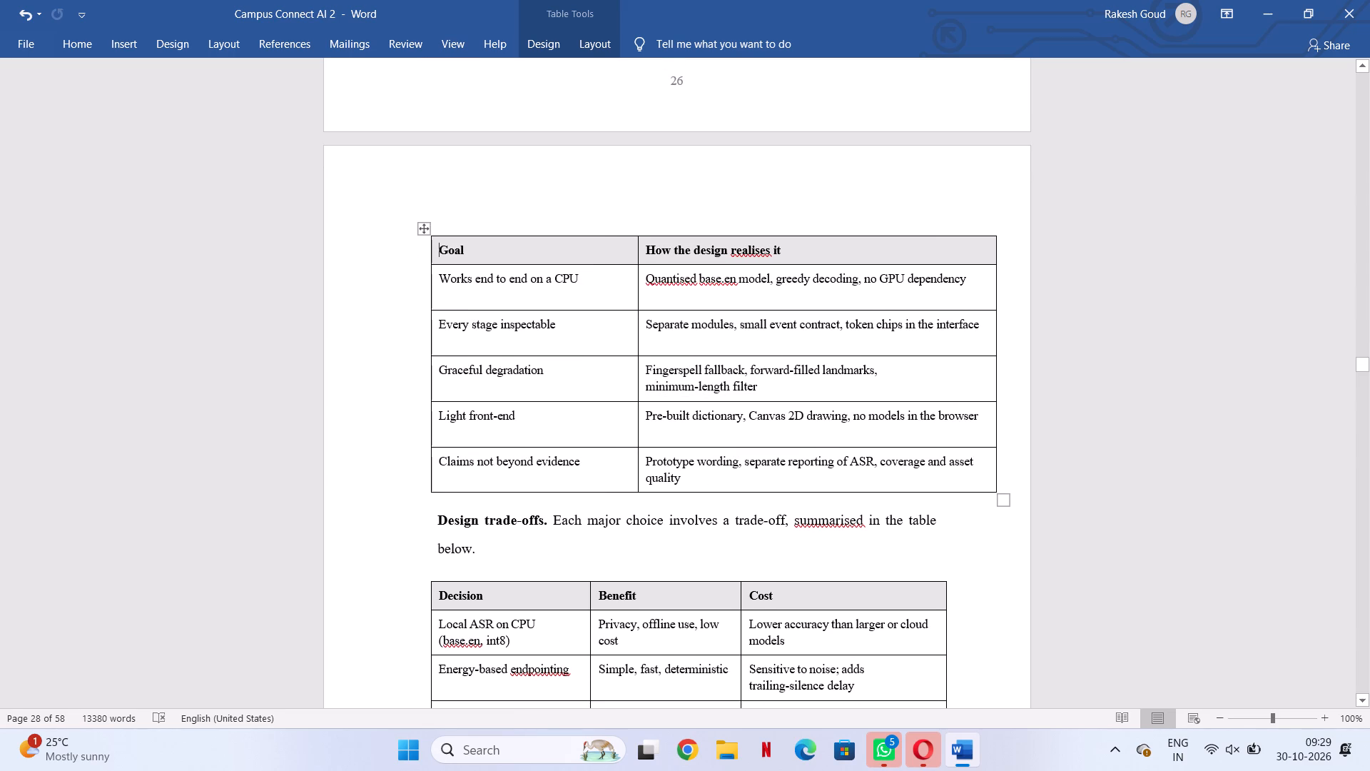
pyautogui.moveTo(424, 226); pyautogui.dragTo(372, 226)
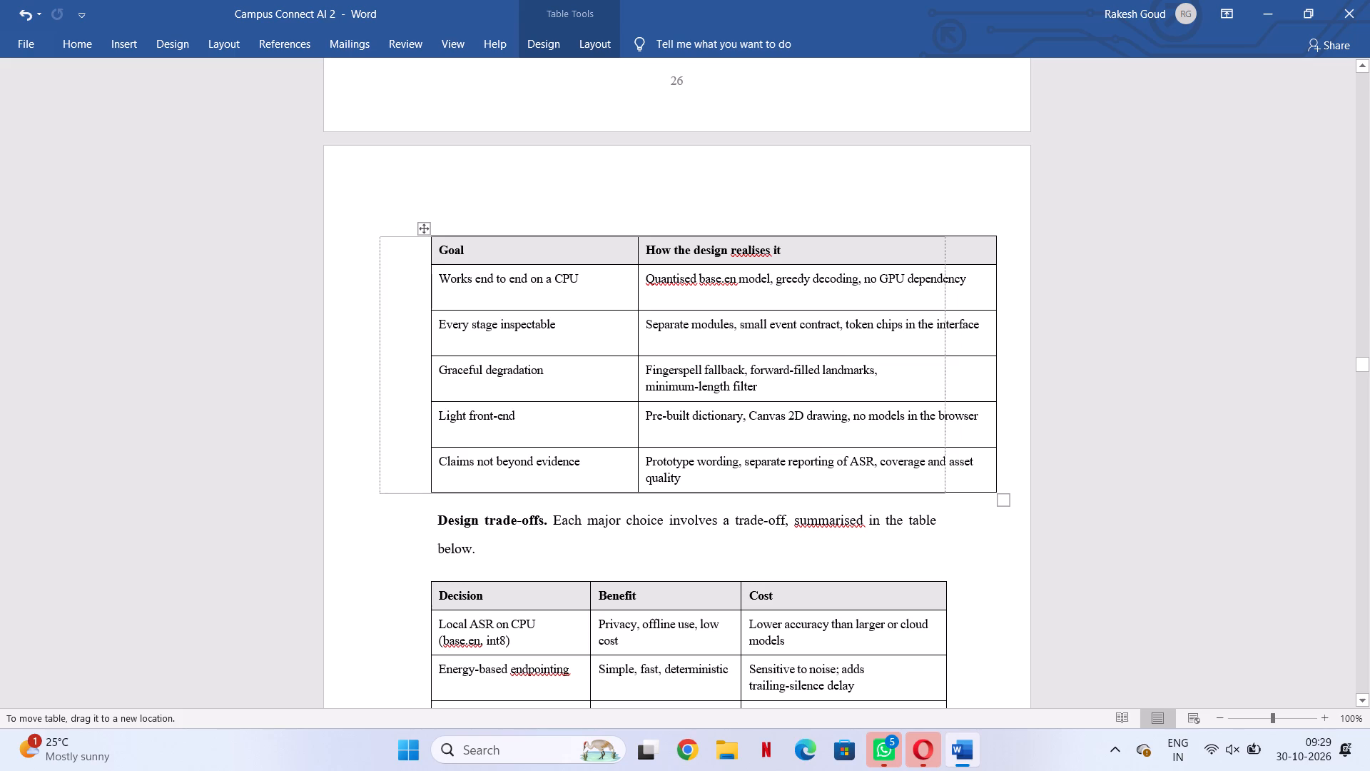
pyautogui.moveTo(372, 226); pyautogui.dragTo(383, 229)
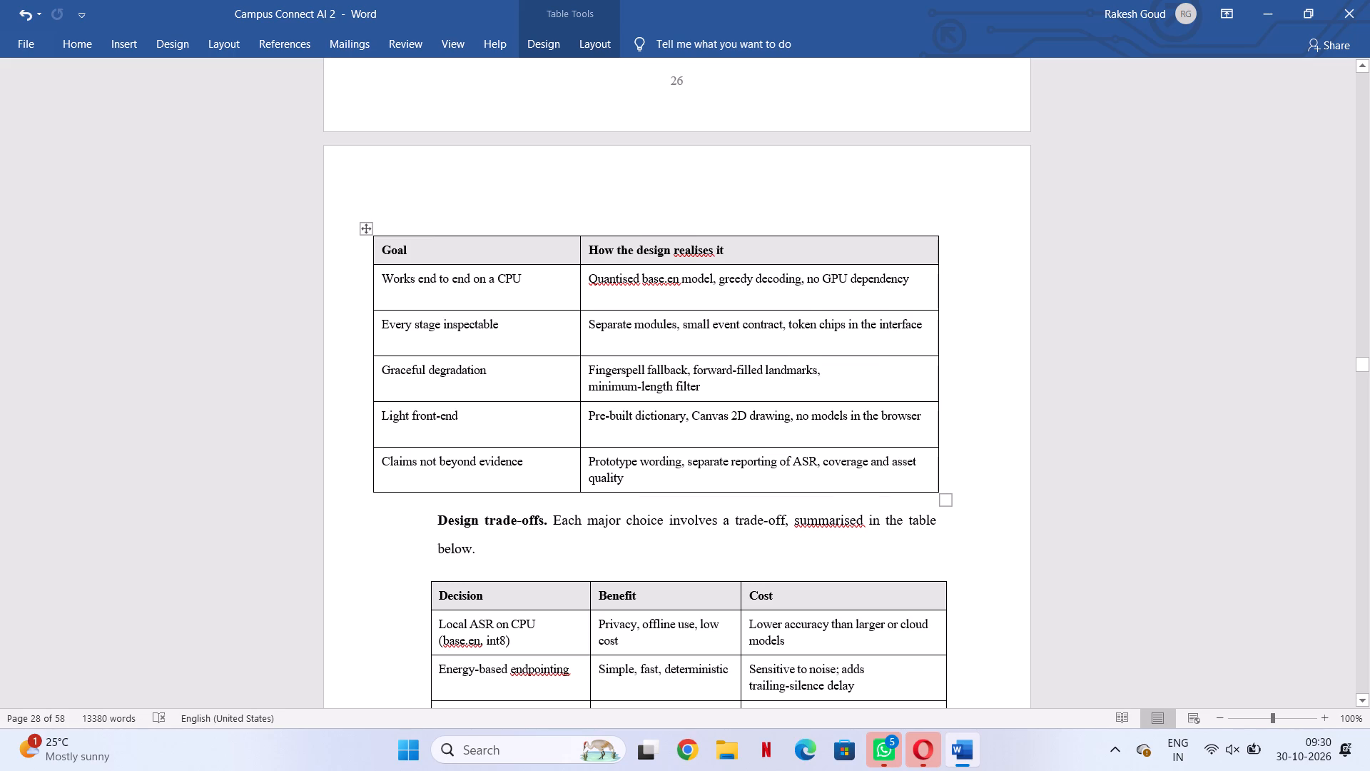
pyautogui.moveTo(947, 495); pyautogui.dragTo(969, 492)
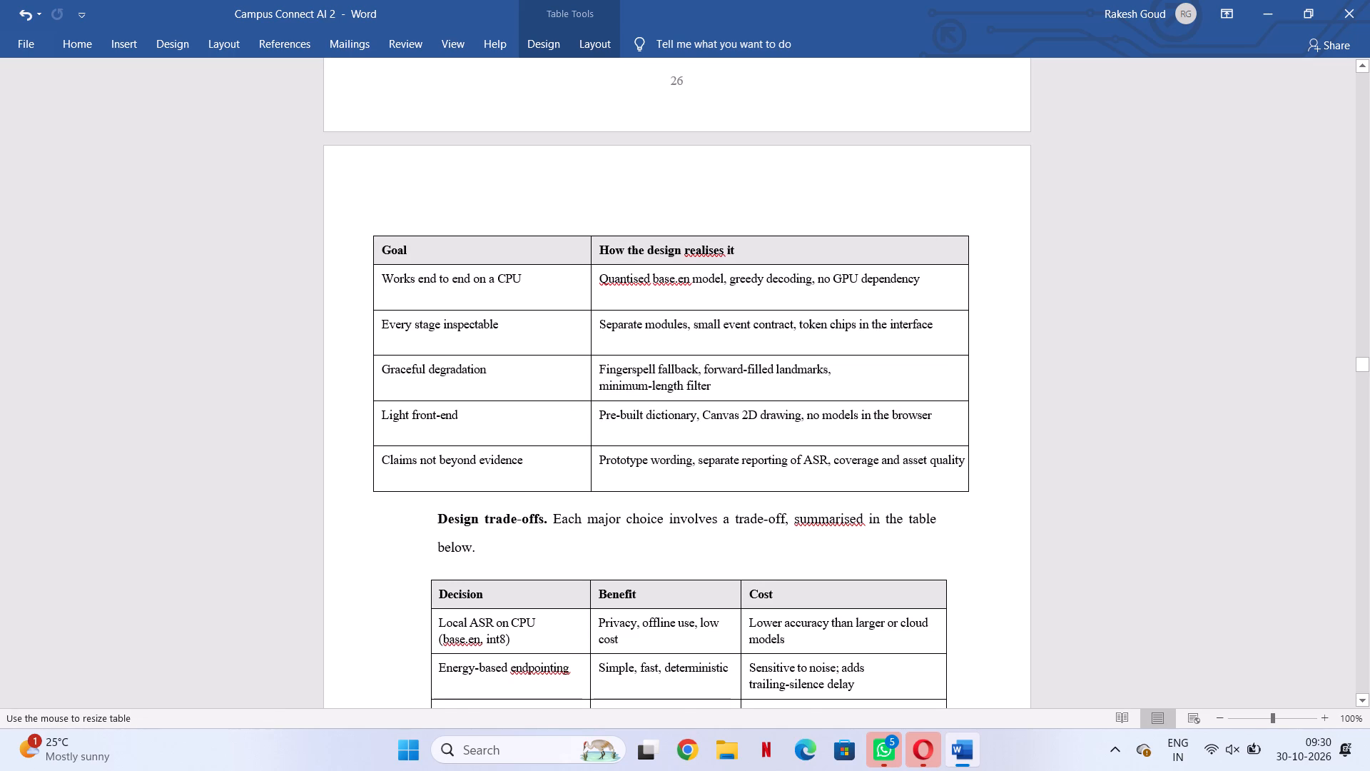
pyautogui.moveTo(969, 492); pyautogui.dragTo(993, 491)
# Align the Decision / Benefit / Cost table with the left text margin and widen it to about the full text width.
pyautogui.scroll(-4, 889, 652)
pyautogui.click(854, 532)
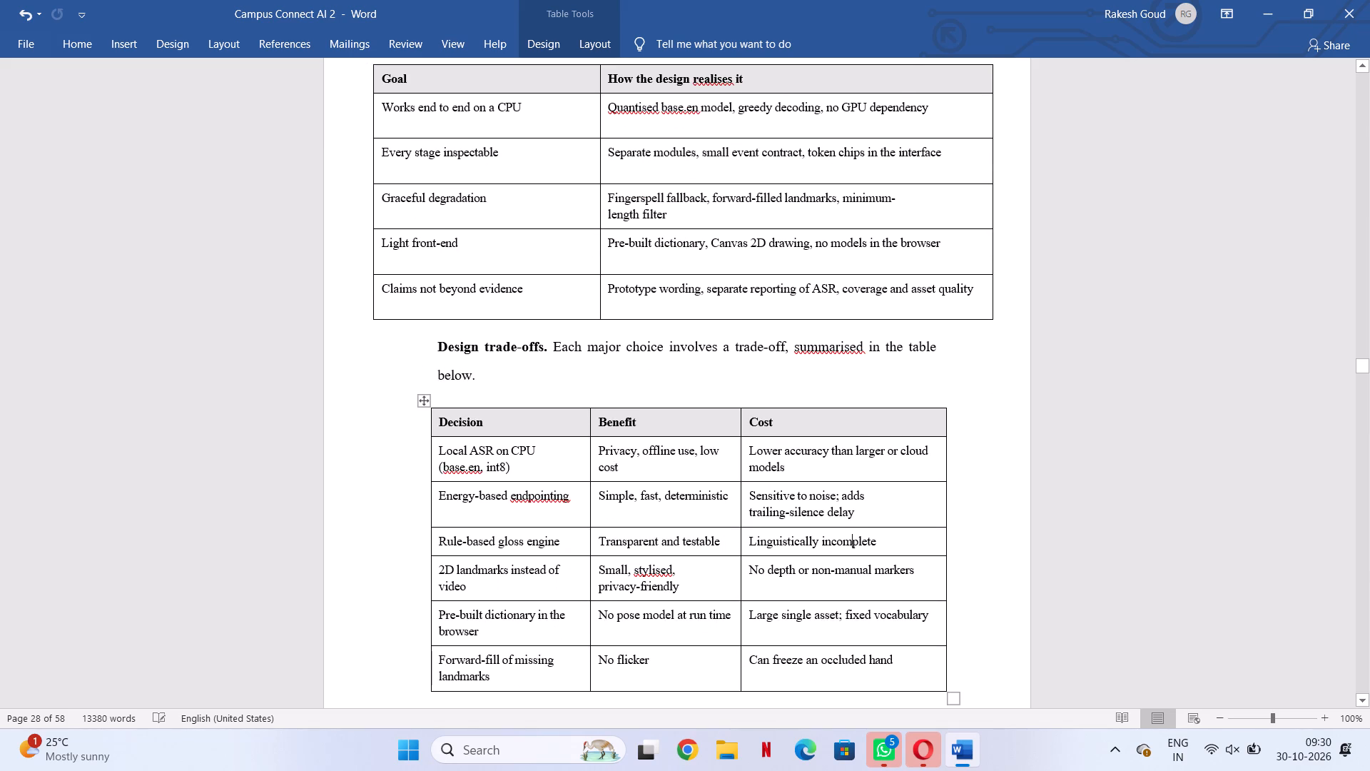
pyautogui.click(946, 695)
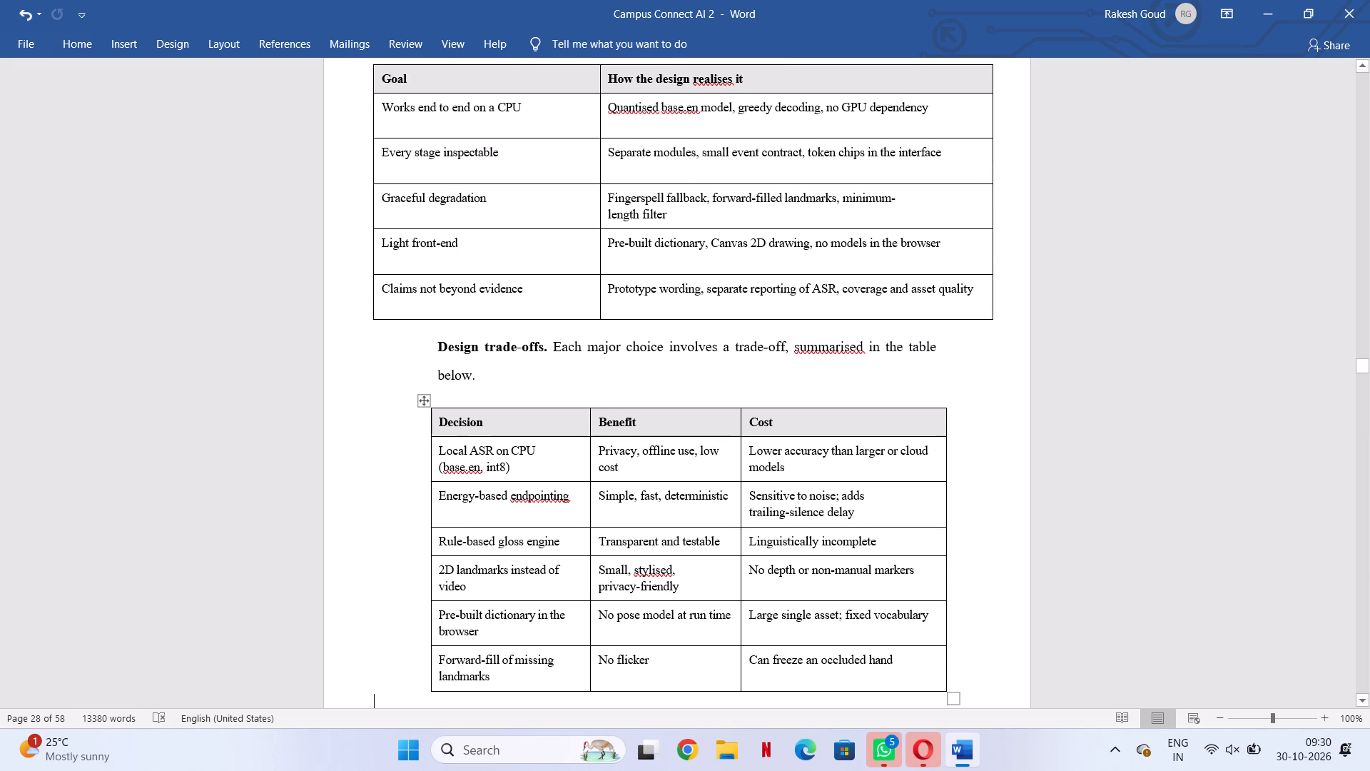
pyautogui.click(938, 682)
pyautogui.click(945, 598)
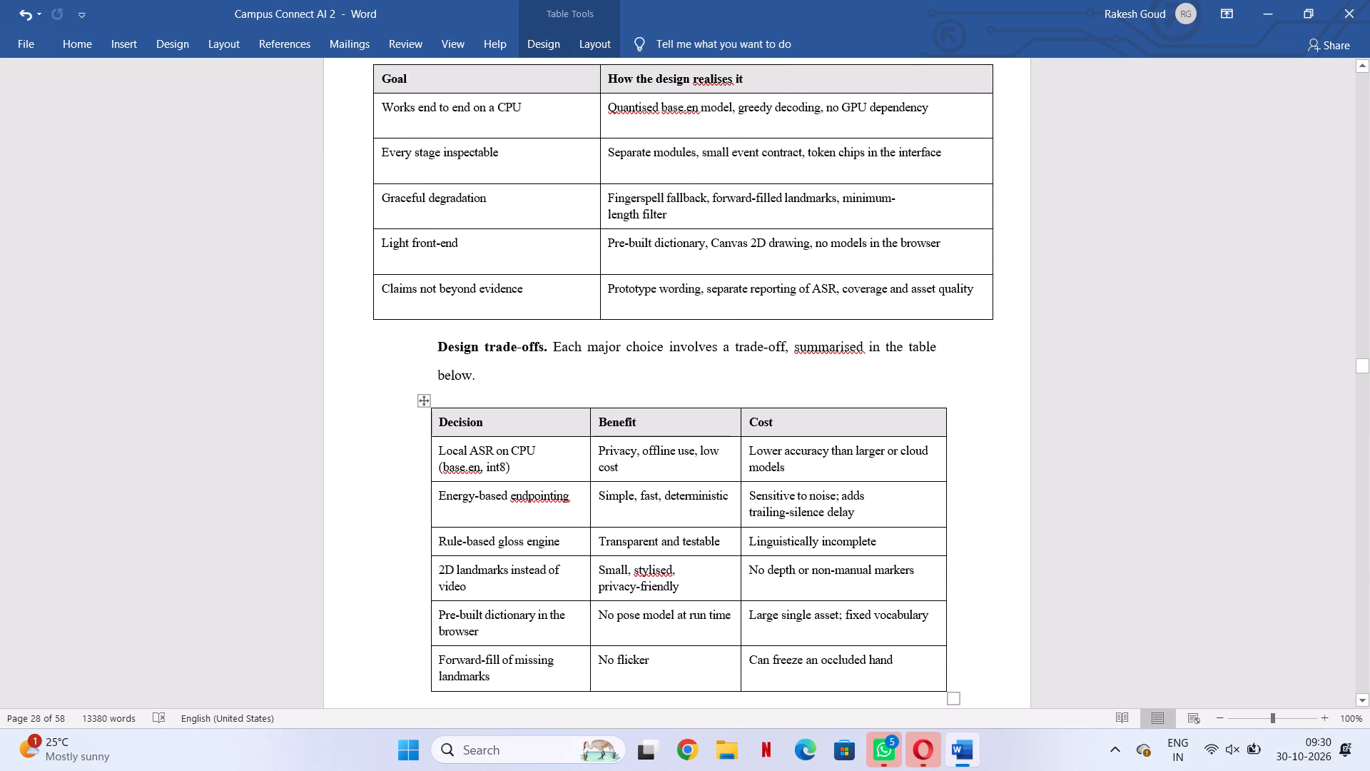
pyautogui.click(837, 444)
pyautogui.click(853, 427)
pyautogui.scroll(-2, 890, 484)
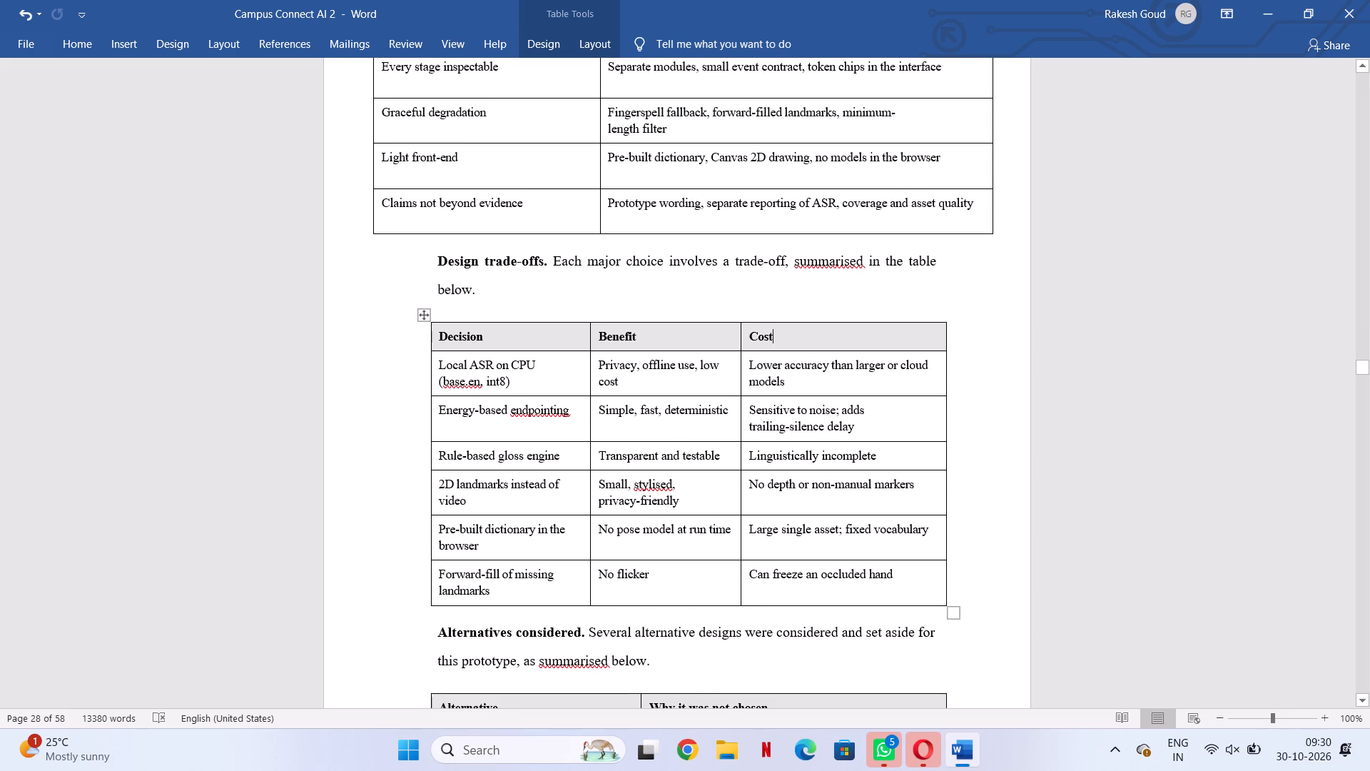
pyautogui.click(954, 615)
pyautogui.moveTo(954, 615); pyautogui.dragTo(963, 616)
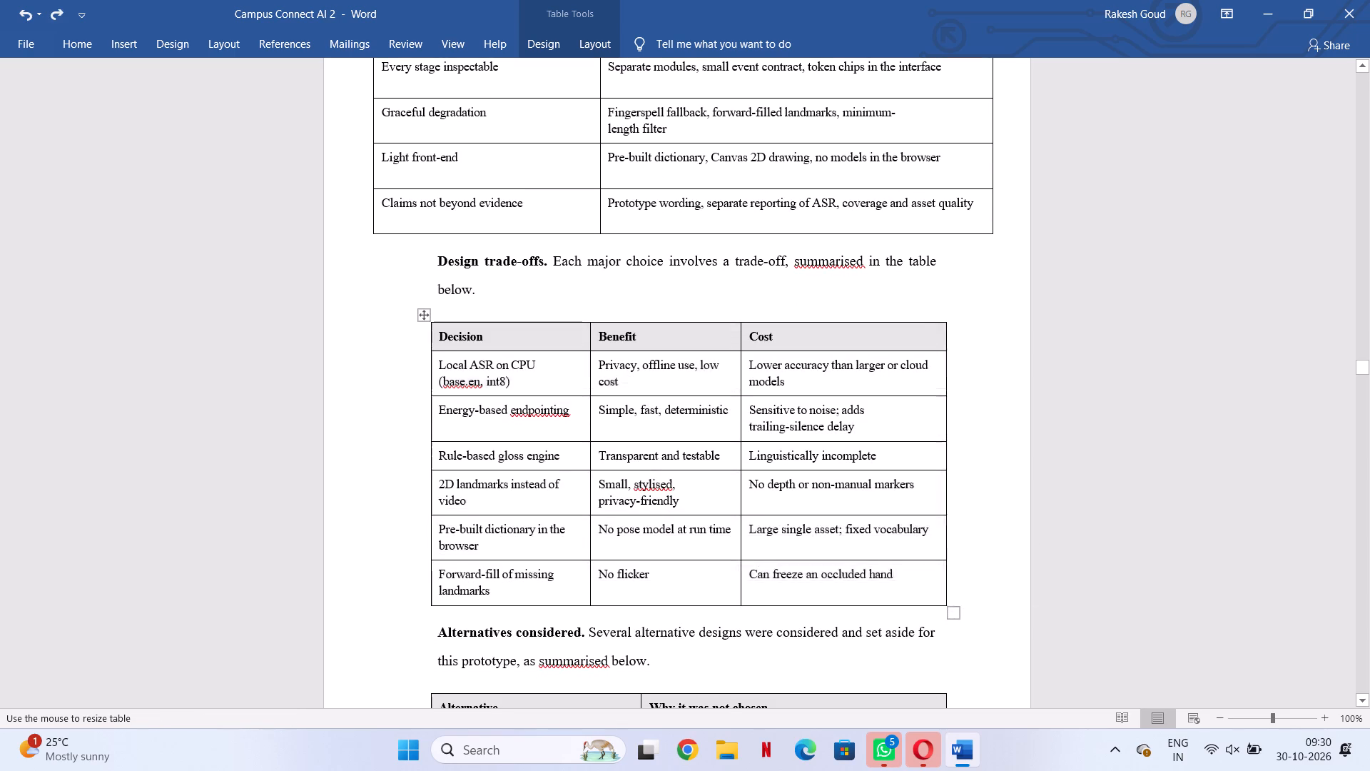
pyautogui.moveTo(963, 616); pyautogui.dragTo(999, 608)
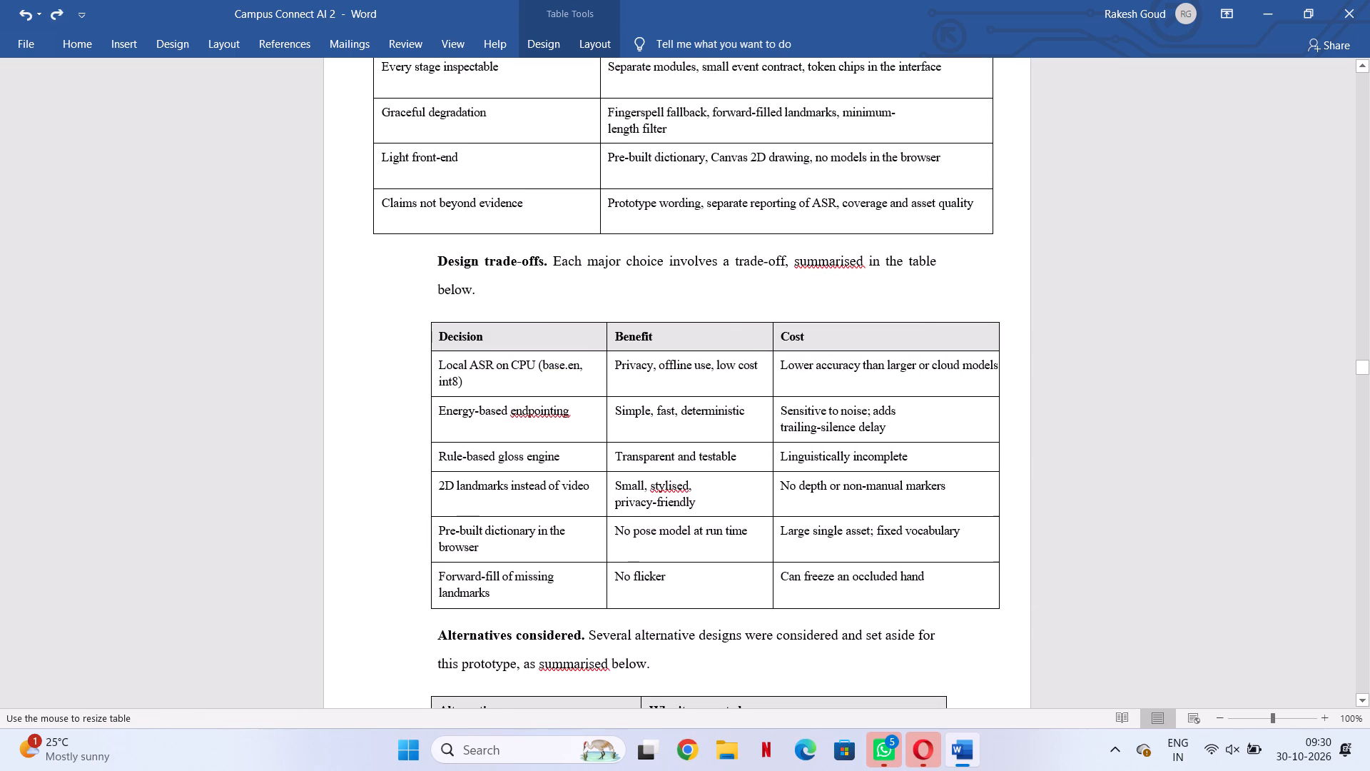
pyautogui.moveTo(999, 608); pyautogui.dragTo(1016, 609)
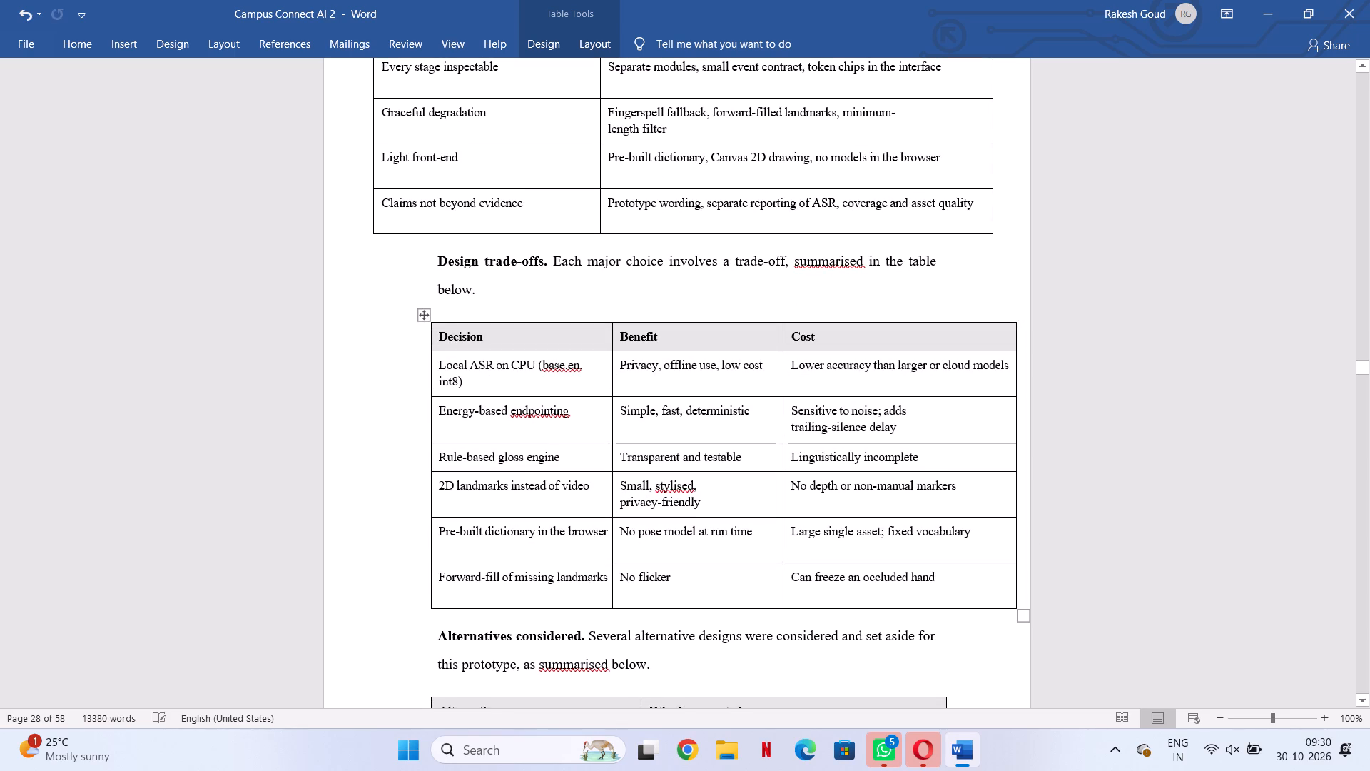
pyautogui.moveTo(422, 313); pyautogui.dragTo(376, 305)
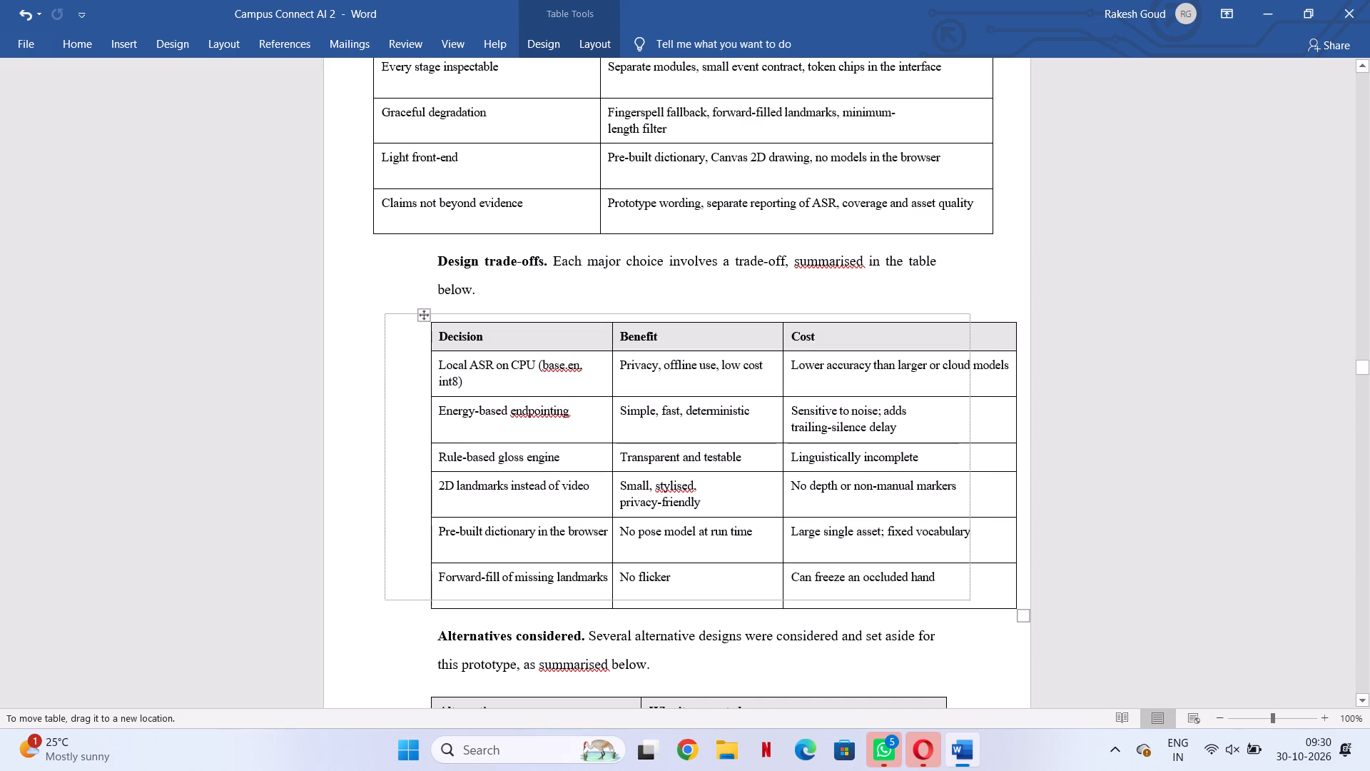
pyautogui.moveTo(376, 305); pyautogui.dragTo(367, 316)
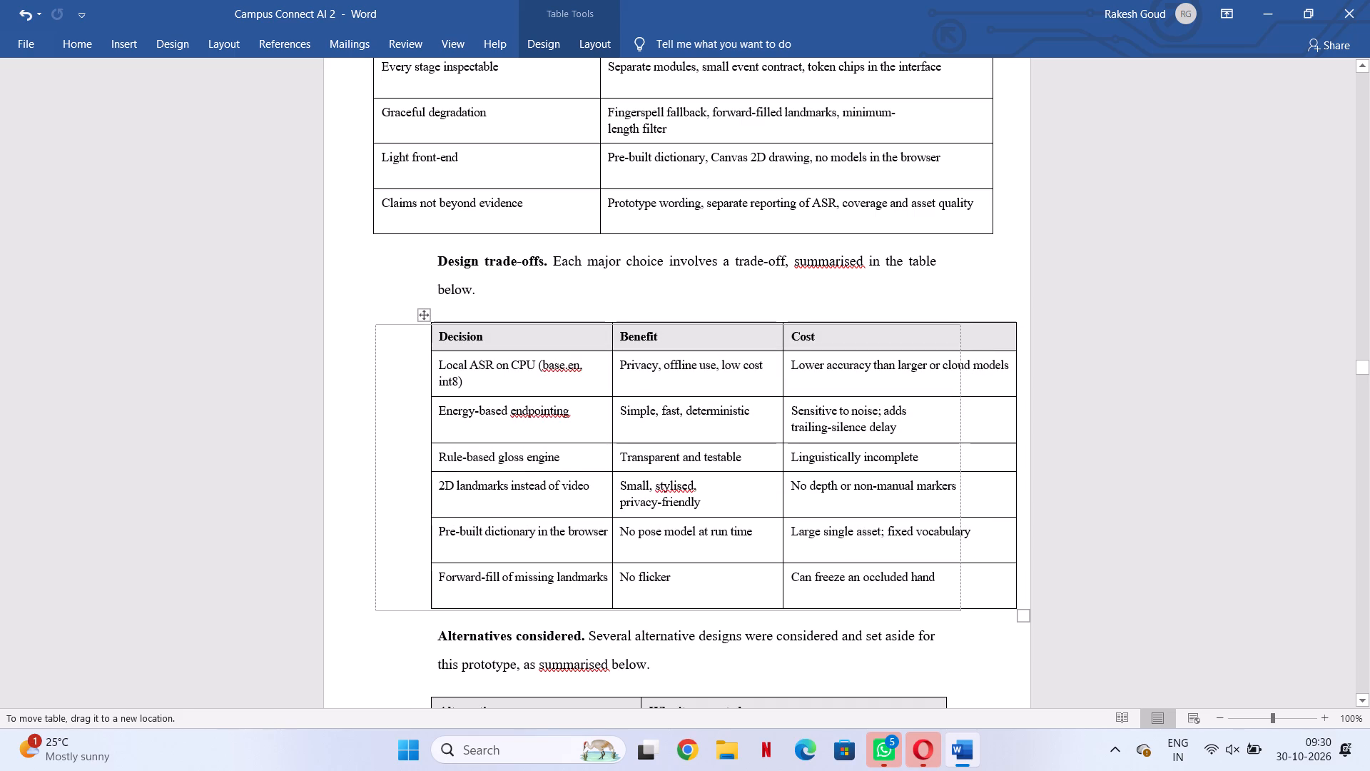
pyautogui.moveTo(367, 316); pyautogui.dragTo(371, 318)
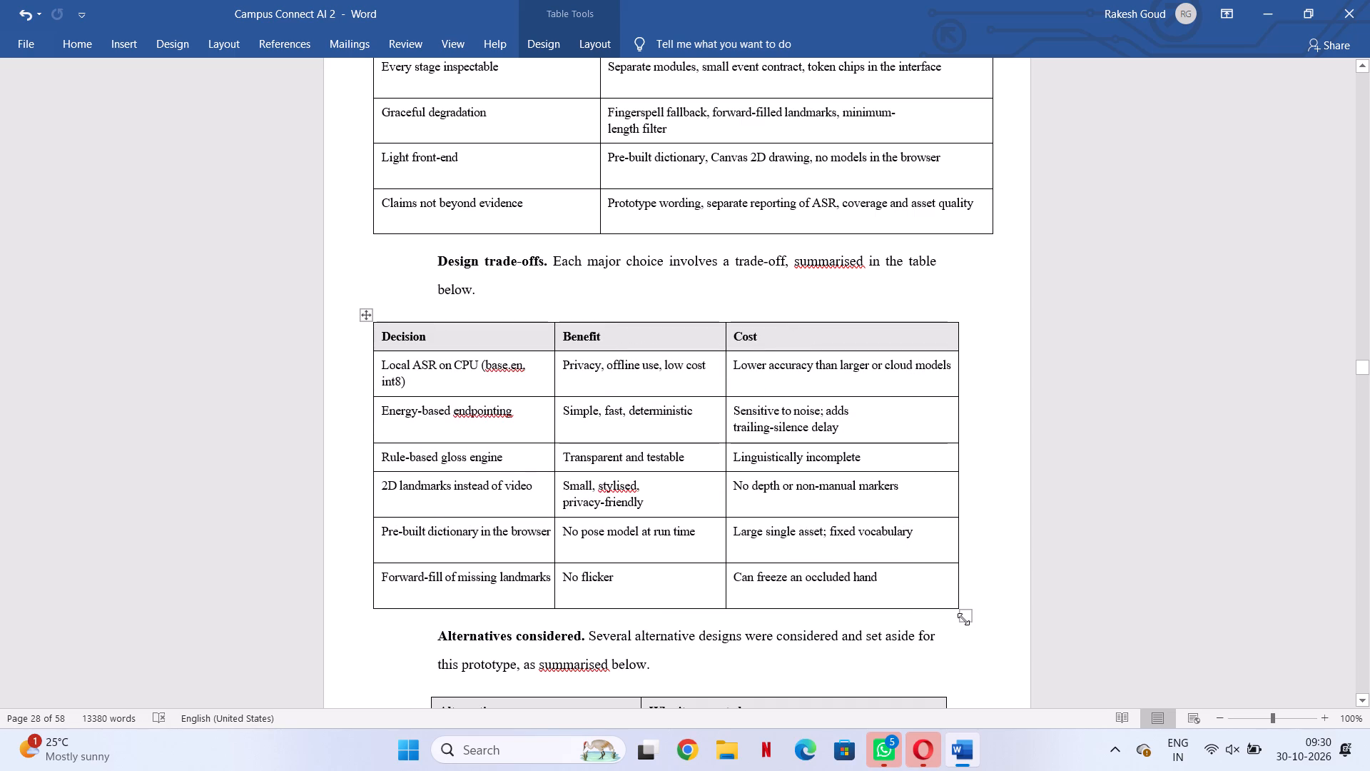
pyautogui.moveTo(963, 619); pyautogui.dragTo(1000, 613)
# Remove the left indent from the Design trade-offs and Alternatives considered paragraphs so both start at the text margin.
pyautogui.scroll(-1, 973, 623)
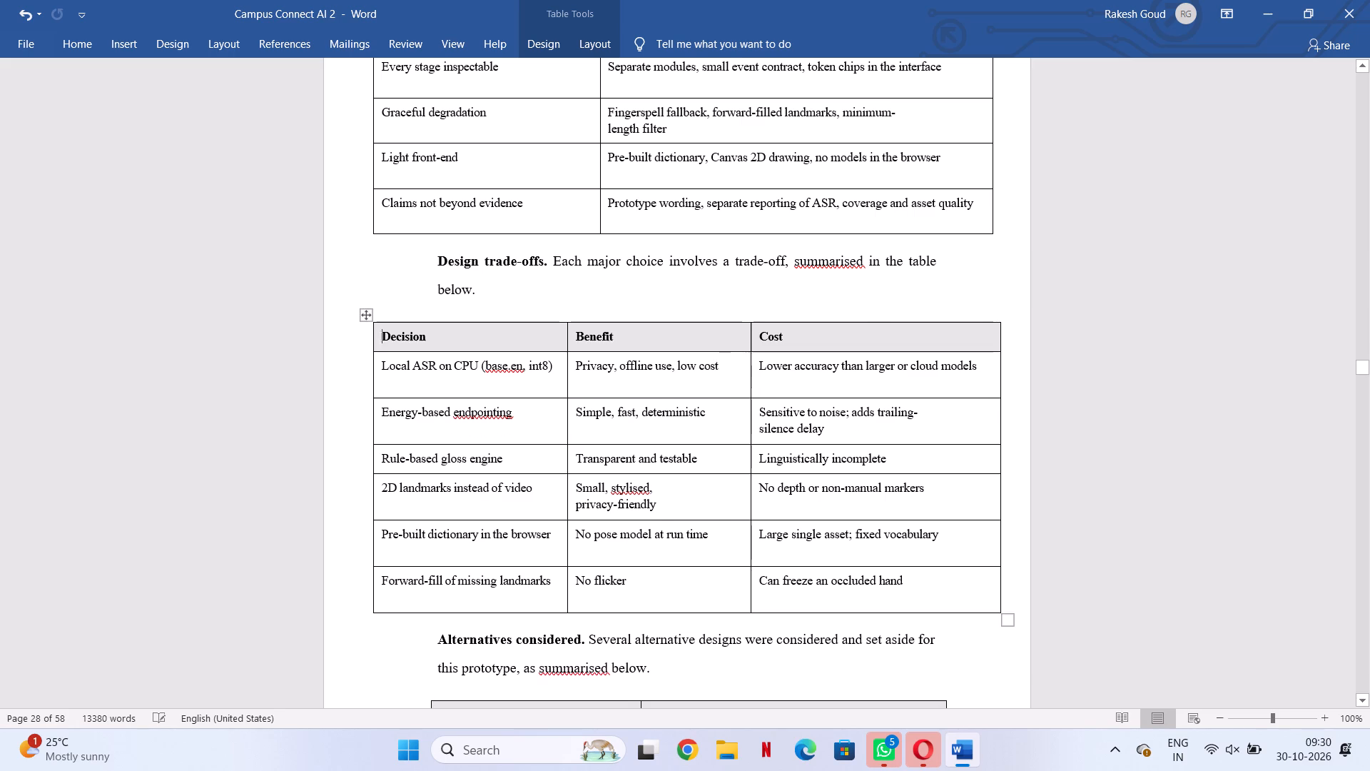
pyautogui.scroll(-2, 973, 623)
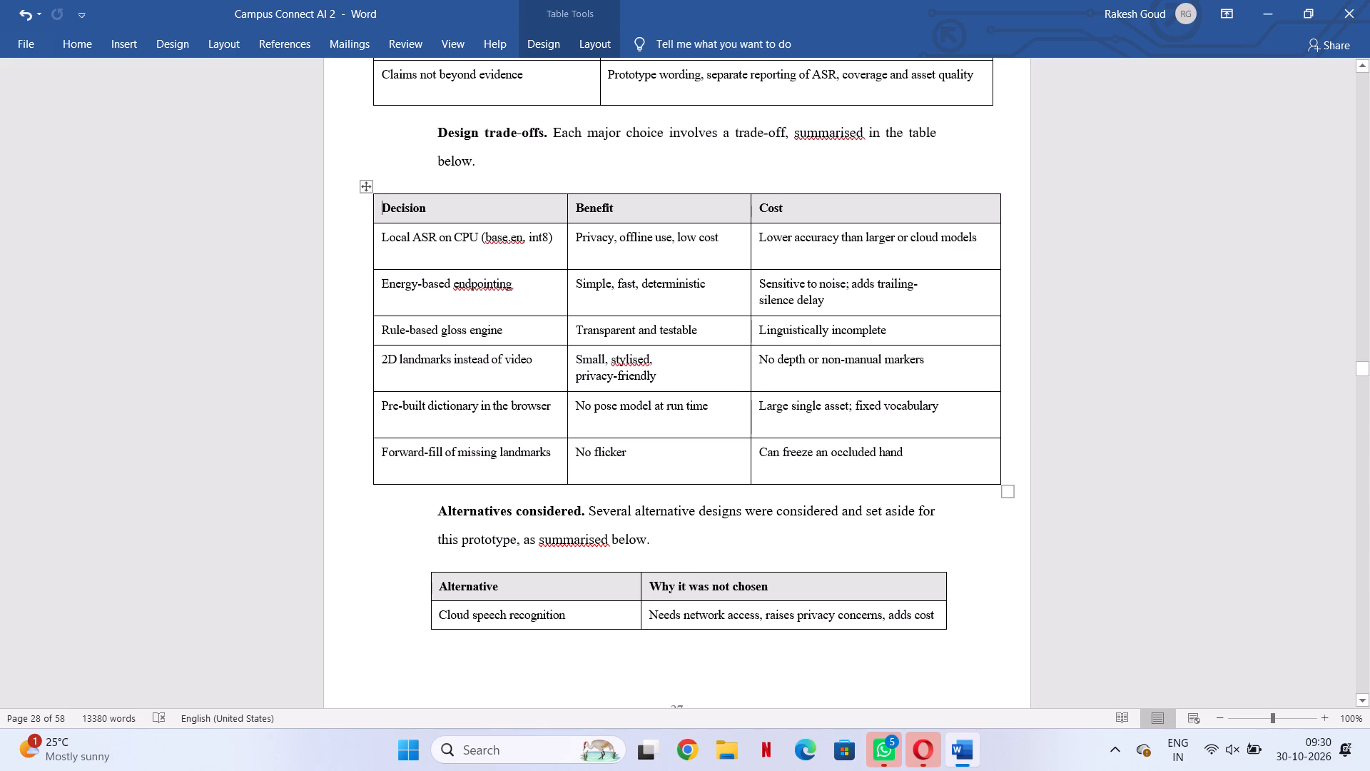
pyautogui.click(436, 135)
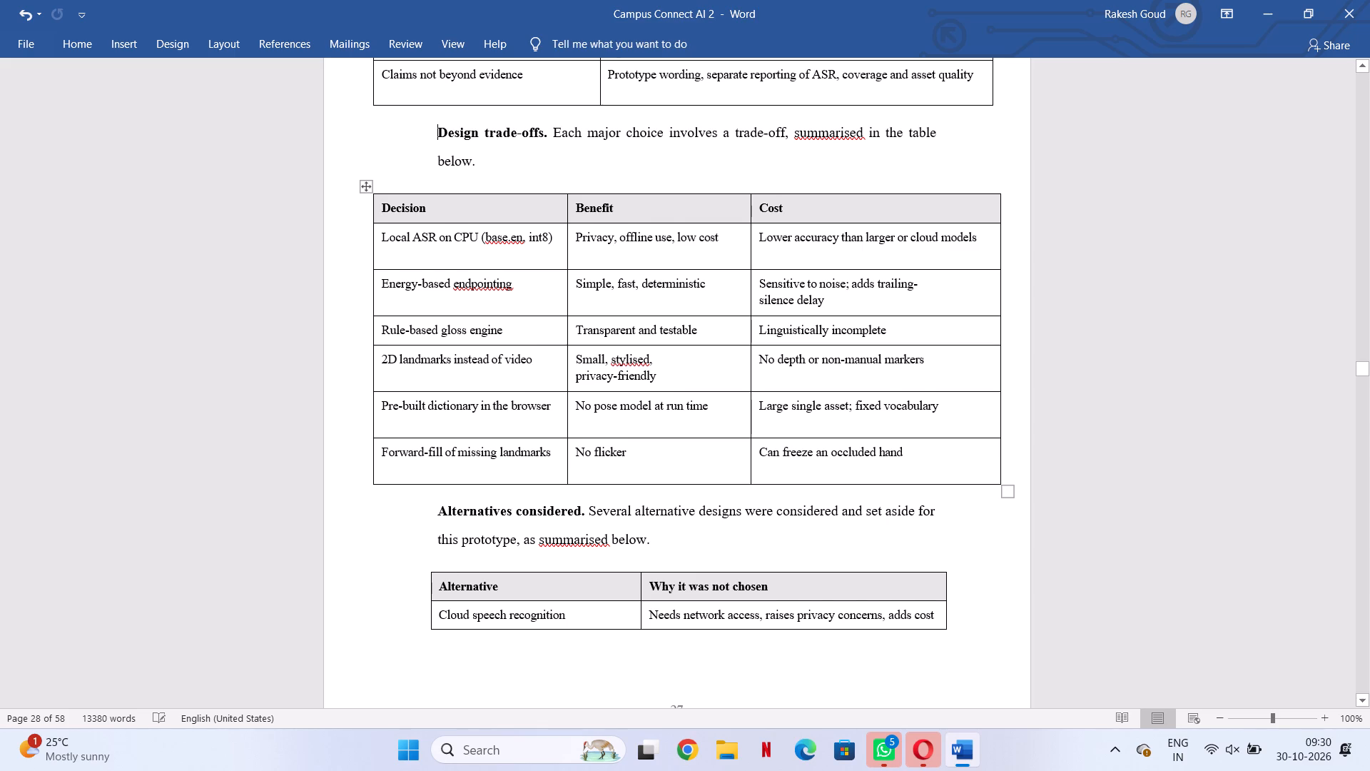
pyautogui.press('BackSpace')
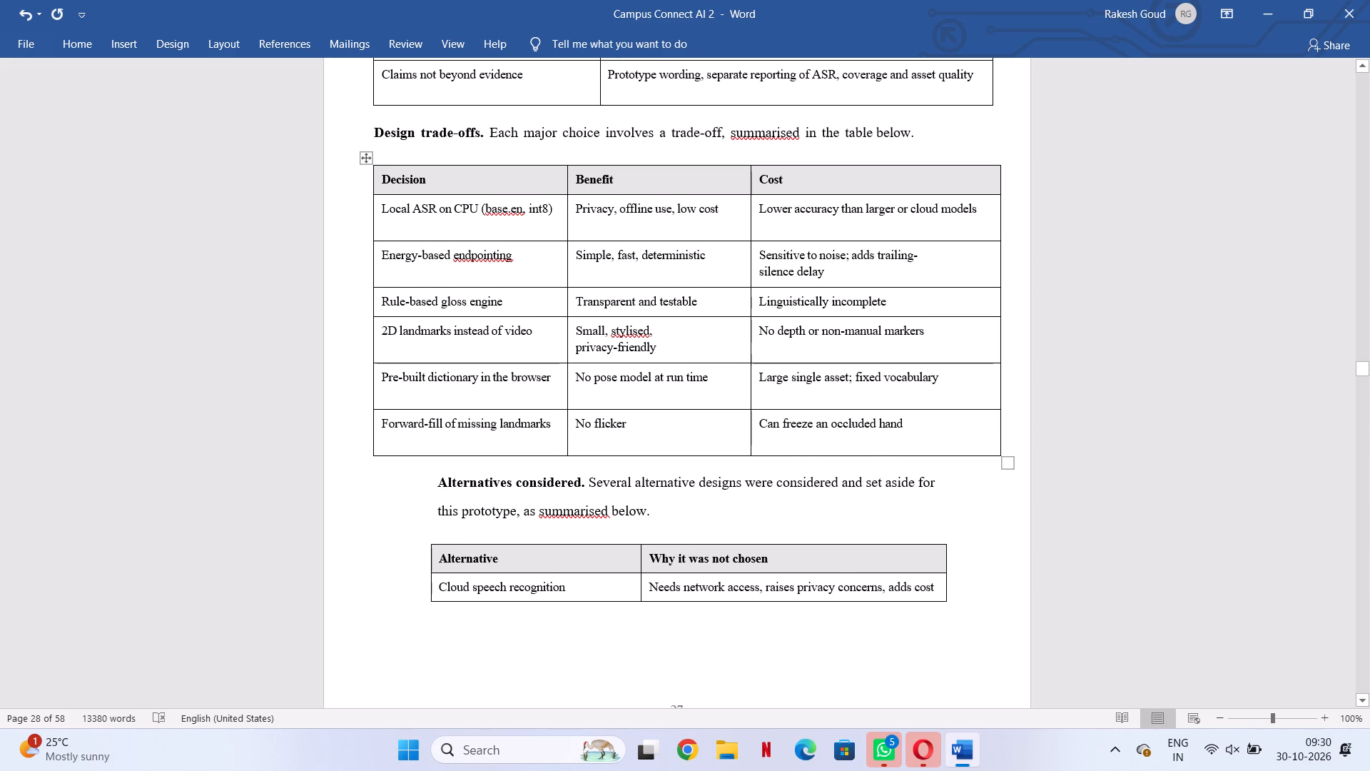
pyautogui.click(441, 490)
pyautogui.press('BackSpace')
# Align the Alternative table containing the Cloud speech recognition row with the left text margin and widen it to match the tables above.
pyautogui.click(484, 574)
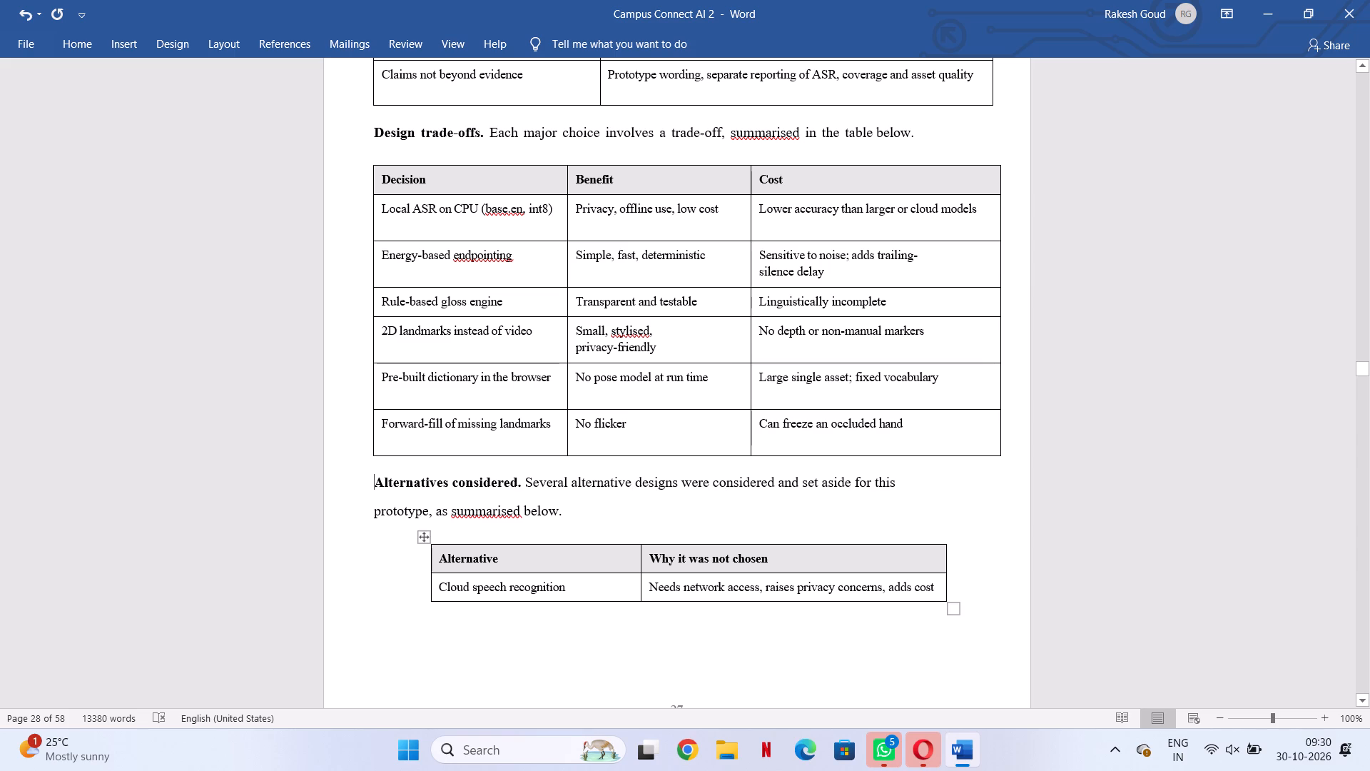
pyautogui.moveTo(955, 610); pyautogui.dragTo(1002, 613)
pyautogui.moveTo(422, 537); pyautogui.dragTo(368, 542)
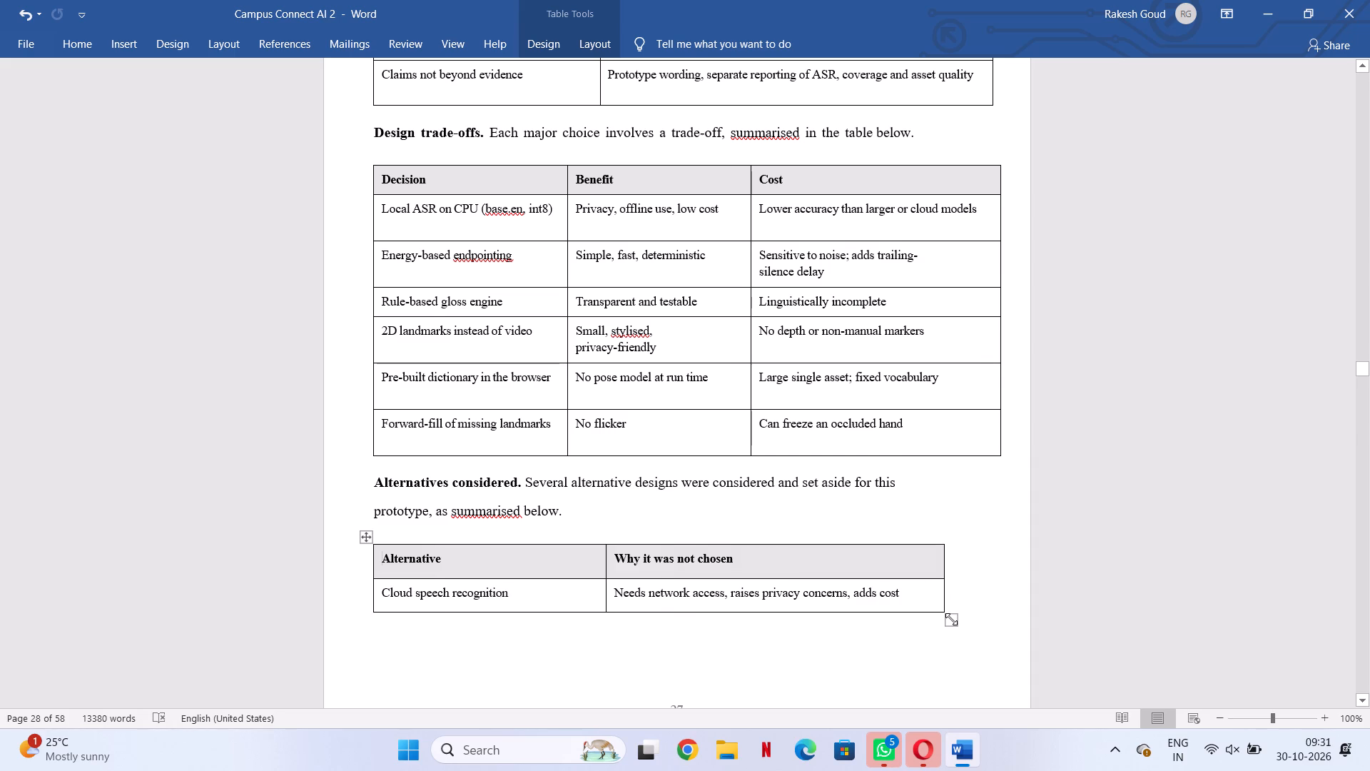
pyautogui.moveTo(951, 619); pyautogui.dragTo(1001, 613)
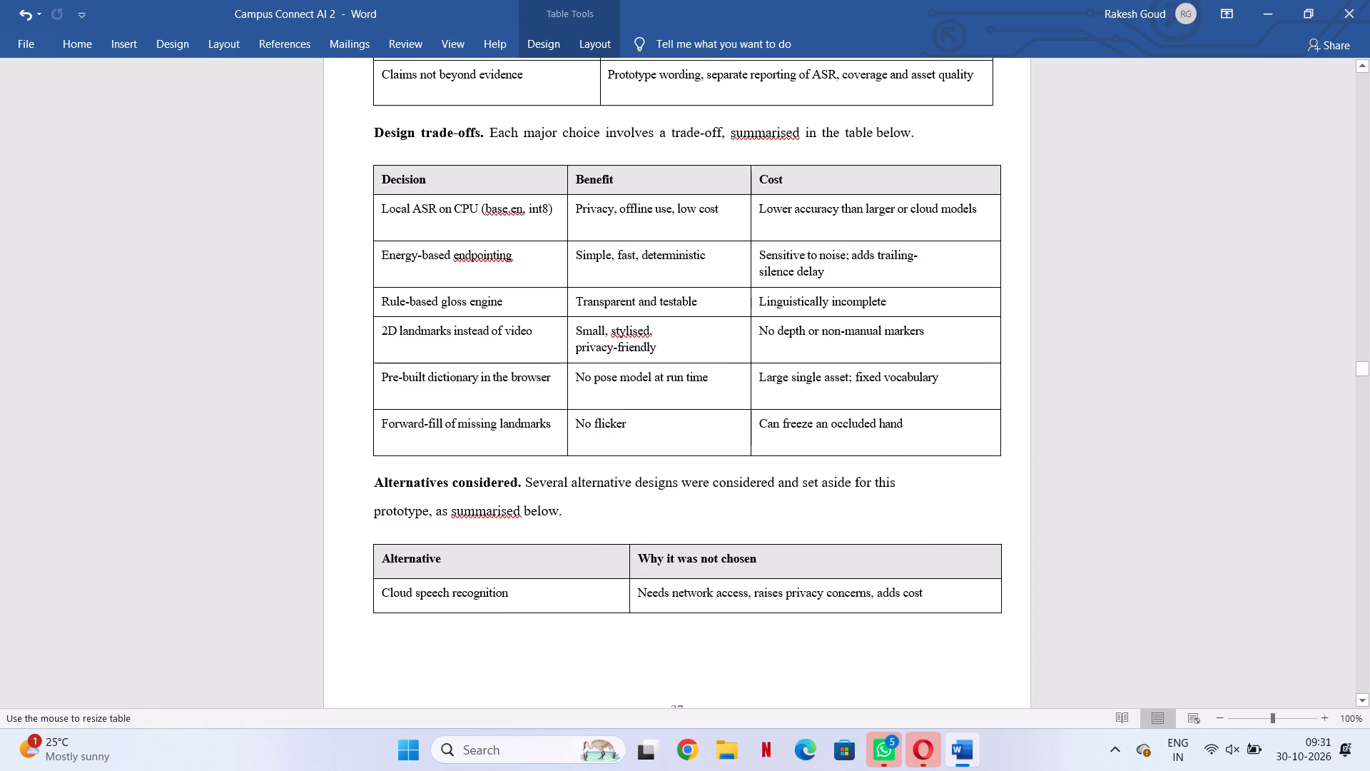
pyautogui.moveTo(1001, 613); pyautogui.dragTo(994, 615)
# Align the continued Alternative table starting with Learned voice-activity detector to the left text margin and match its width to the table above.
pyautogui.scroll(-11, 863, 640)
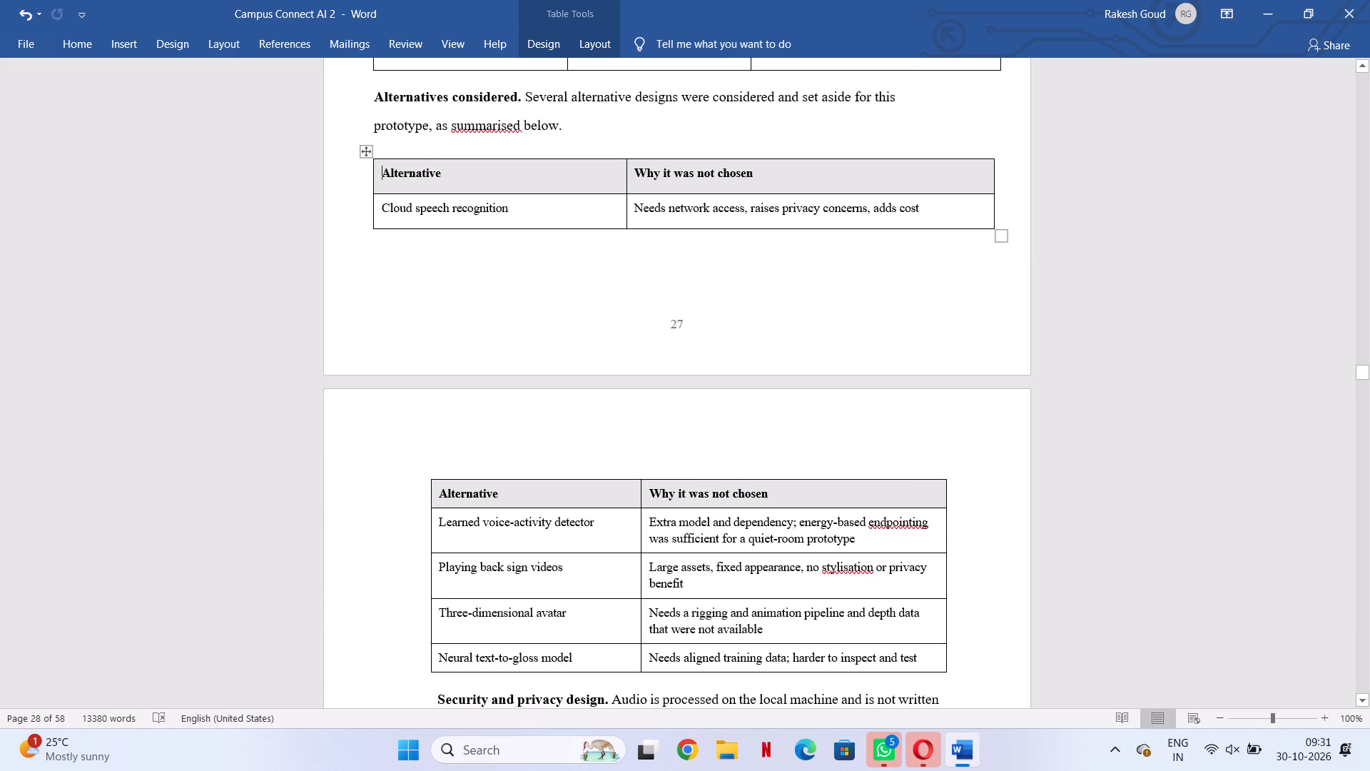
pyautogui.click(861, 642)
pyautogui.click(621, 524)
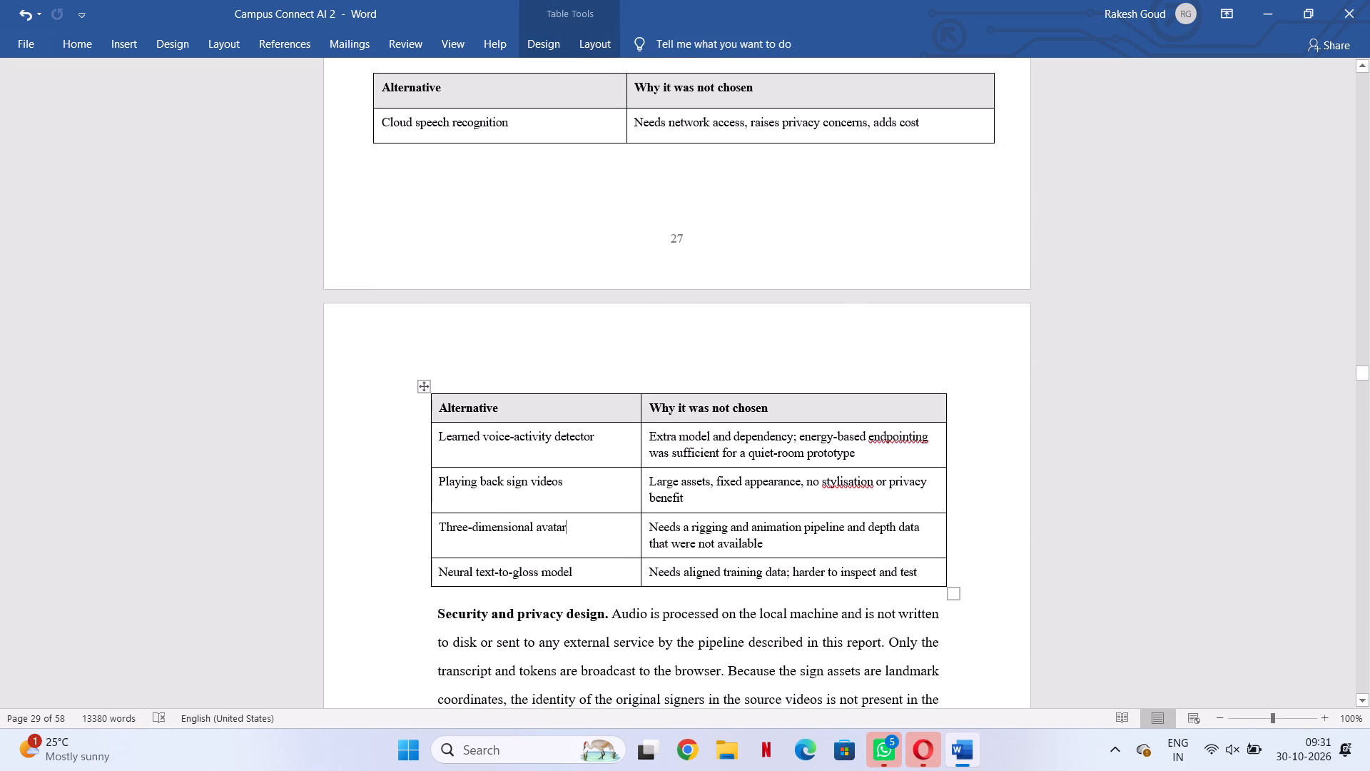
pyautogui.click(945, 595)
pyautogui.click(903, 541)
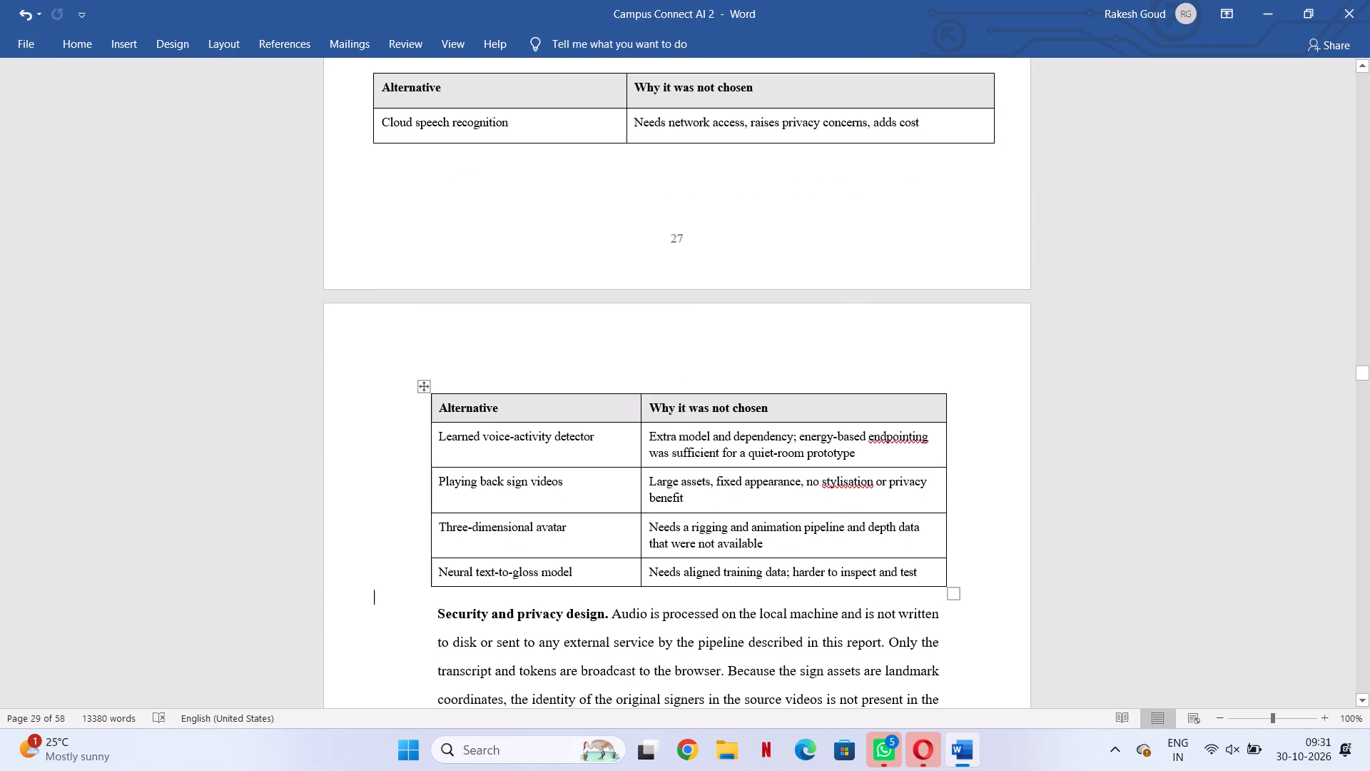
pyautogui.moveTo(952, 593); pyautogui.dragTo(990, 591)
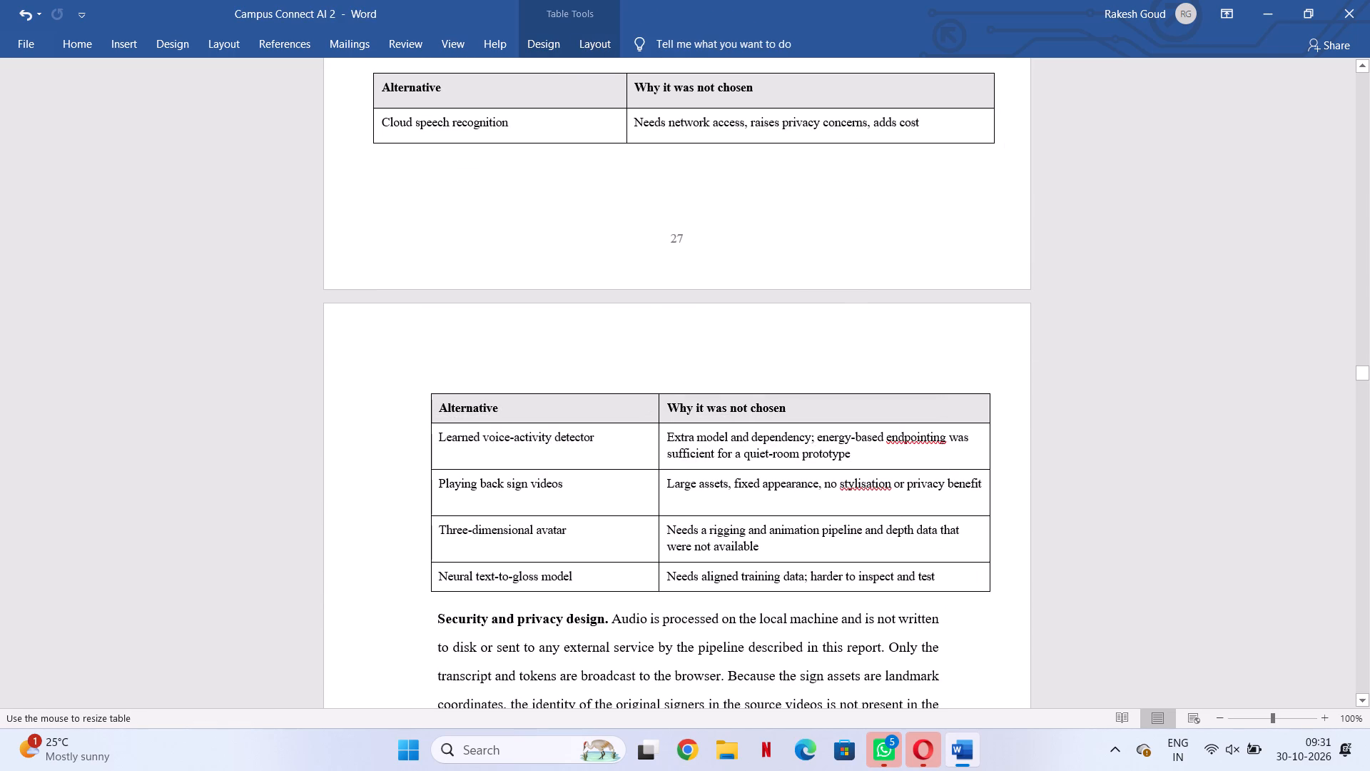
pyautogui.moveTo(990, 591); pyautogui.dragTo(1009, 590)
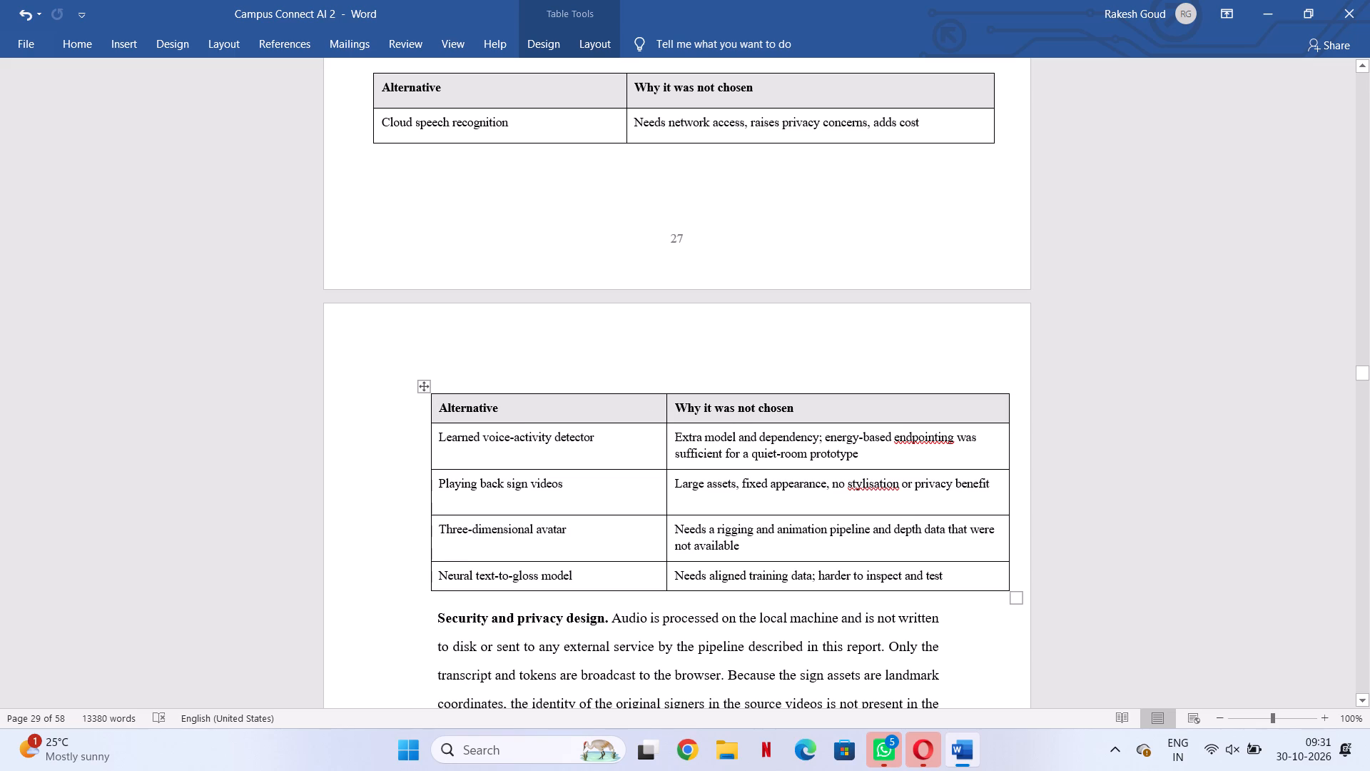
pyautogui.moveTo(427, 385); pyautogui.dragTo(388, 382)
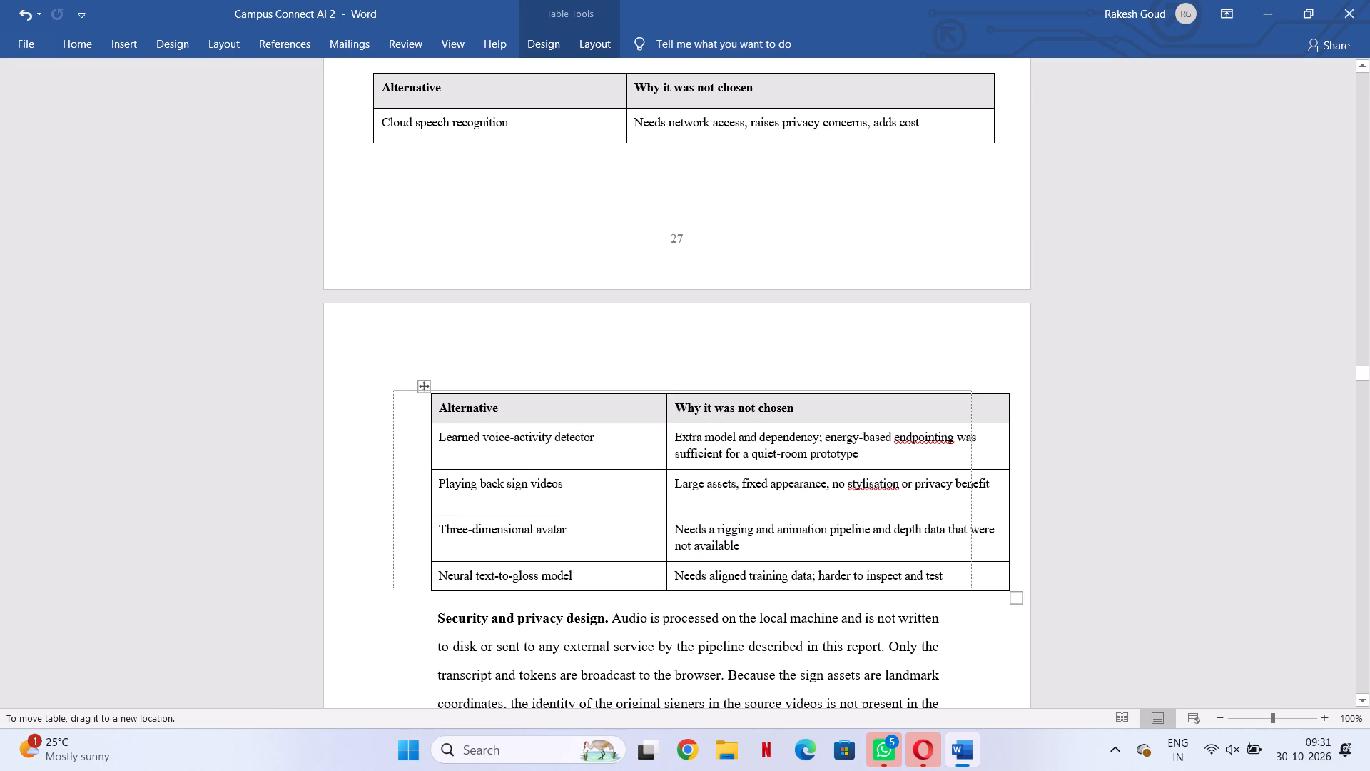
pyautogui.moveTo(388, 382); pyautogui.dragTo(375, 382)
pyautogui.moveTo(960, 596); pyautogui.dragTo(977, 590)
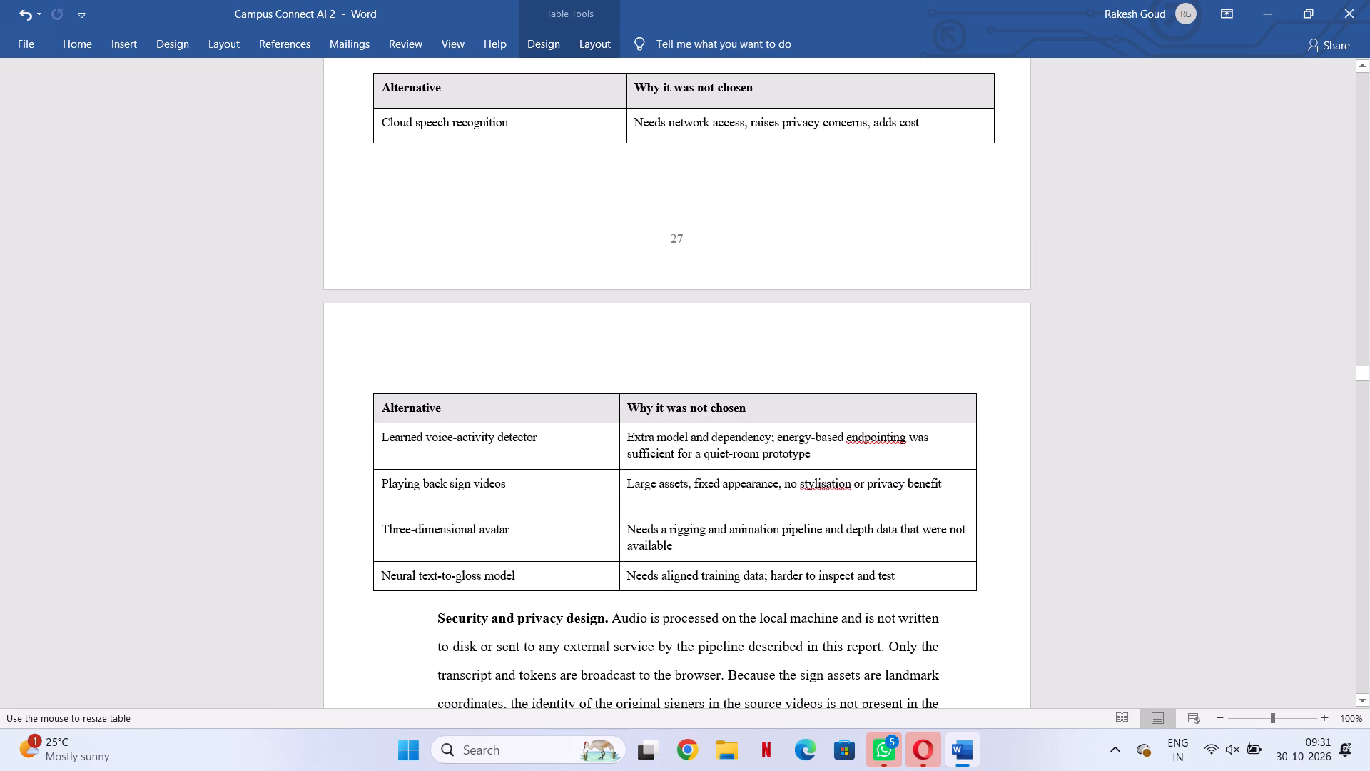
pyautogui.moveTo(977, 590); pyautogui.dragTo(997, 588)
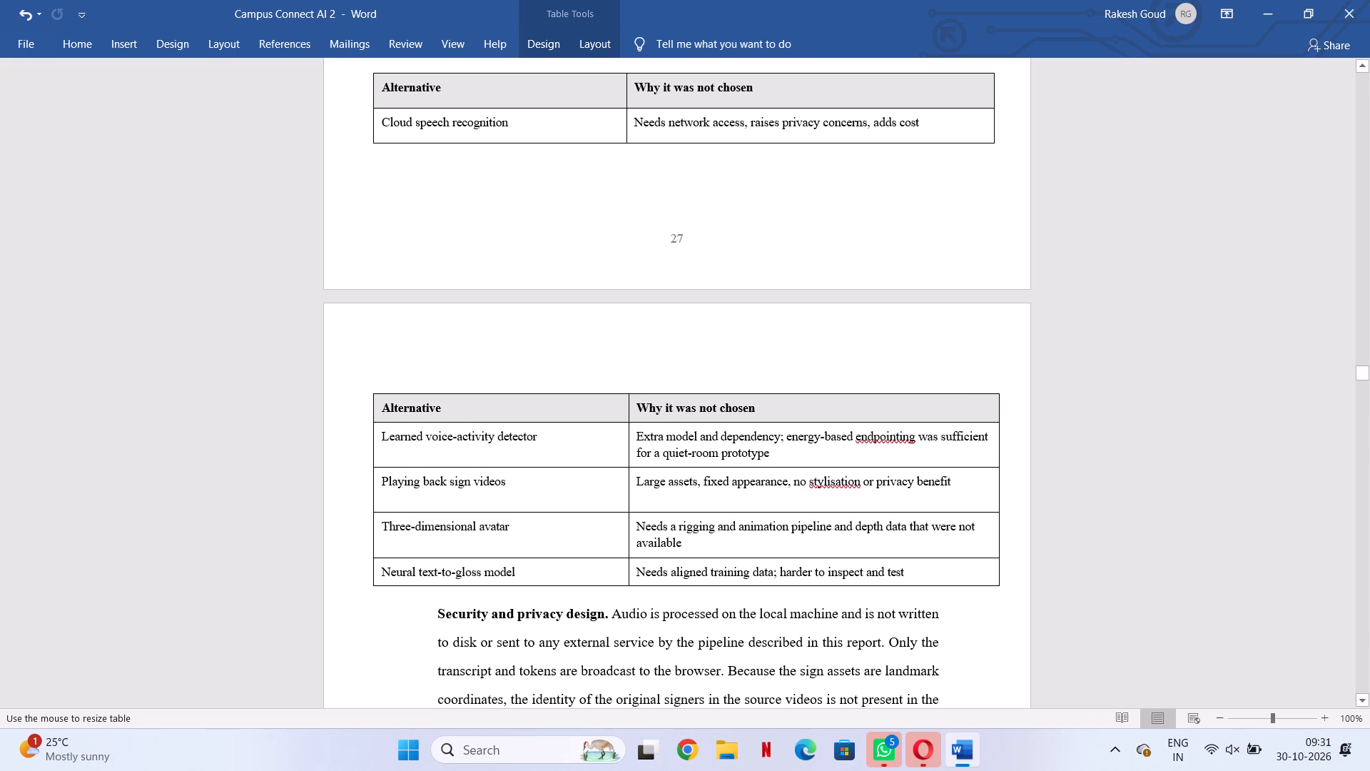
pyautogui.moveTo(997, 588); pyautogui.dragTo(994, 588)
# Set line spacing to 1.5 for the text from the Security and privacy design paragraph through the 4.2 Architecture paragraph.
pyautogui.scroll(-3, 656, 650)
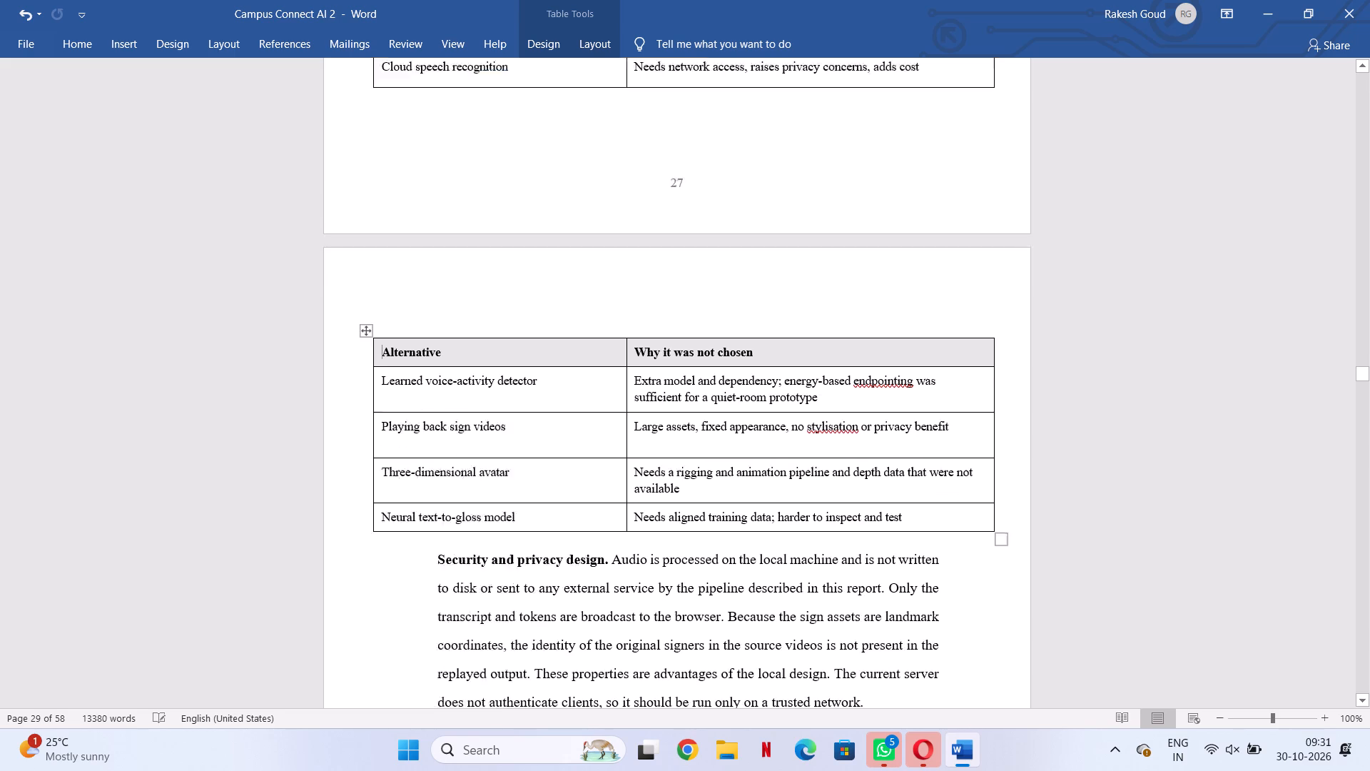
pyautogui.moveTo(432, 487); pyautogui.dragTo(522, 566)
pyautogui.scroll(-20, 522, 566)
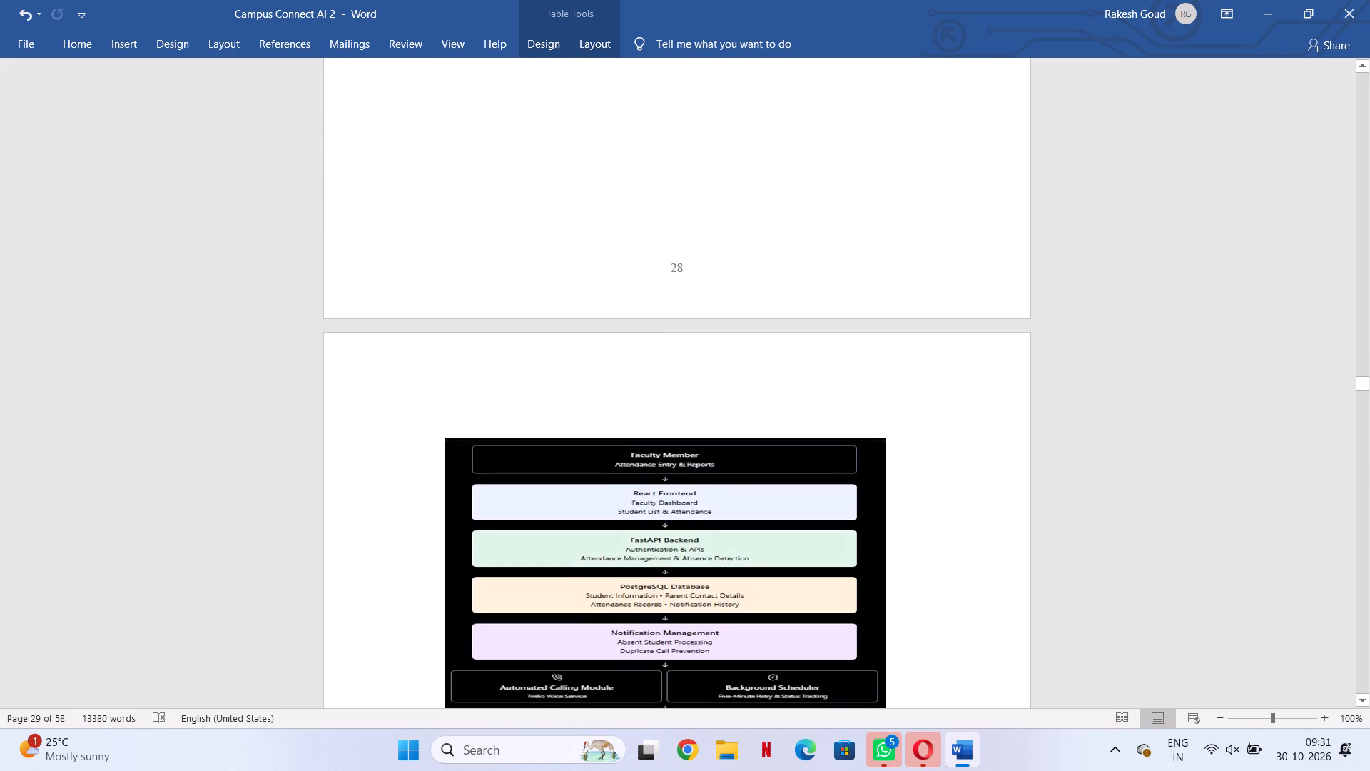
pyautogui.moveTo(522, 566); pyautogui.dragTo(926, 566)
pyautogui.scroll(7, 522, 566)
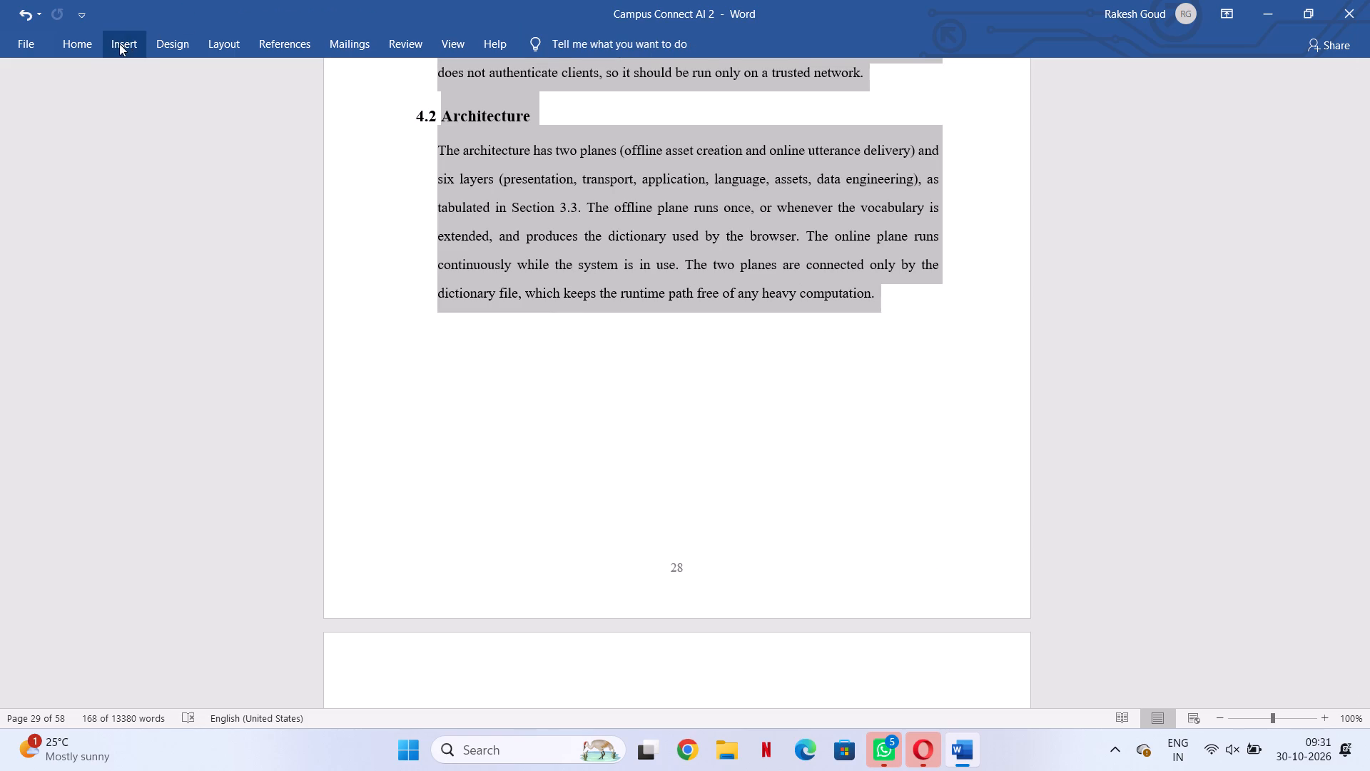
pyautogui.click(95, 43)
pyautogui.click(509, 100)
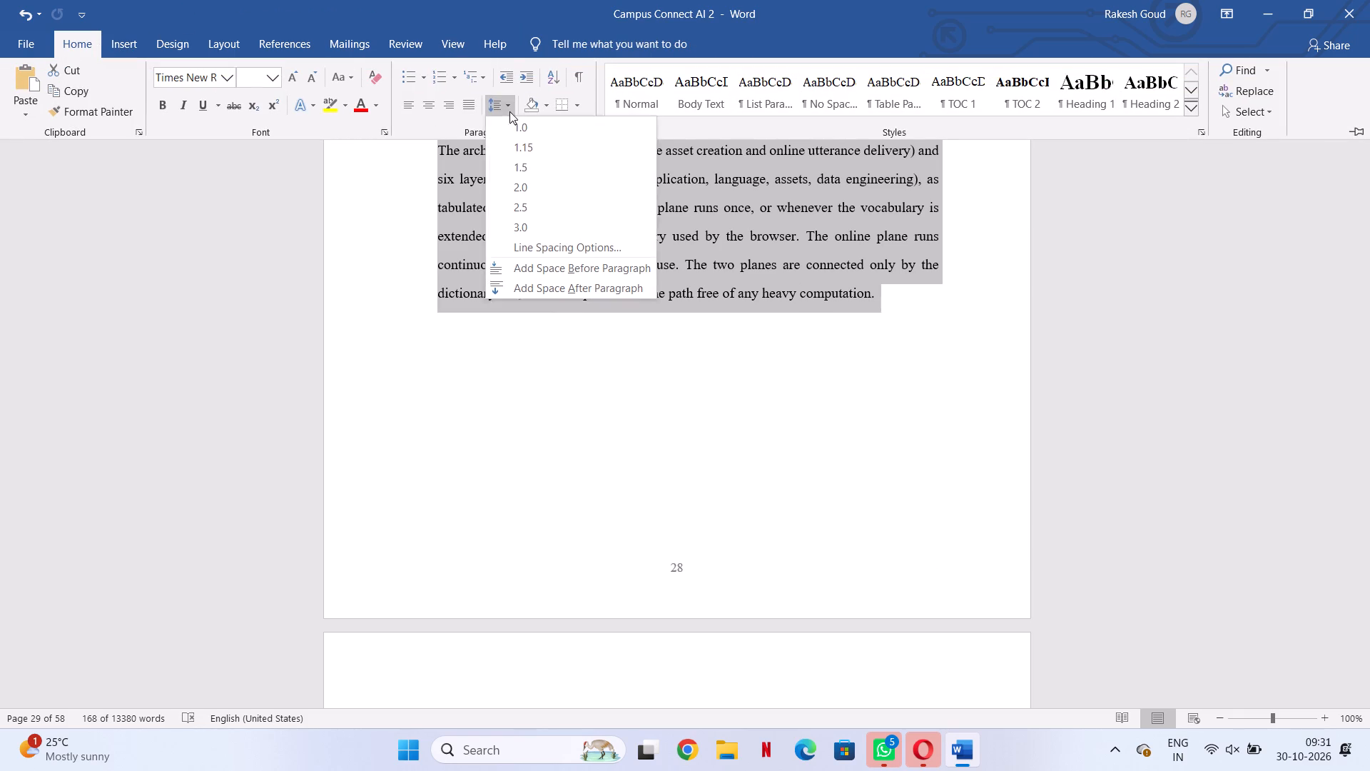
pyautogui.click(522, 163)
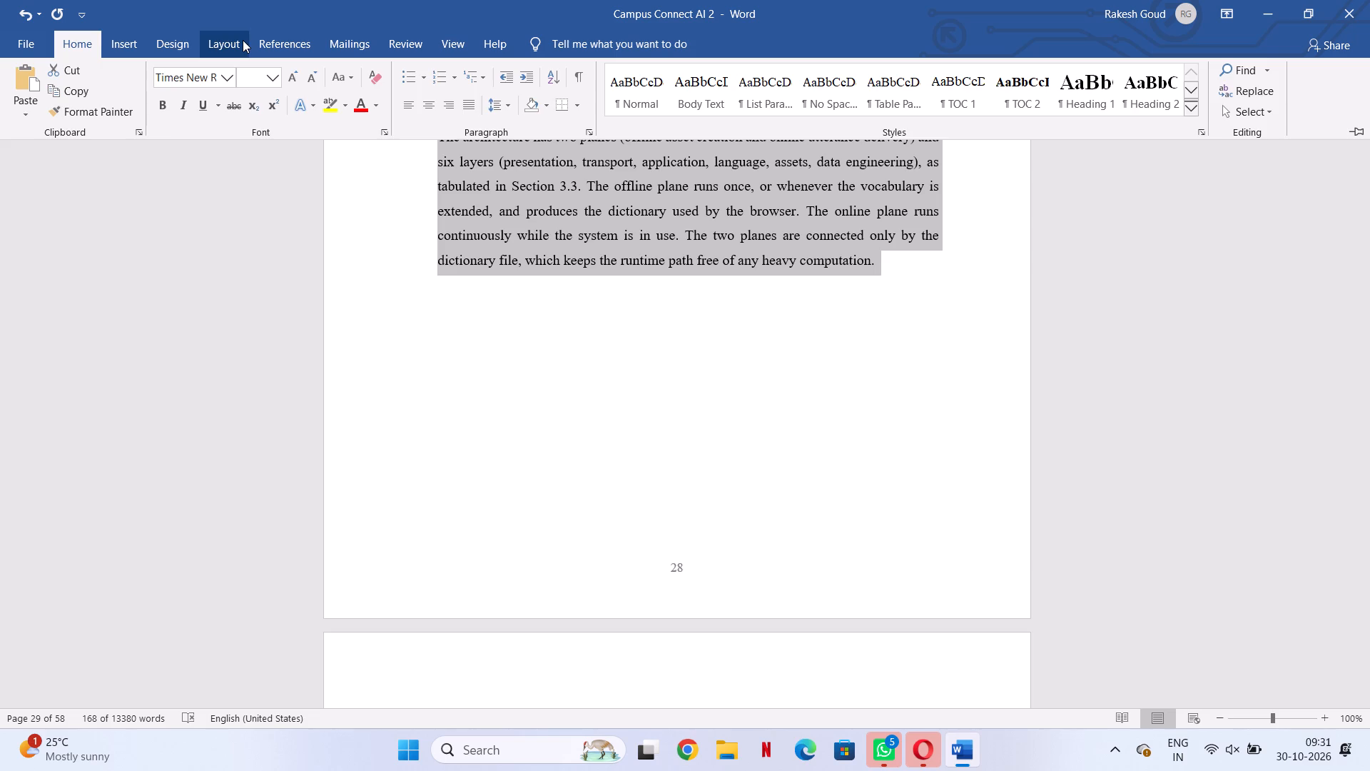
# Set the left and right indents of the Security and privacy design and 4.2 Architecture text to 0 cm.
pyautogui.click(240, 41)
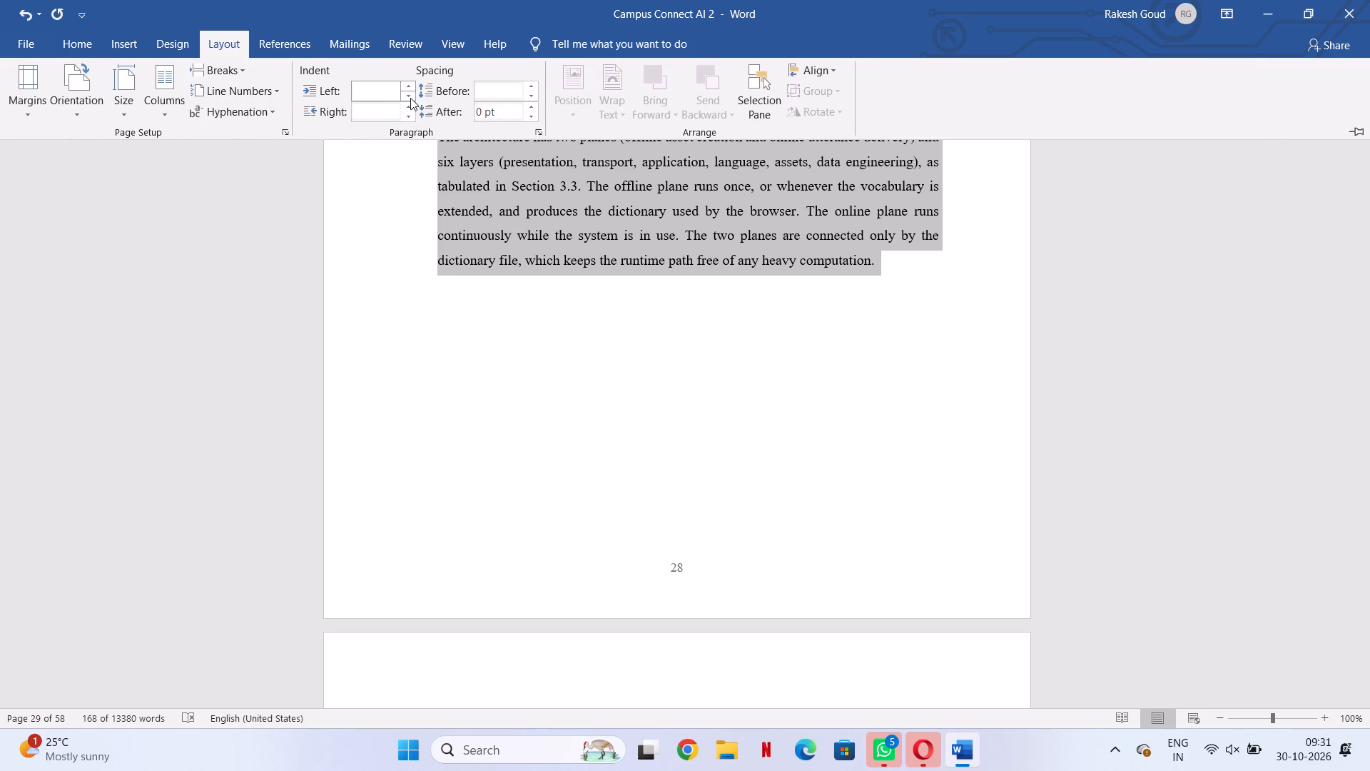
pyautogui.click(410, 98)
pyautogui.click(408, 118)
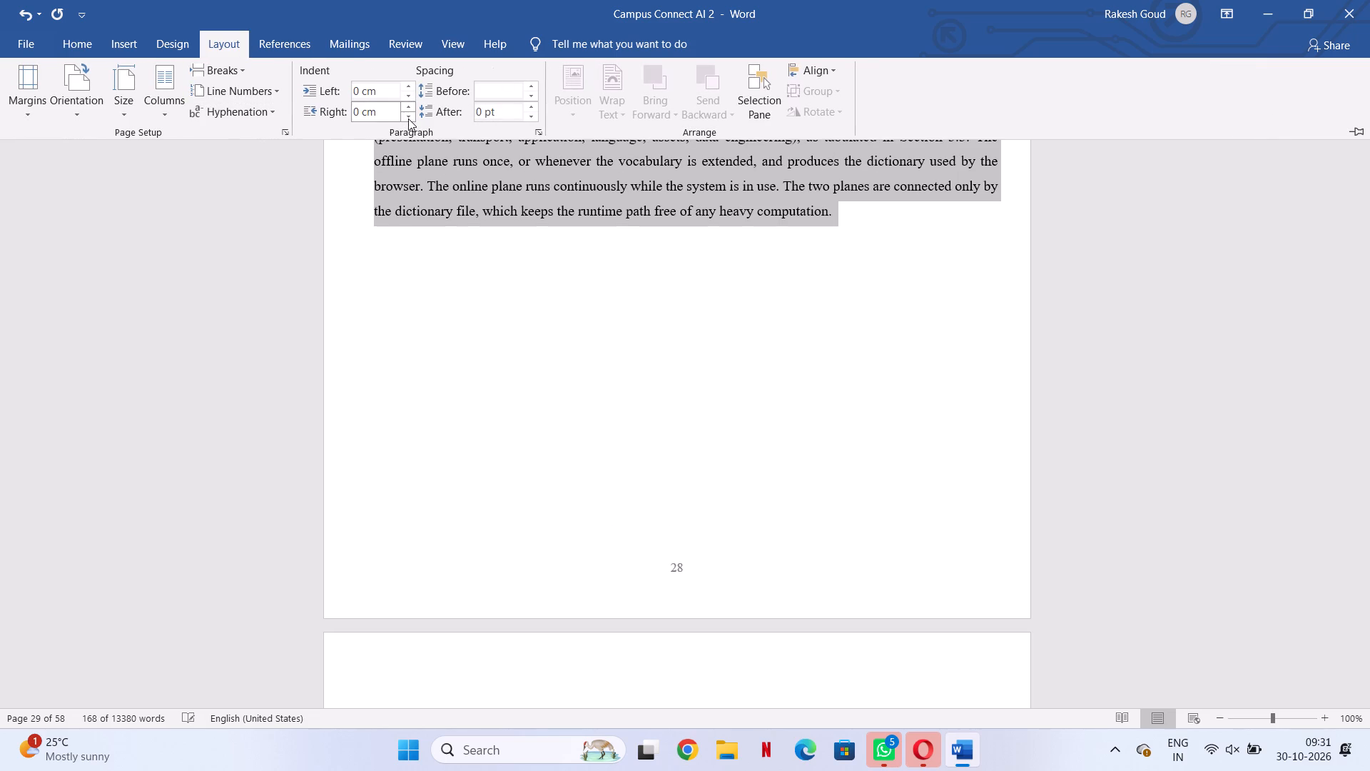
pyautogui.click(509, 375)
# Review the layout from the Alternative tables through section 4.2 Architecture and the architecture diagram page.
pyautogui.scroll(-12, 509, 376)
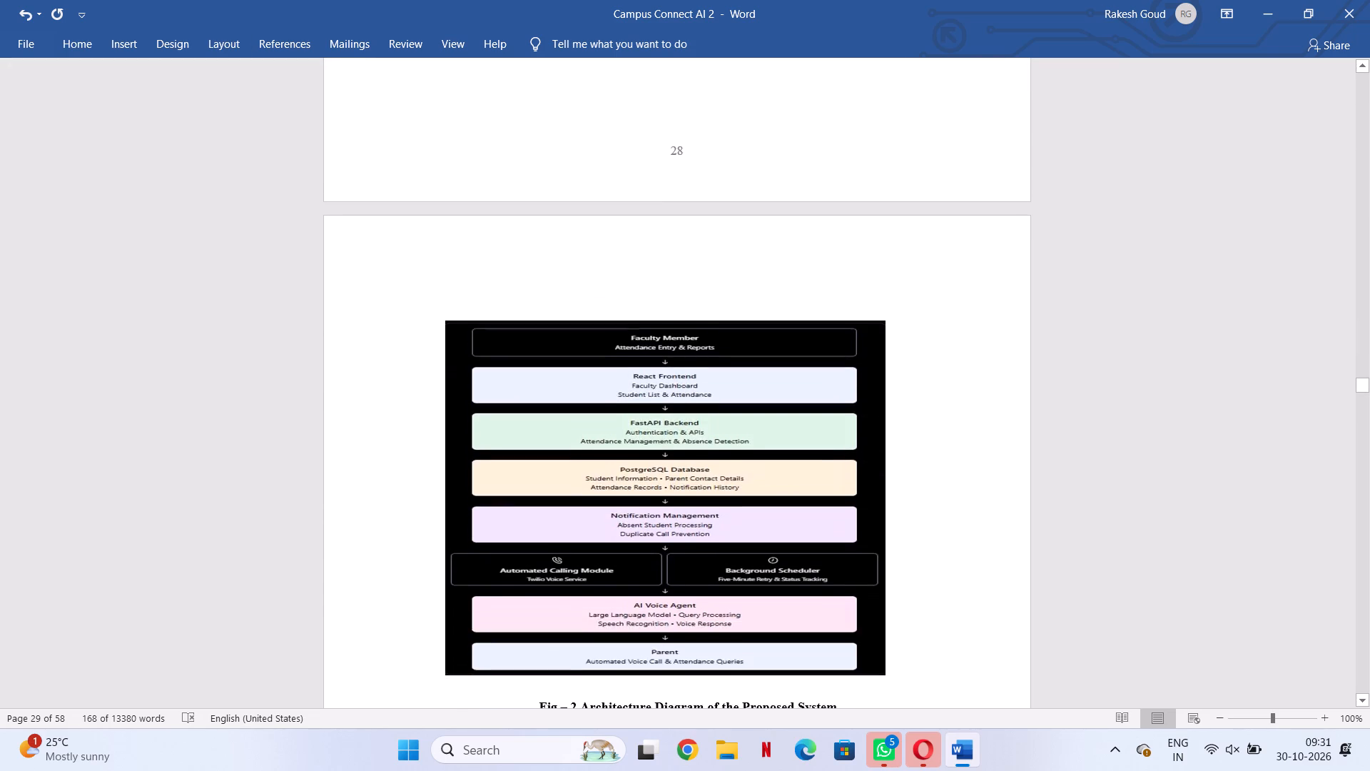
pyautogui.scroll(-6, 509, 376)
pyautogui.scroll(12, 532, 543)
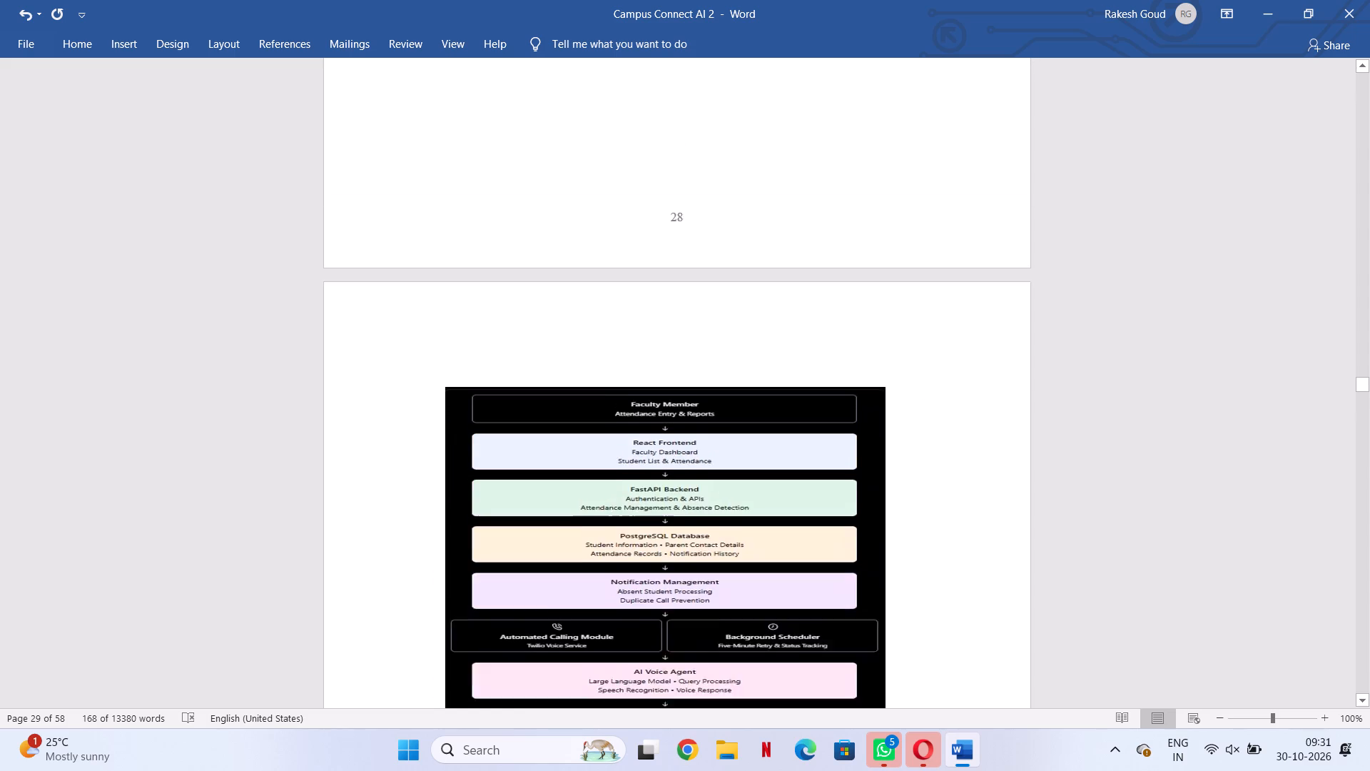
pyautogui.scroll(10, 545, 525)
pyautogui.scroll(3, 394, 770)
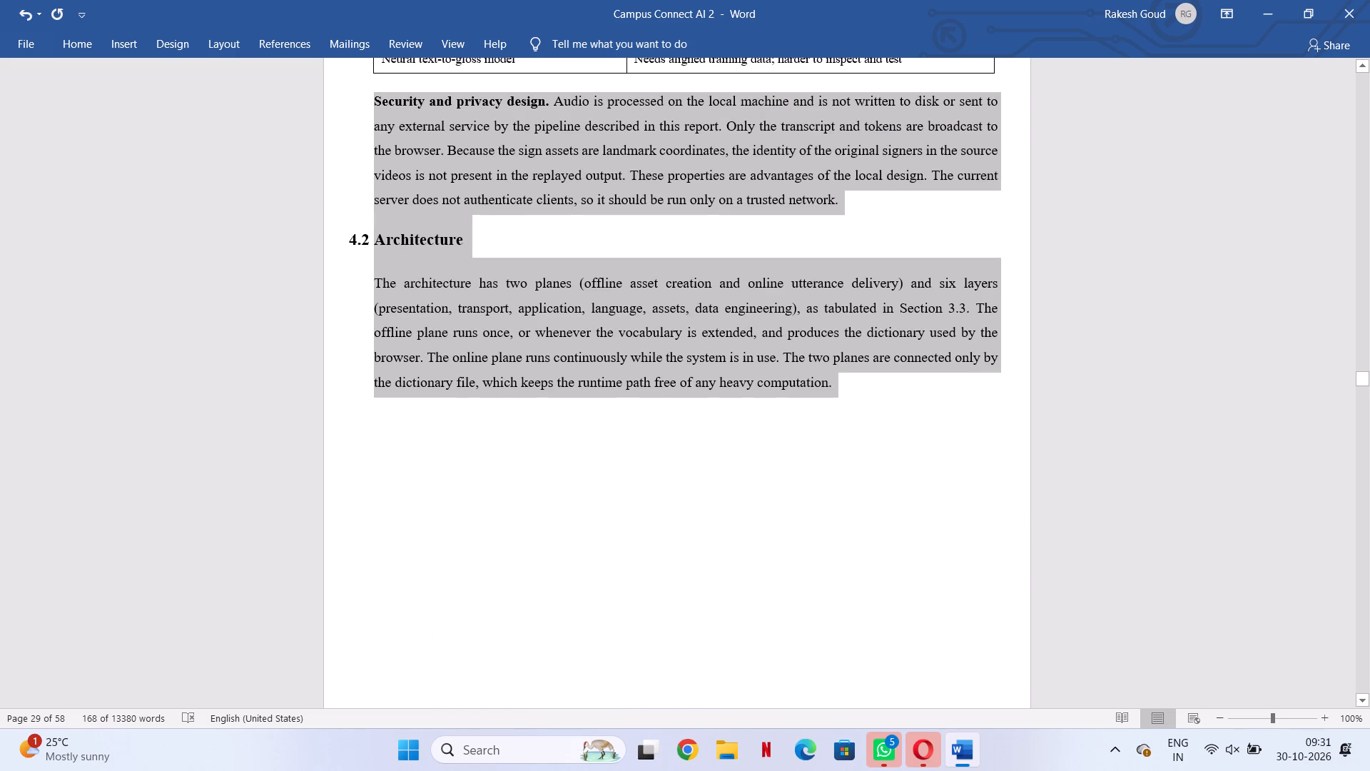
pyautogui.click(470, 541)
pyautogui.scroll(-10, 502, 510)
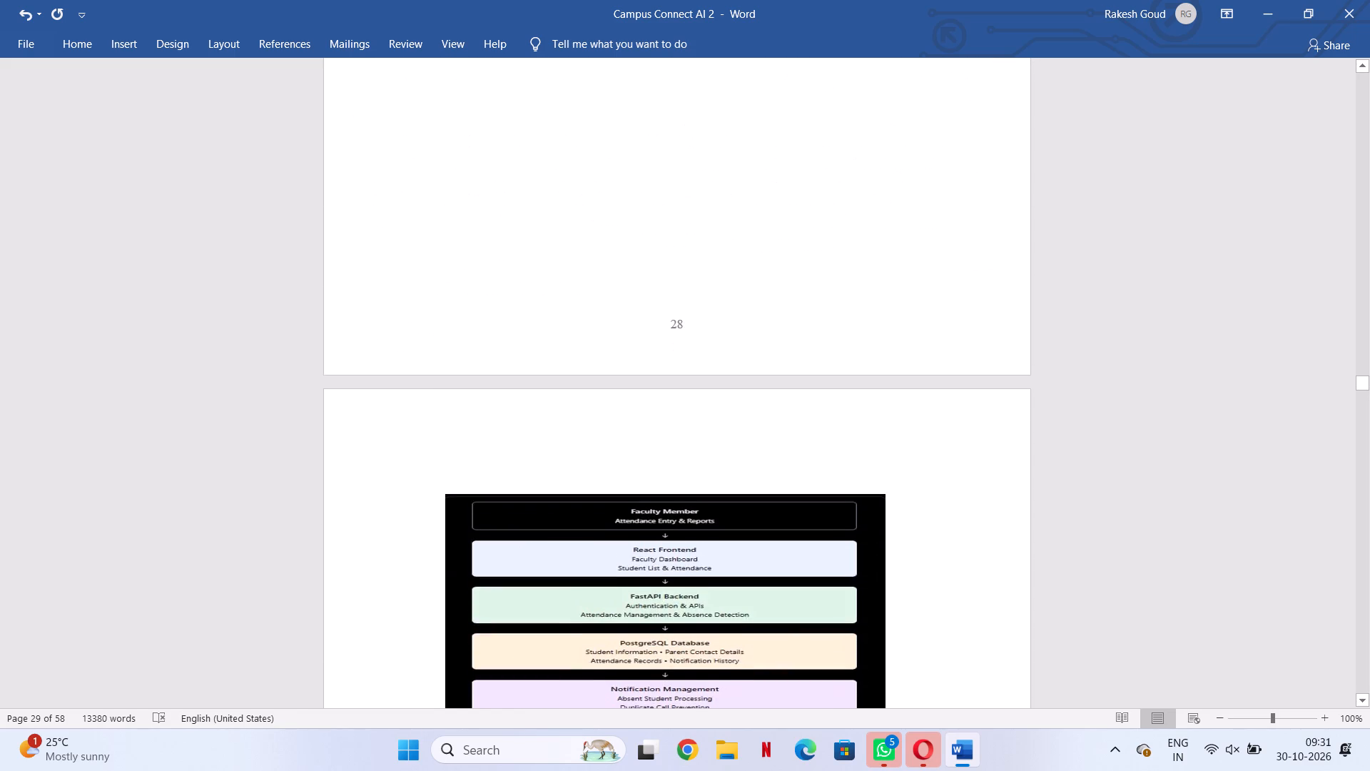
pyautogui.scroll(-4, 644, 699)
pyautogui.scroll(-2, 611, 533)
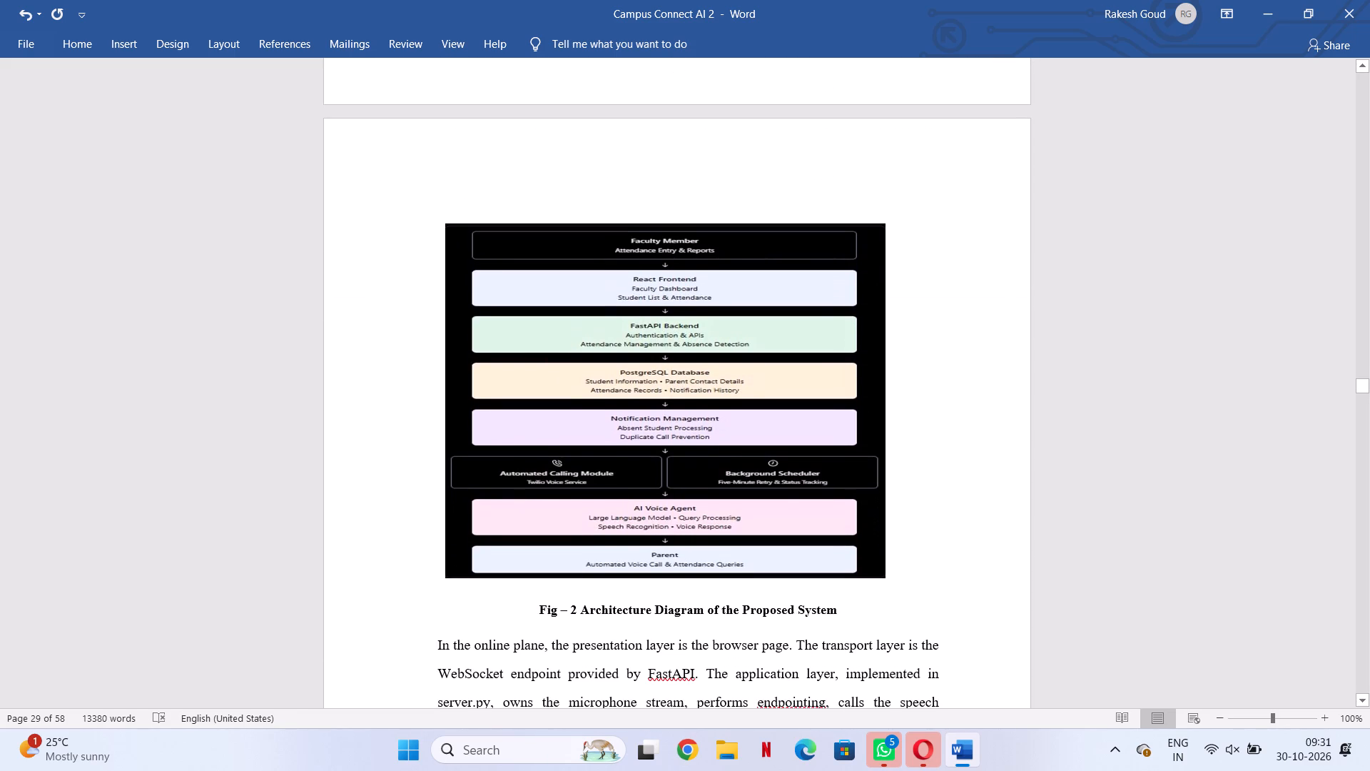
pyautogui.scroll(15, 612, 533)
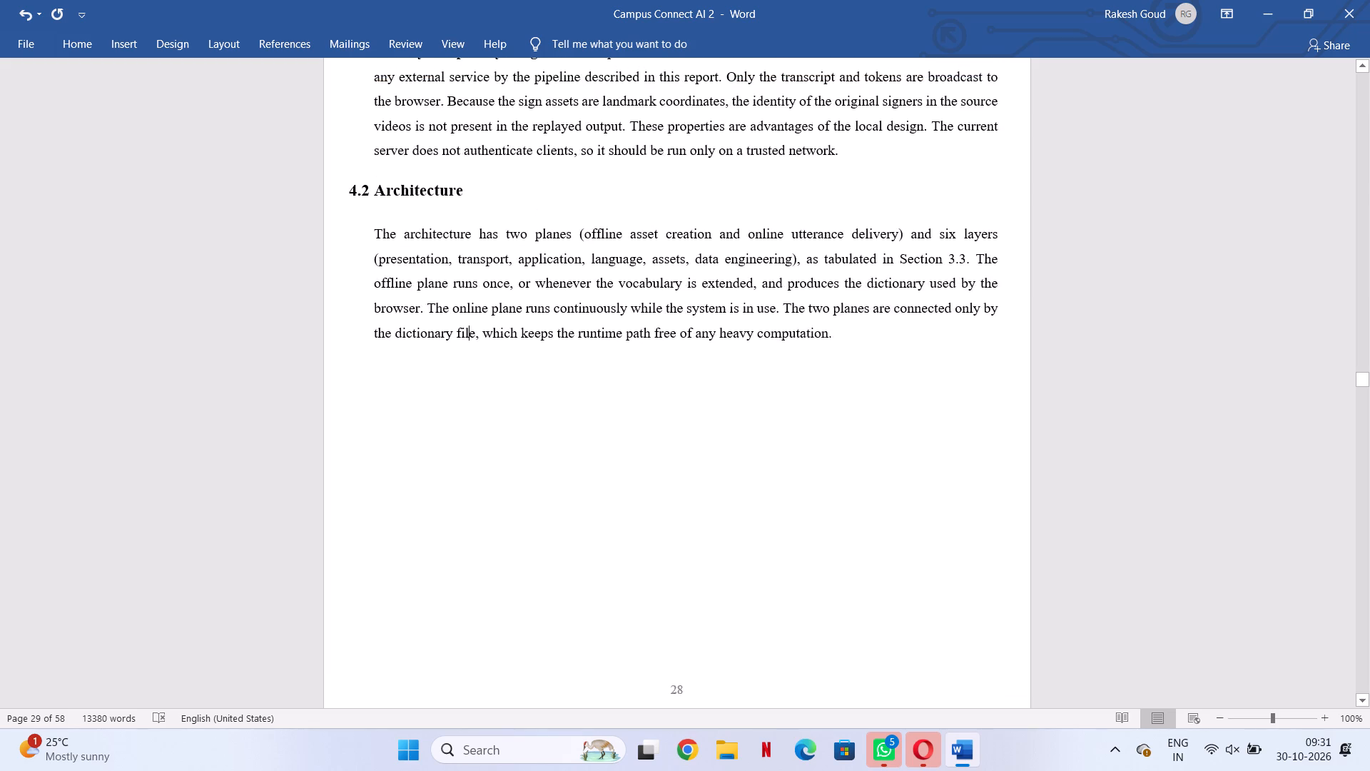
pyautogui.scroll(18, 614, 535)
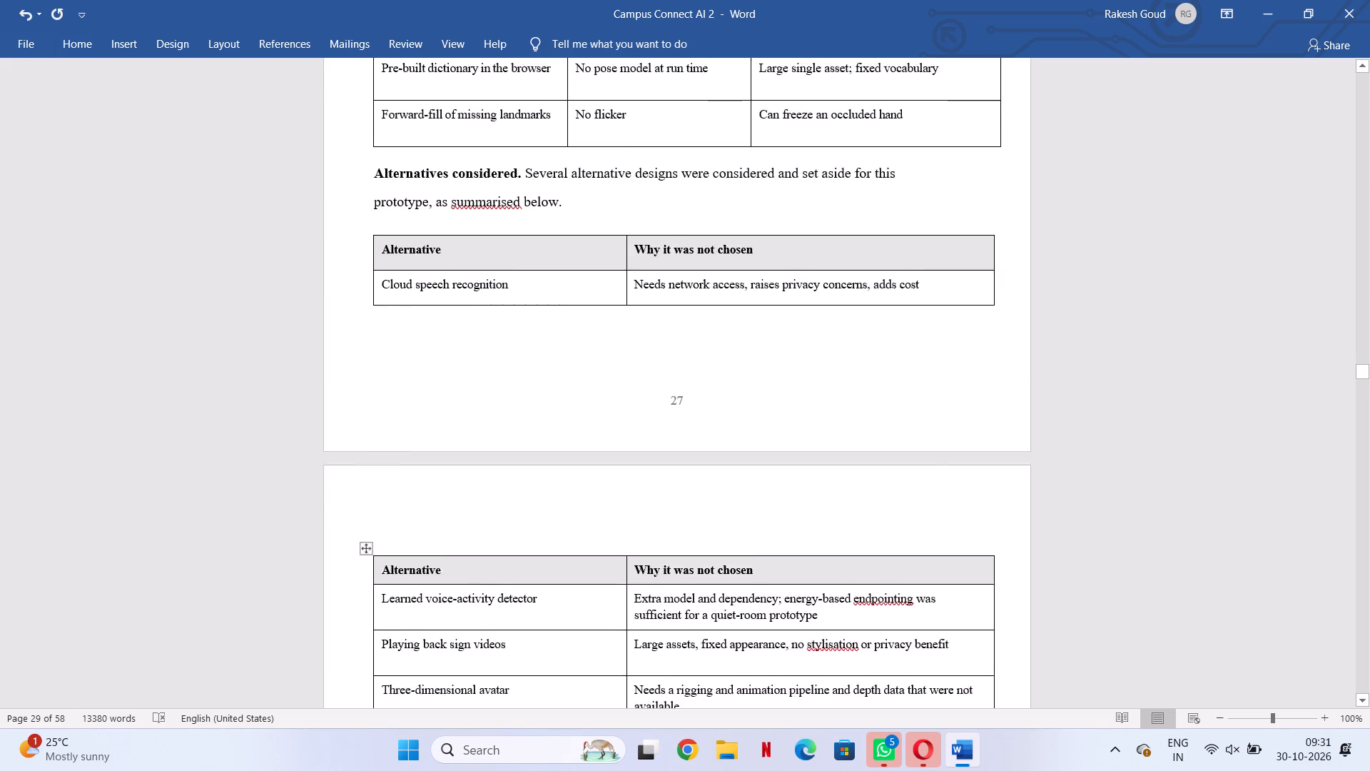
pyautogui.scroll(-4, 622, 539)
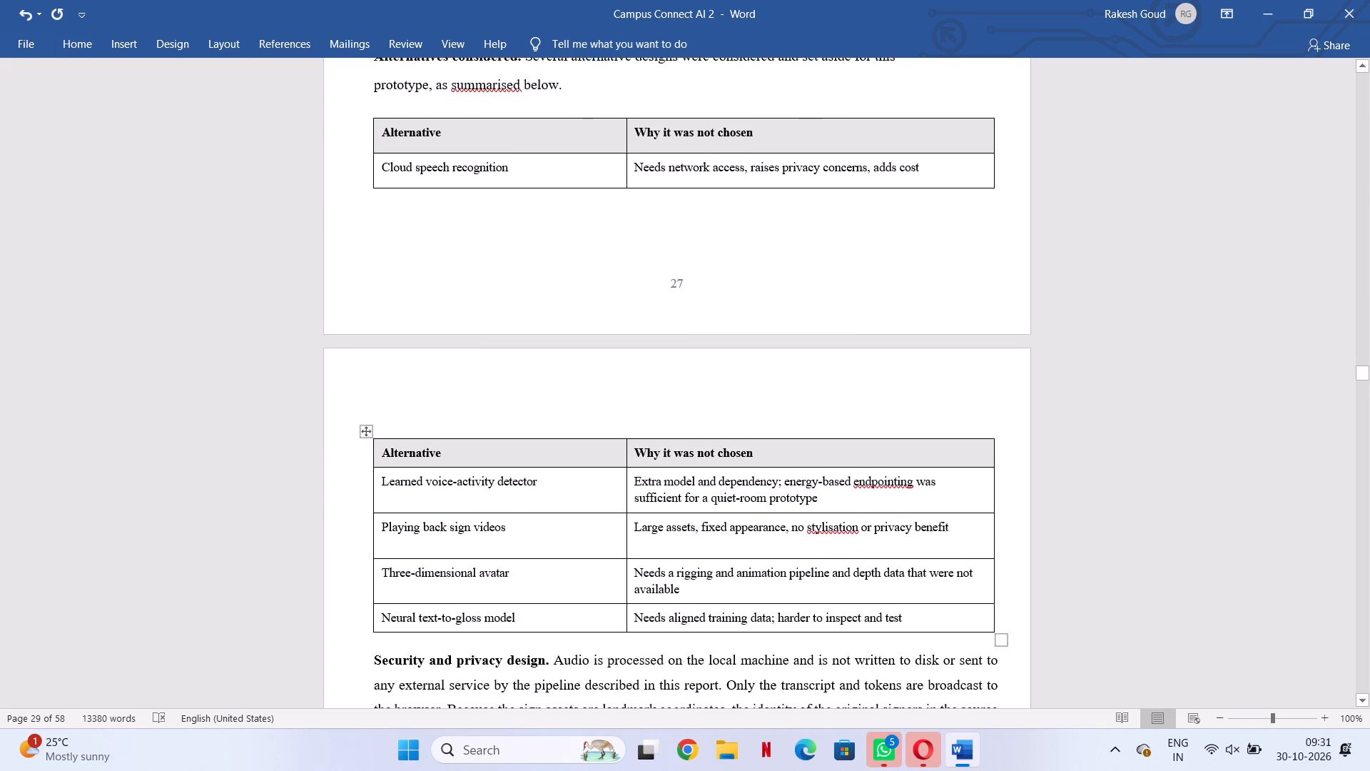
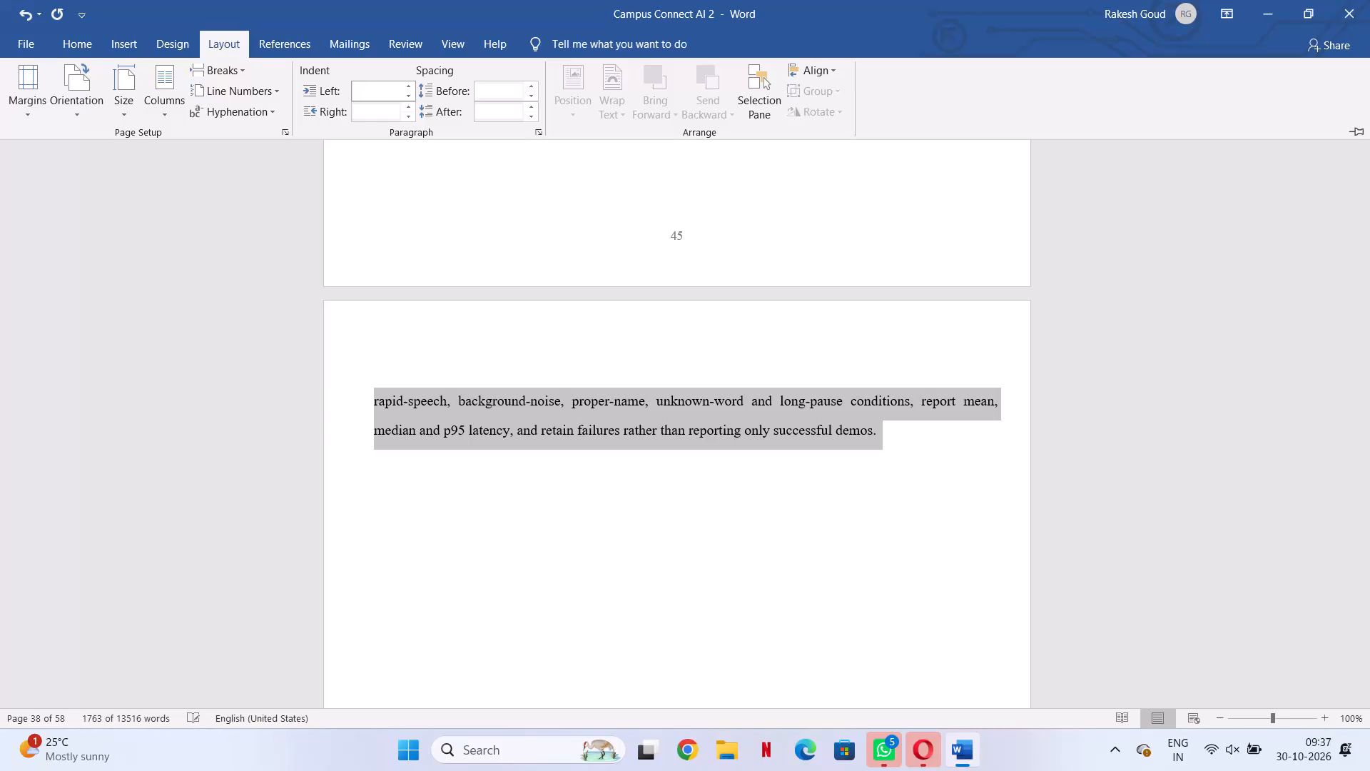
# Set the right indent of the selected text ending with the Recommended final evaluation paragraph to 0.
pyautogui.click(378, 111)
pyautogui.press('0')
pyautogui.press('Return')
pyautogui.click(514, 500)
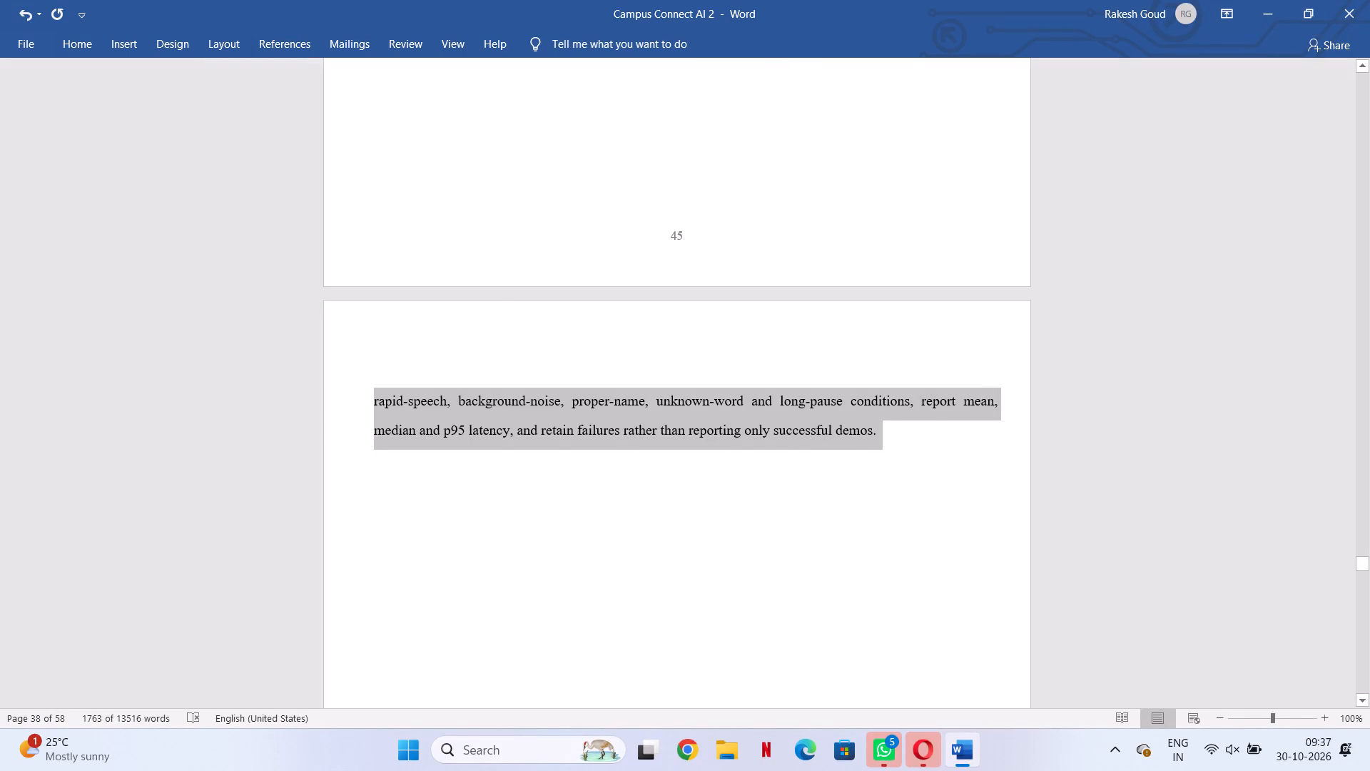
pyautogui.click(509, 490)
# Review the layout backward from the Recommended final evaluation paragraph through the Results chapter to the Responsibilities paragraph and Fig – 3 in the Design chapter.
pyautogui.scroll(12, 539, 280)
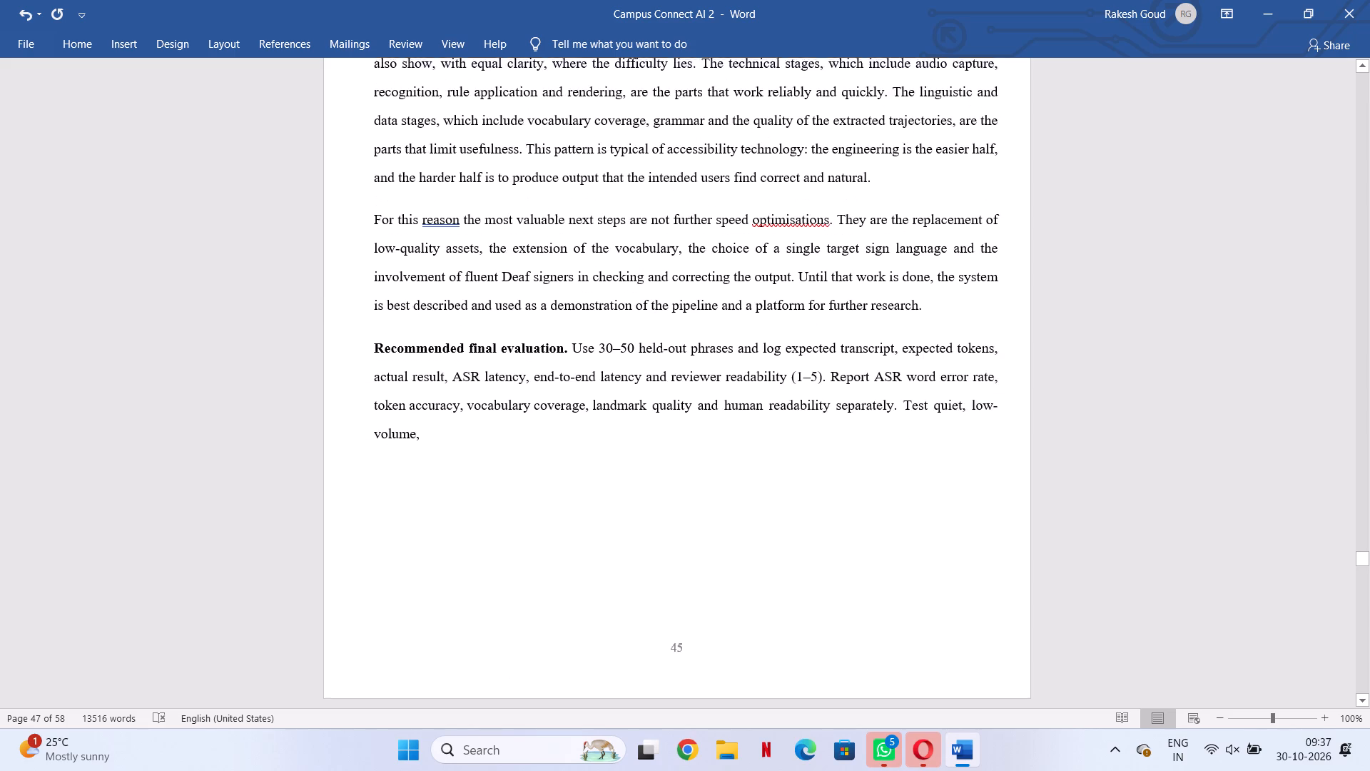
pyautogui.scroll(20, 539, 280)
pyautogui.scroll(11, 539, 280)
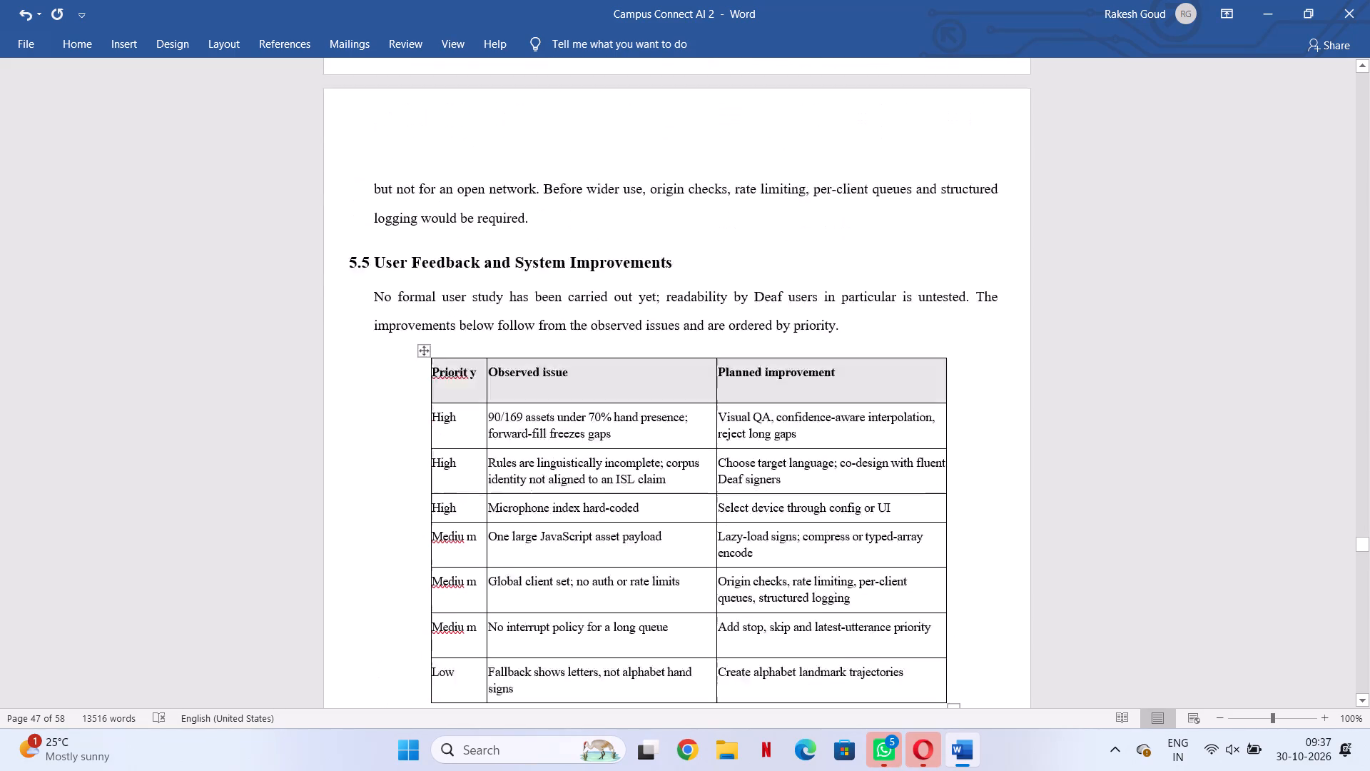
pyautogui.scroll(20, 538, 279)
pyautogui.scroll(10, 538, 279)
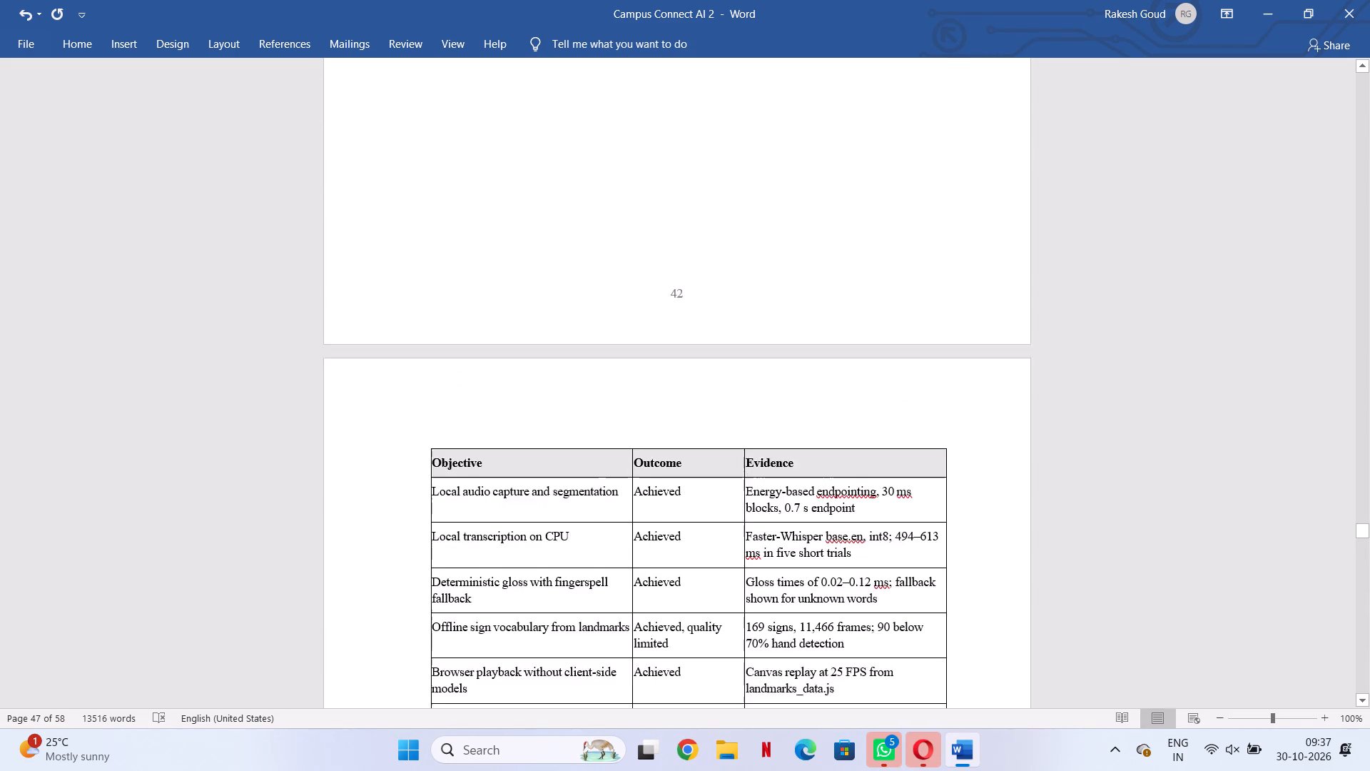
pyautogui.scroll(12, 538, 279)
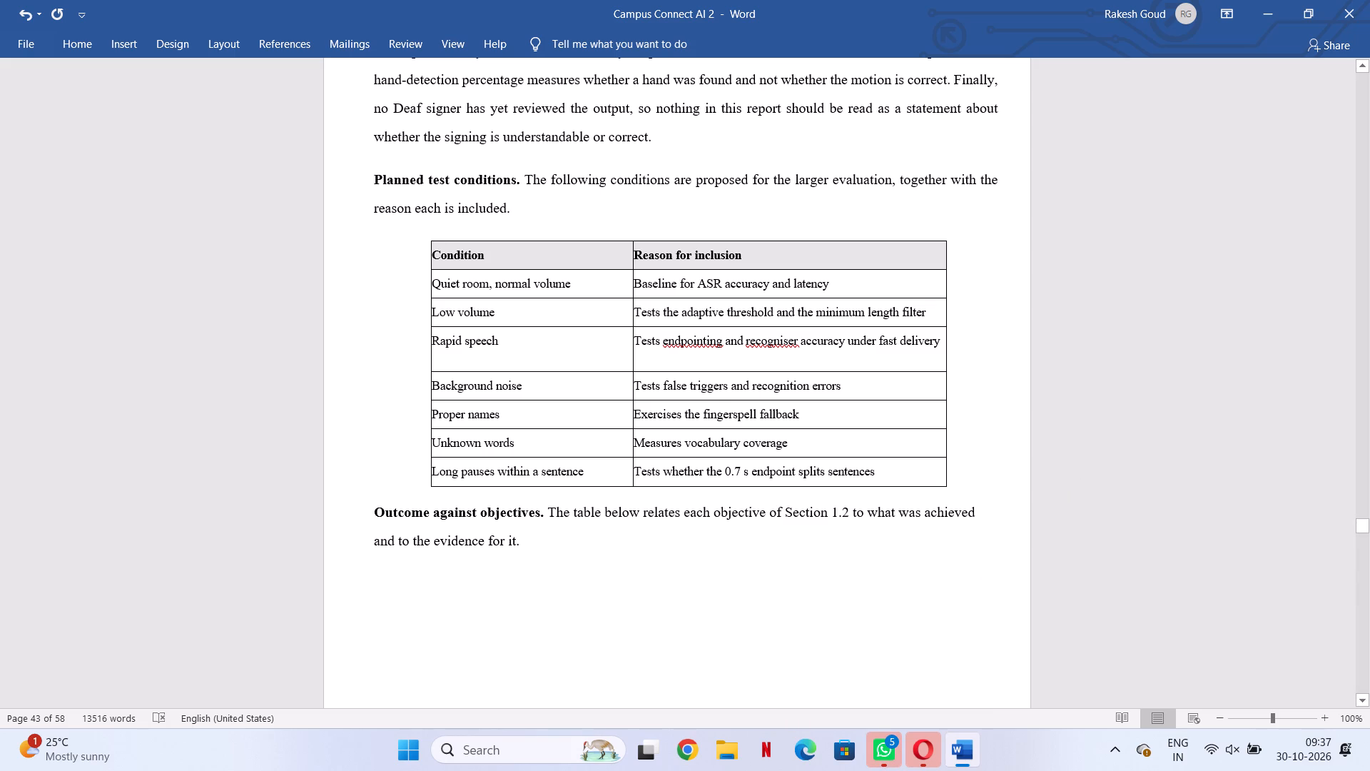
pyautogui.scroll(4, 792, 488)
pyautogui.scroll(17, 795, 491)
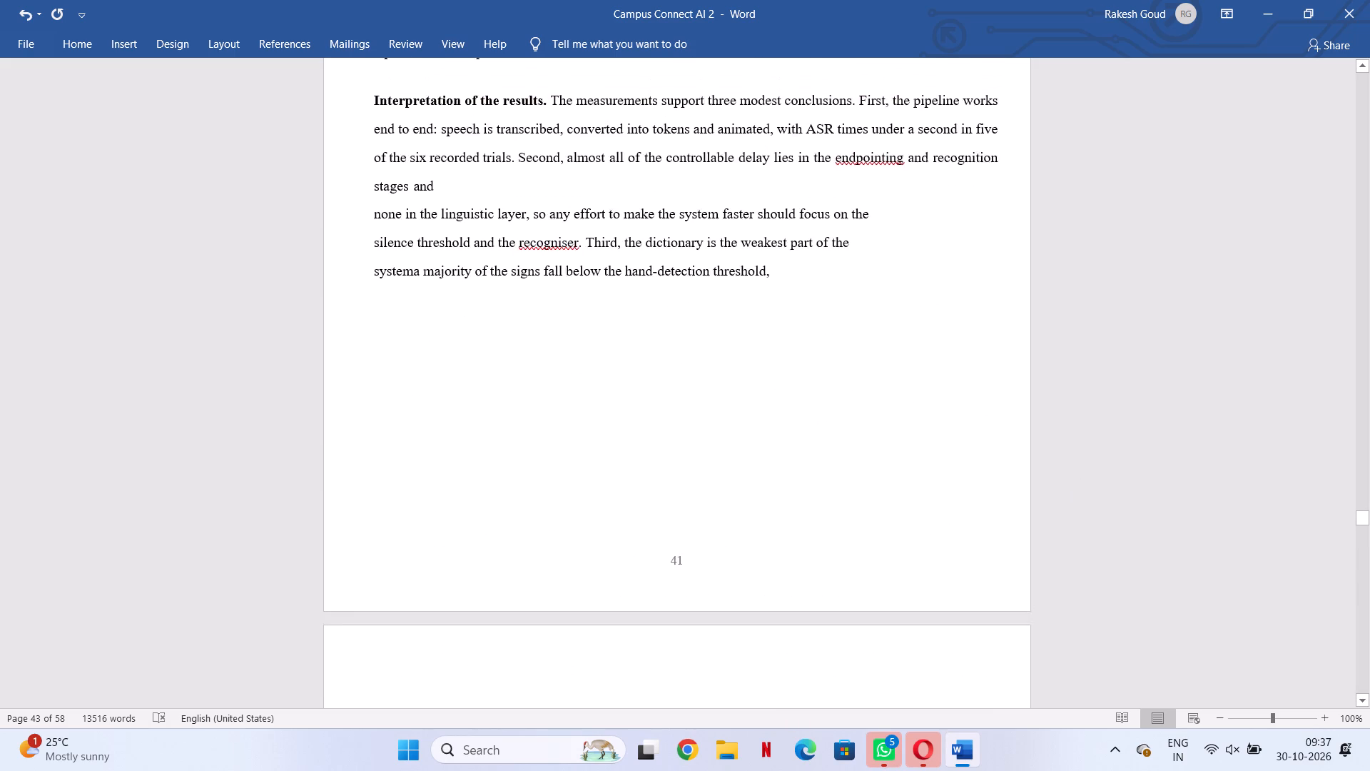
pyautogui.scroll(20, 795, 491)
pyautogui.scroll(6, 795, 491)
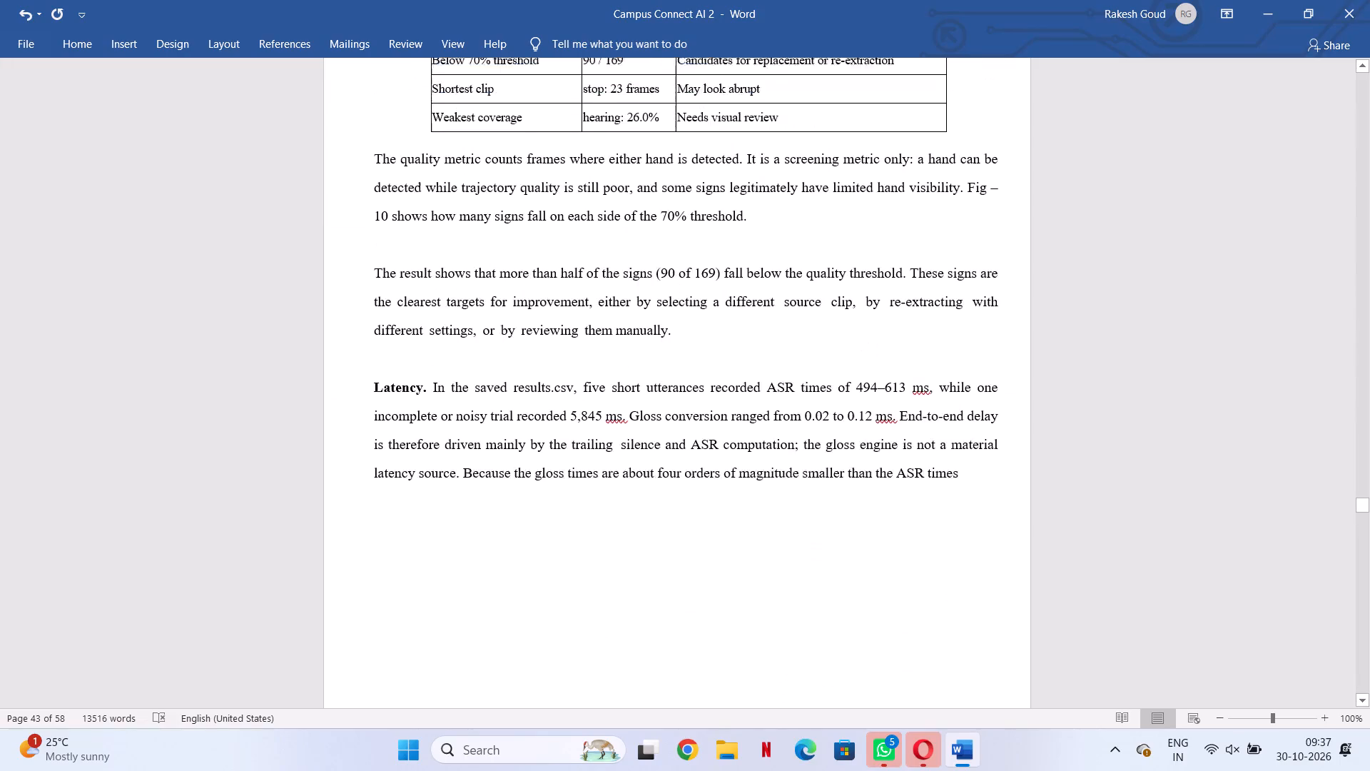
pyautogui.scroll(20, 797, 493)
pyautogui.scroll(6, 797, 493)
pyautogui.scroll(-1, 798, 495)
pyautogui.scroll(20, 798, 495)
pyautogui.scroll(10, 798, 495)
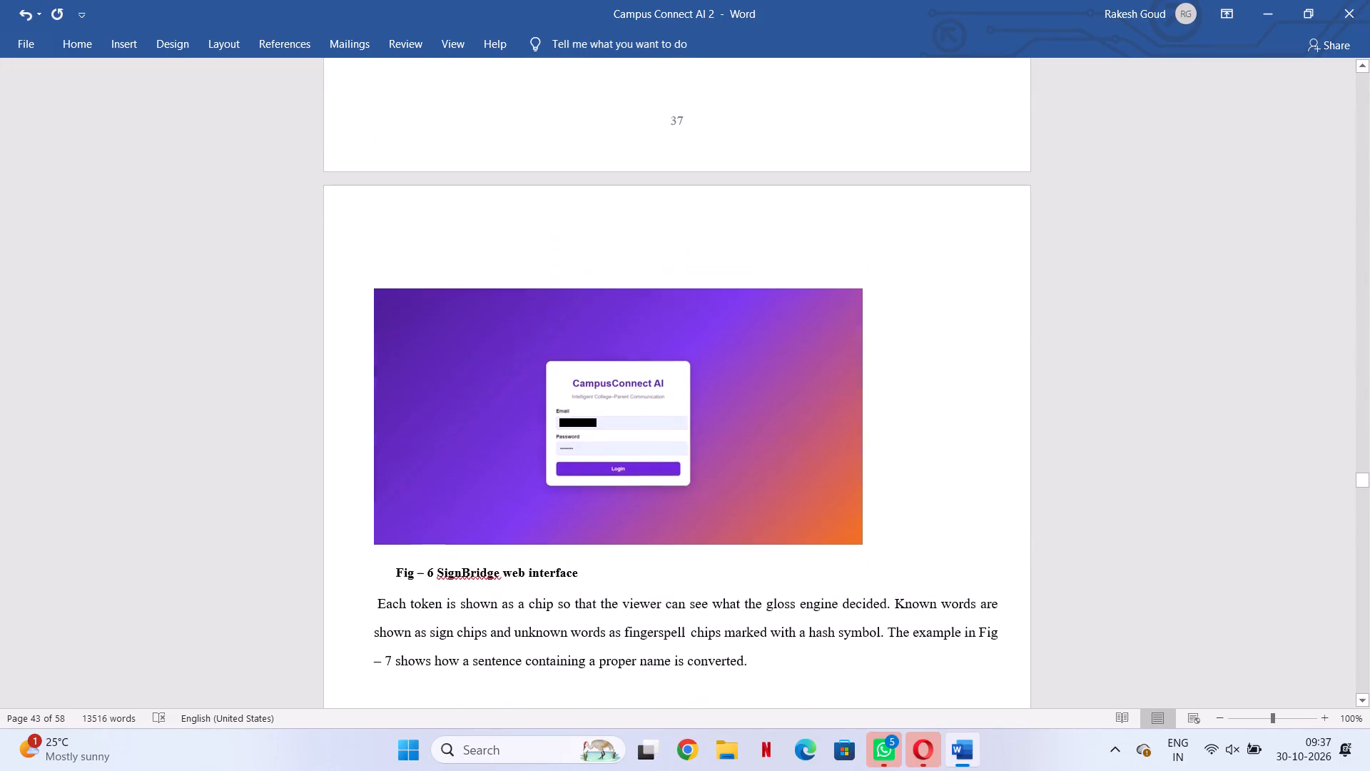
pyautogui.scroll(20, 798, 496)
pyautogui.scroll(4, 798, 496)
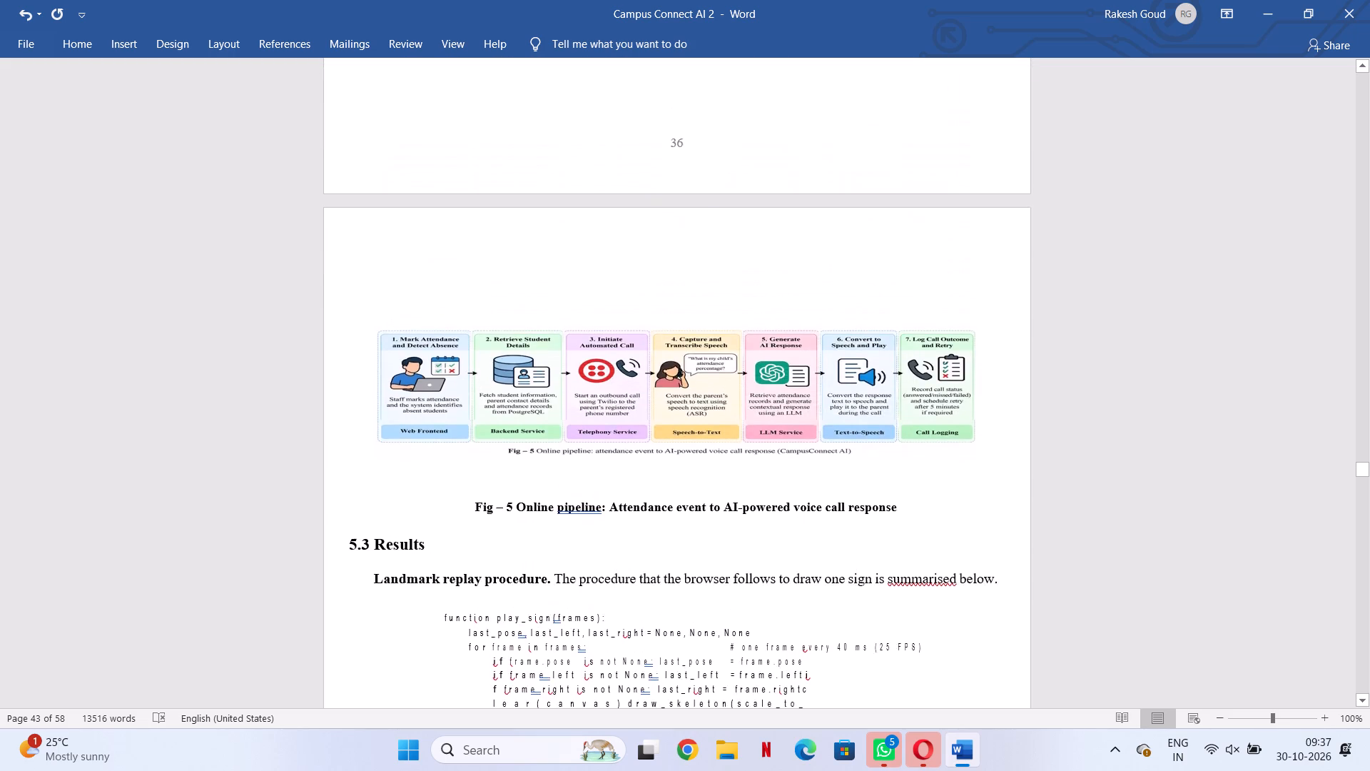
pyautogui.scroll(15, 798, 497)
pyautogui.scroll(7, 798, 497)
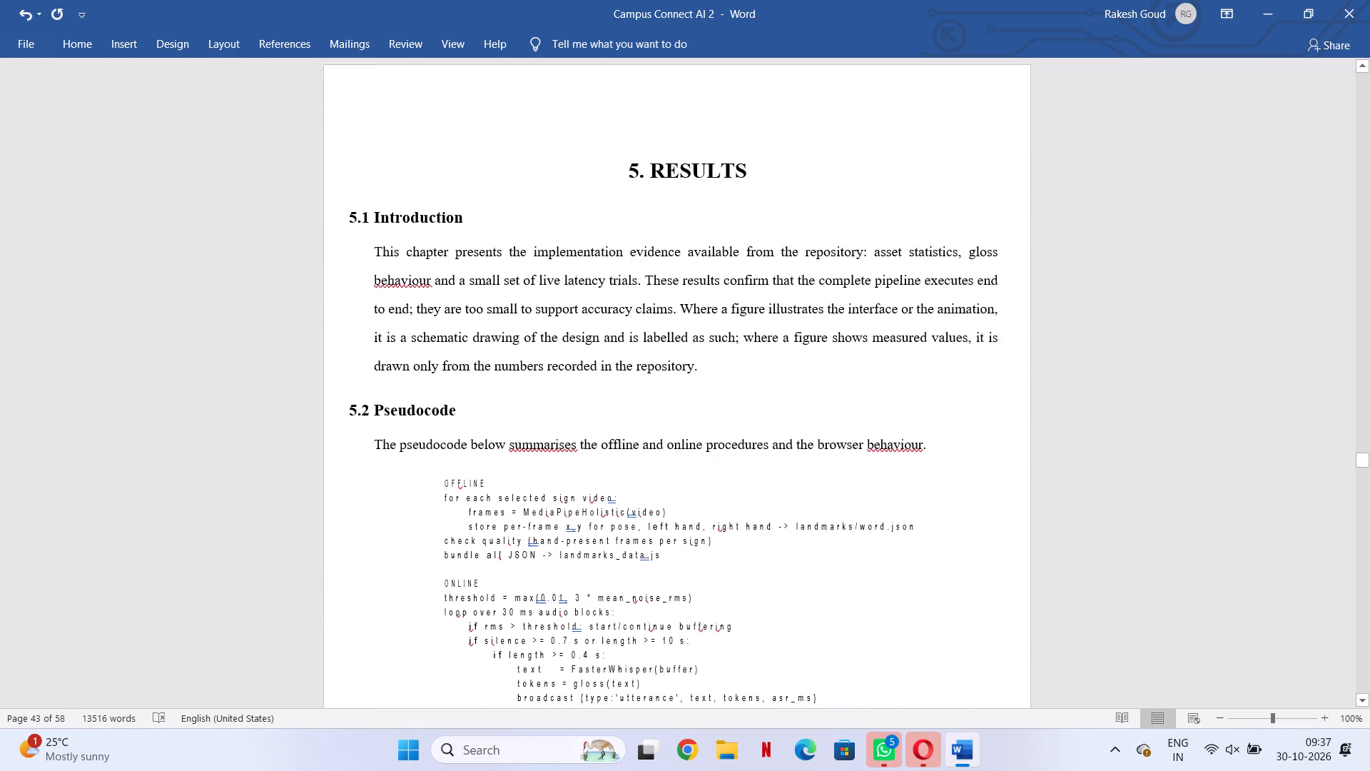
pyautogui.scroll(20, 798, 497)
pyautogui.scroll(13, 798, 497)
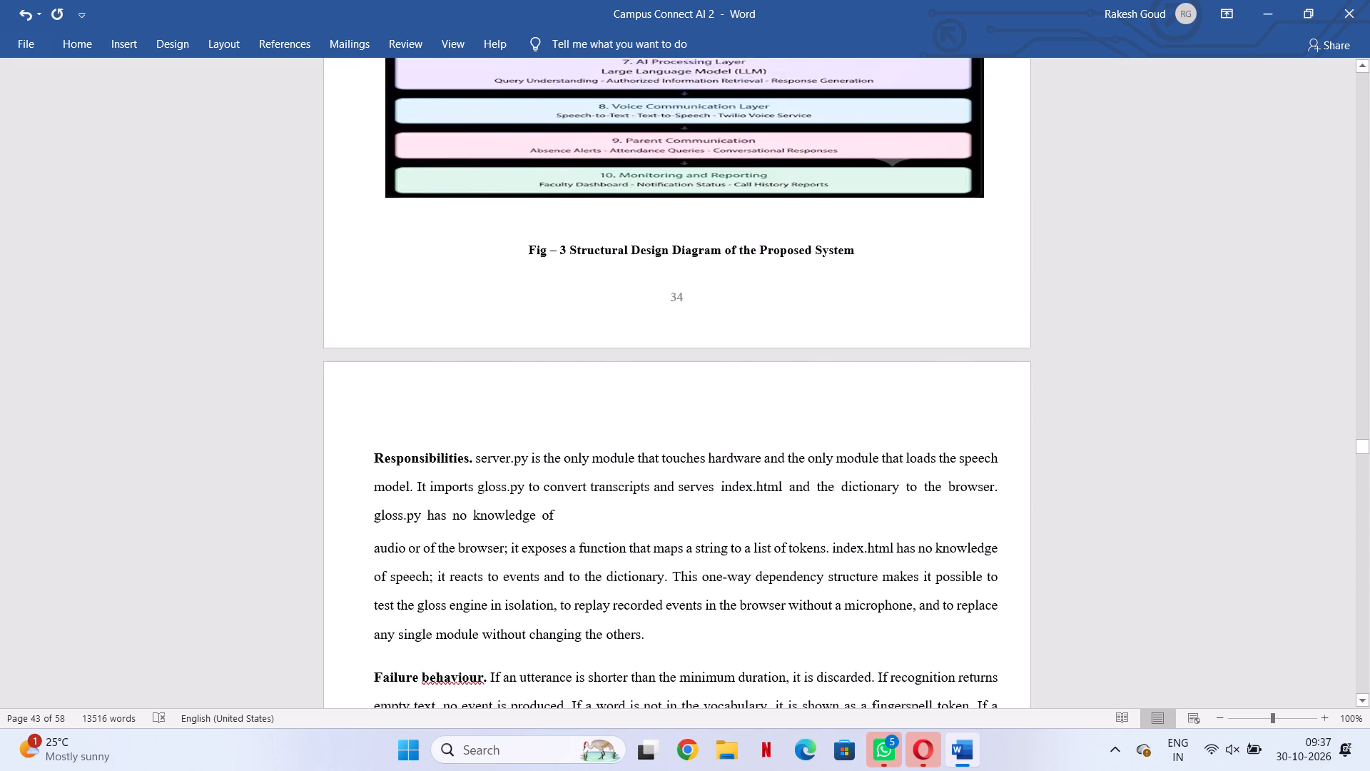
pyautogui.scroll(5, 798, 497)
pyautogui.scroll(-8, 799, 497)
# Shrink the Fig – 3 Structural Design diagram in width and height so the Responsibilities paragraph starts on the same page.
pyautogui.scroll(5, 799, 497)
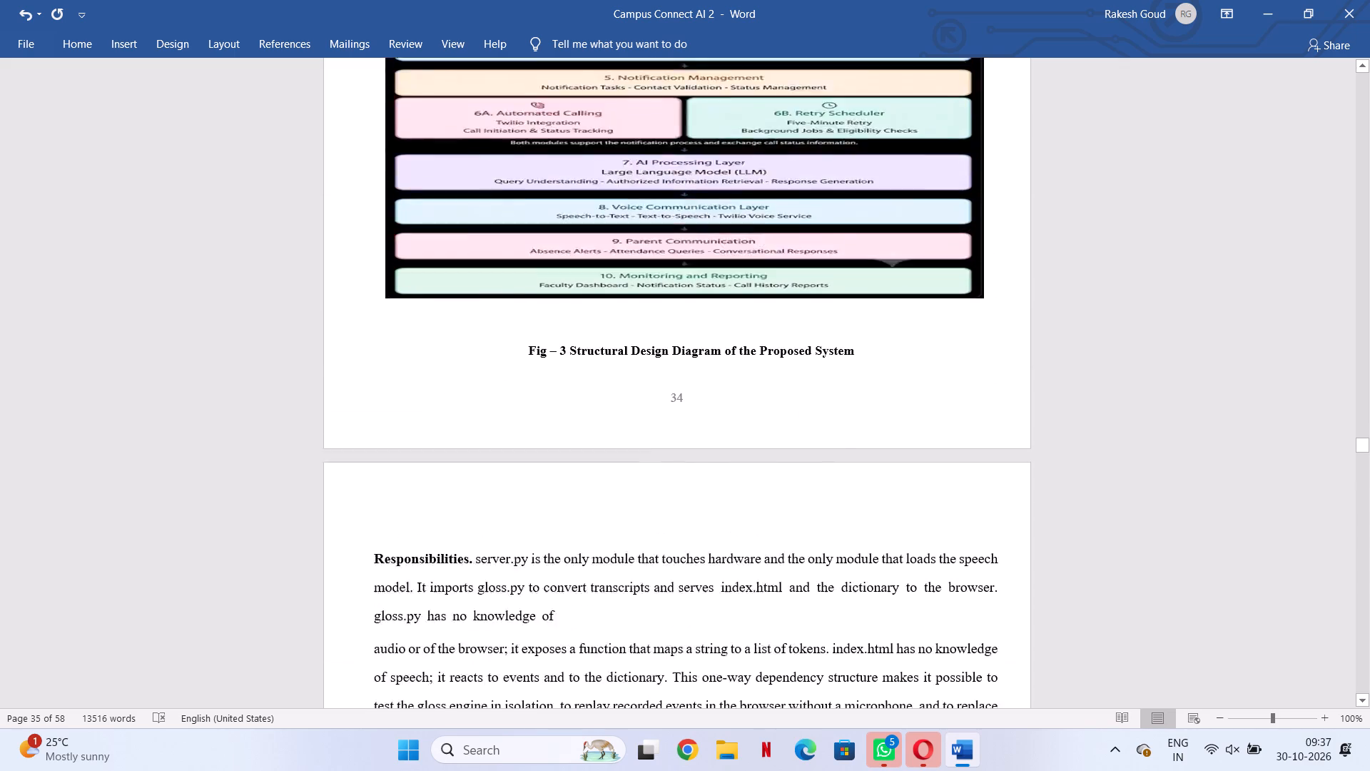
pyautogui.scroll(3, 799, 497)
pyautogui.click(799, 497)
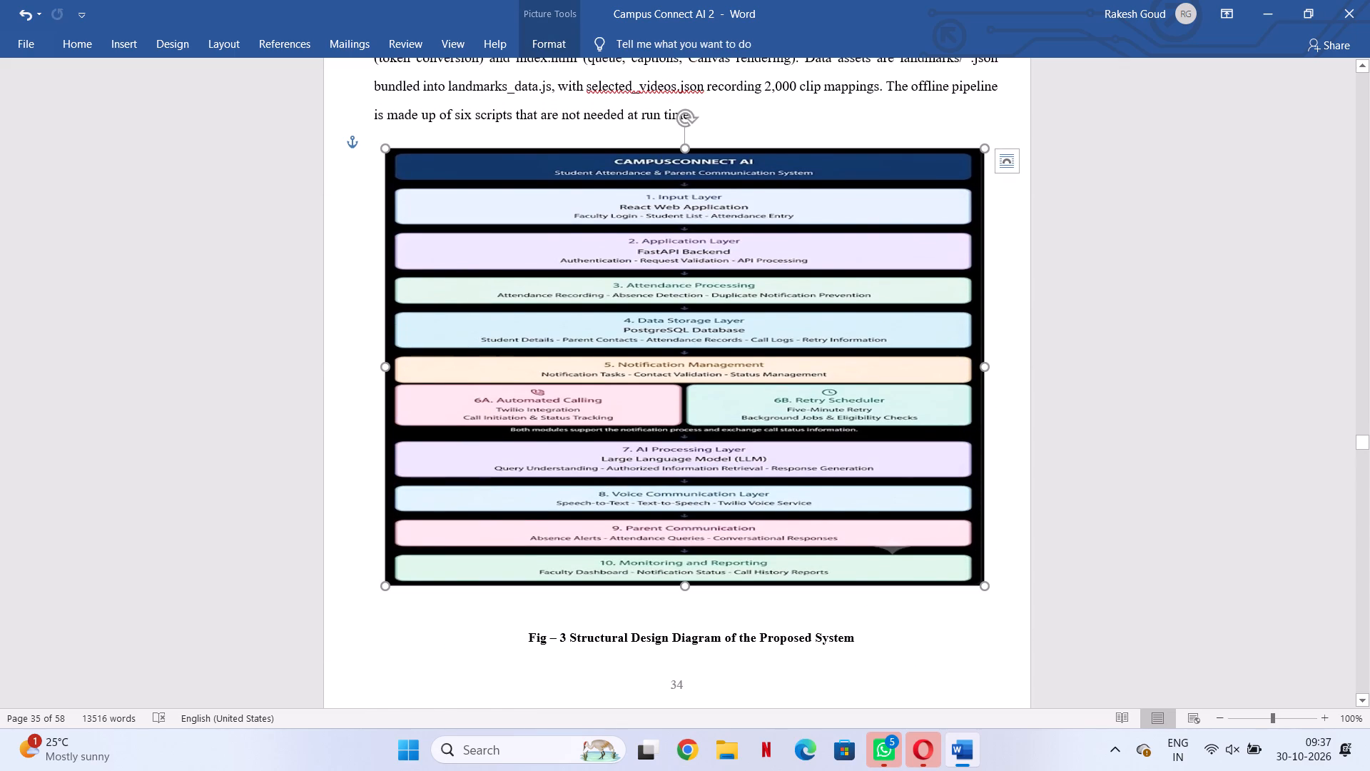
pyautogui.moveTo(985, 589); pyautogui.dragTo(980, 590)
pyautogui.moveTo(980, 590); pyautogui.dragTo(931, 573)
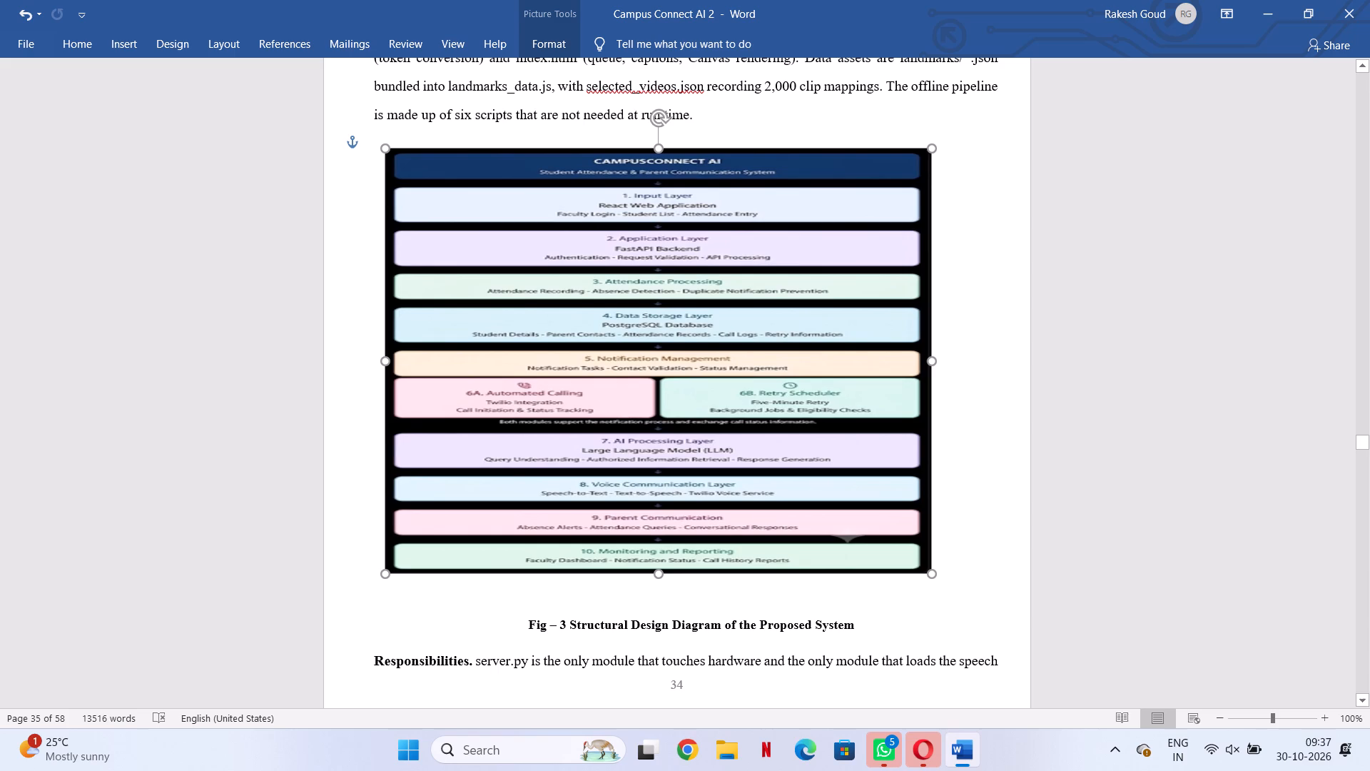
pyautogui.moveTo(931, 573); pyautogui.dragTo(953, 549)
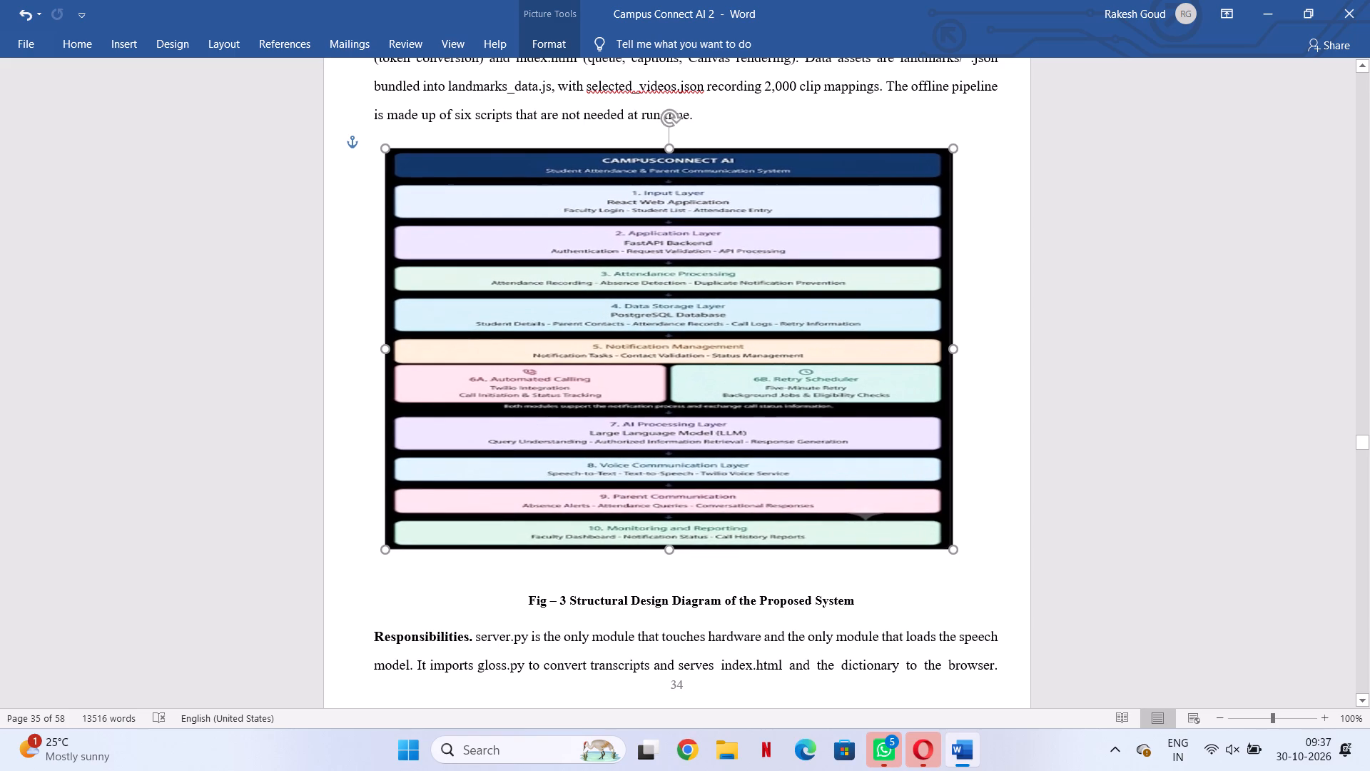
pyautogui.moveTo(953, 549); pyautogui.dragTo(948, 546)
# Narrow the Key parameters table inside the right text margin, to the end of the Sequence of events line below, and reduce its height.
pyautogui.scroll(3, 918, 571)
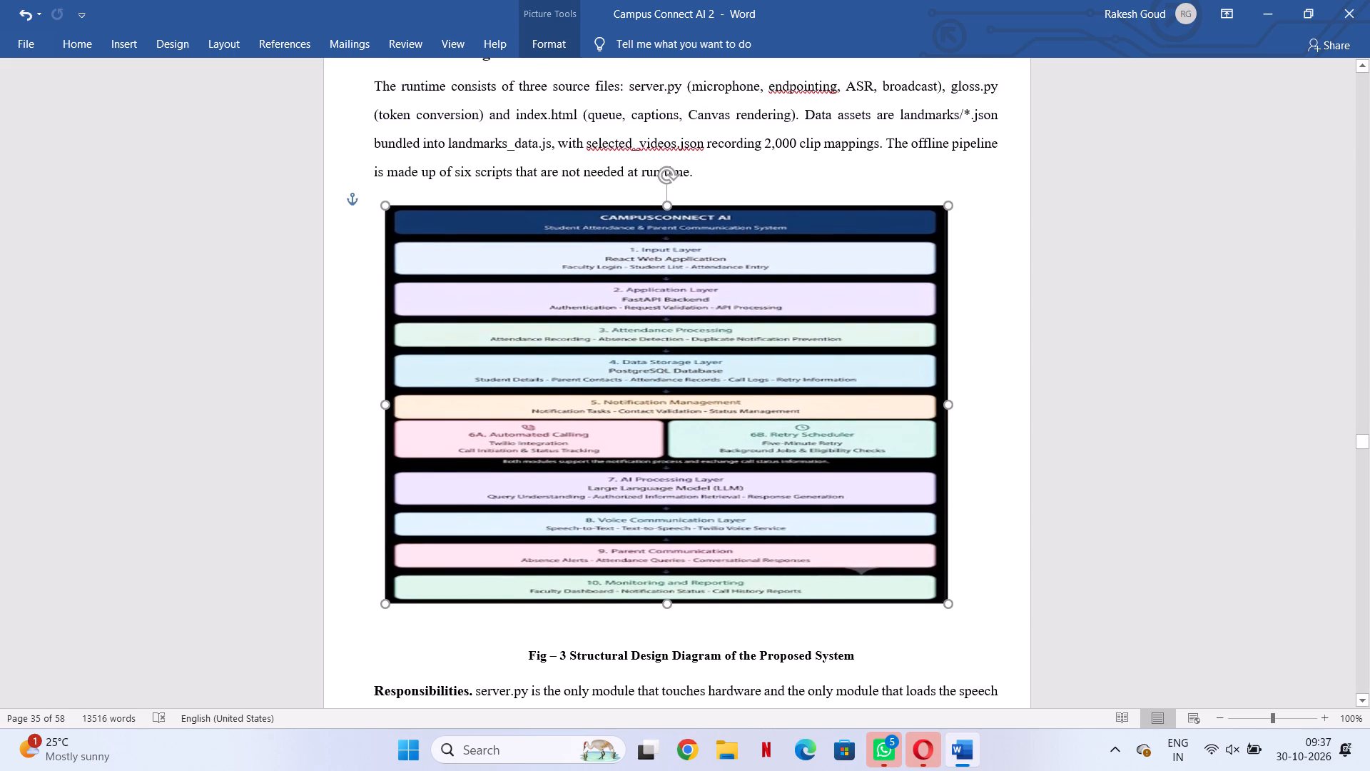
pyautogui.scroll(12, 918, 571)
pyautogui.scroll(15, 919, 570)
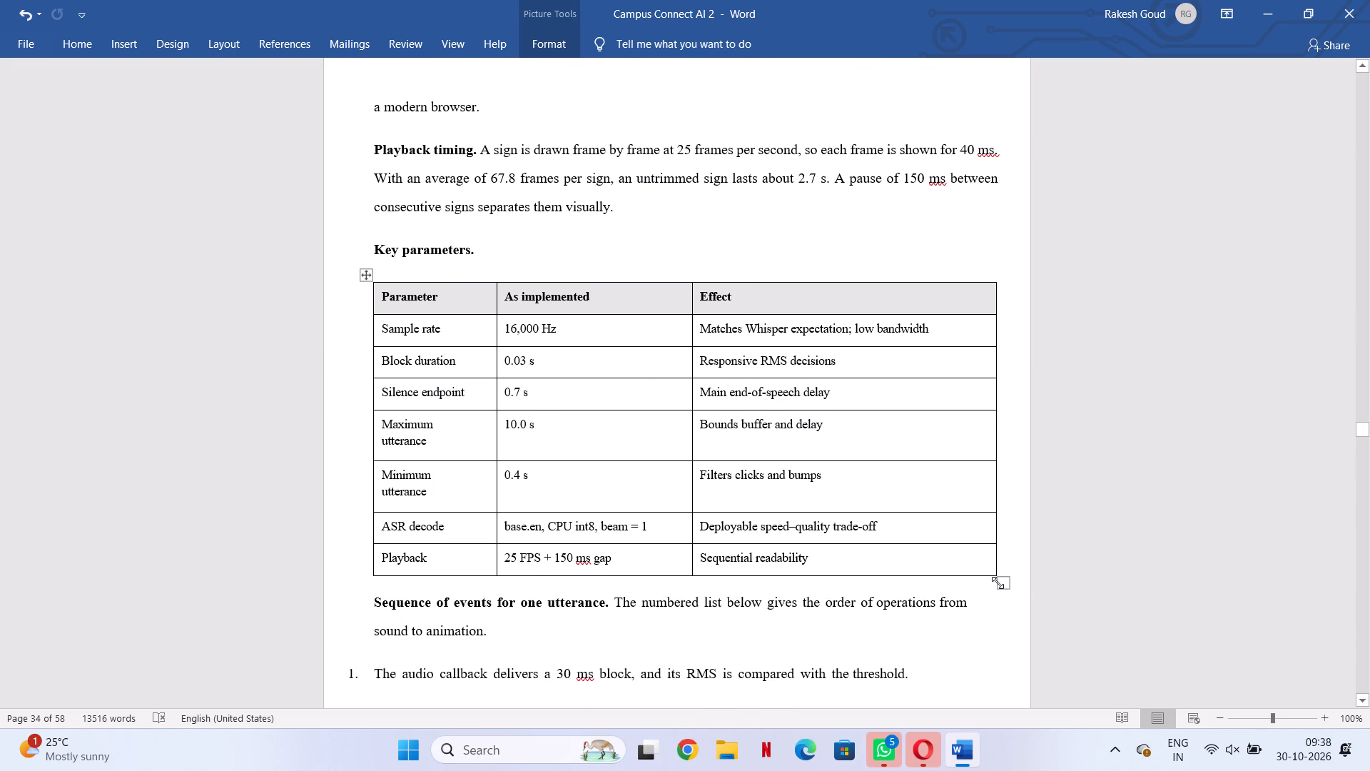
pyautogui.moveTo(1000, 583); pyautogui.dragTo(976, 554)
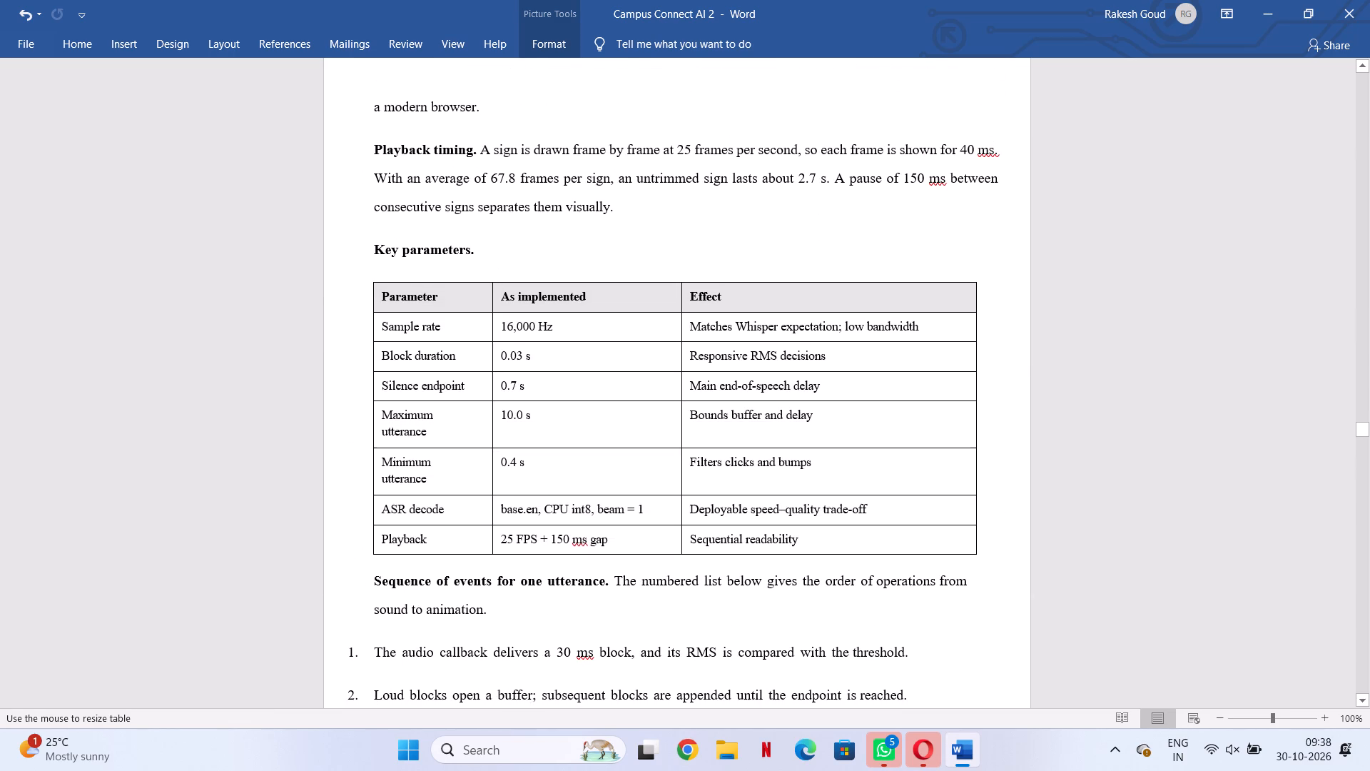
pyautogui.moveTo(976, 554); pyautogui.dragTo(965, 554)
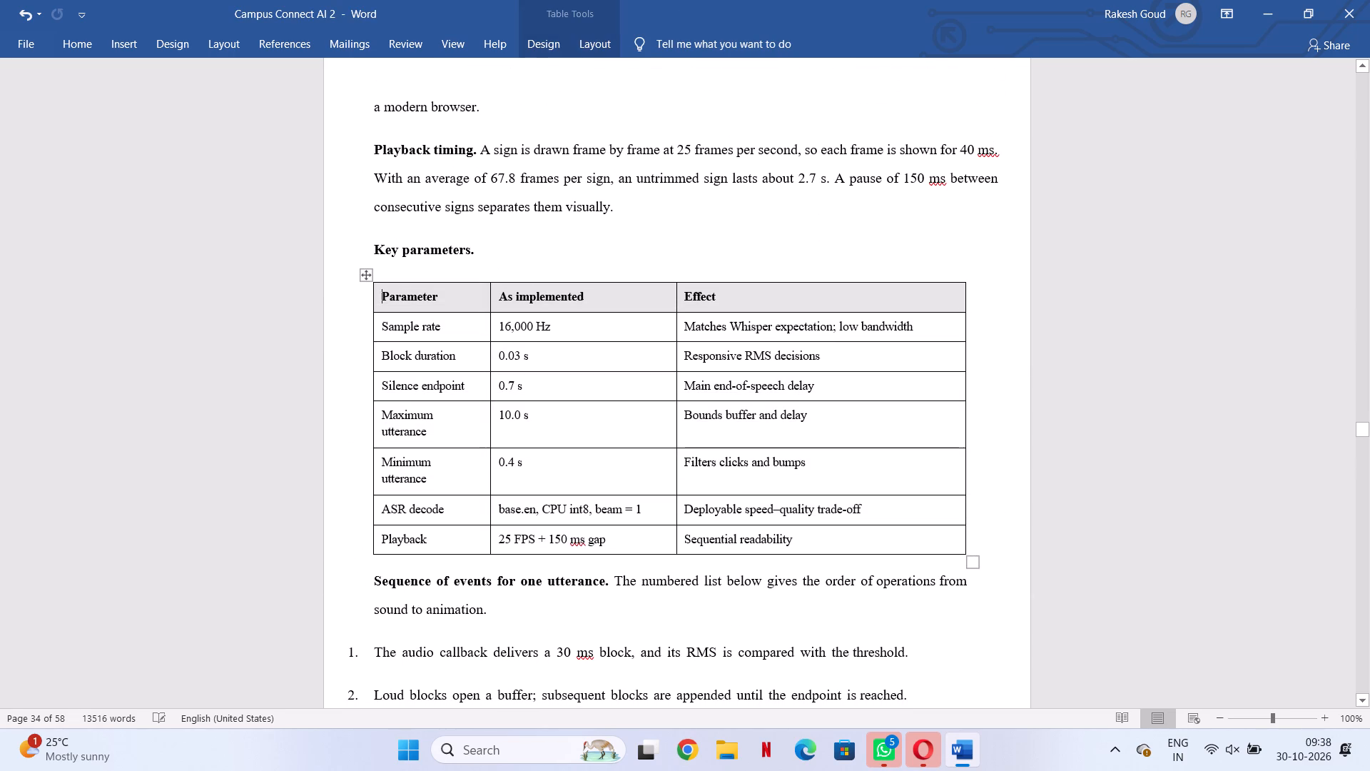
# Shrink the Fig – 2 Architecture Diagram slightly in width and height, keeping its left edge at the text margin.
pyautogui.scroll(20, 917, 557)
pyautogui.scroll(4, 917, 557)
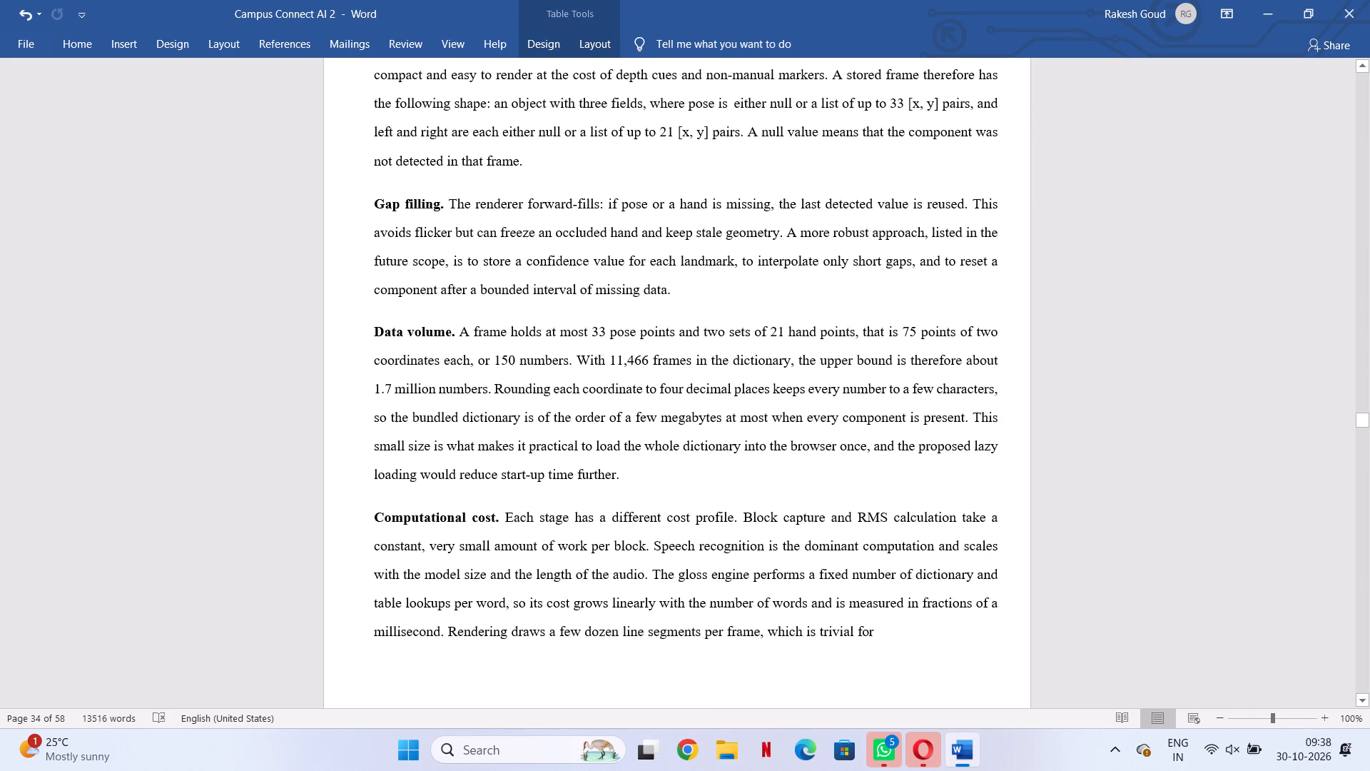
pyautogui.scroll(20, 917, 557)
pyautogui.scroll(4, 917, 557)
pyautogui.scroll(-1, 917, 557)
pyautogui.scroll(7, 917, 557)
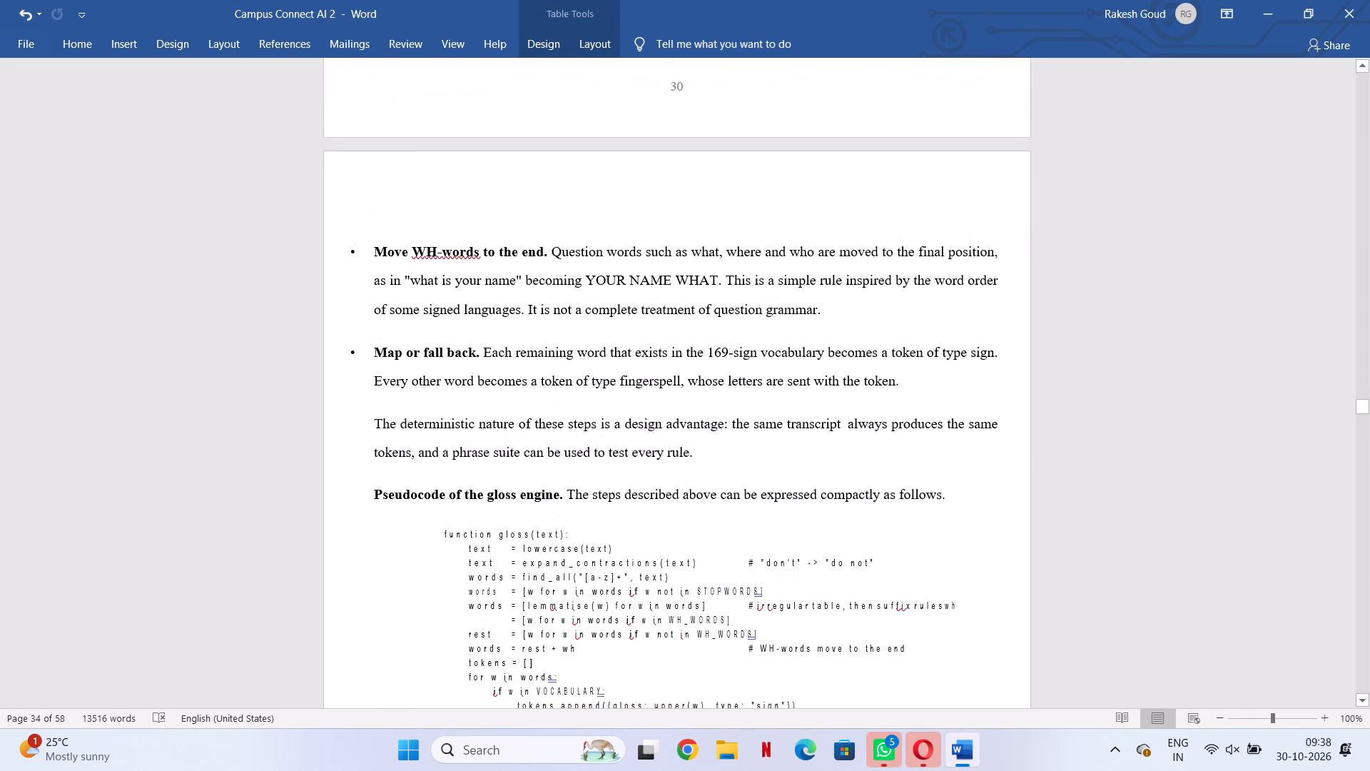
pyautogui.scroll(20, 917, 557)
pyautogui.scroll(13, 917, 557)
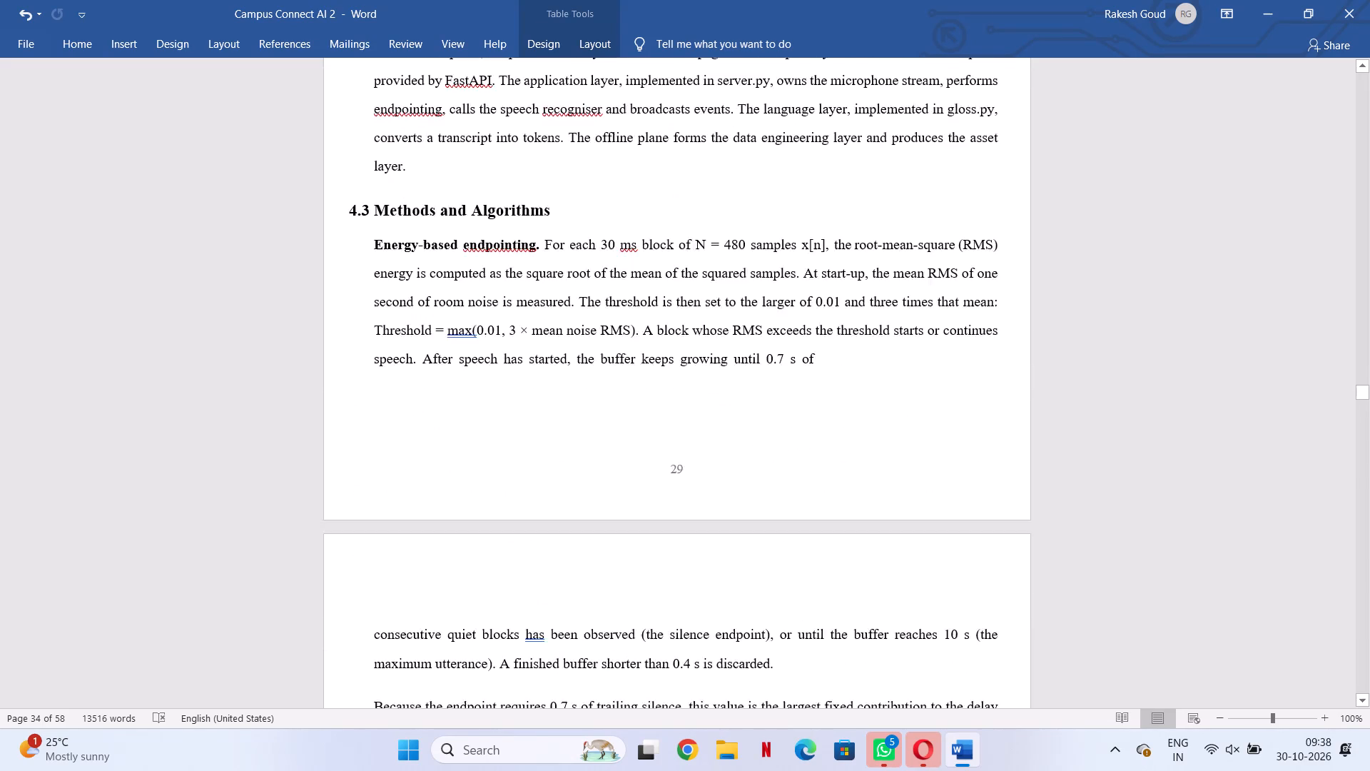
pyautogui.scroll(8, 917, 557)
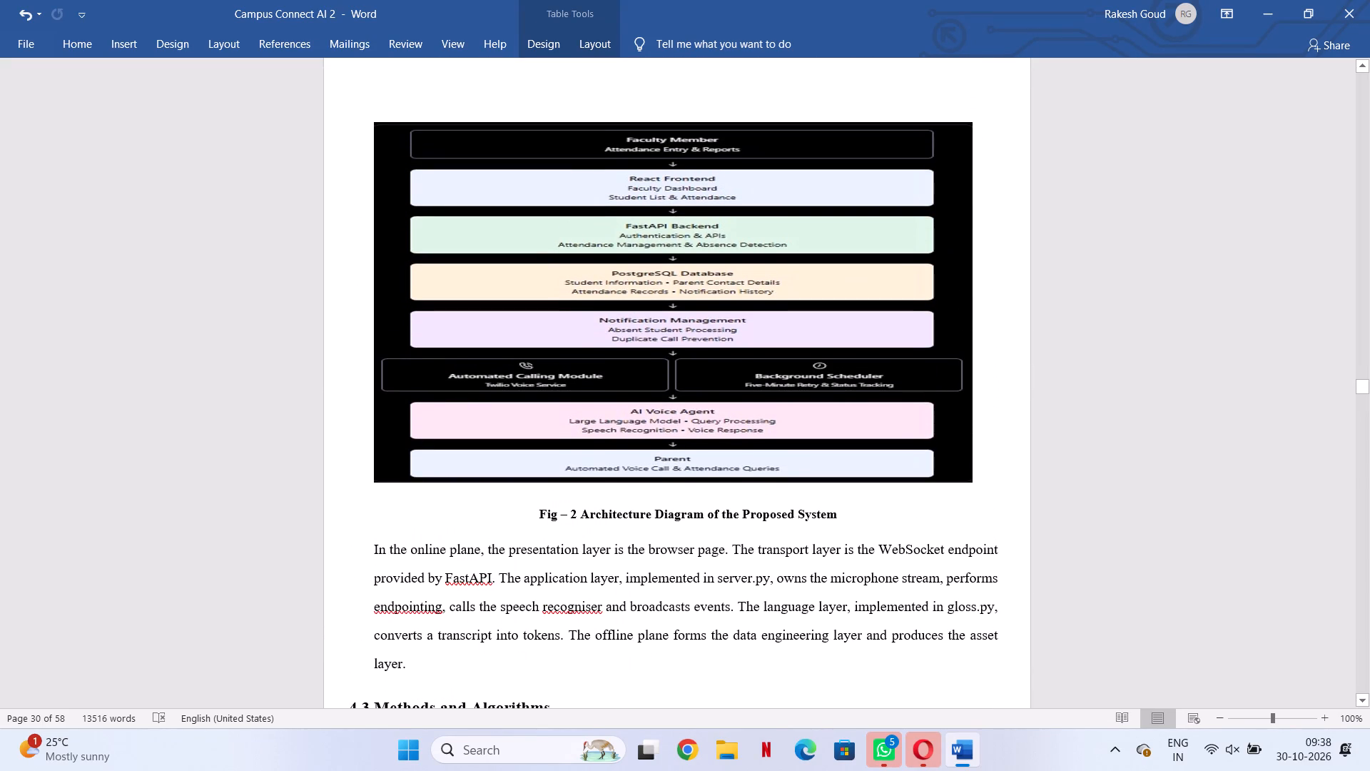
pyautogui.click(940, 477)
pyautogui.moveTo(977, 485); pyautogui.dragTo(960, 475)
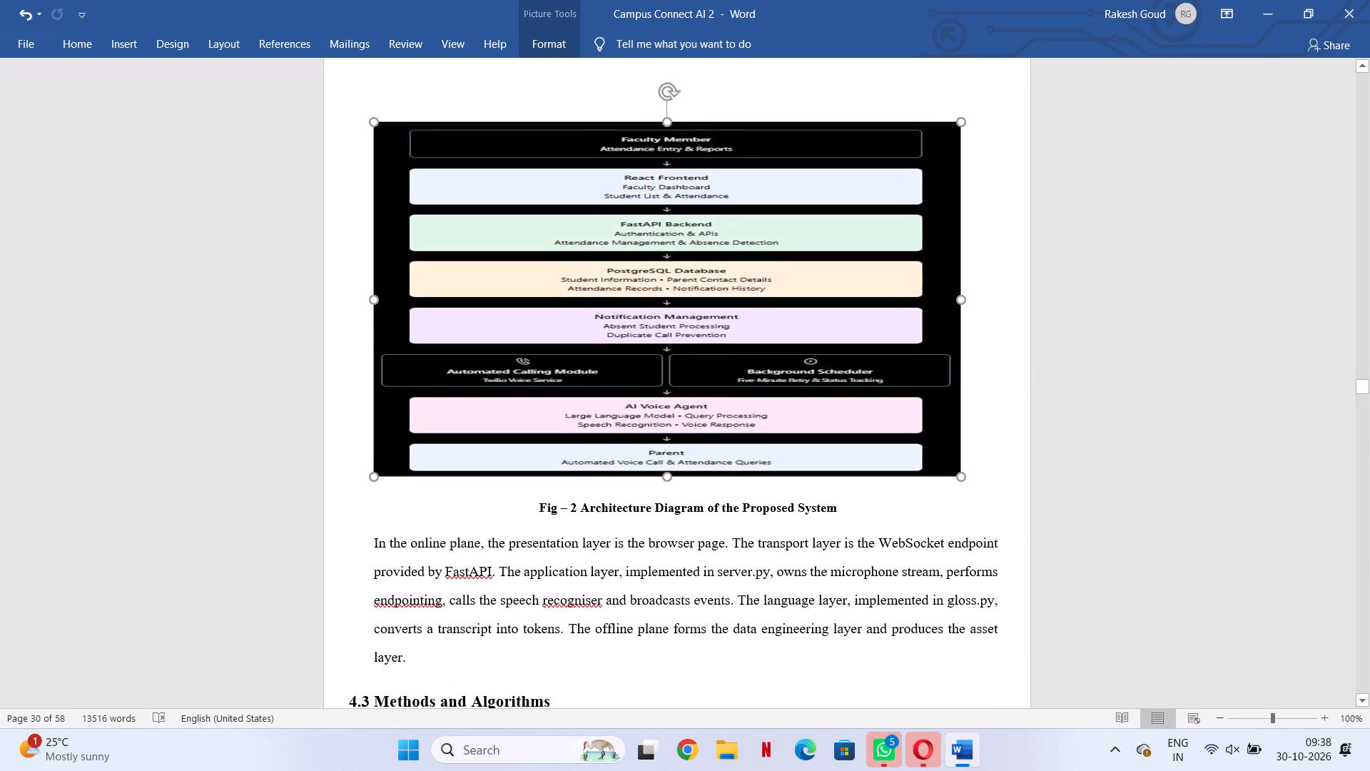
pyautogui.moveTo(960, 475); pyautogui.dragTo(959, 474)
# Narrow the continued Alternative table starting with Learned voice-activity detector slightly inside the right text margin and reduce its height.
pyautogui.scroll(-6, 955, 467)
pyautogui.scroll(20, 955, 468)
pyautogui.scroll(13, 955, 468)
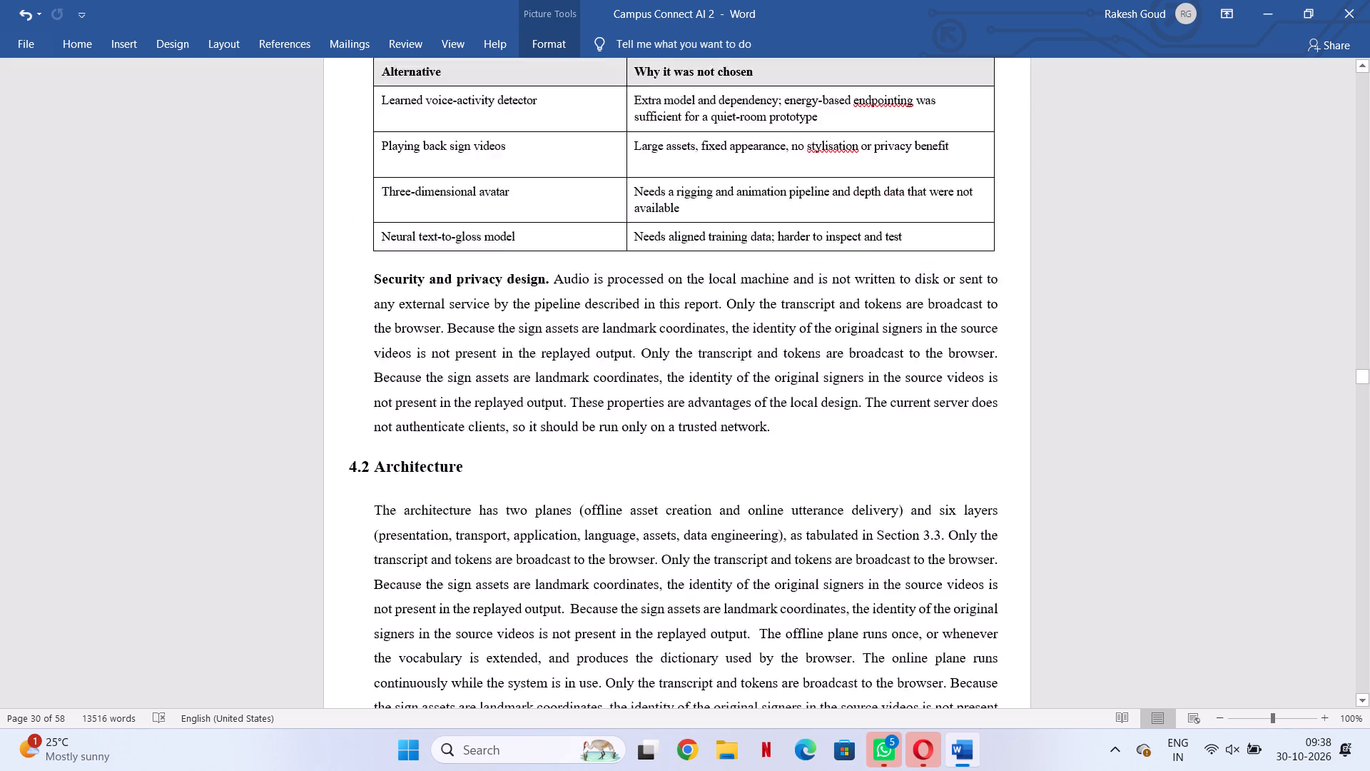
pyautogui.scroll(5, 955, 473)
pyautogui.scroll(-5, 955, 473)
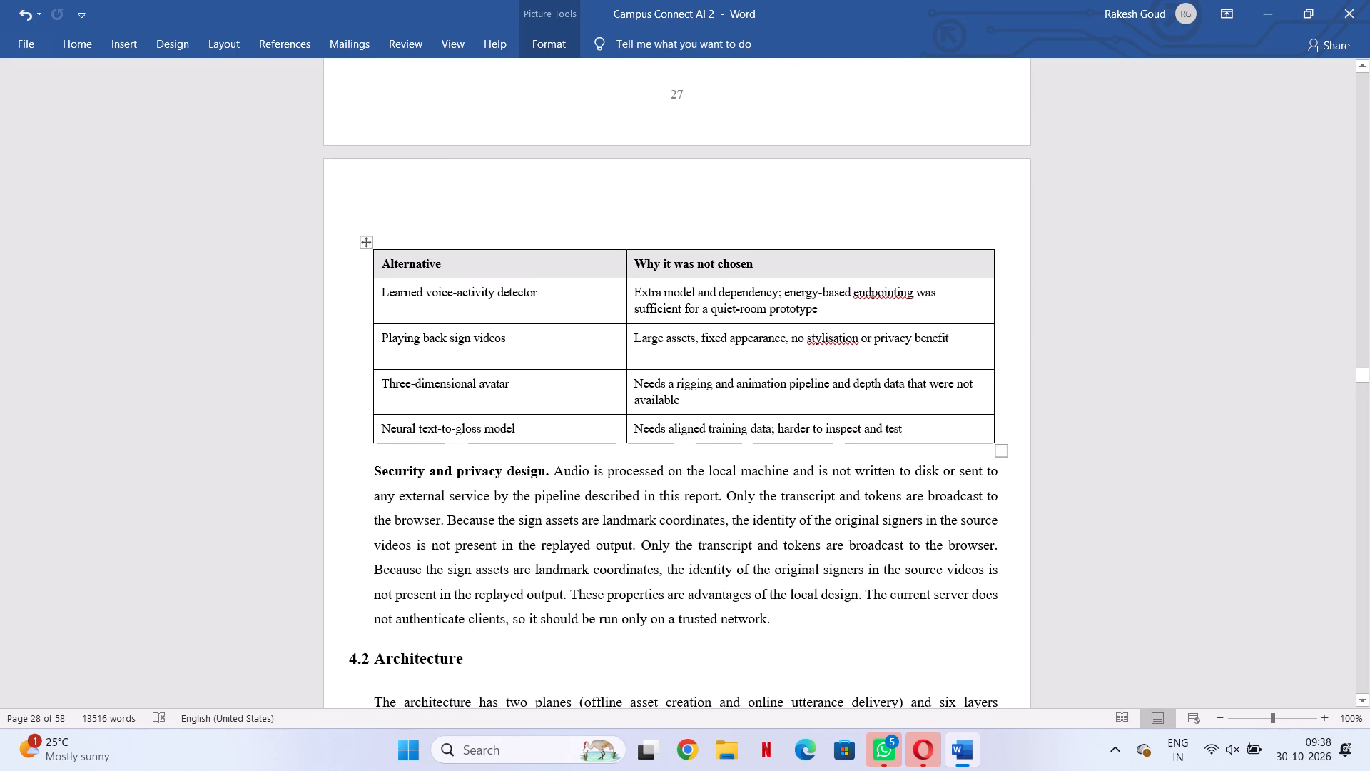
pyautogui.moveTo(999, 453); pyautogui.dragTo(986, 447)
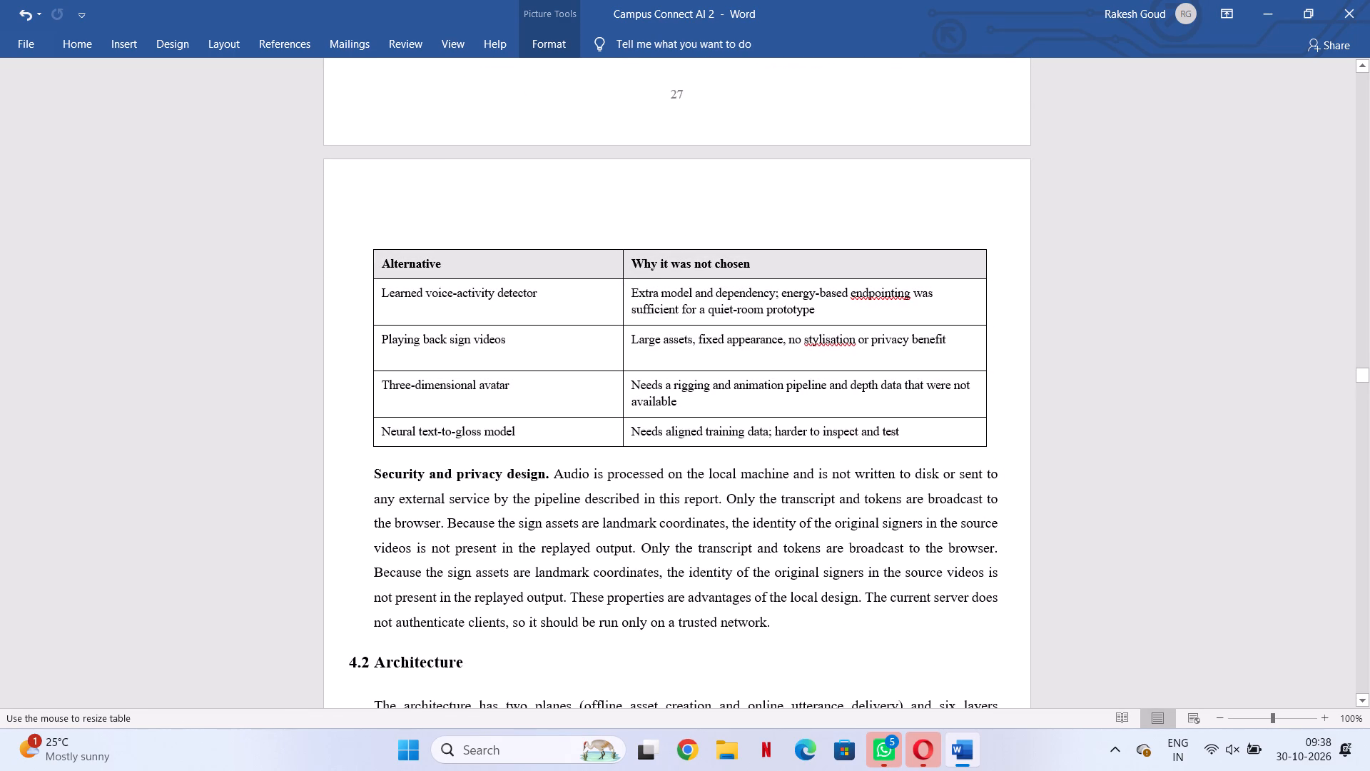
pyautogui.moveTo(986, 447); pyautogui.dragTo(980, 435)
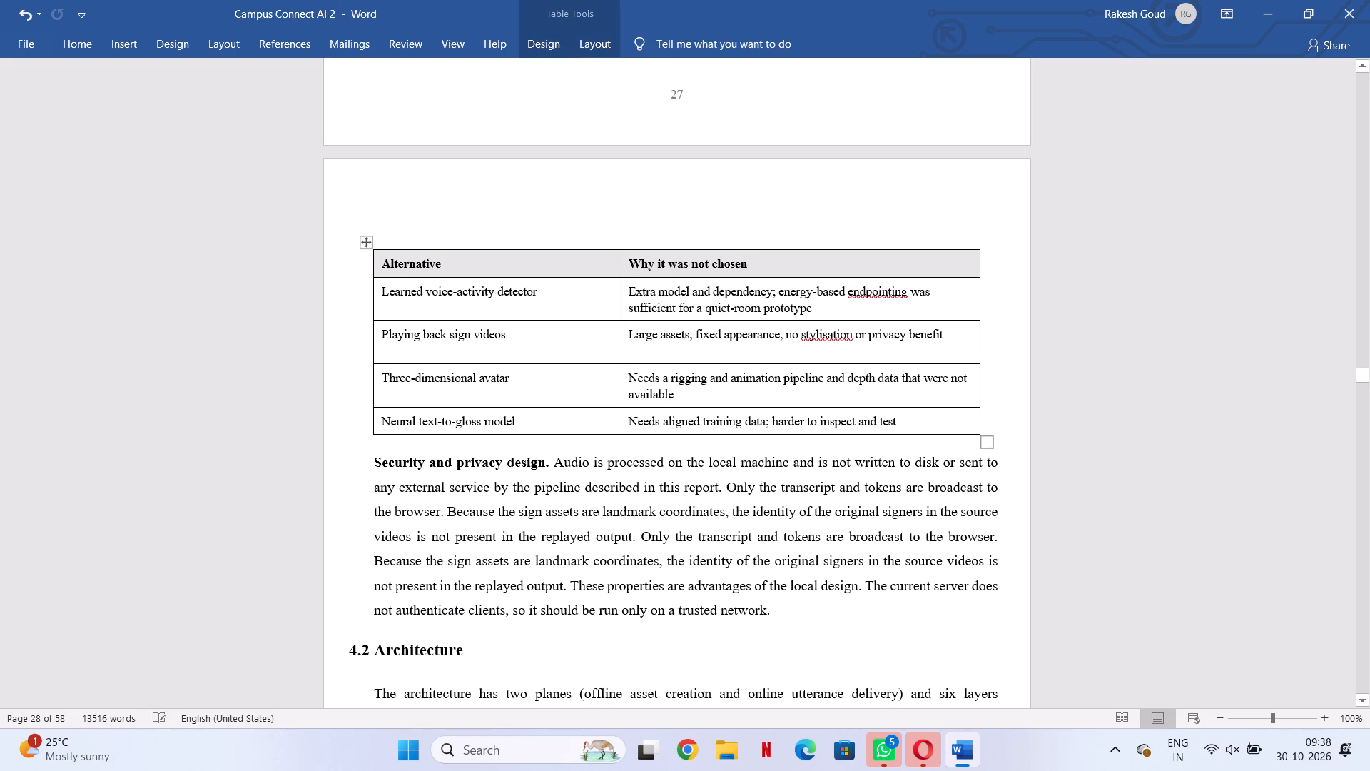
# Narrow the Alternative table with the Cloud speech recognition row to about the width of its continuation, making its rows slightly taller.
pyautogui.scroll(9, 956, 465)
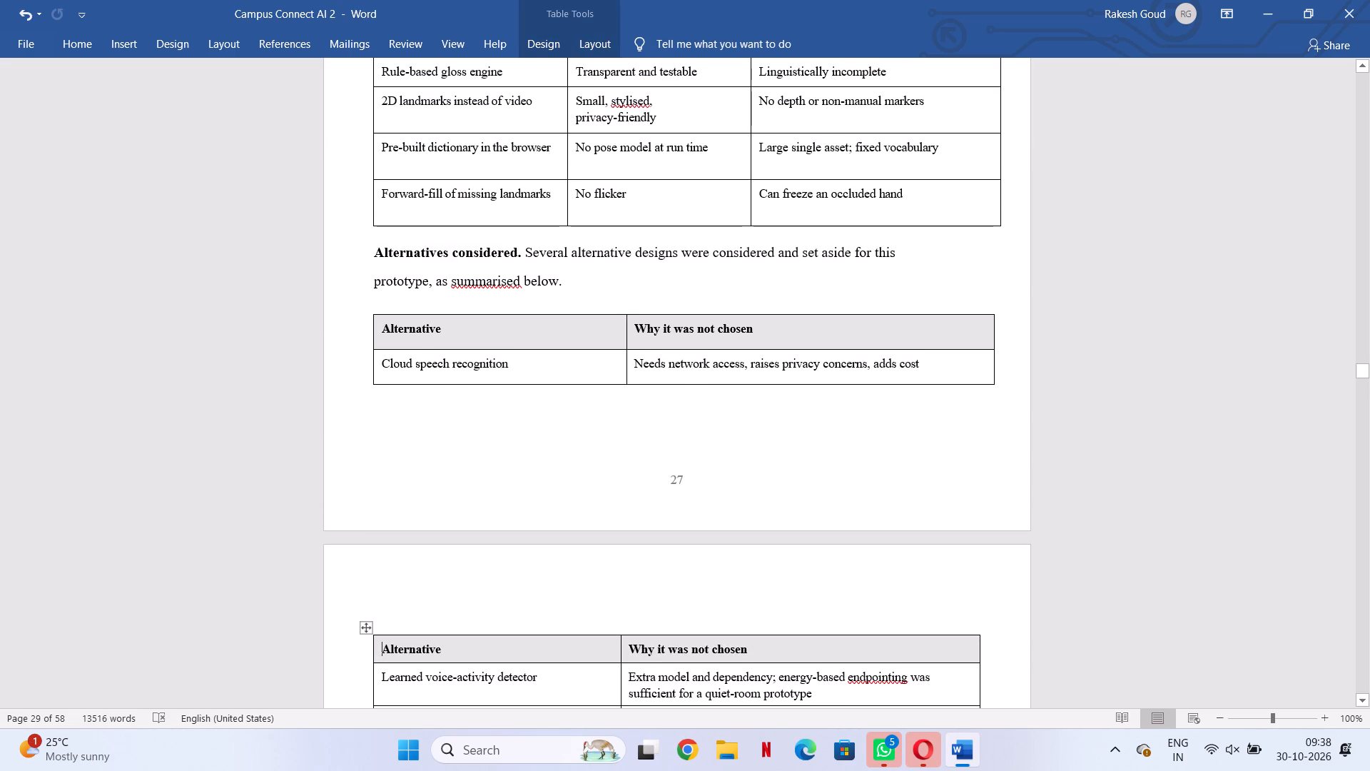
pyautogui.click(991, 385)
pyautogui.moveTo(999, 393); pyautogui.dragTo(978, 385)
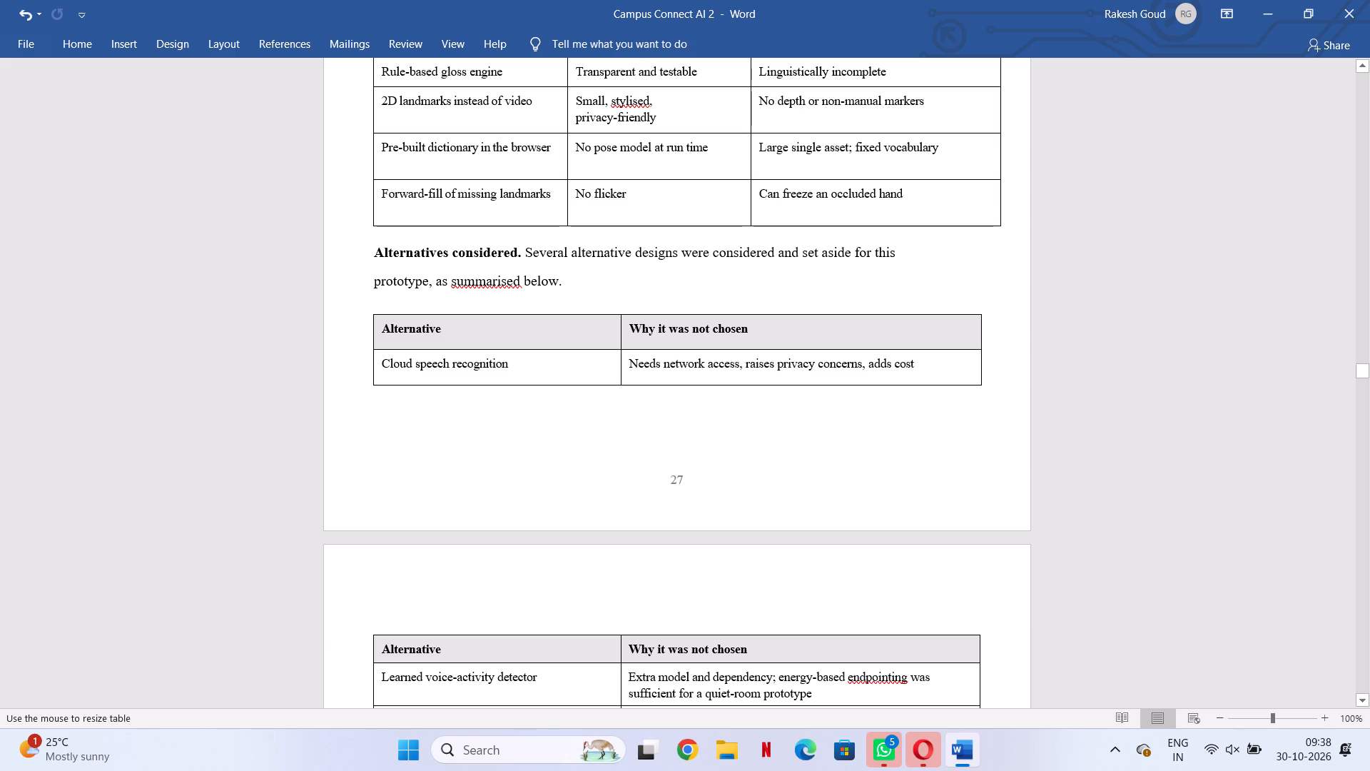
pyautogui.moveTo(978, 385); pyautogui.dragTo(973, 398)
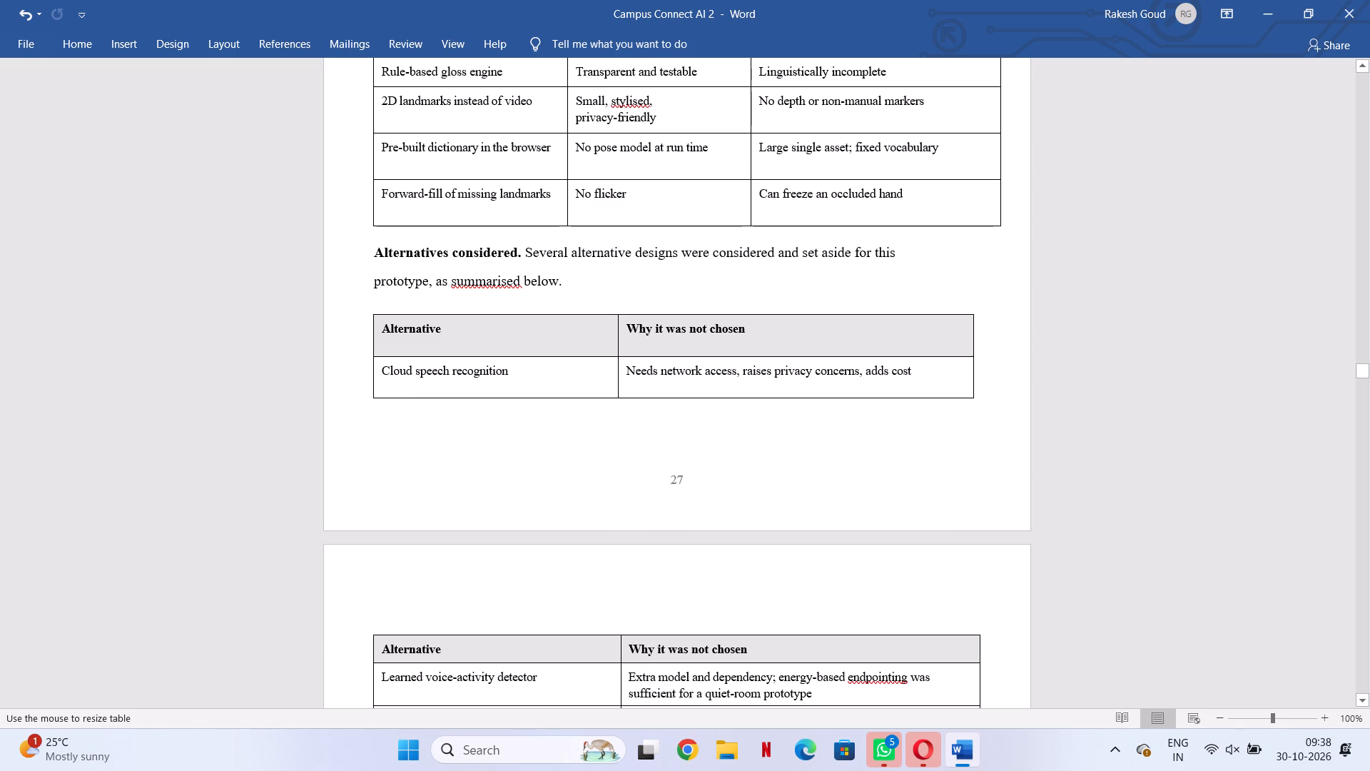
pyautogui.moveTo(973, 398); pyautogui.dragTo(974, 397)
# Narrow the Decision, Benefit and Cost table under Design trade-offs to just inside the right text margin and slightly reduce its height.
pyautogui.scroll(5, 974, 397)
pyautogui.click(997, 435)
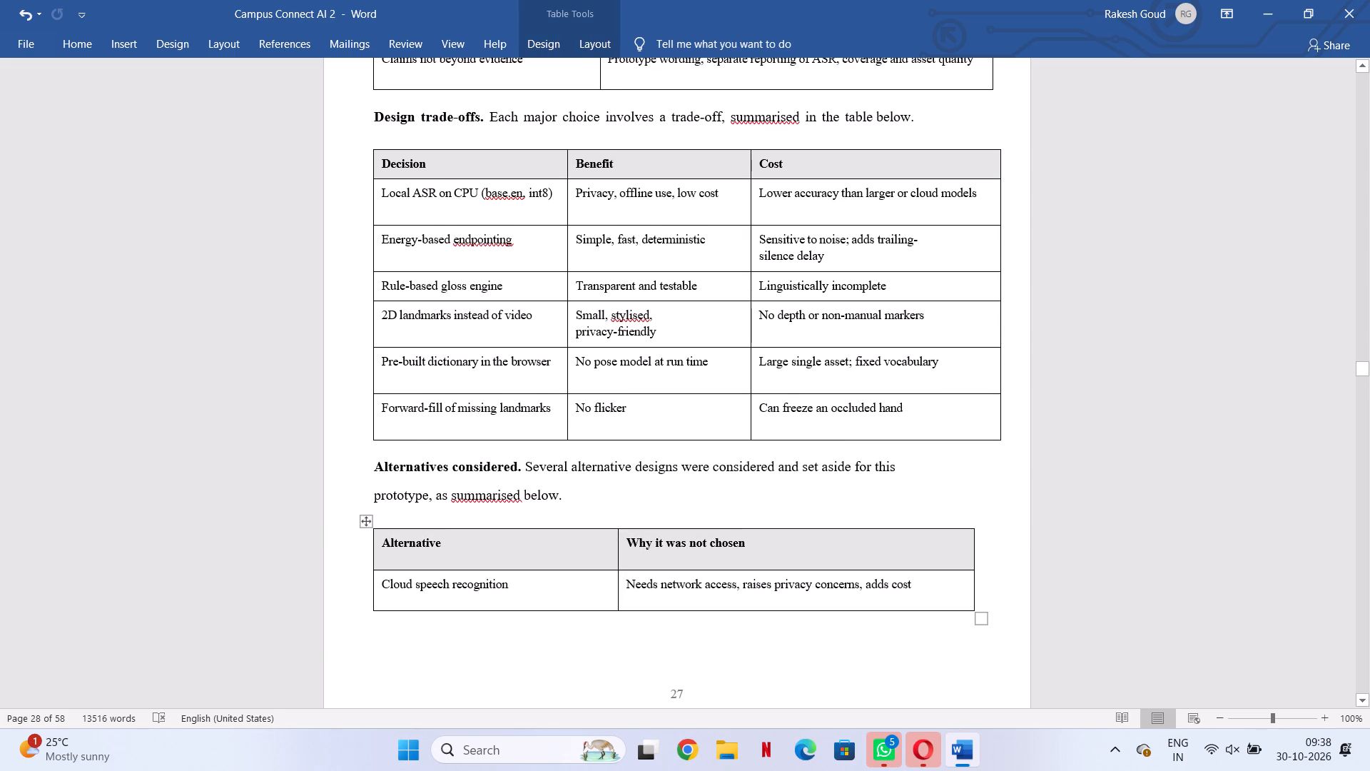
pyautogui.moveTo(1005, 448); pyautogui.dragTo(983, 444)
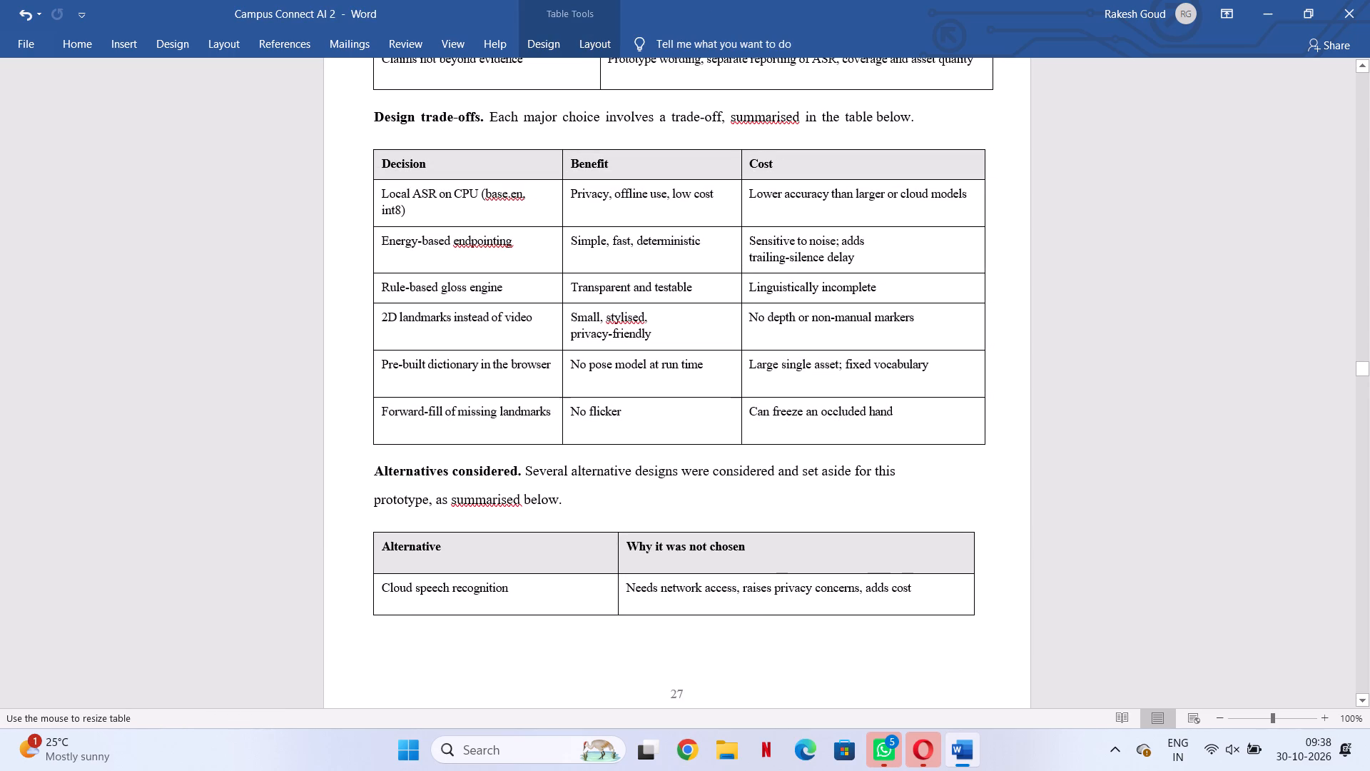
pyautogui.moveTo(983, 444); pyautogui.dragTo(985, 432)
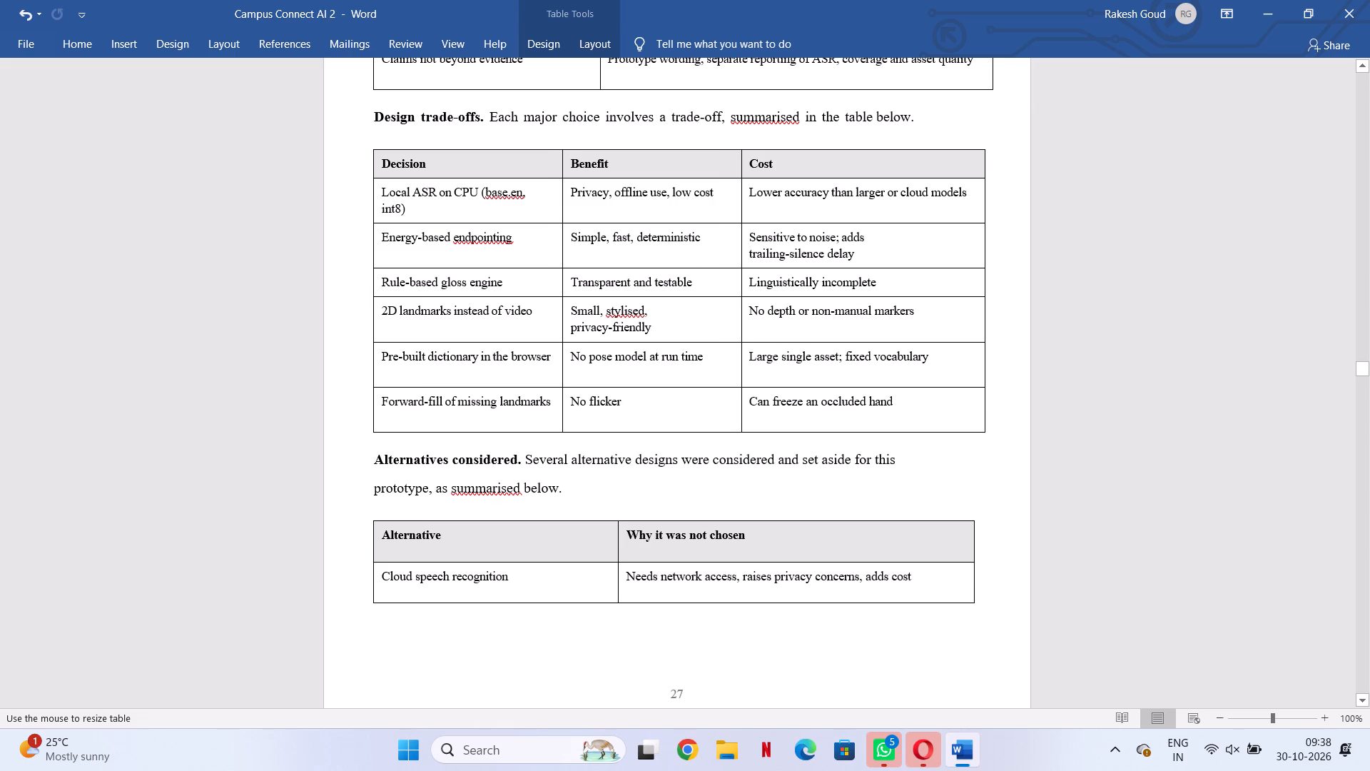
pyautogui.moveTo(985, 432); pyautogui.dragTo(985, 433)
# Narrow the Goal table above Design trade-offs to about the same width as the Decision table below it.
pyautogui.scroll(8, 985, 435)
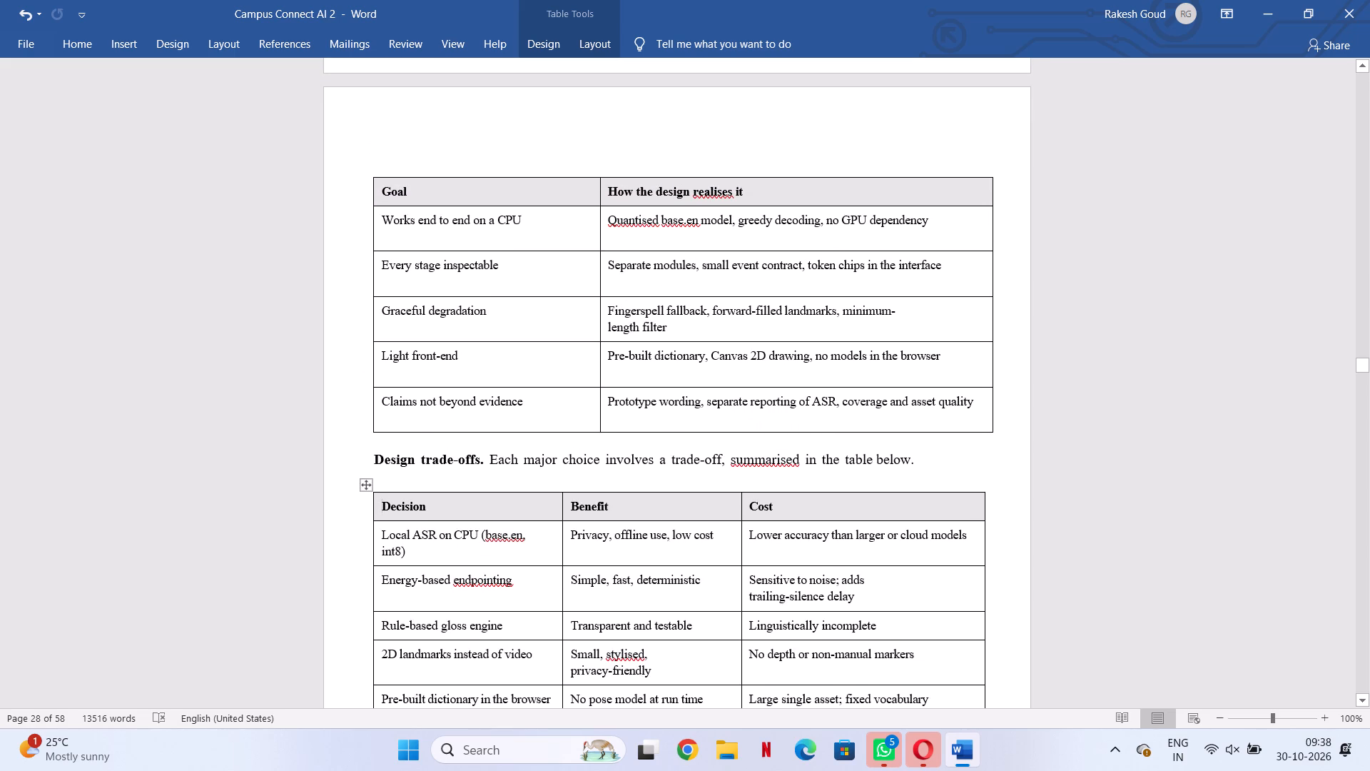
pyautogui.click(983, 410)
pyautogui.moveTo(1002, 440); pyautogui.dragTo(988, 434)
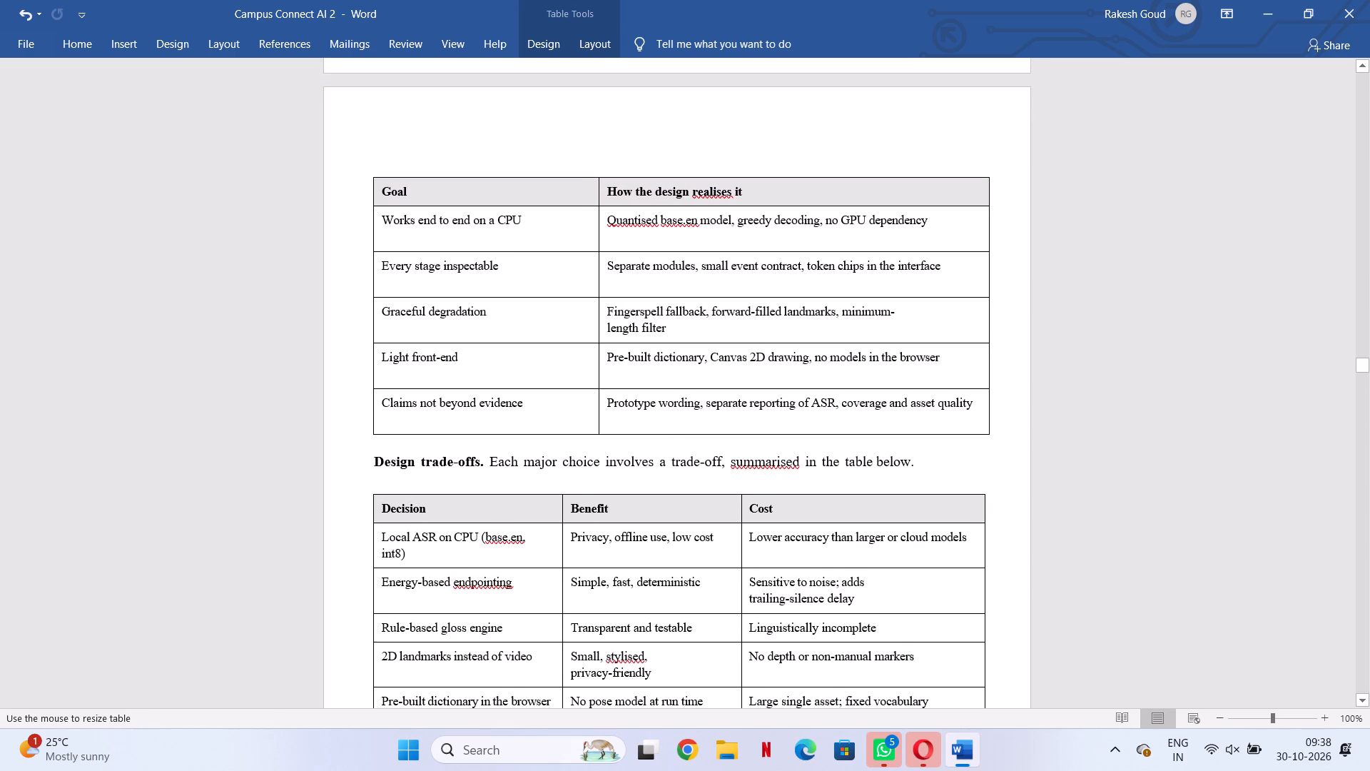
pyautogui.moveTo(988, 434); pyautogui.dragTo(984, 431)
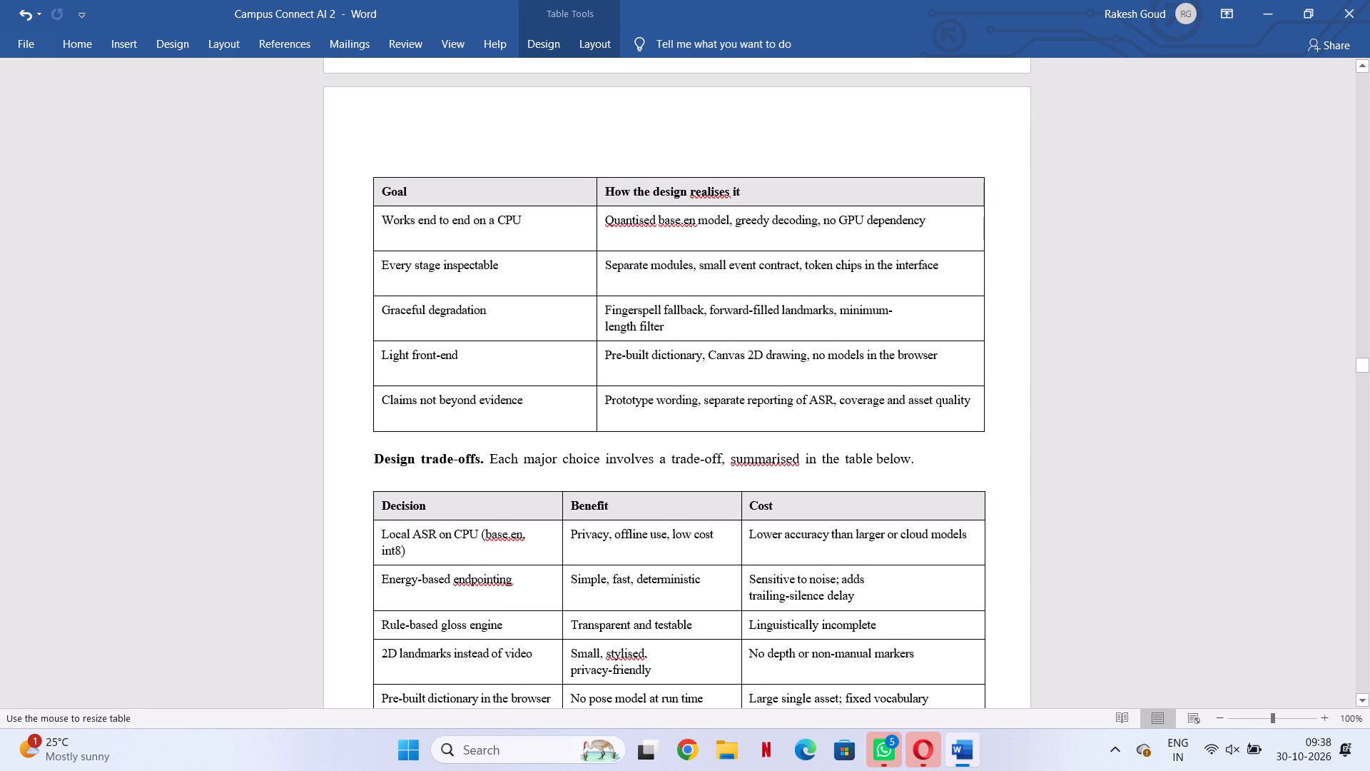
pyautogui.moveTo(984, 431); pyautogui.dragTo(983, 431)
# Check the pages from the Module 7 text through the Design chapter's Alternative tables for layout and table widths.
pyautogui.scroll(9, 983, 431)
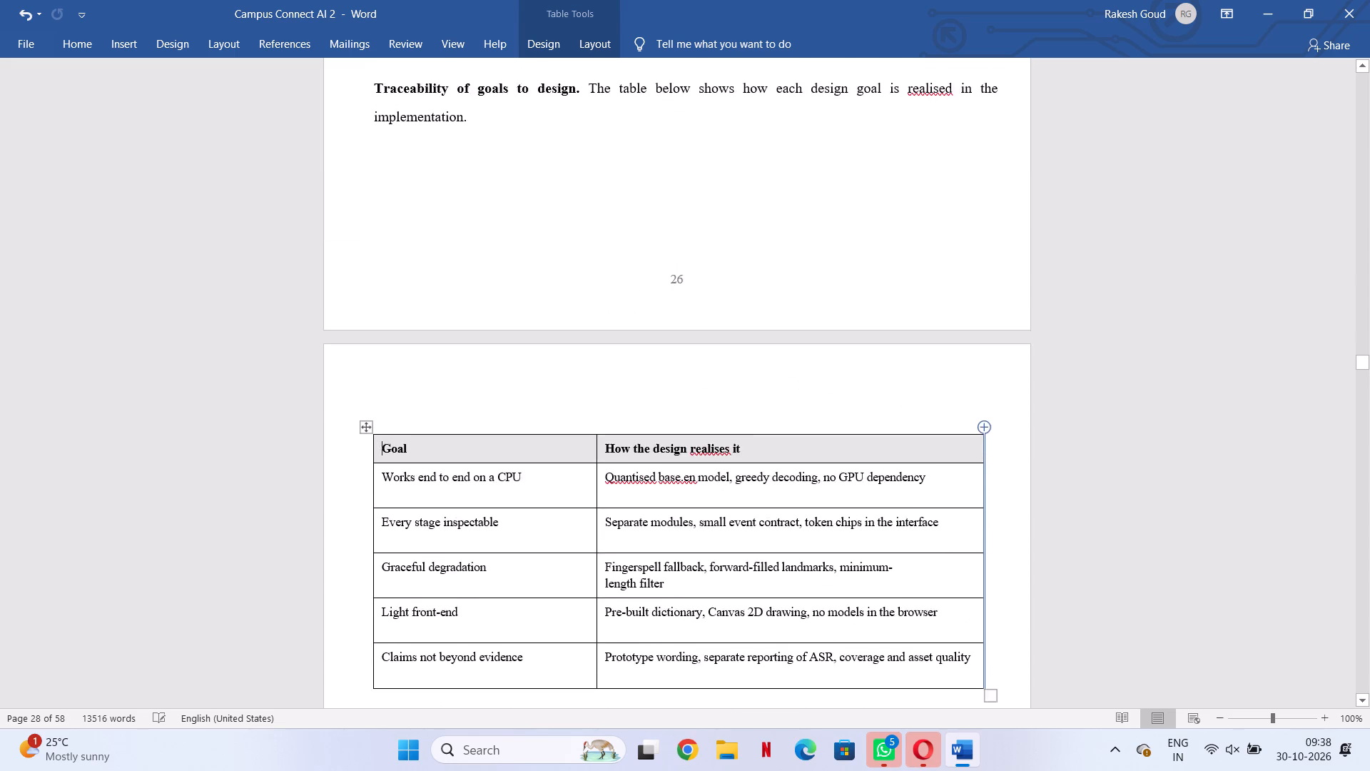
pyautogui.scroll(20, 983, 431)
pyautogui.scroll(11, 983, 431)
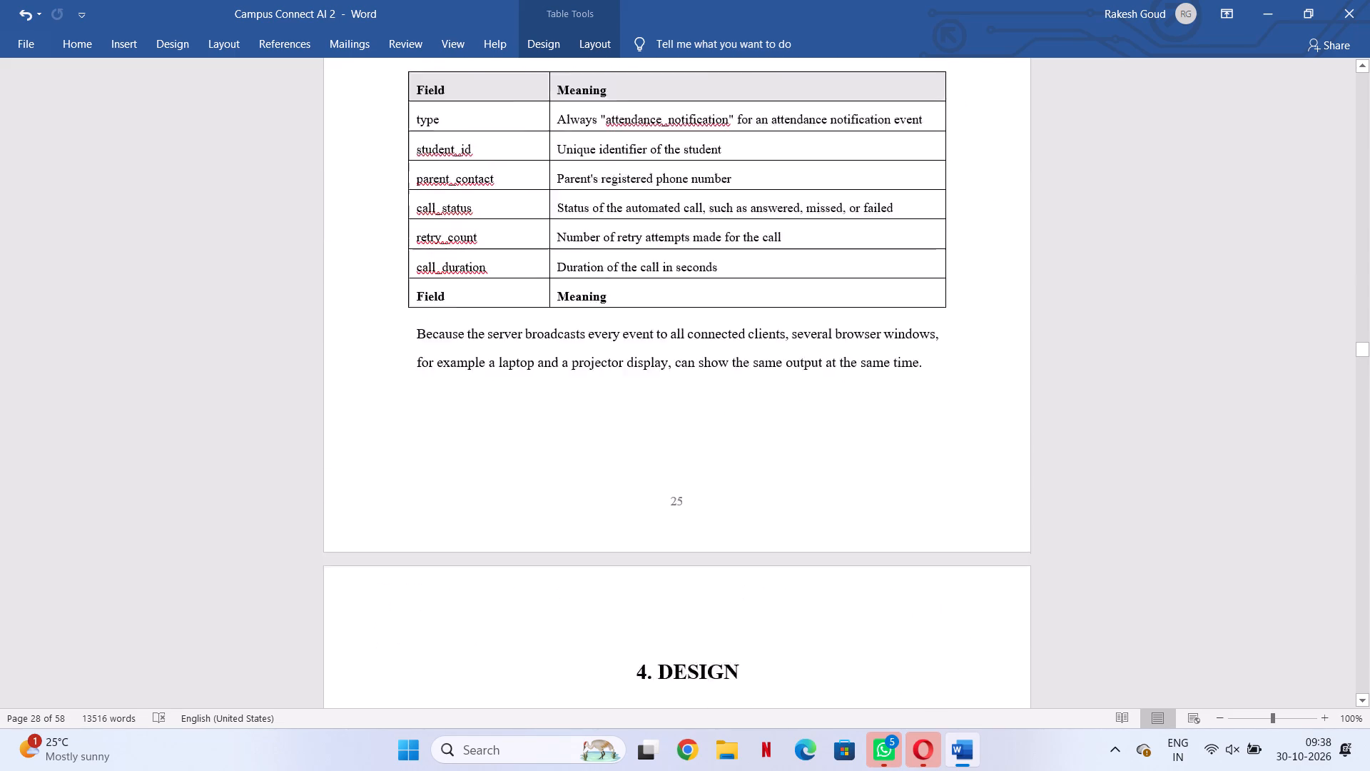
pyautogui.scroll(6, 983, 433)
pyautogui.scroll(-20, 983, 433)
pyautogui.scroll(-7, 983, 433)
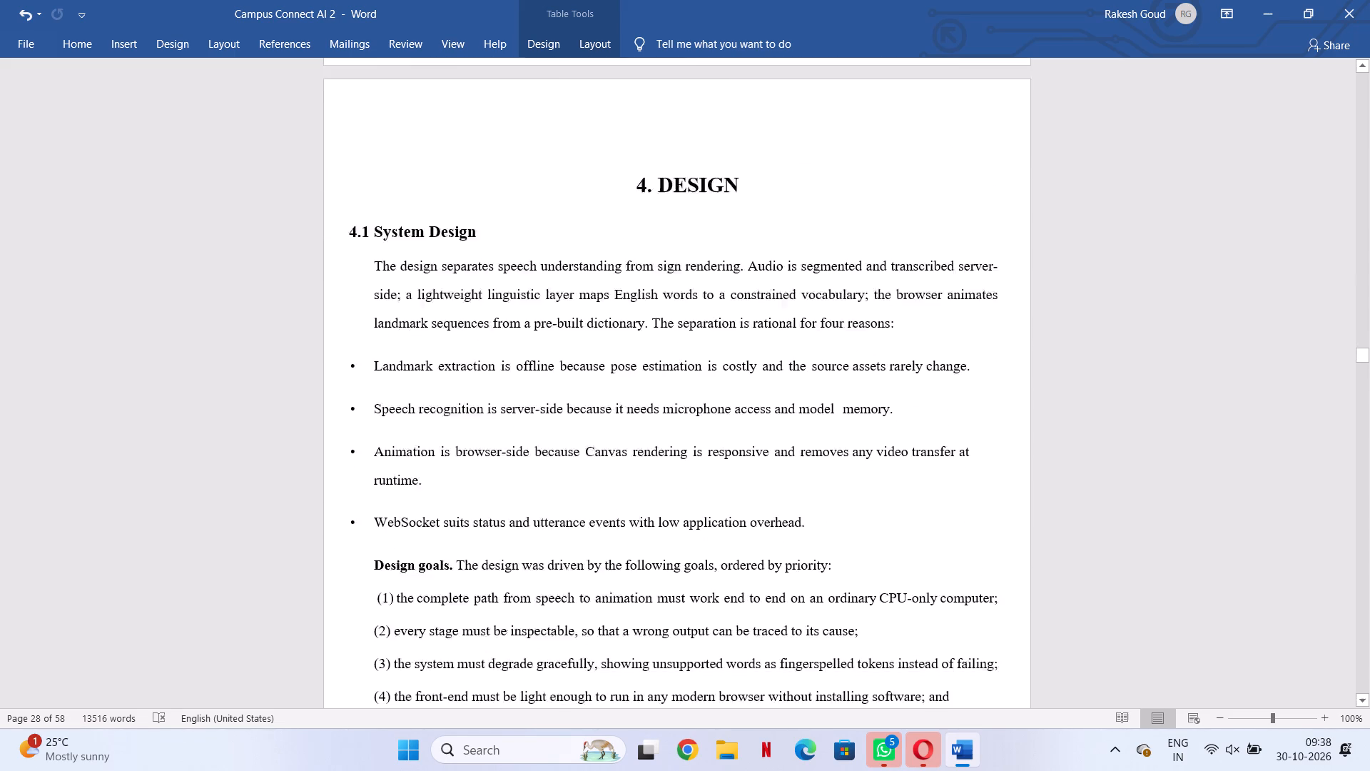
pyautogui.scroll(-20, 985, 439)
pyautogui.scroll(-20, 985, 439)
pyautogui.scroll(-1, 985, 439)
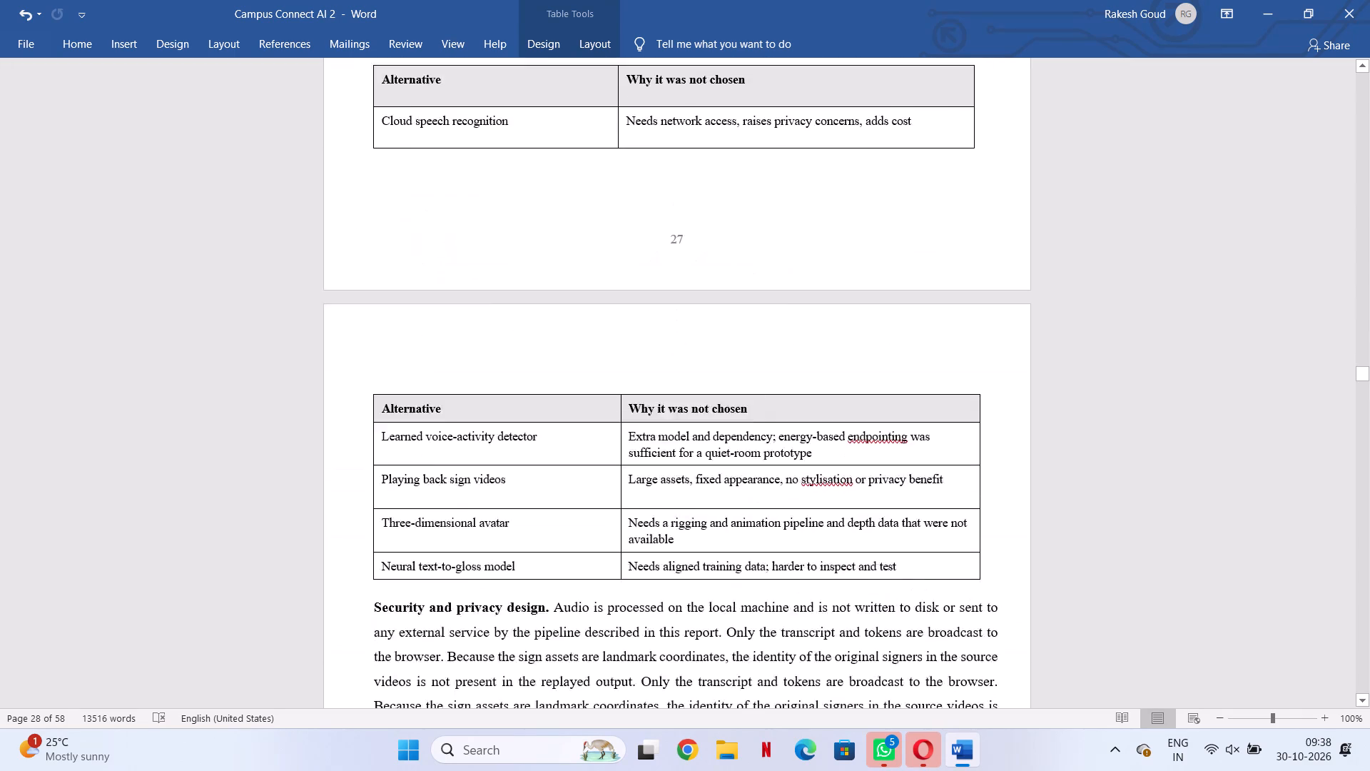
pyautogui.scroll(-12, 986, 448)
pyautogui.scroll(20, 986, 448)
pyautogui.scroll(8, 986, 448)
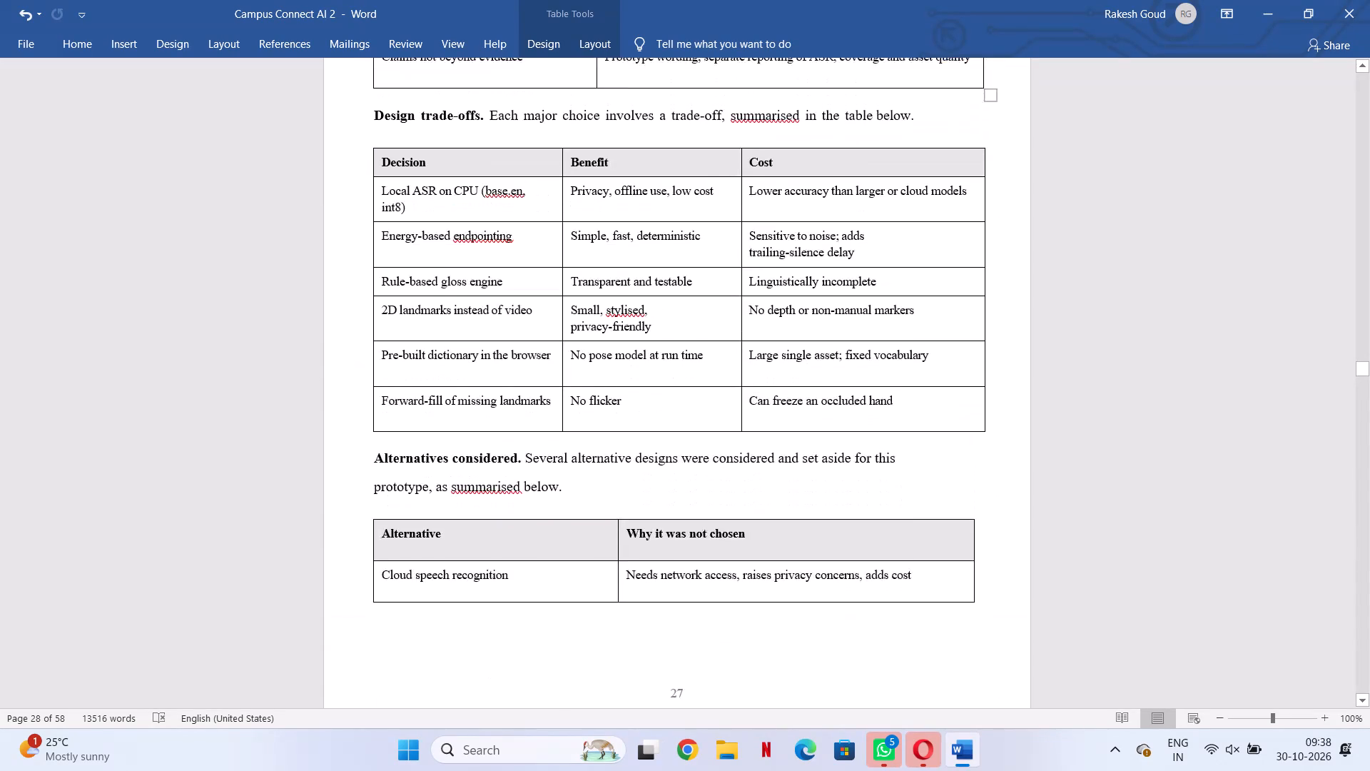
pyautogui.scroll(20, 986, 448)
pyautogui.scroll(20, 986, 448)
pyautogui.scroll(4, 986, 448)
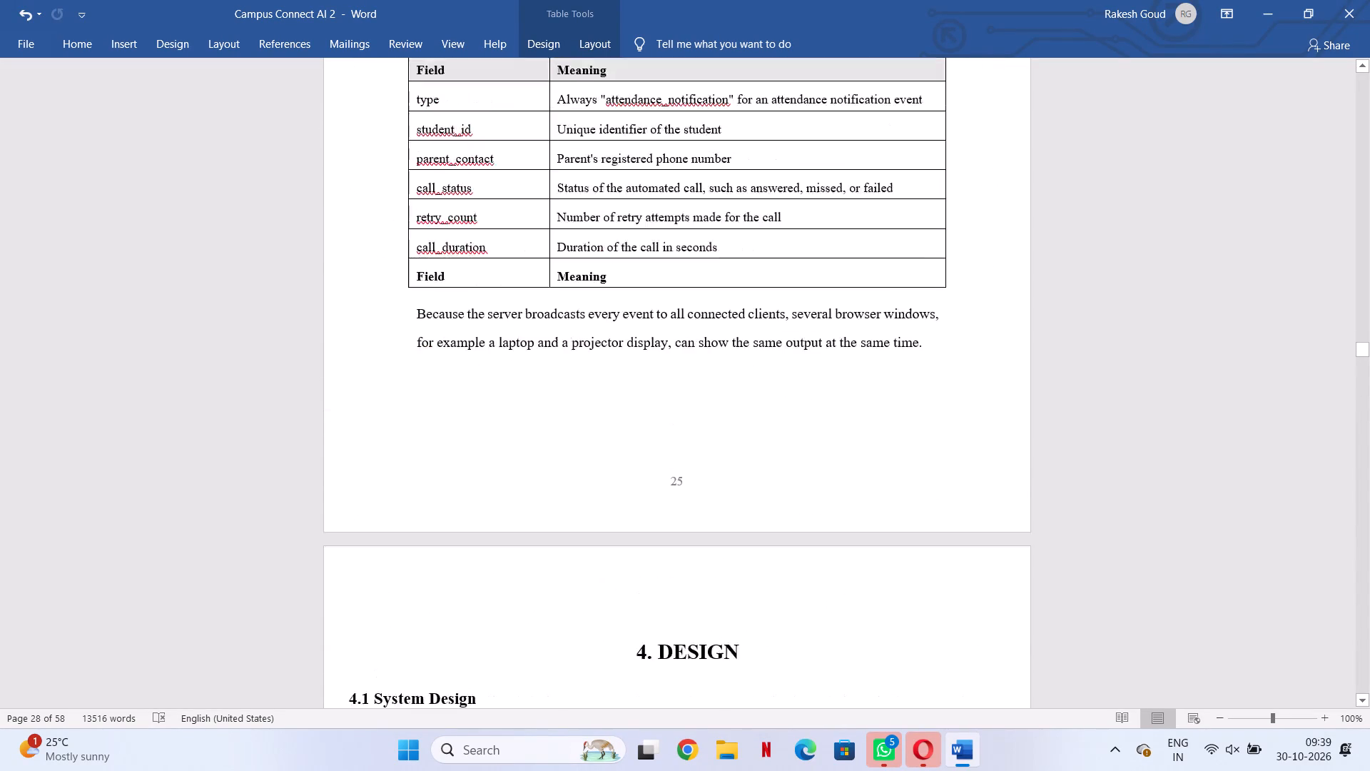
pyautogui.scroll(20, 986, 448)
pyautogui.scroll(17, 986, 448)
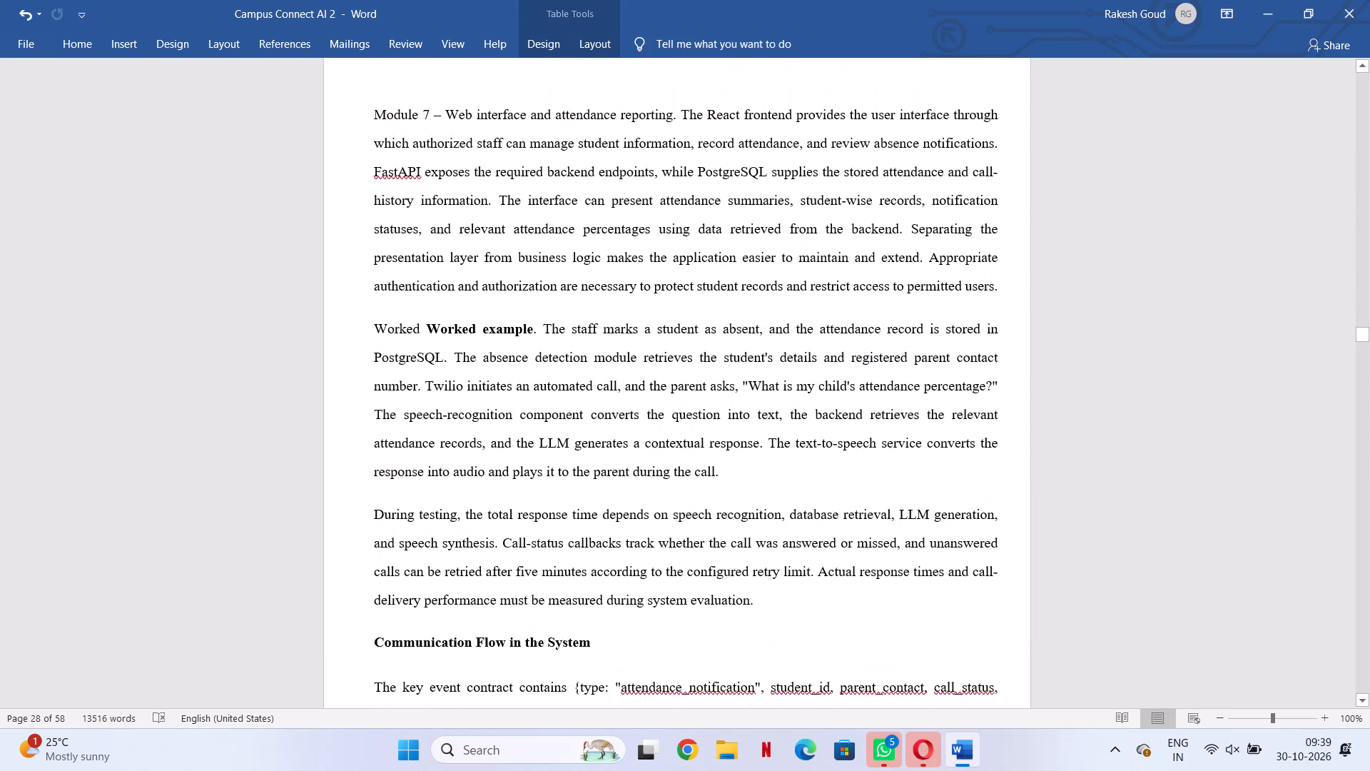
pyautogui.scroll(11, 986, 448)
pyautogui.scroll(-10, 986, 448)
pyautogui.scroll(-14, 986, 448)
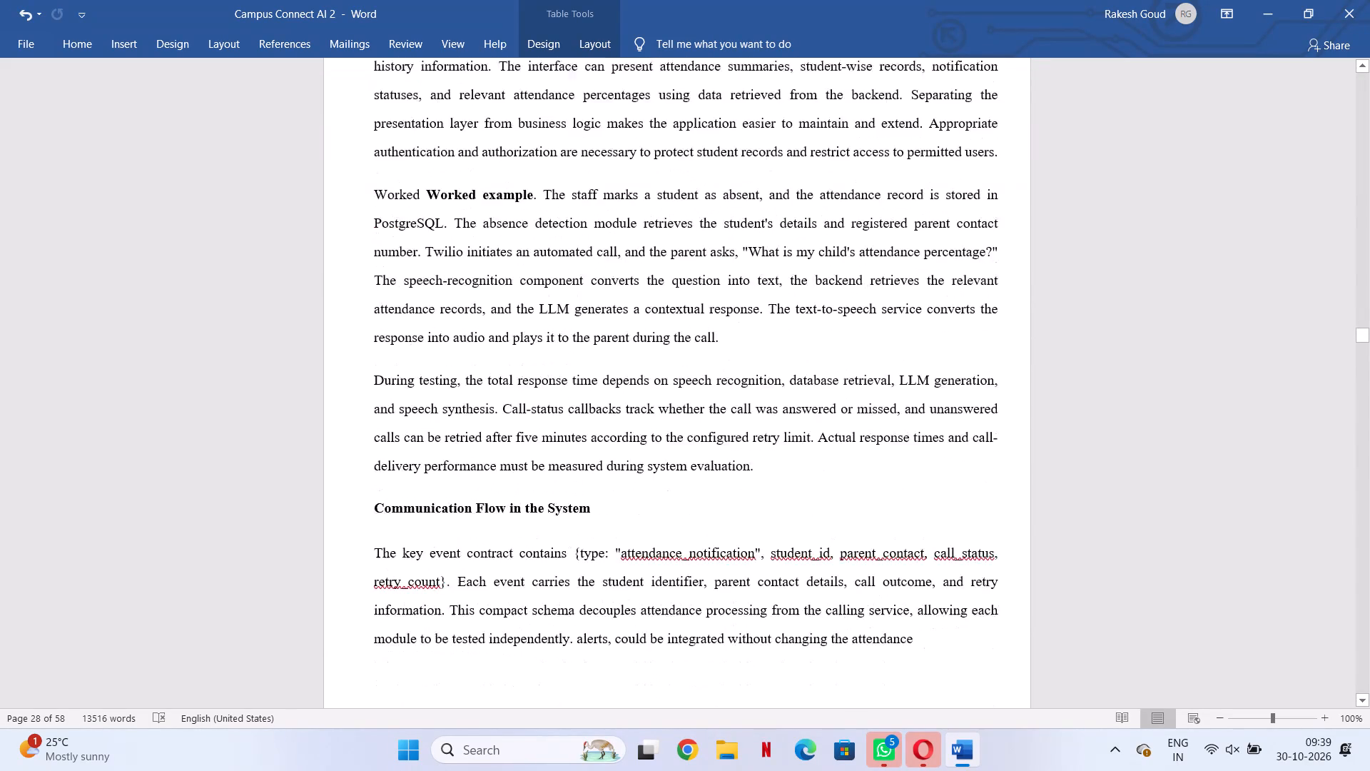
# Widen the Table 1 data communication table toward the right text margin, keeping its left edge in place.
pyautogui.scroll(-13, 986, 448)
pyautogui.scroll(-3, 951, 561)
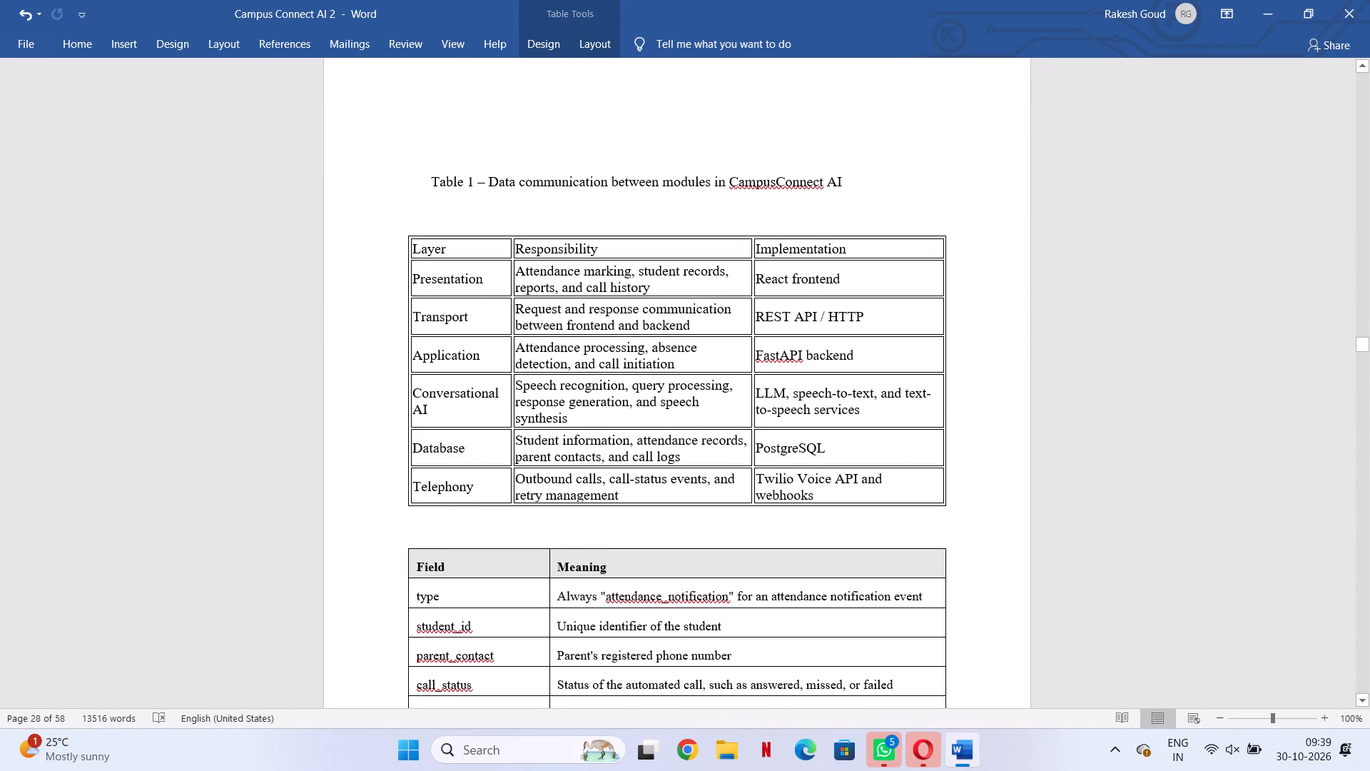
pyautogui.click(932, 480)
pyautogui.moveTo(955, 519); pyautogui.dragTo(957, 519)
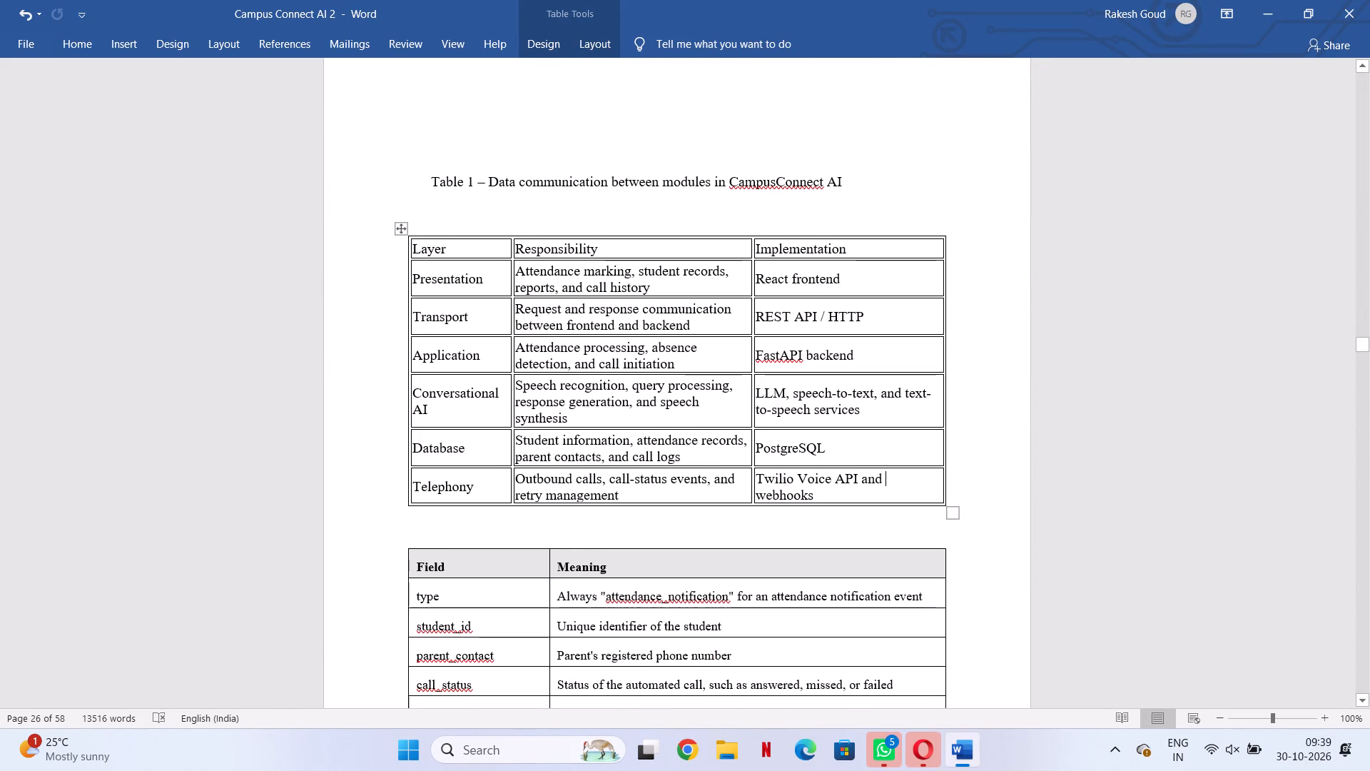
pyautogui.moveTo(957, 519); pyautogui.dragTo(970, 518)
# Widen the Field and Meaning table to about the width of Table 1 above it, making its rows slightly taller.
pyautogui.scroll(-4, 921, 609)
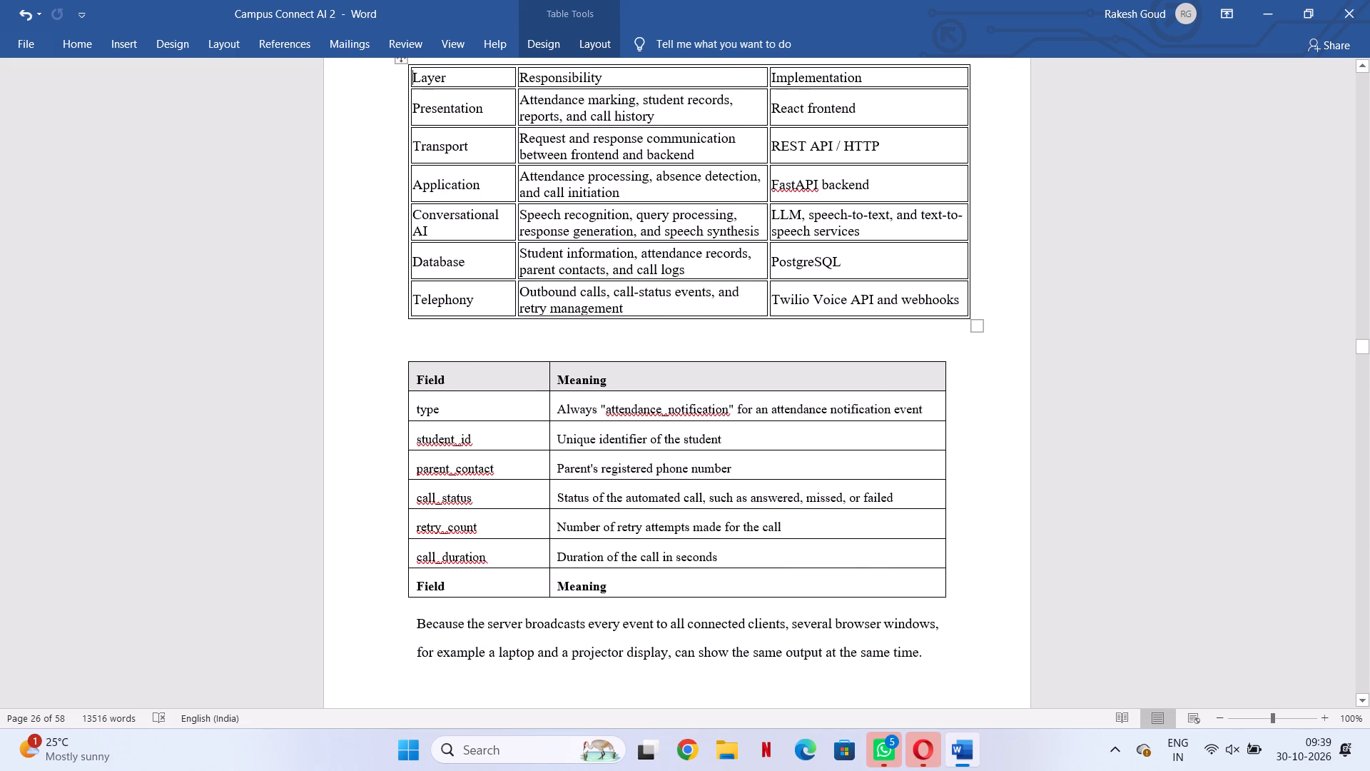
pyautogui.click(927, 575)
pyautogui.moveTo(952, 604); pyautogui.dragTo(968, 606)
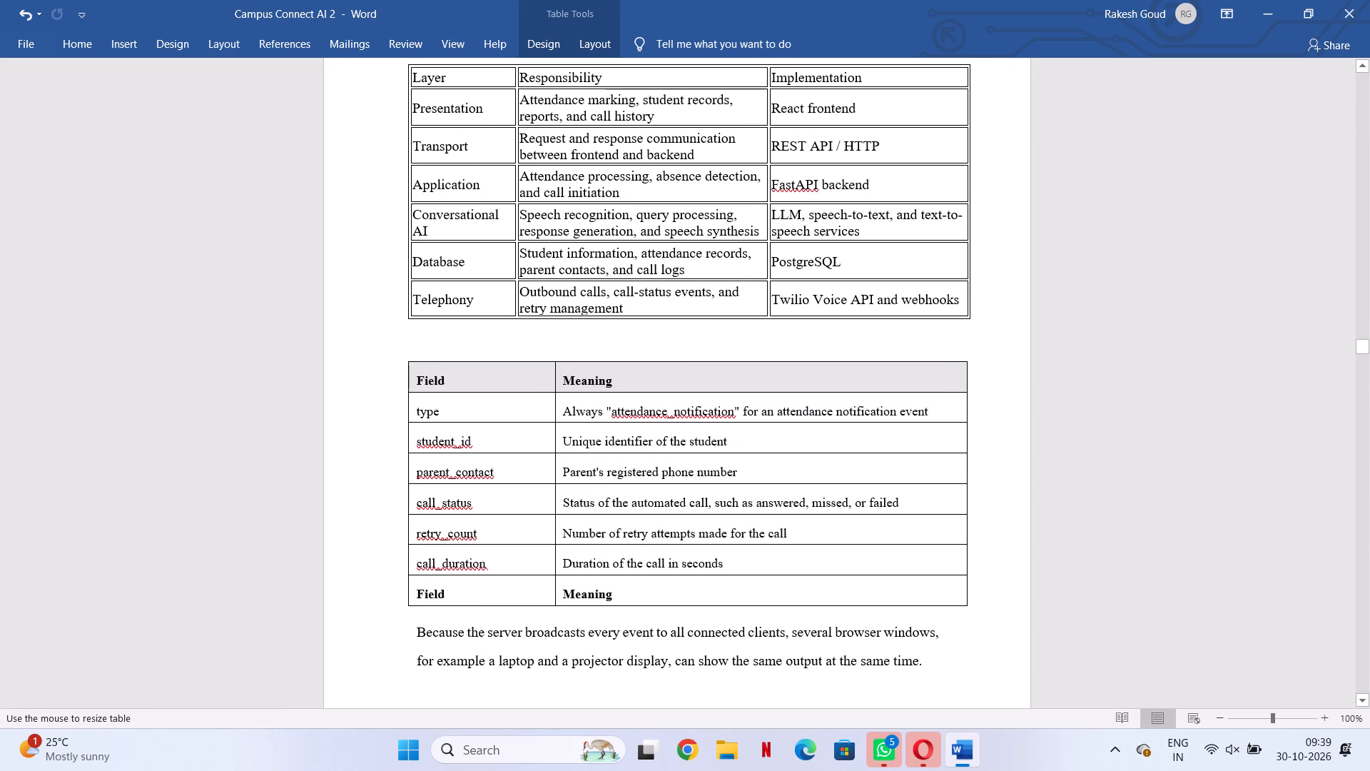
pyautogui.moveTo(968, 606); pyautogui.dragTo(973, 608)
# Review the tables and figures from the Design chapter through the Results chapter's Fig – 6 for their fit within the margins.
pyautogui.scroll(-11, 973, 608)
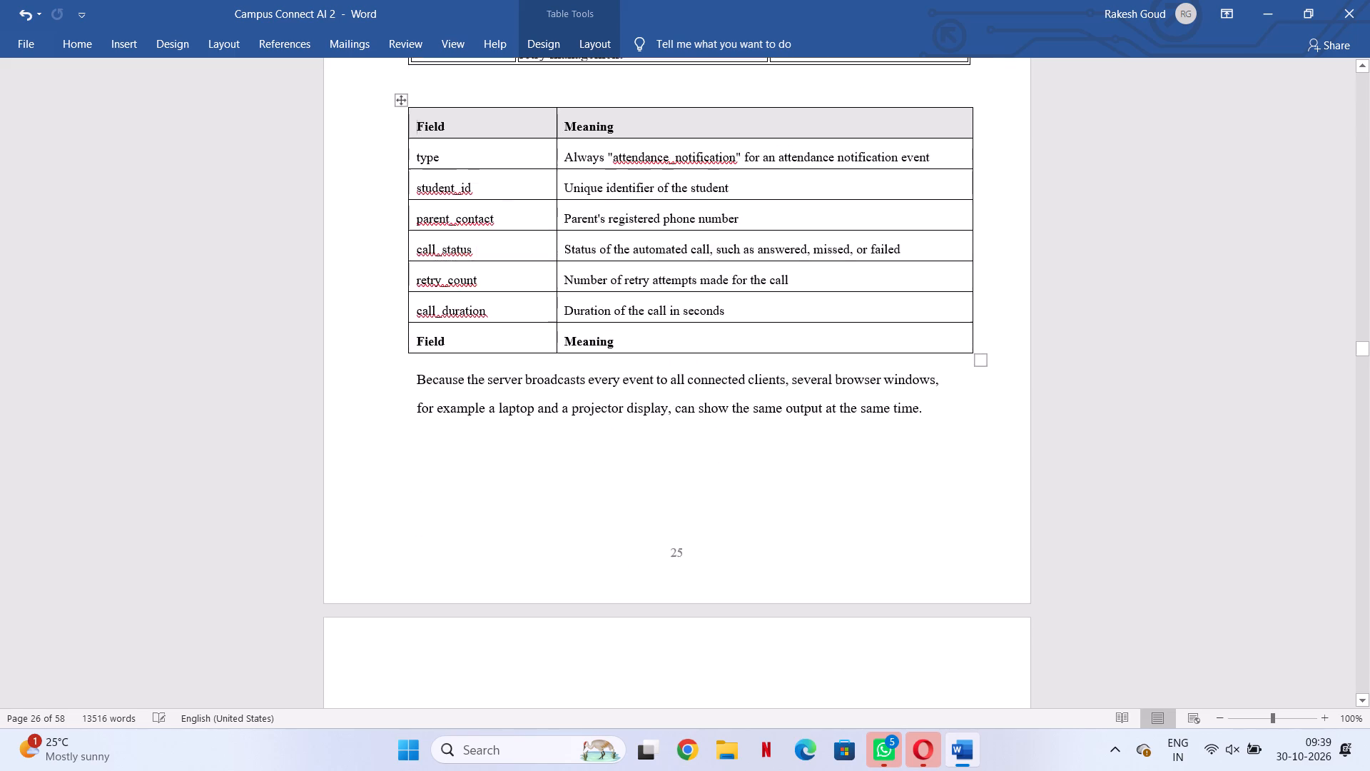
pyautogui.scroll(-16, 973, 593)
pyautogui.scroll(-7, 982, 573)
pyautogui.scroll(-14, 983, 570)
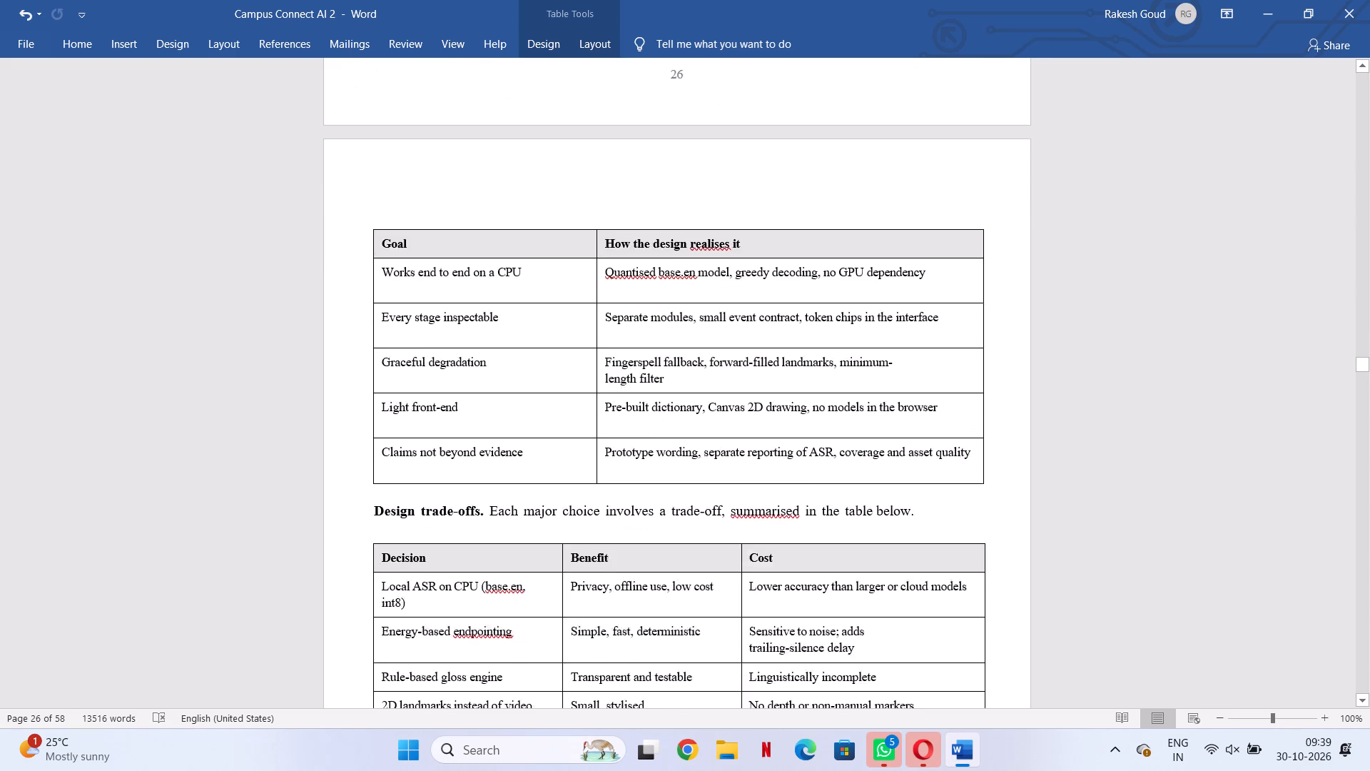
pyautogui.scroll(-20, 984, 570)
pyautogui.scroll(-10, 984, 570)
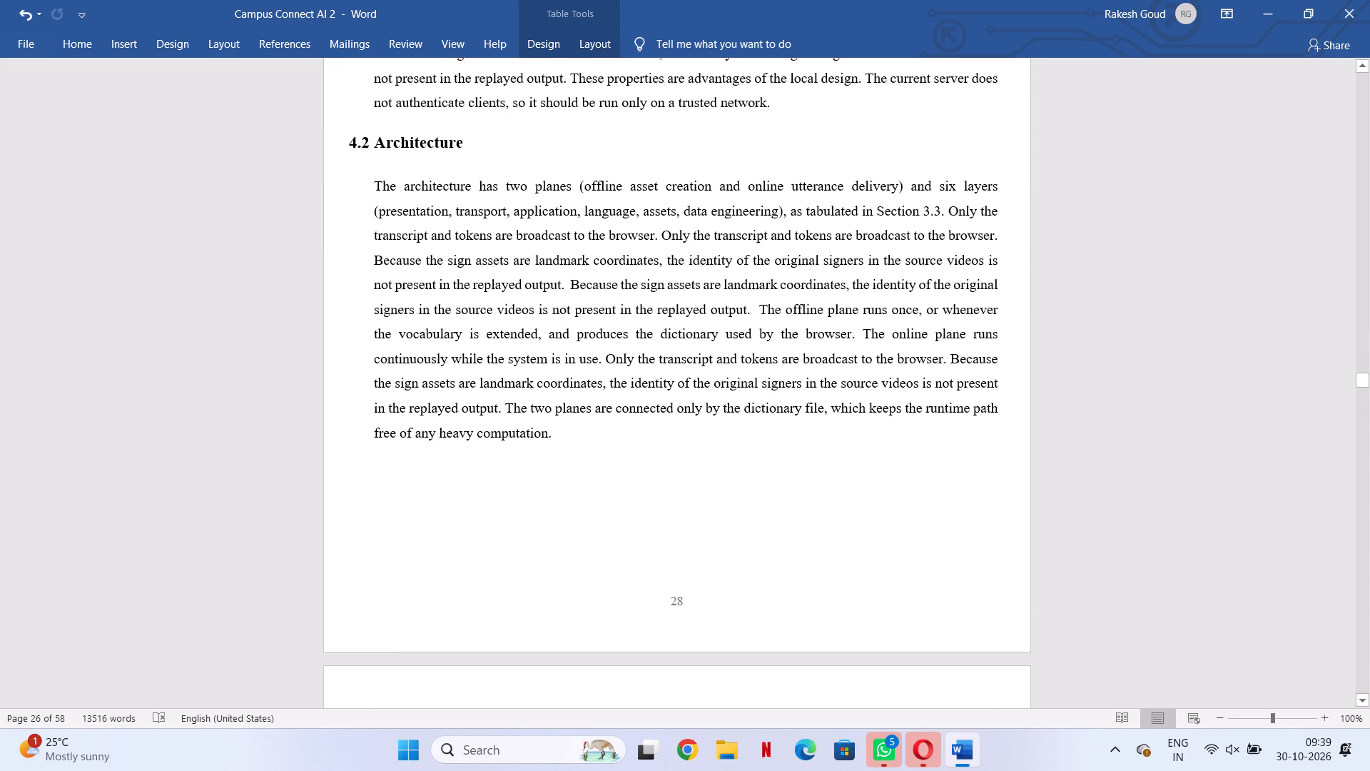
pyautogui.scroll(-20, 984, 570)
pyautogui.scroll(-20, 984, 570)
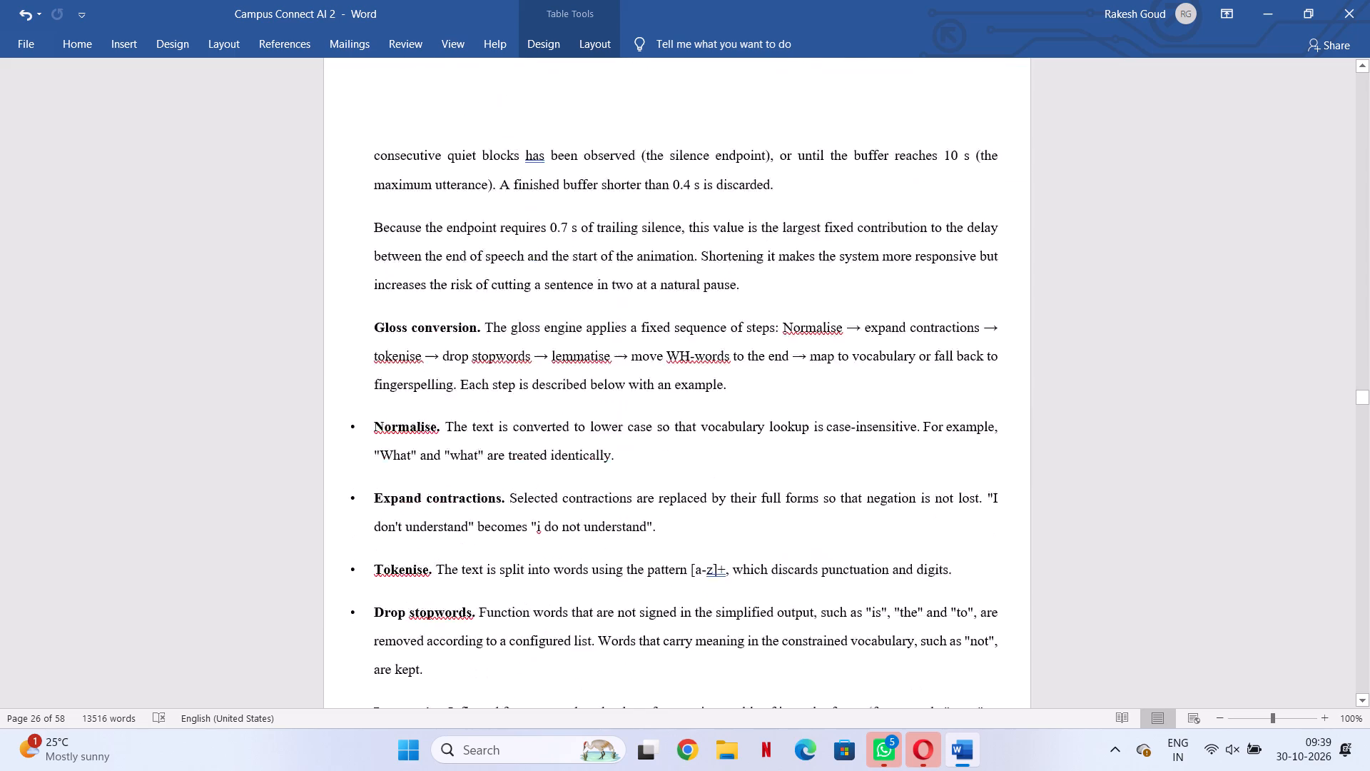
pyautogui.scroll(-5, 987, 569)
pyautogui.scroll(-20, 987, 569)
pyautogui.scroll(-6, 987, 569)
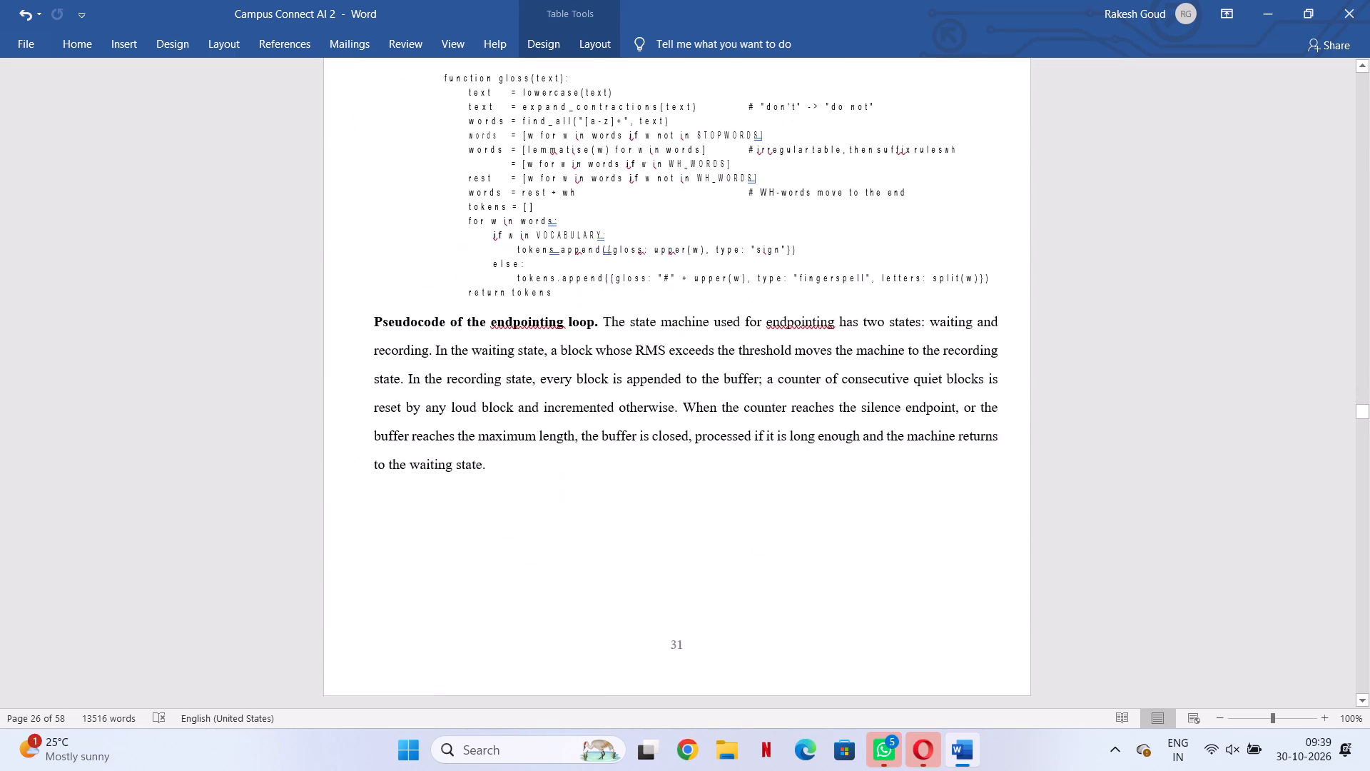
pyautogui.scroll(-20, 990, 565)
pyautogui.scroll(-14, 990, 565)
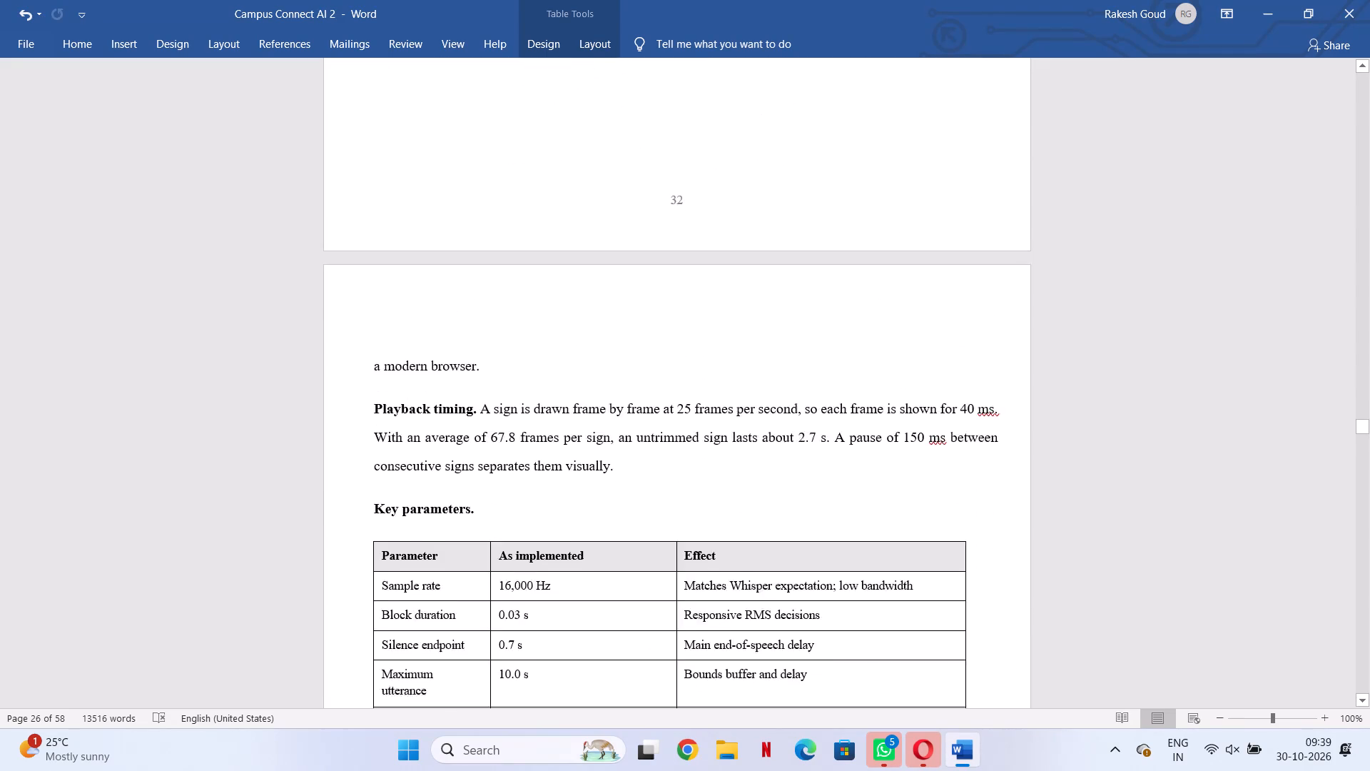
pyautogui.scroll(-20, 990, 565)
pyautogui.scroll(-14, 990, 565)
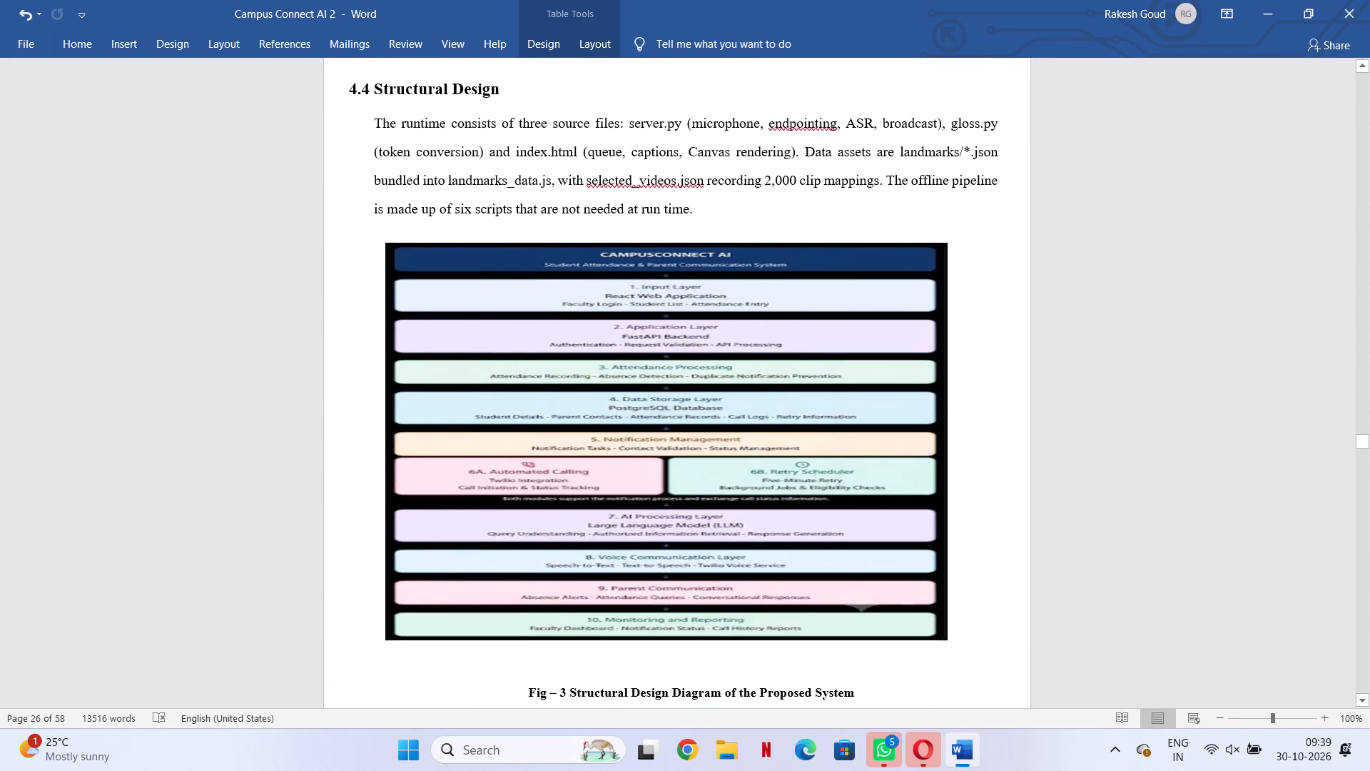
pyautogui.scroll(-20, 990, 565)
pyautogui.scroll(-14, 990, 565)
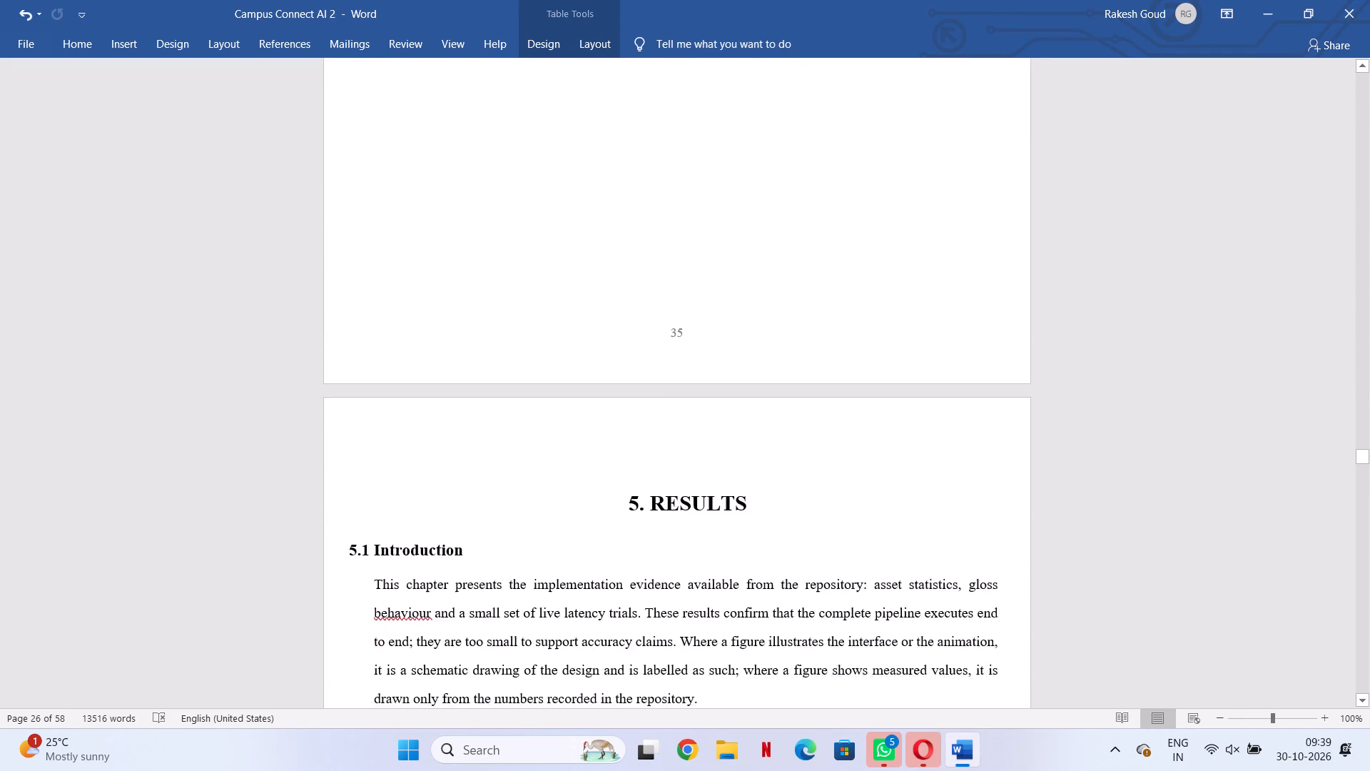
pyautogui.scroll(-20, 990, 565)
pyautogui.scroll(-14, 990, 565)
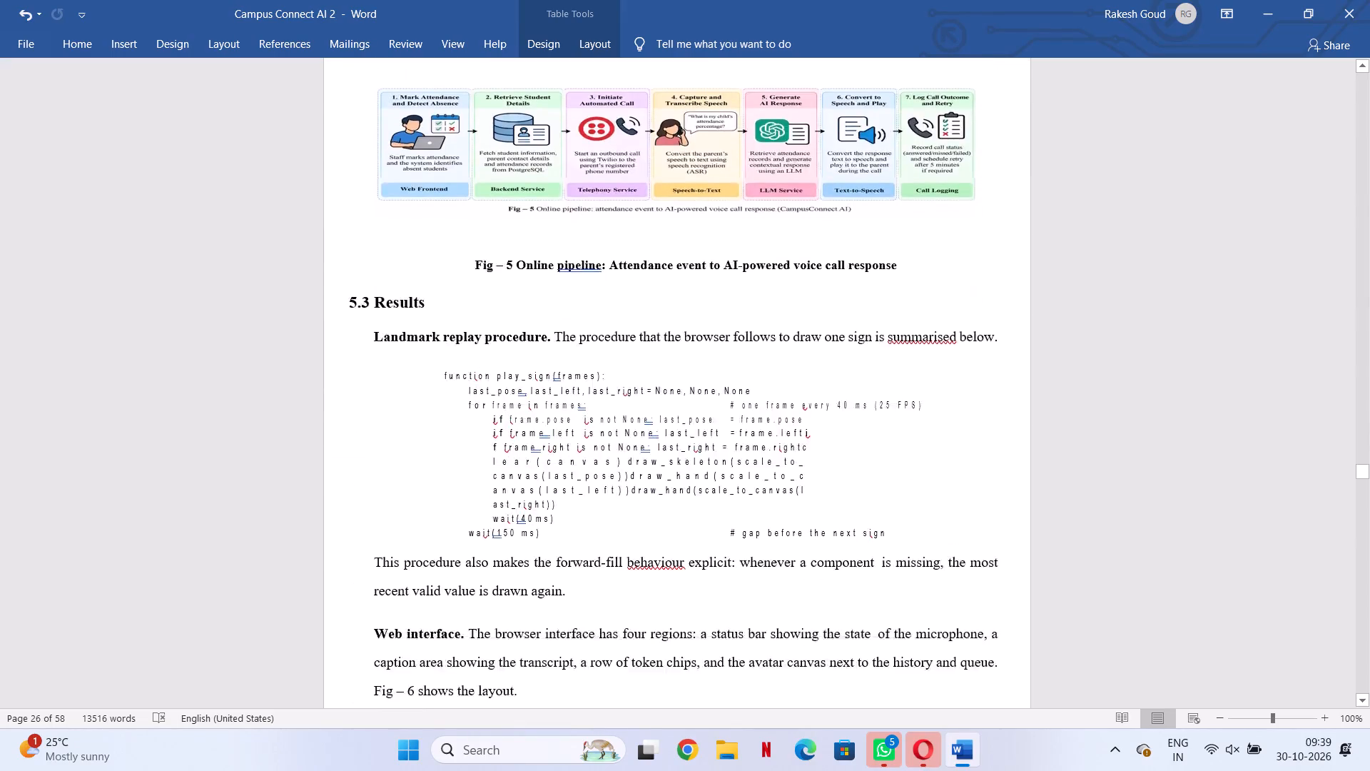
pyautogui.scroll(-15, 990, 564)
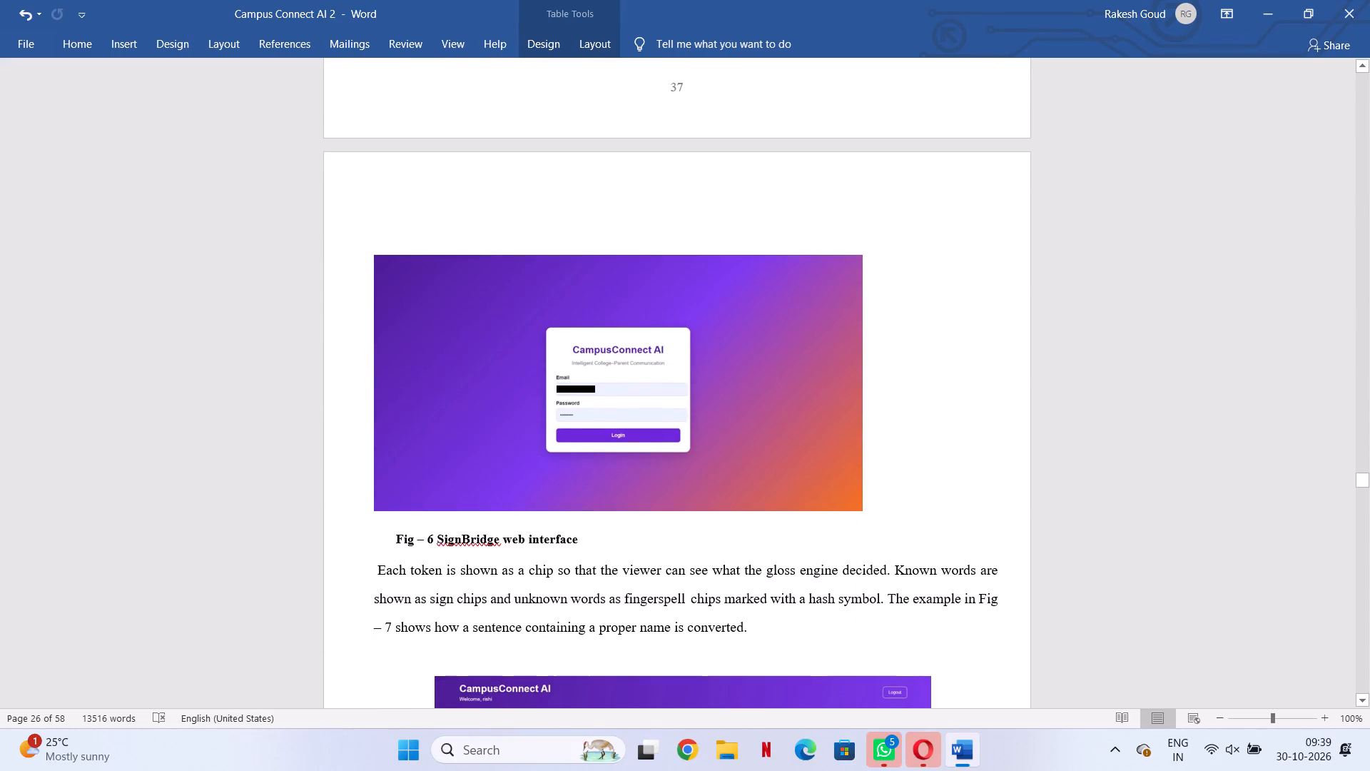
# Widen the Fig – 6 login page picture slightly toward the right text margin, keeping its height and its left edge at the margin.
pyautogui.click(853, 433)
pyautogui.moveTo(862, 425); pyautogui.dragTo(893, 432)
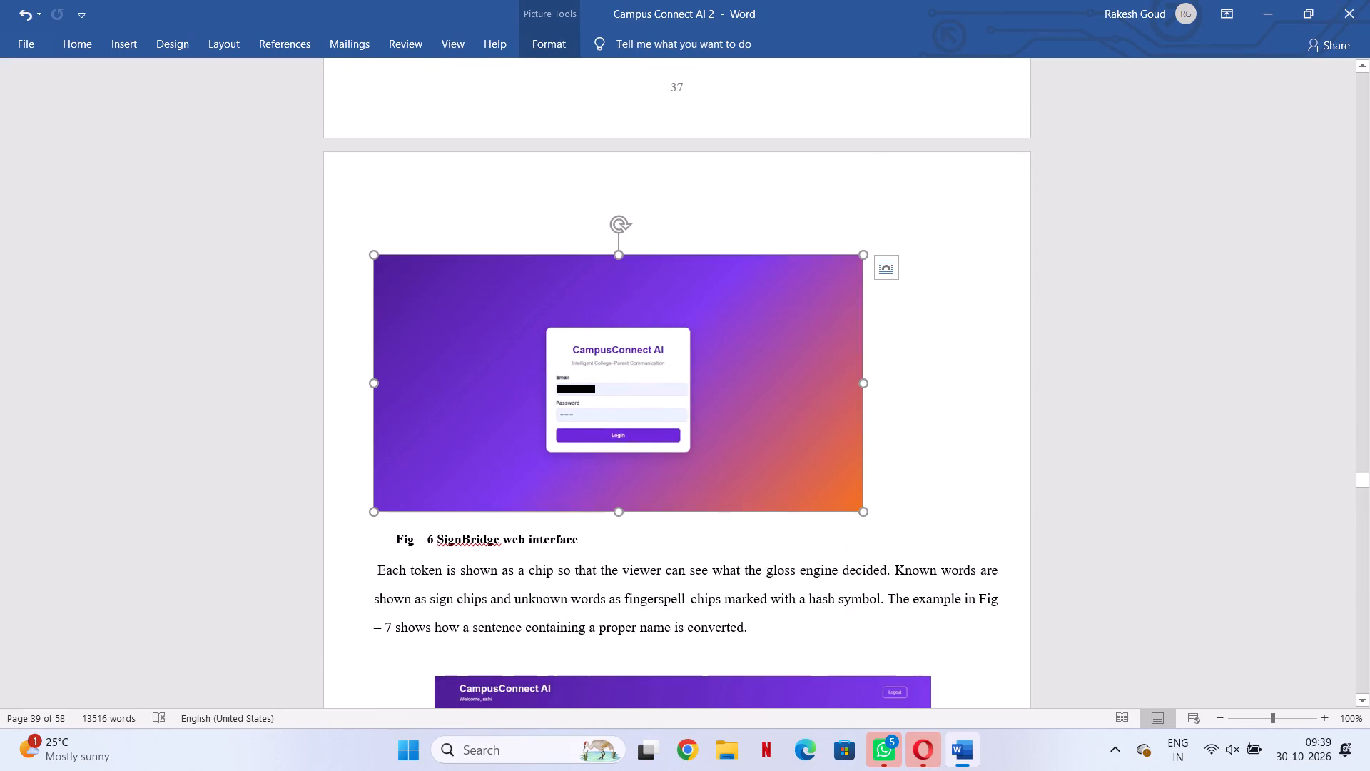
pyautogui.moveTo(787, 256); pyautogui.dragTo(830, 239)
pyautogui.moveTo(406, 257); pyautogui.dragTo(571, 245)
pyautogui.moveTo(866, 383); pyautogui.dragTo(930, 398)
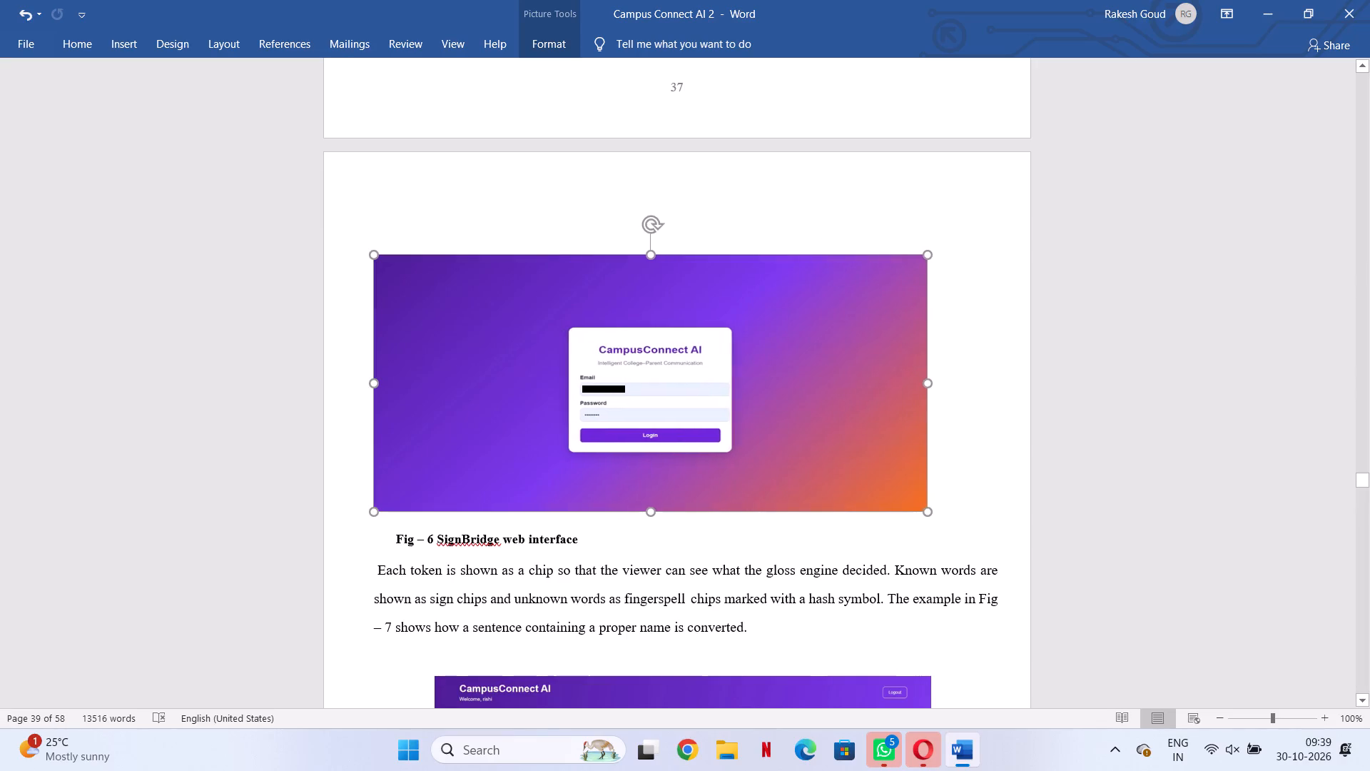
pyautogui.moveTo(930, 398); pyautogui.dragTo(933, 400)
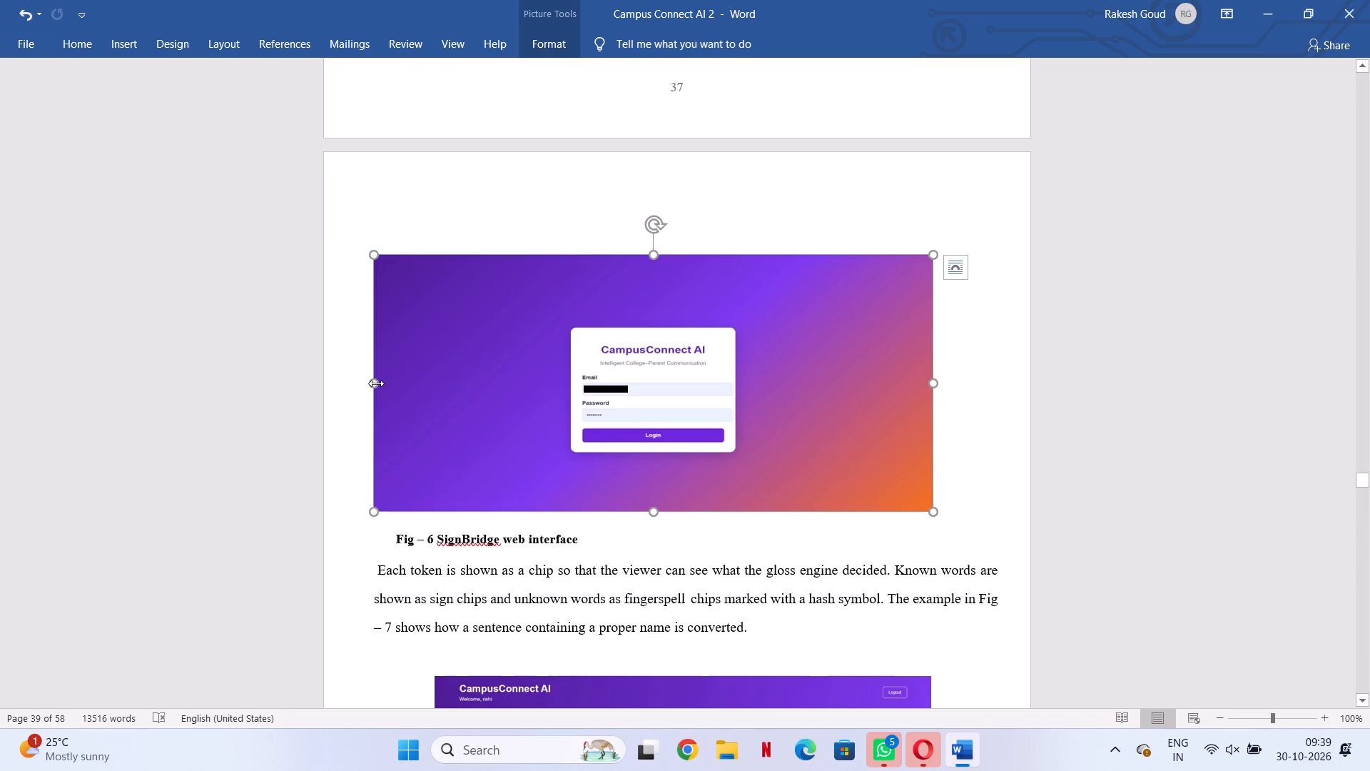
pyautogui.moveTo(376, 383); pyautogui.dragTo(399, 385)
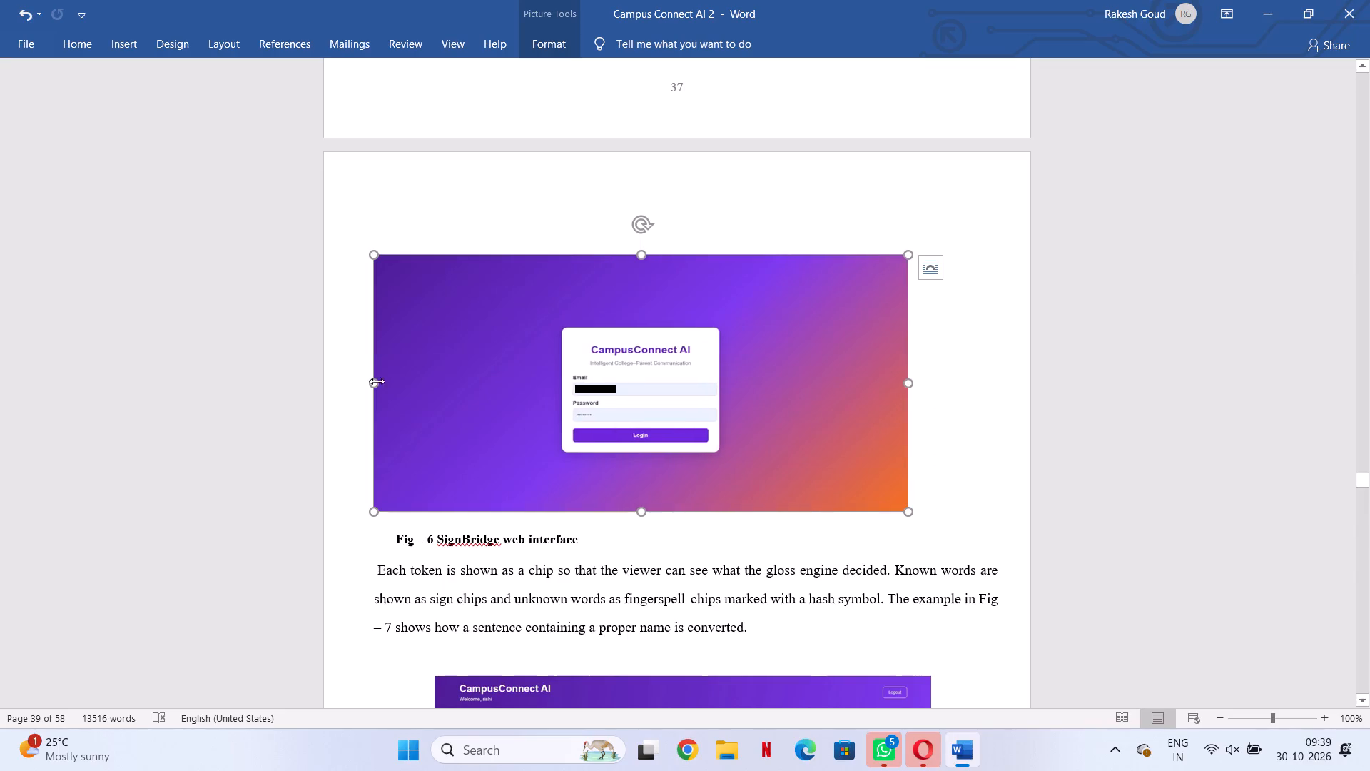
pyautogui.click(367, 341)
pyautogui.click(369, 306)
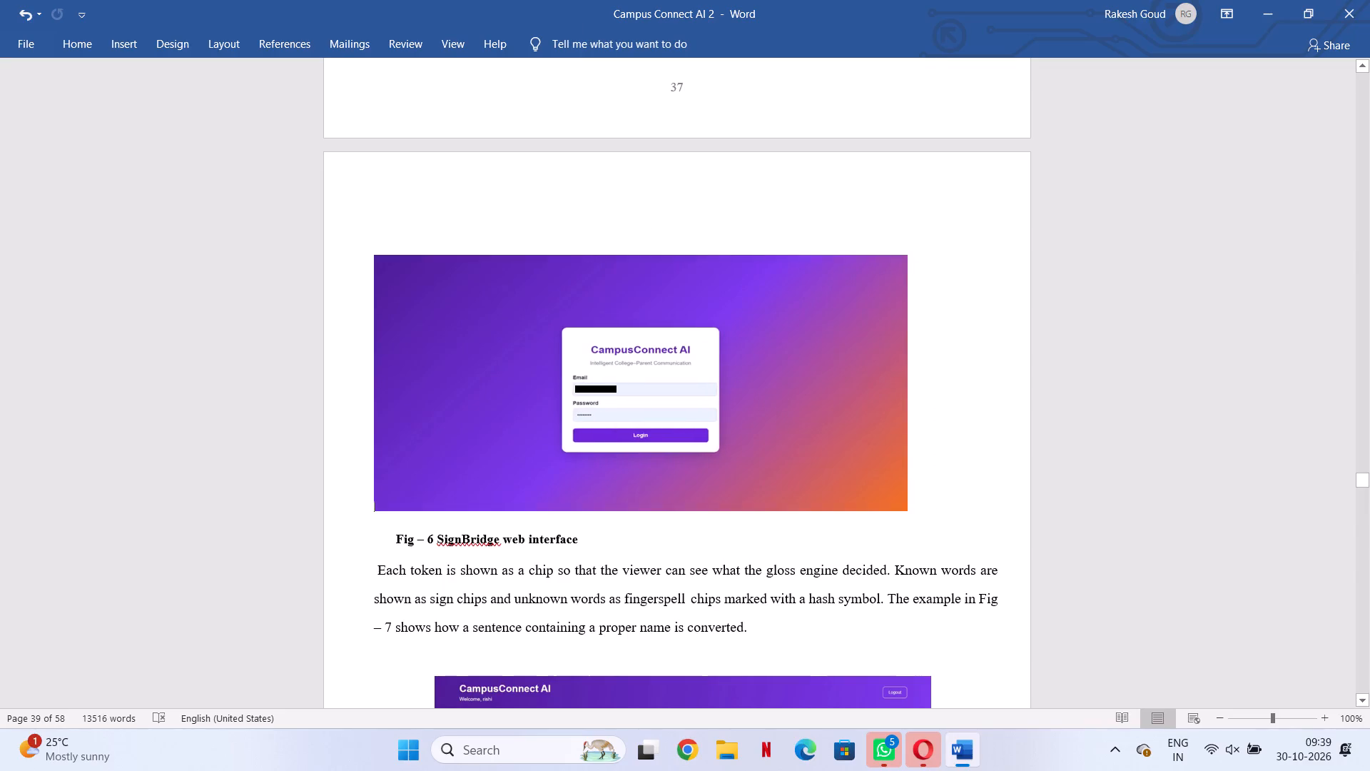
# Shrink the Fig – 6 login page picture slightly, keeping its proportions and its left edge at the margin.
pyautogui.click(371, 276)
pyautogui.click(373, 265)
pyautogui.click(390, 278)
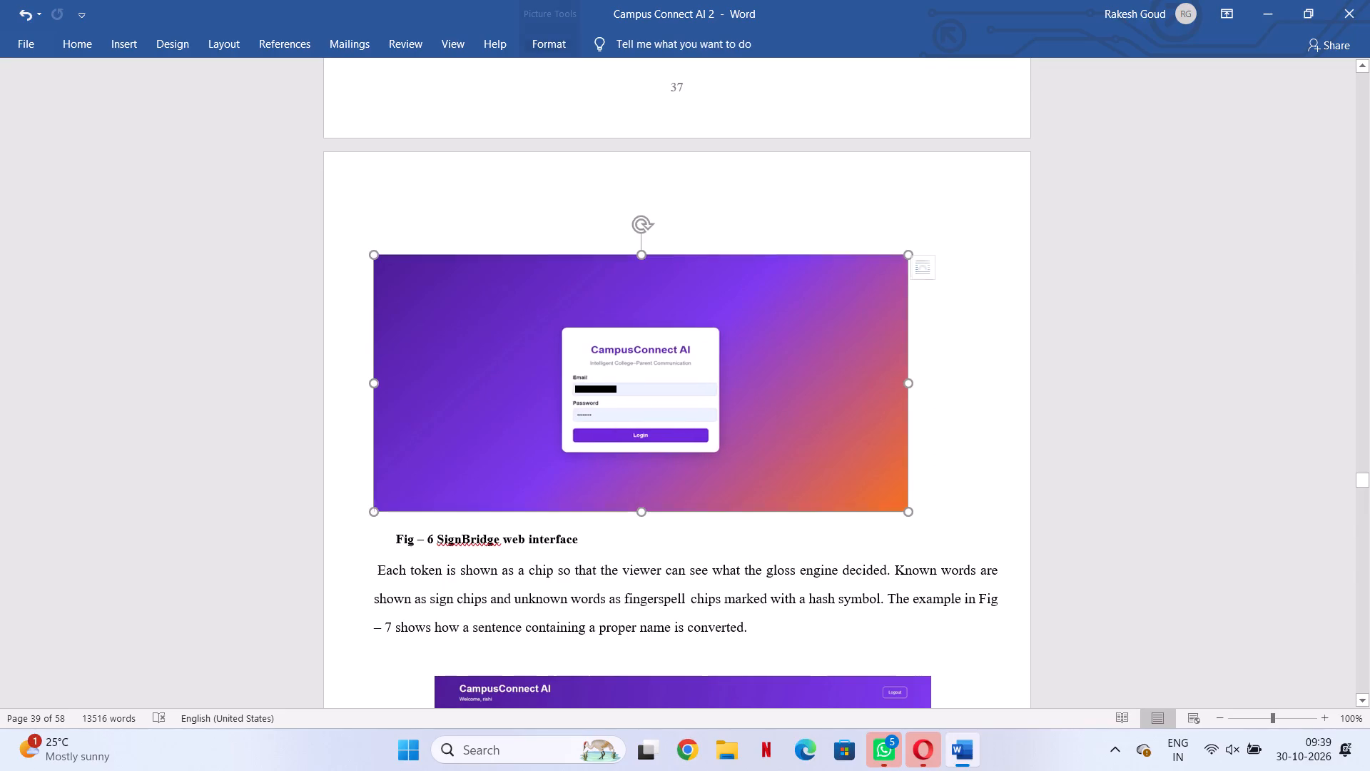
pyautogui.moveTo(373, 252); pyautogui.dragTo(414, 264)
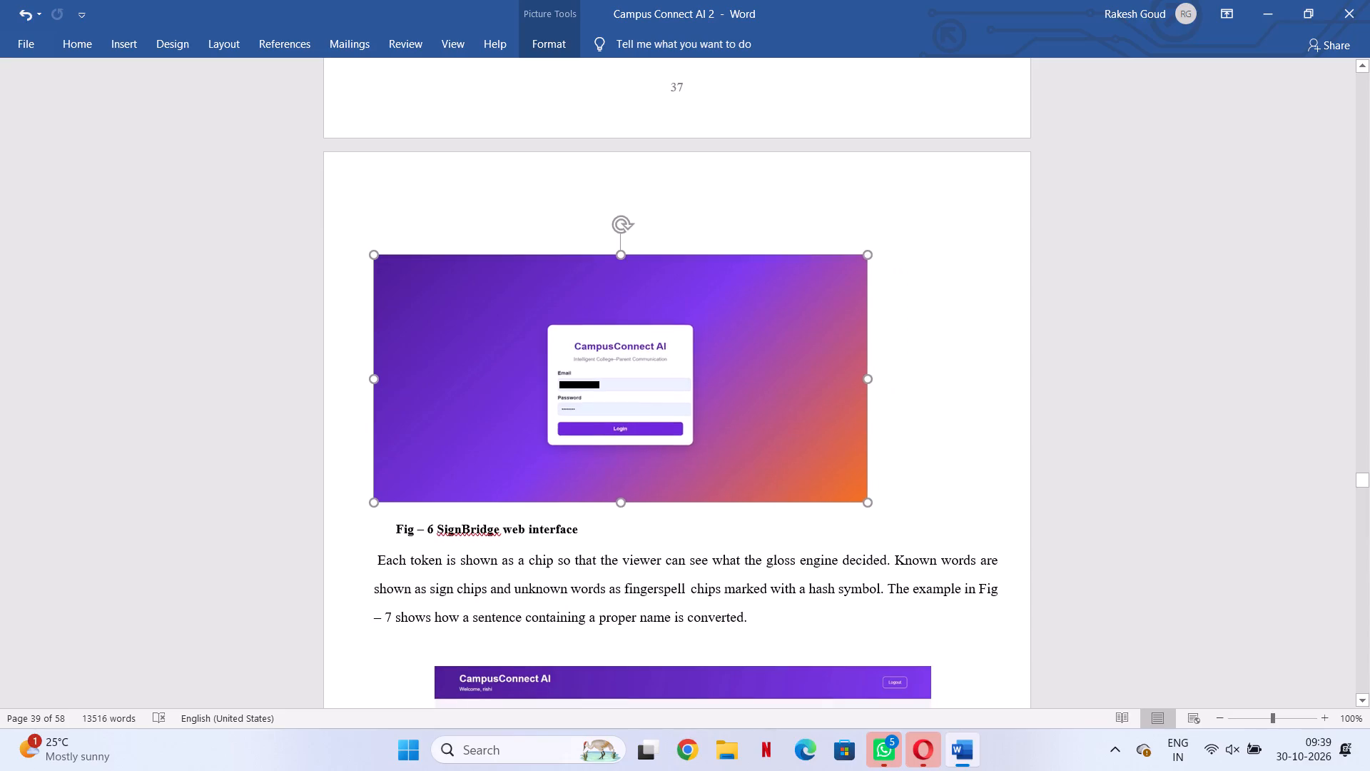
pyautogui.moveTo(414, 264); pyautogui.dragTo(401, 268)
pyautogui.moveTo(406, 253); pyautogui.dragTo(420, 241)
pyautogui.click(400, 225)
pyautogui.click(396, 231)
pyautogui.click(367, 233)
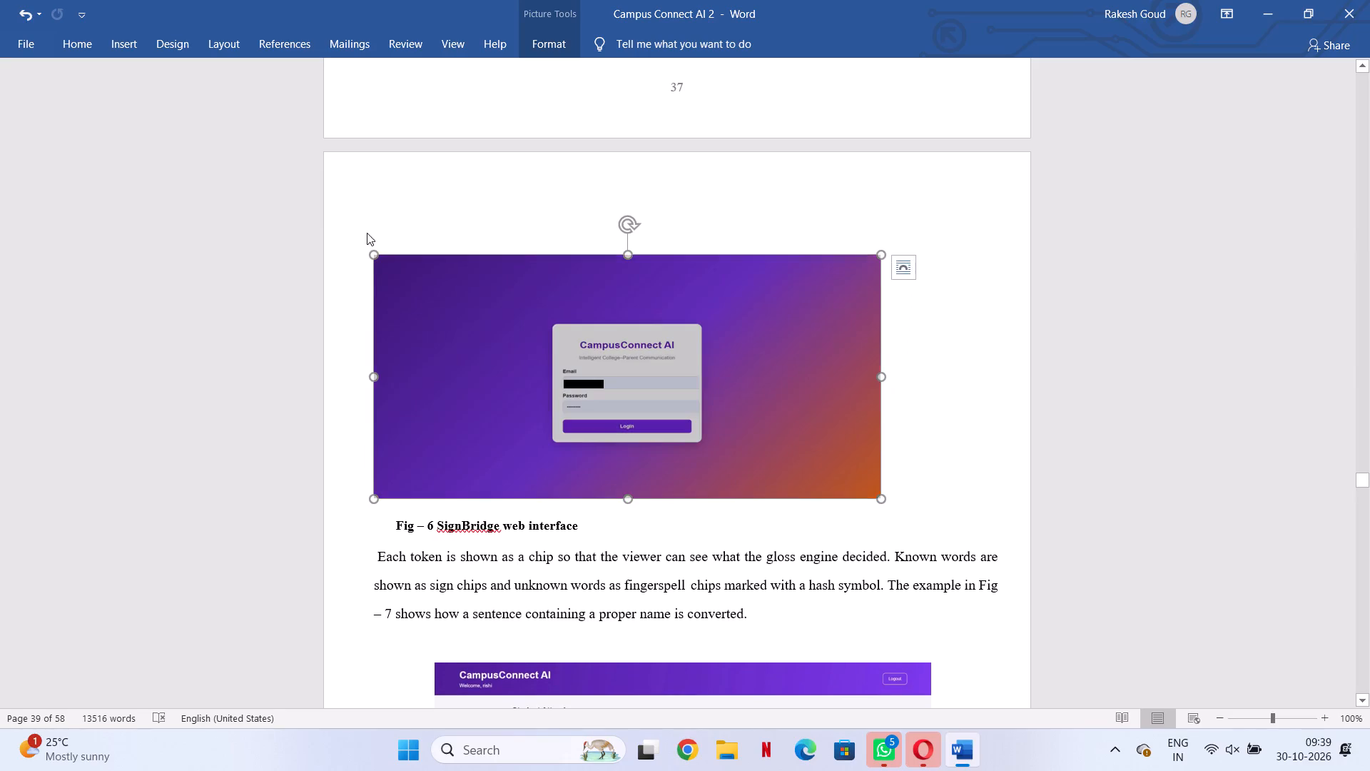
pyautogui.click(379, 225)
pyautogui.click(379, 225)
pyautogui.click(385, 227)
# Set a left indent of 1 cm on the Fig – 6 login page picture's paragraph to shift it toward the page centre.
pyautogui.click(482, 257)
pyautogui.doubleClick(455, 280)
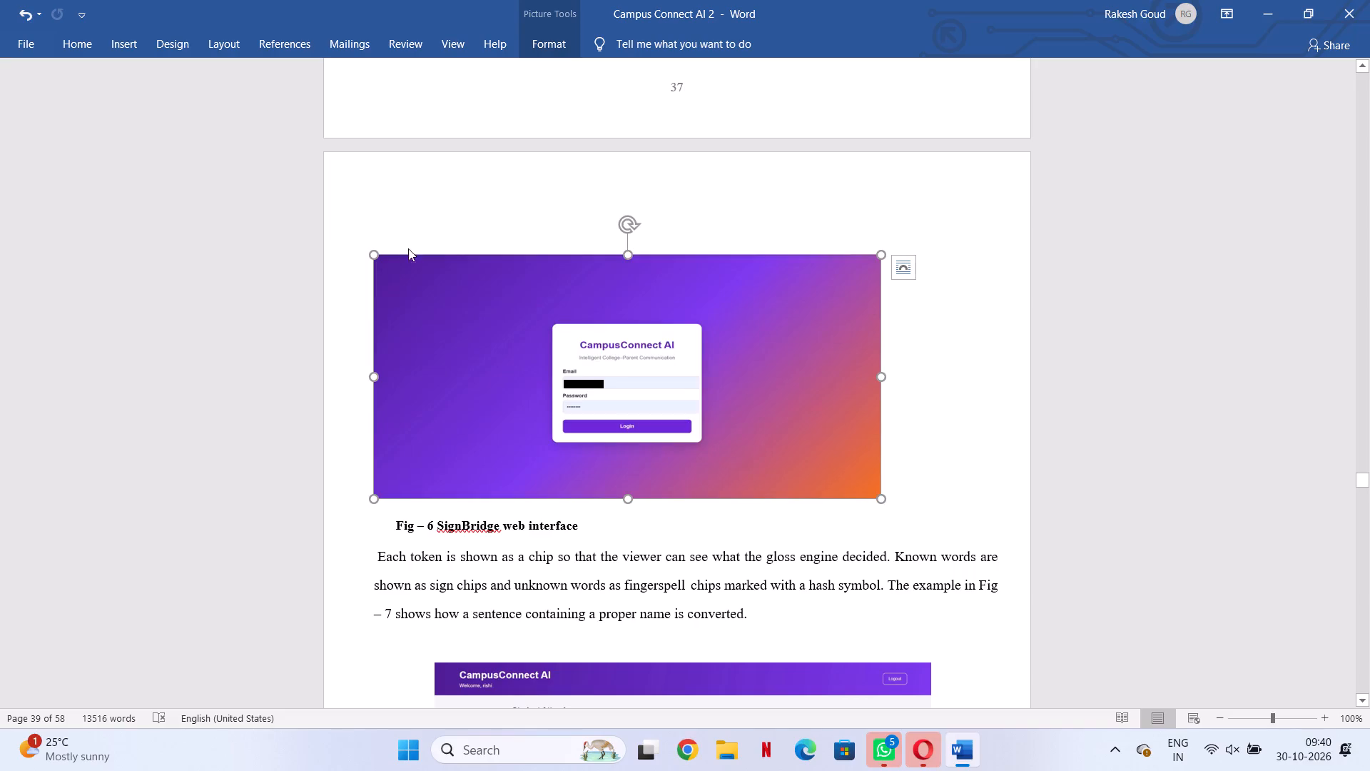
pyautogui.click(401, 230)
pyautogui.moveTo(387, 222); pyautogui.dragTo(527, 279)
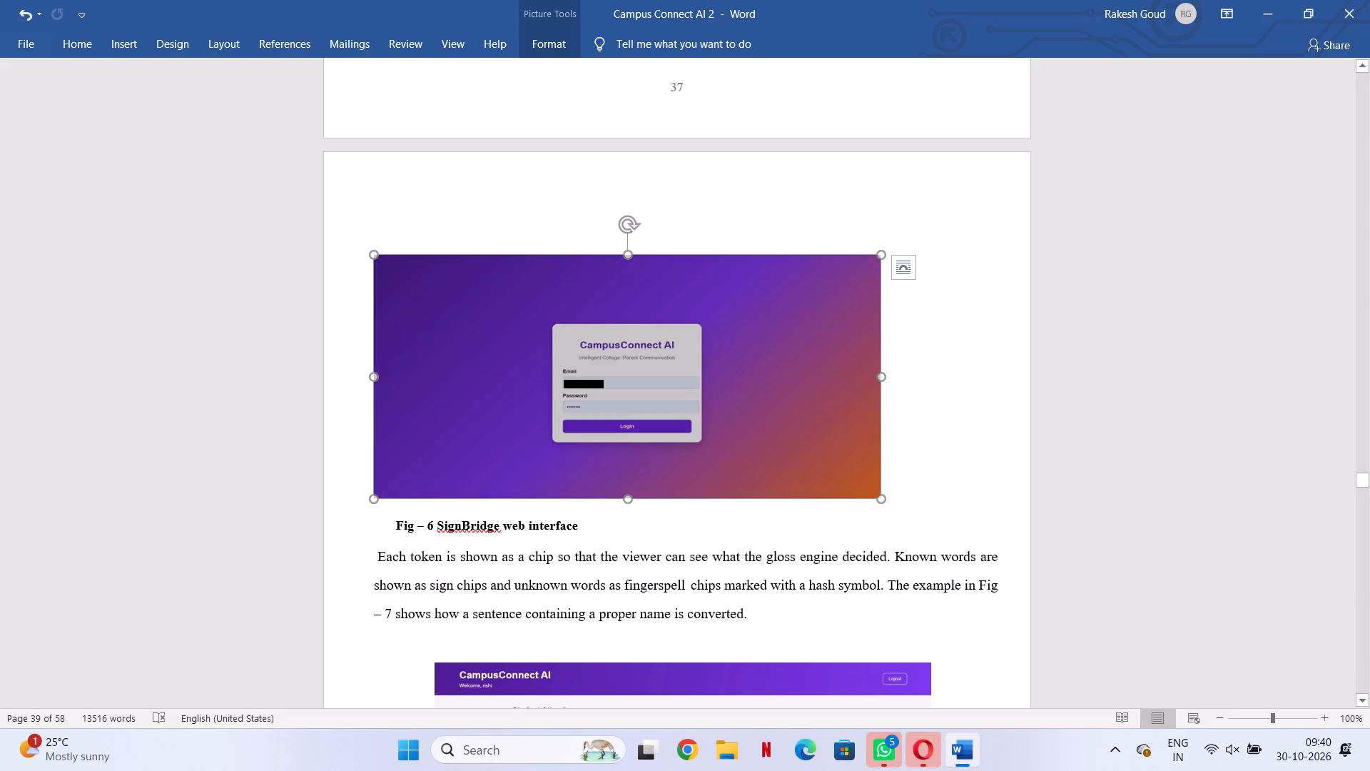
pyautogui.click(955, 495)
pyautogui.click(938, 497)
pyautogui.moveTo(899, 493); pyautogui.dragTo(818, 467)
pyautogui.click(931, 499)
pyautogui.moveTo(931, 499); pyautogui.dragTo(712, 398)
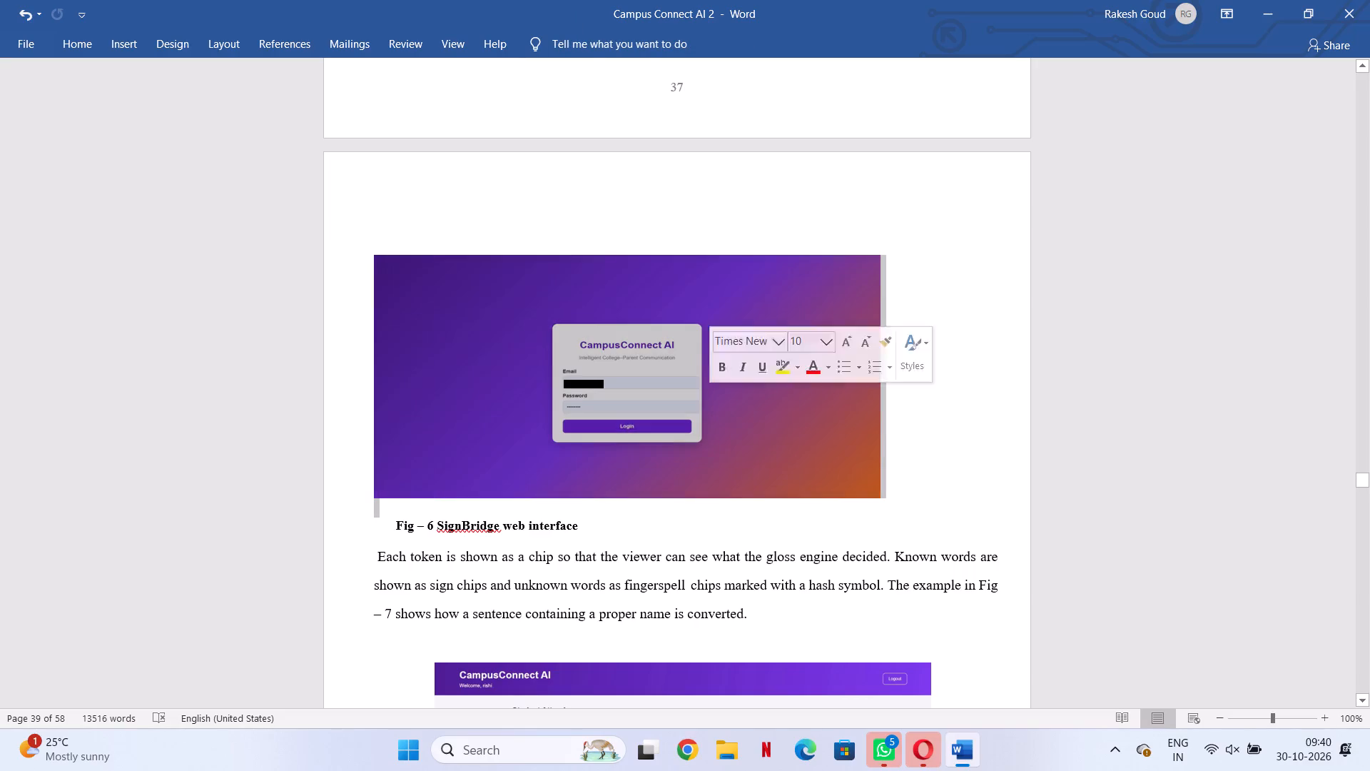
pyautogui.click(235, 51)
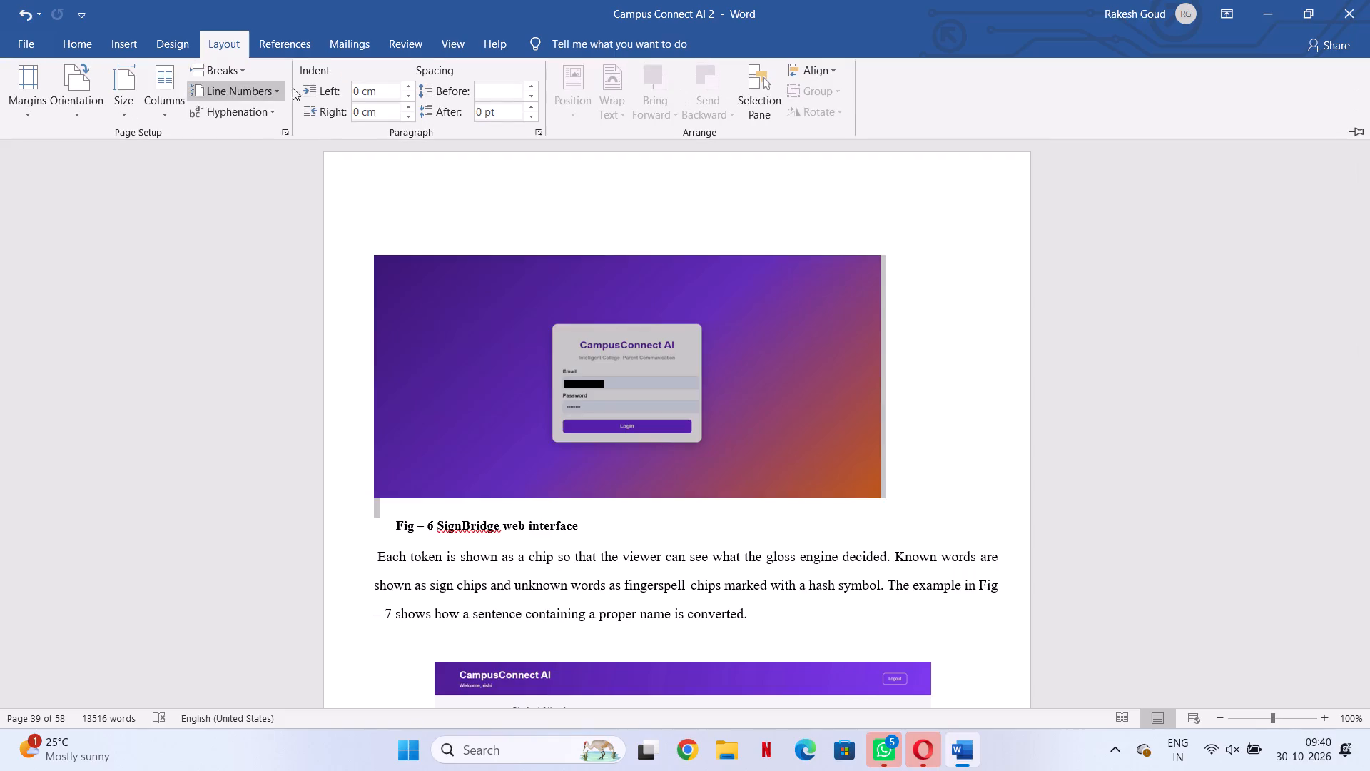
pyautogui.tripleClick(413, 89)
pyautogui.tripleClick(413, 89)
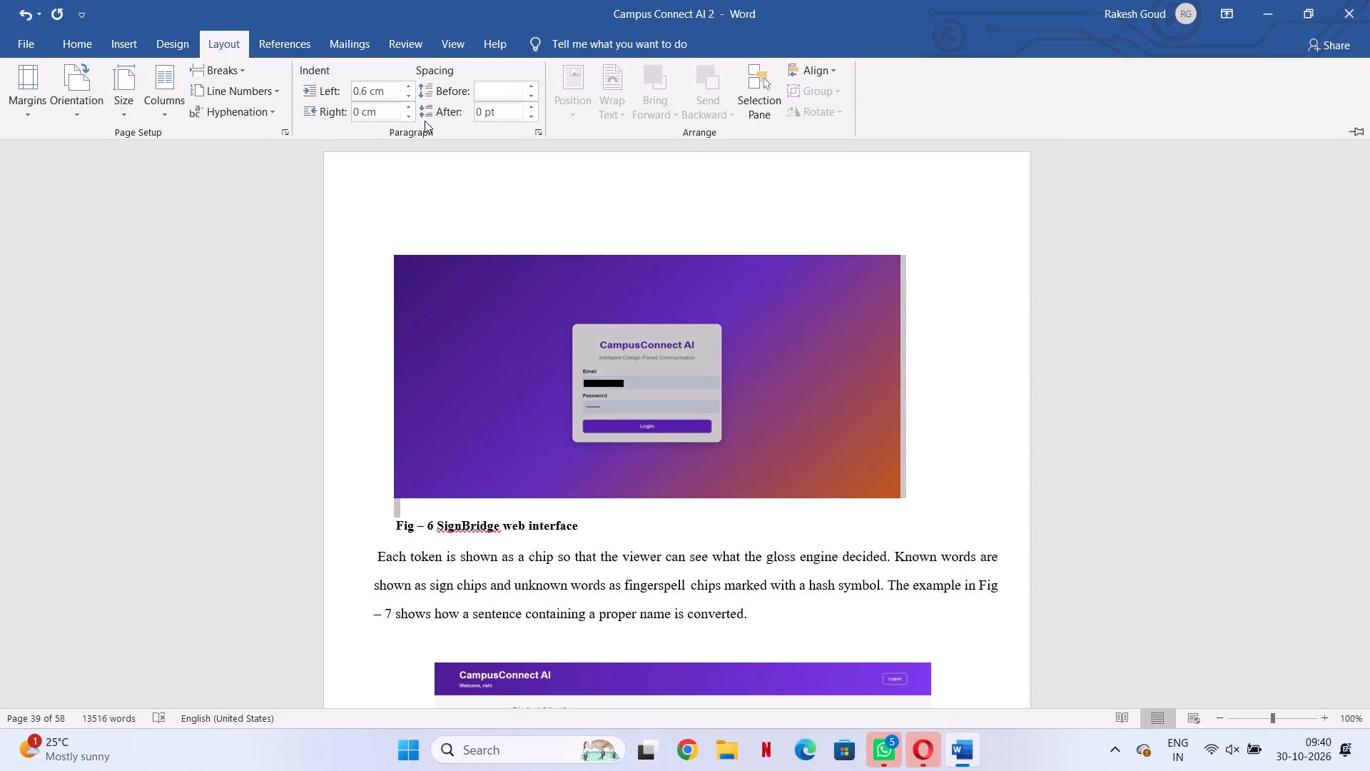
pyautogui.tripleClick(414, 89)
pyautogui.click(414, 89)
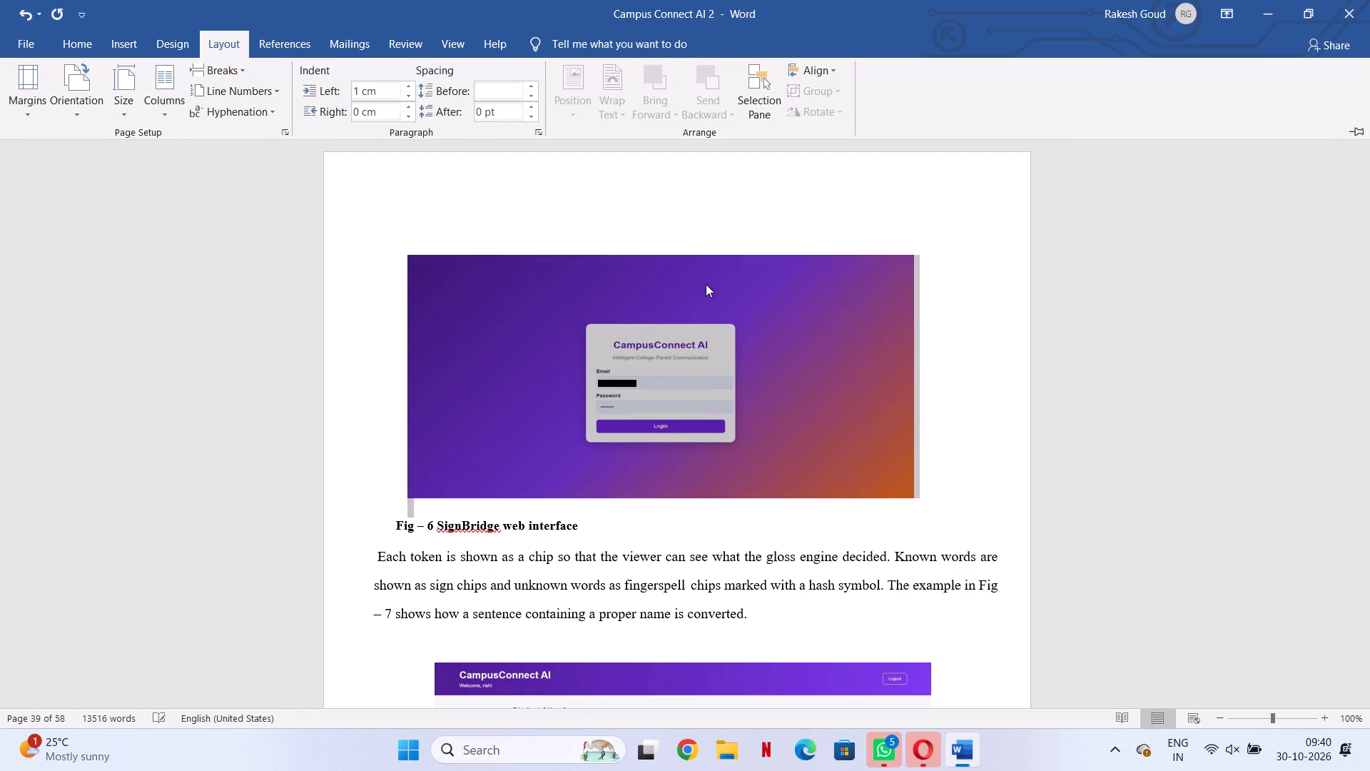
pyautogui.click(975, 441)
pyautogui.click(803, 519)
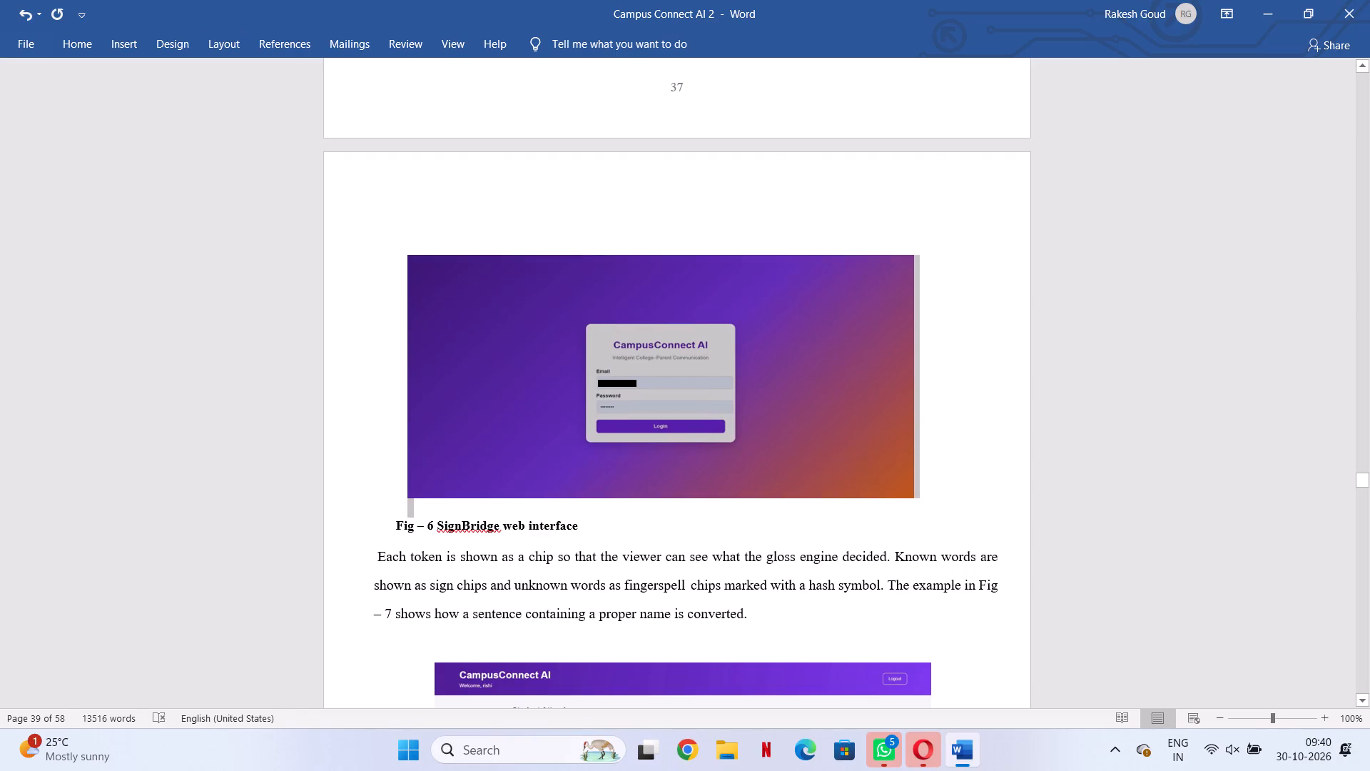
# Push the Fig – 6 caption rightward with five tab stops so it sits roughly centred beneath the picture.
pyautogui.click(395, 522)
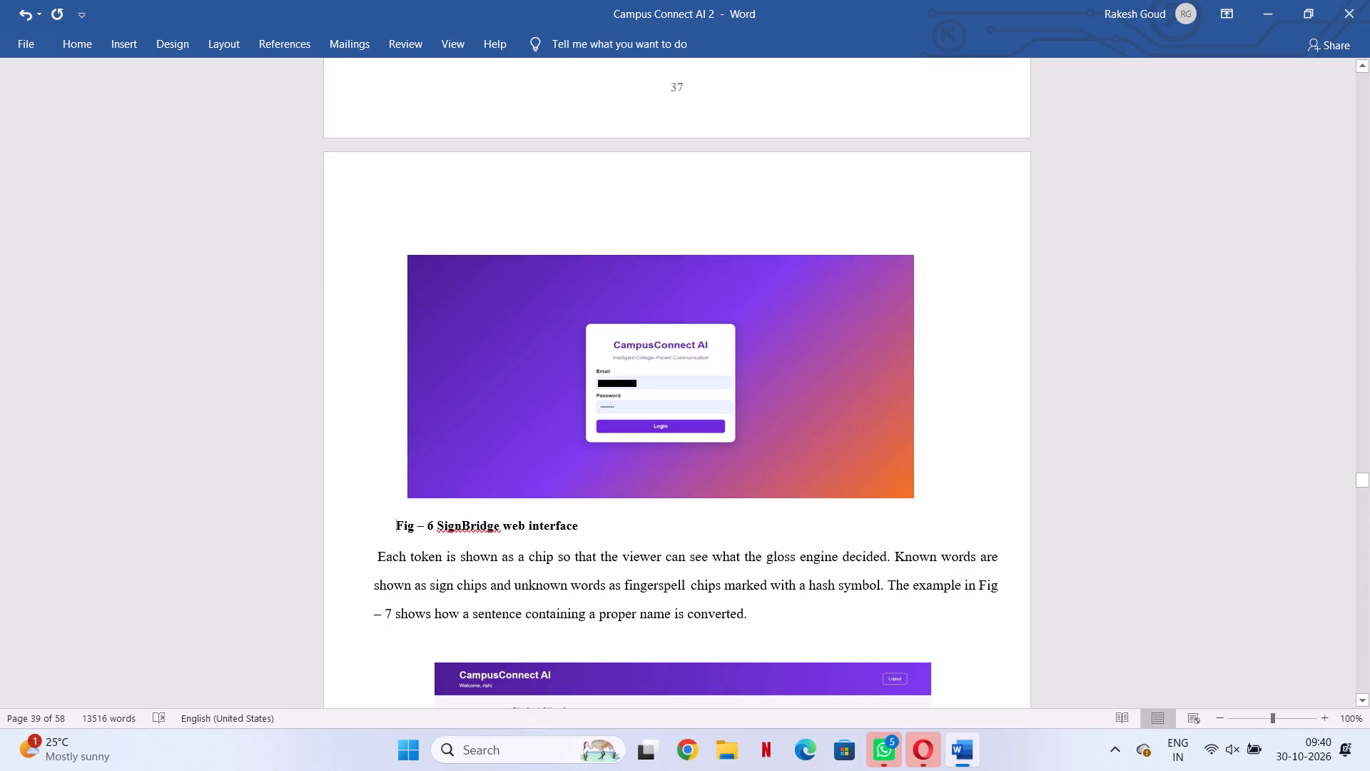
pyautogui.press('Tab')
pyautogui.press('Tab')
pyautogui.press('Tab')
pyautogui.press('Tab')
pyautogui.press('Tab')
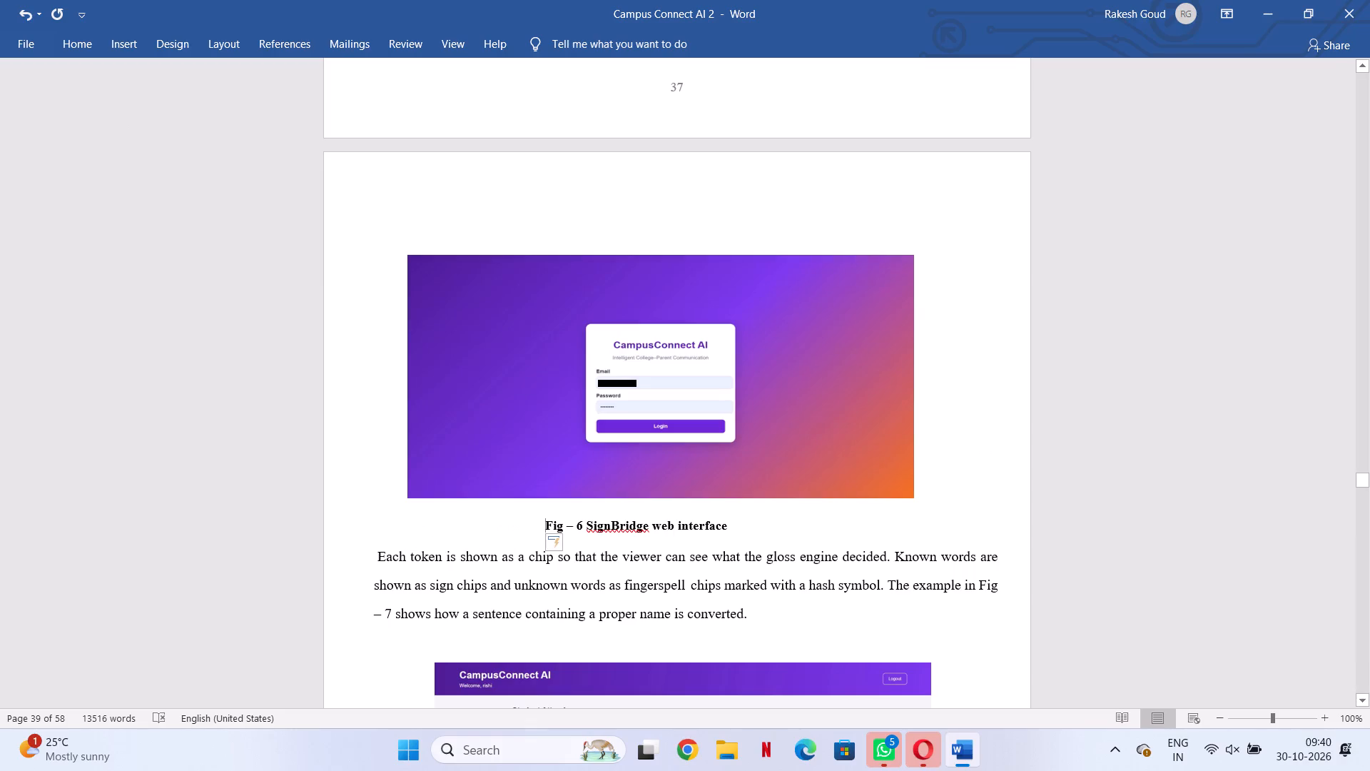
# Remove the leading space before "Each token is shown" in the paragraph below the Fig – 6 caption.
pyautogui.click(378, 557)
pyautogui.press('BackSpace')
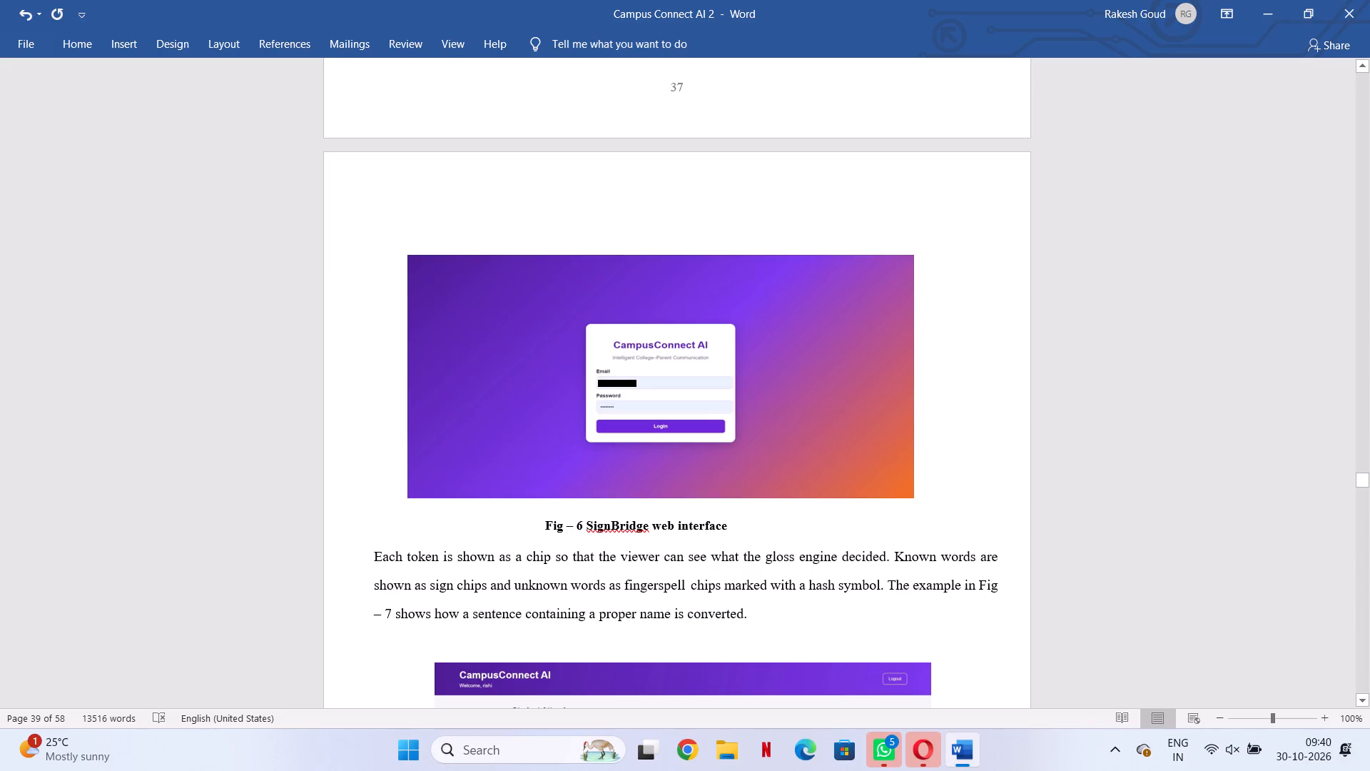
# Replace "SignBridge" with "CampusConnect" in the Fig – 6 caption so it reads "Fig – 6 CampusConnect web interface".
pyautogui.click(646, 531)
pyautogui.press('BackSpace')
pyautogui.press('BackSpace')
pyautogui.press('BackSpace')
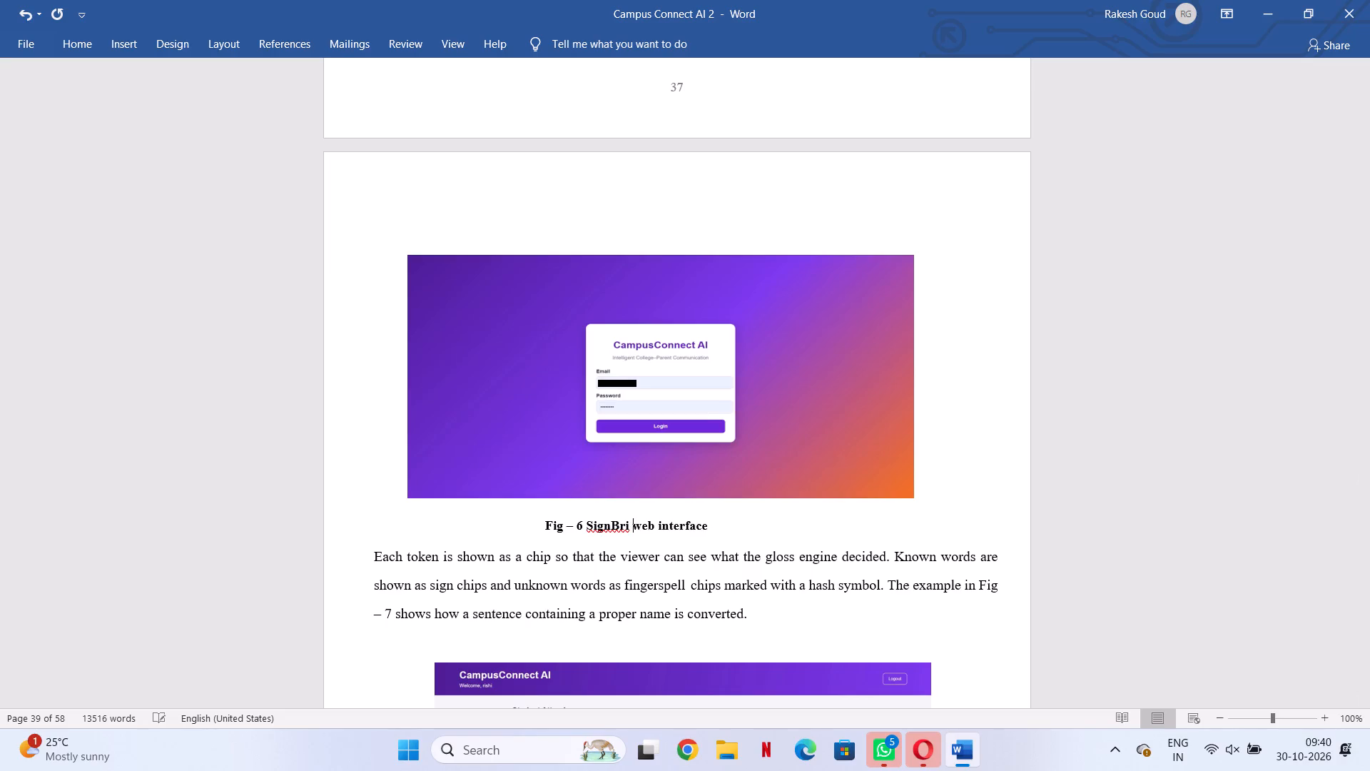
pyautogui.press('BackSpace')
pyautogui.press('BackSpace')
pyautogui.press('BackSpace')
pyautogui.press('BackSpace')
pyautogui.press('BackSpace')
pyautogui.press('BackSpace')
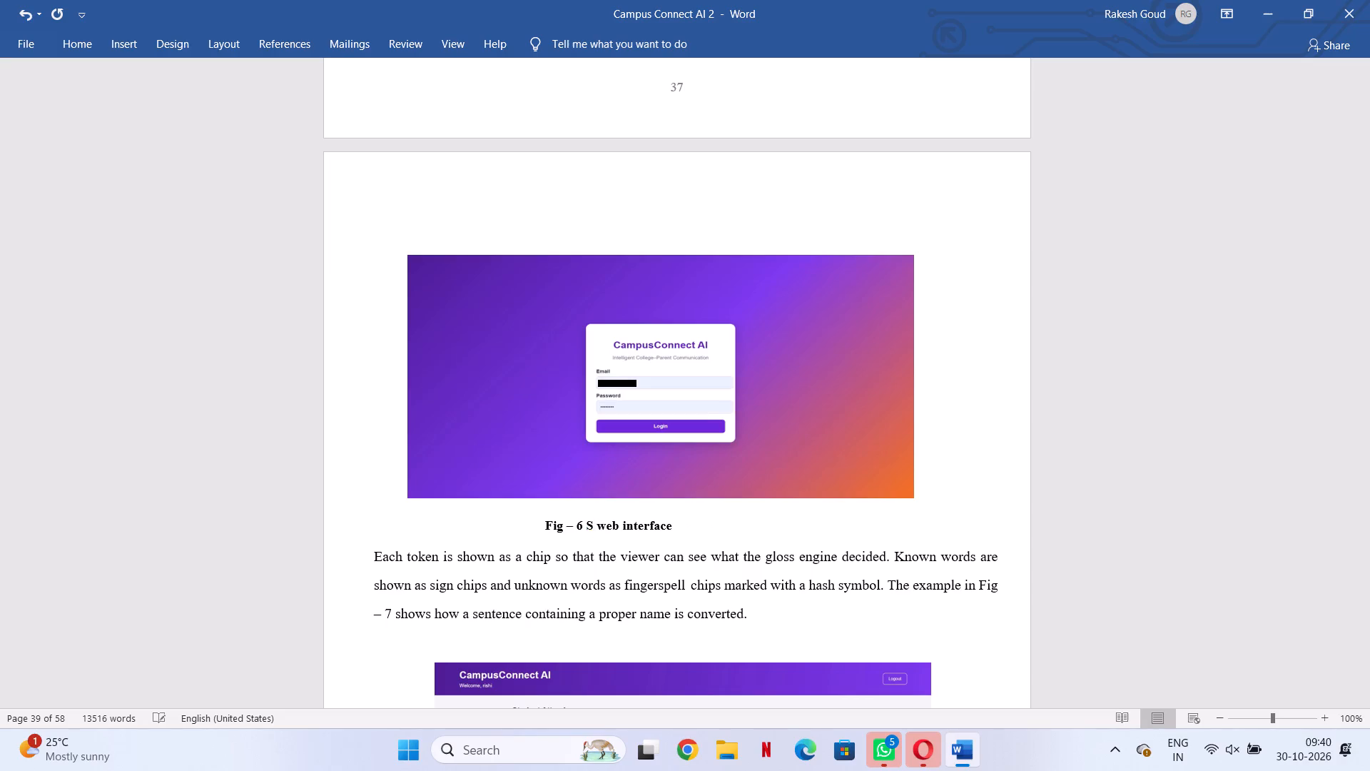
pyautogui.hotkey('shift', 'c')
pyautogui.write('ampus')
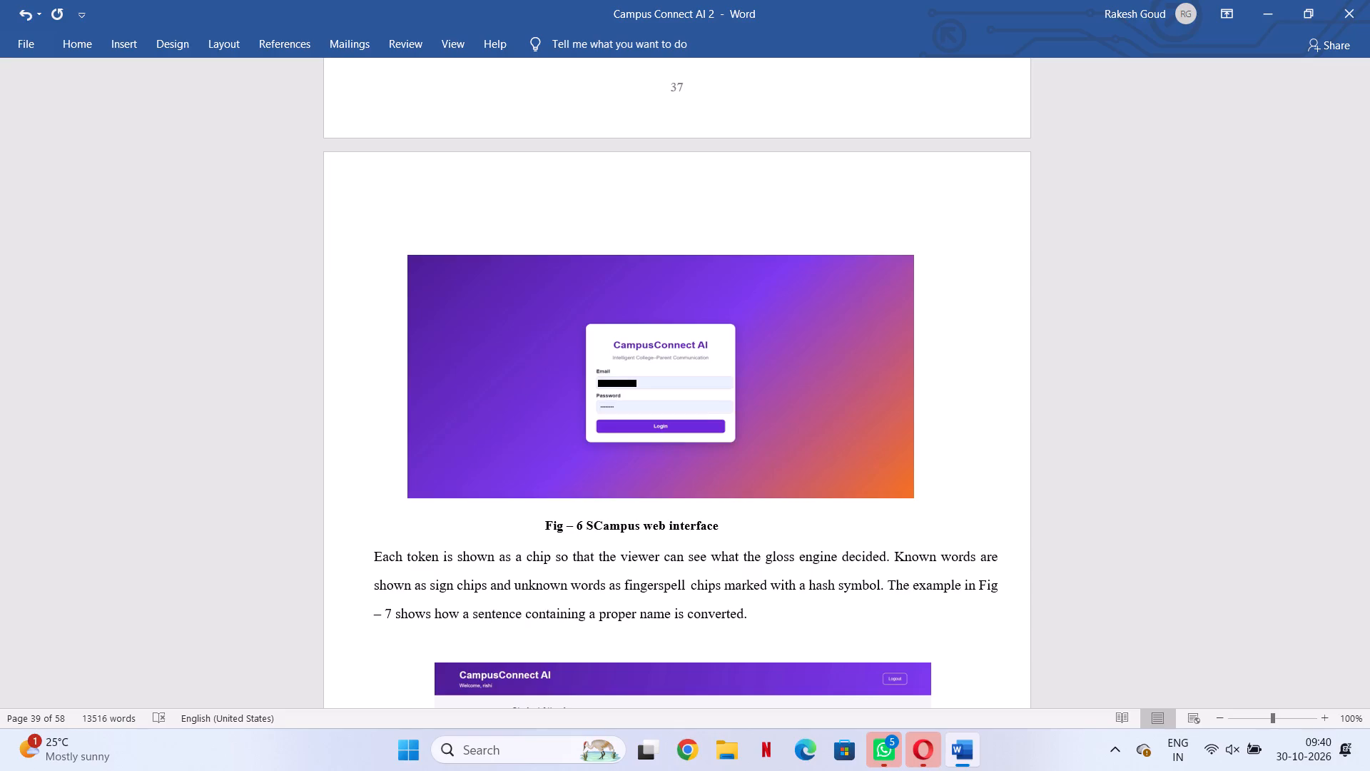
pyautogui.write('Conne')
pyautogui.write('ct')
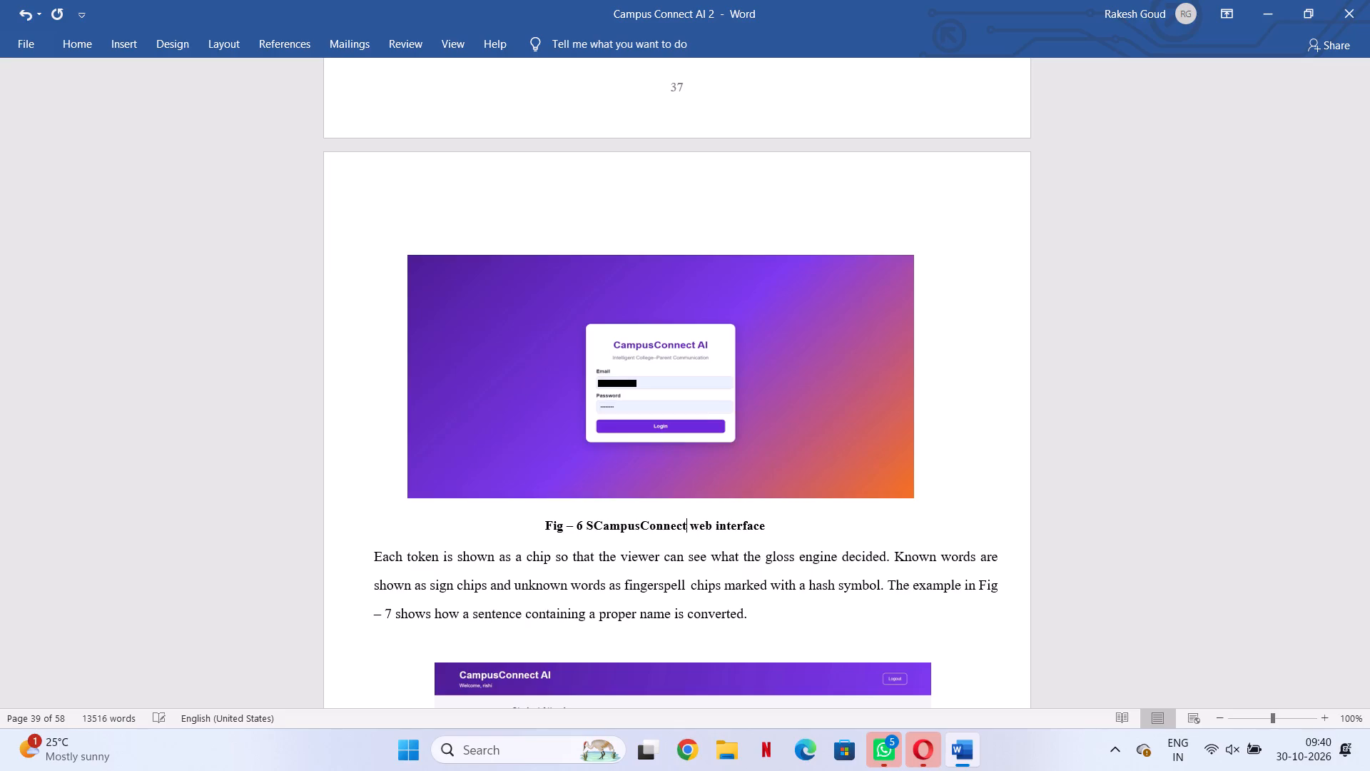
pyautogui.click(599, 525)
pyautogui.press('Left')
pyautogui.press('Left')
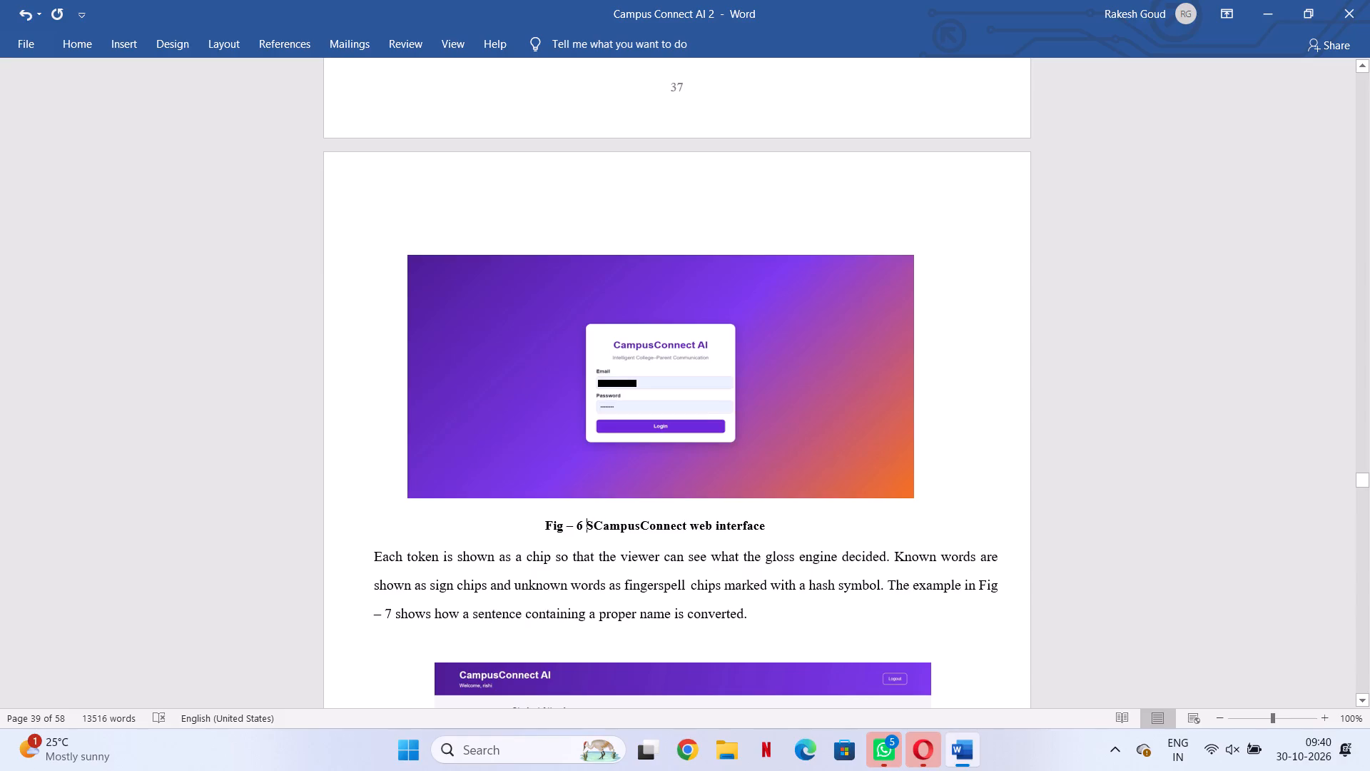
pyautogui.press('Right')
pyautogui.press('BackSpace')
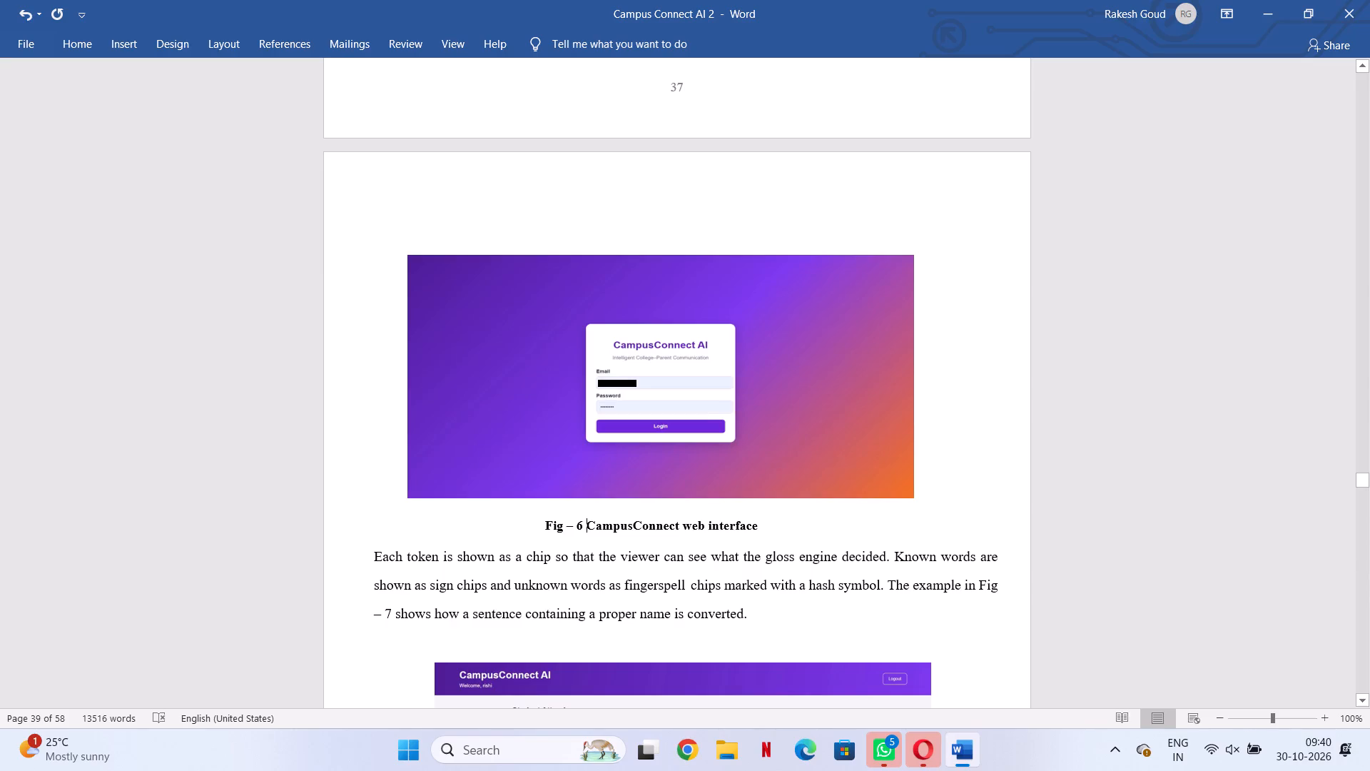
# Review the Results chapter from the paragraph below Fig – 6 through its figures, tables and Interpretation of the results section for remaining layout problems.
pyautogui.moveTo(754, 620); pyautogui.dragTo(373, 558)
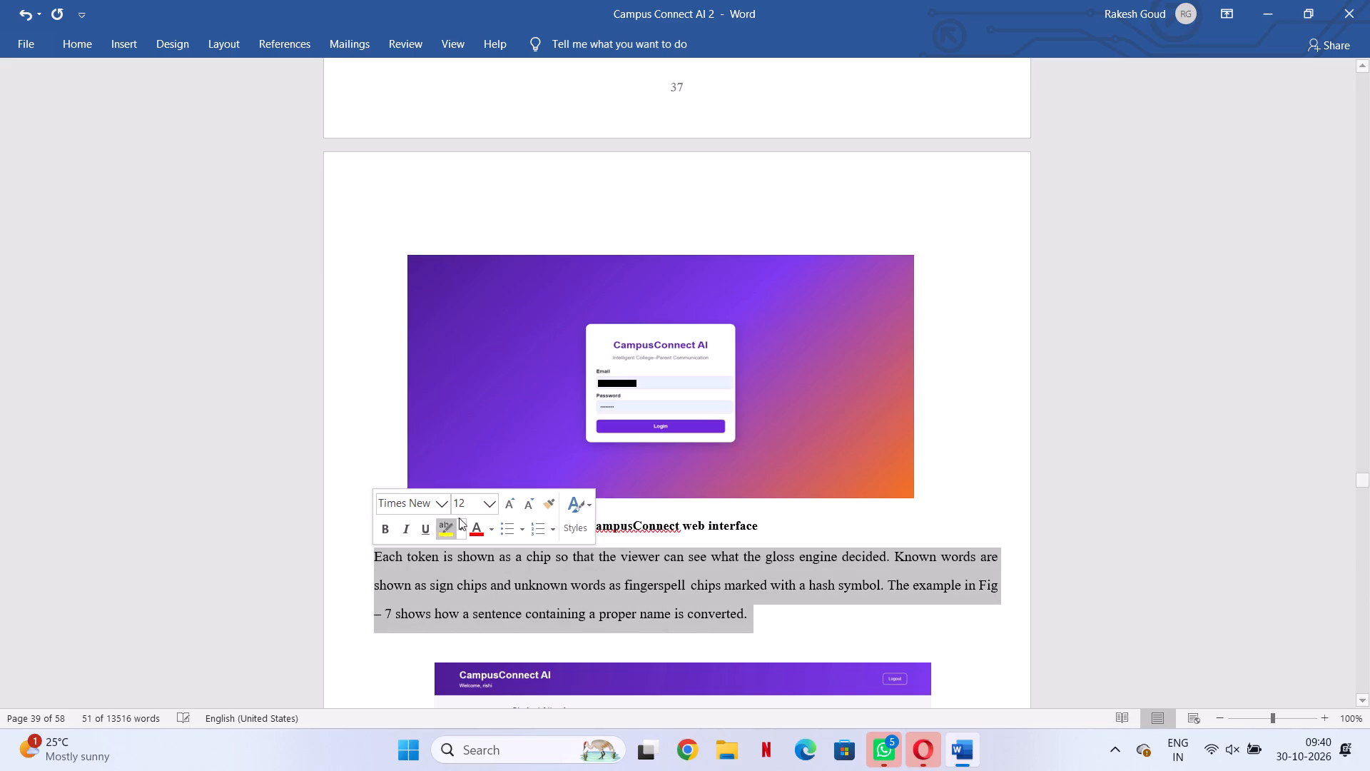
pyautogui.click(801, 628)
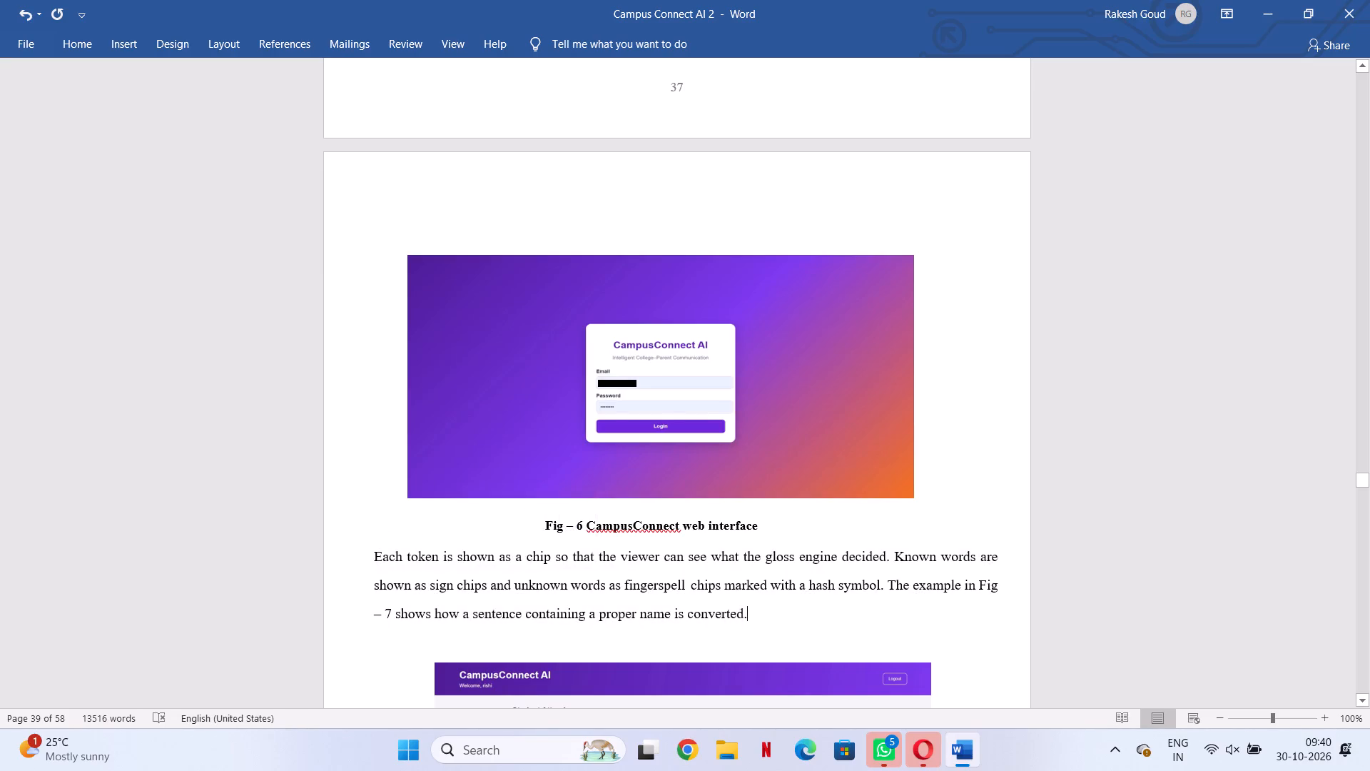
pyautogui.scroll(-10, 766, 631)
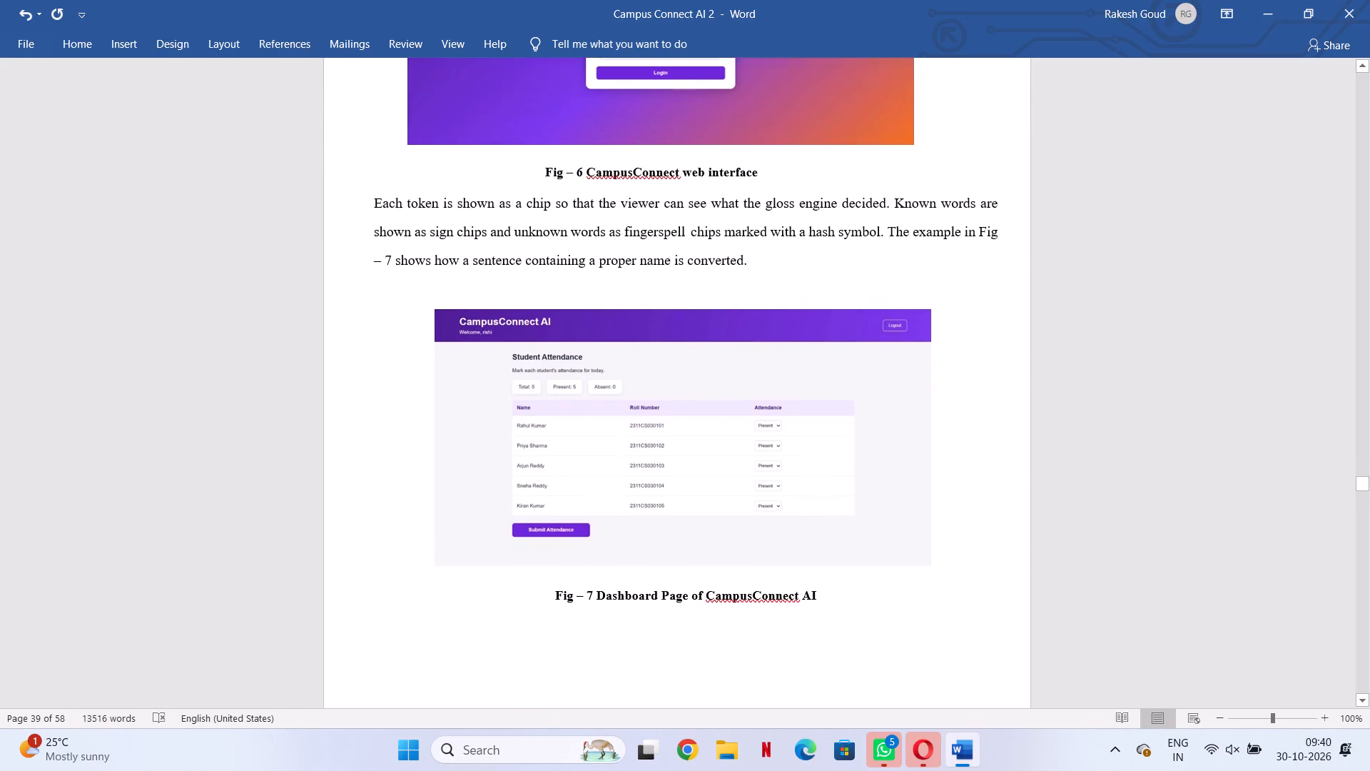
pyautogui.scroll(-8, 766, 617)
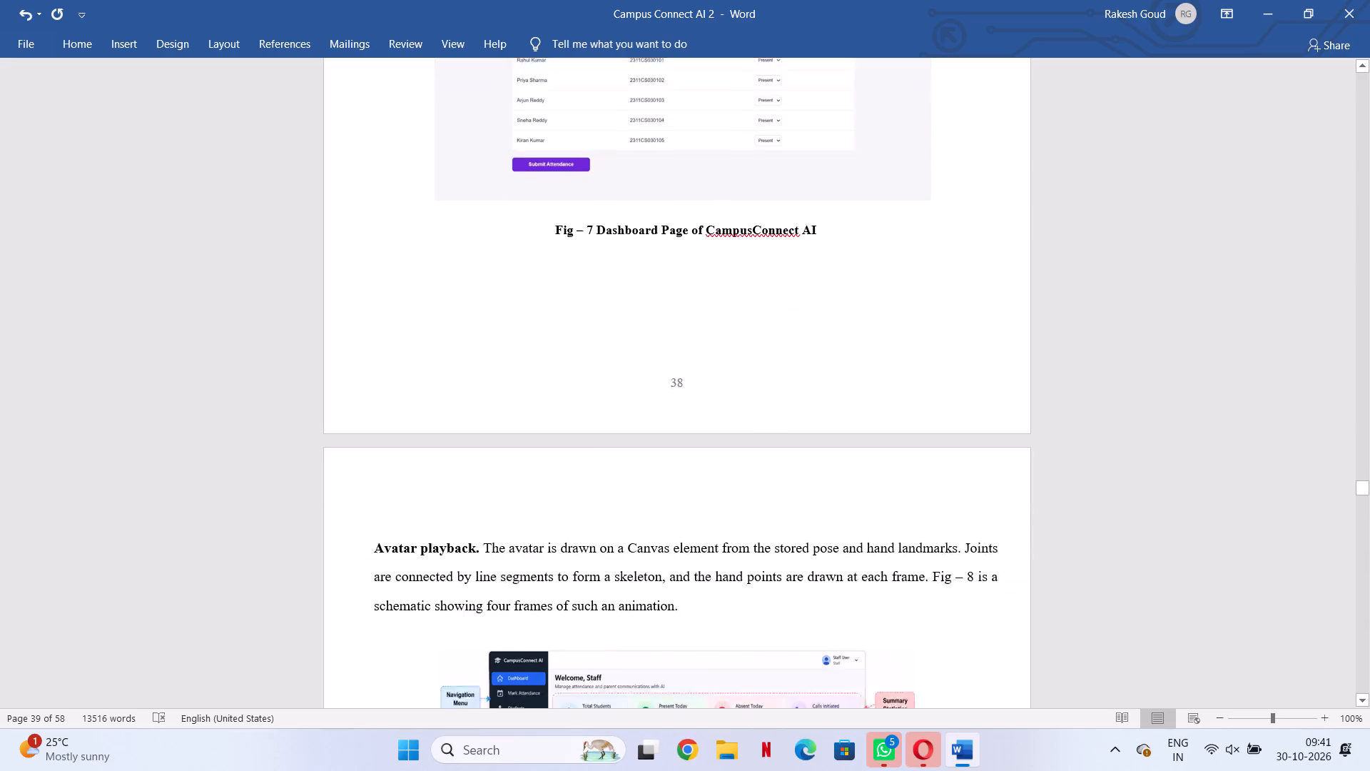
pyautogui.scroll(-9, 766, 617)
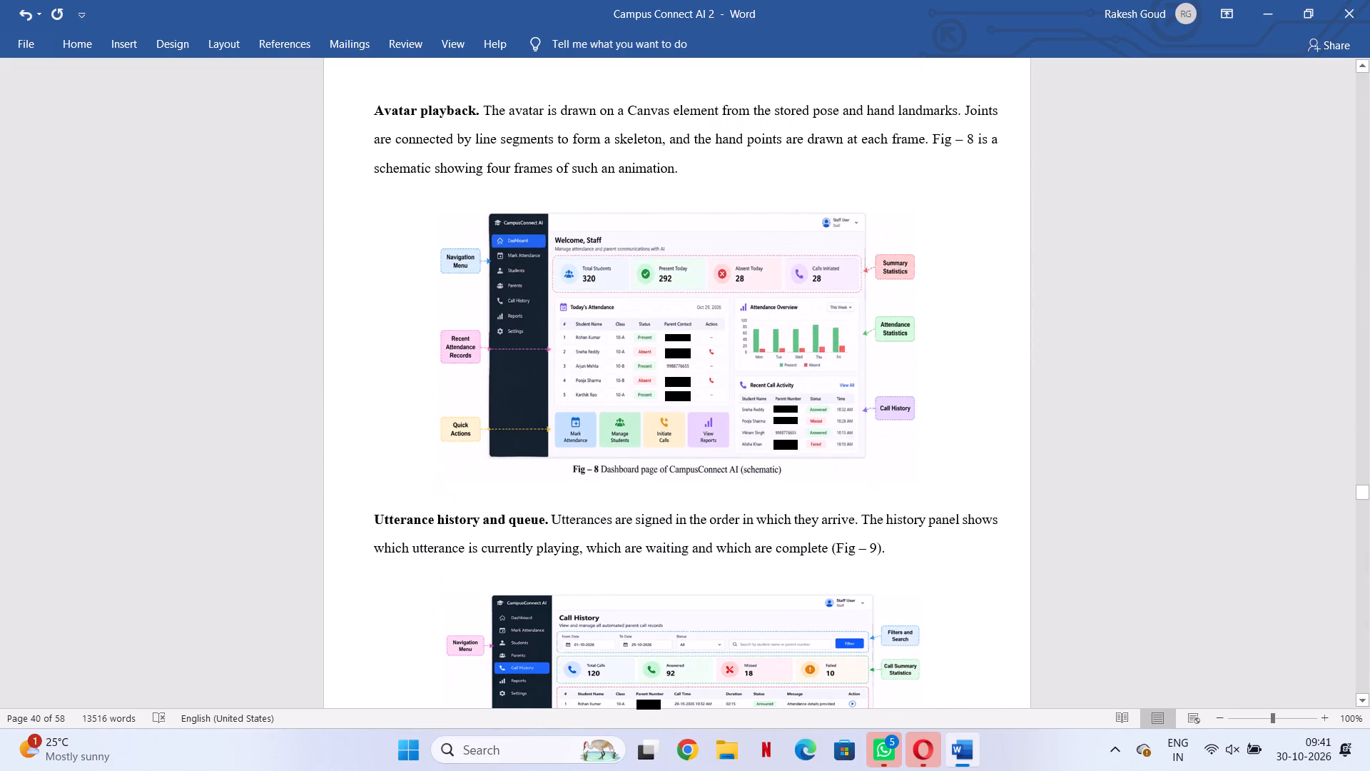
pyautogui.scroll(-12, 767, 615)
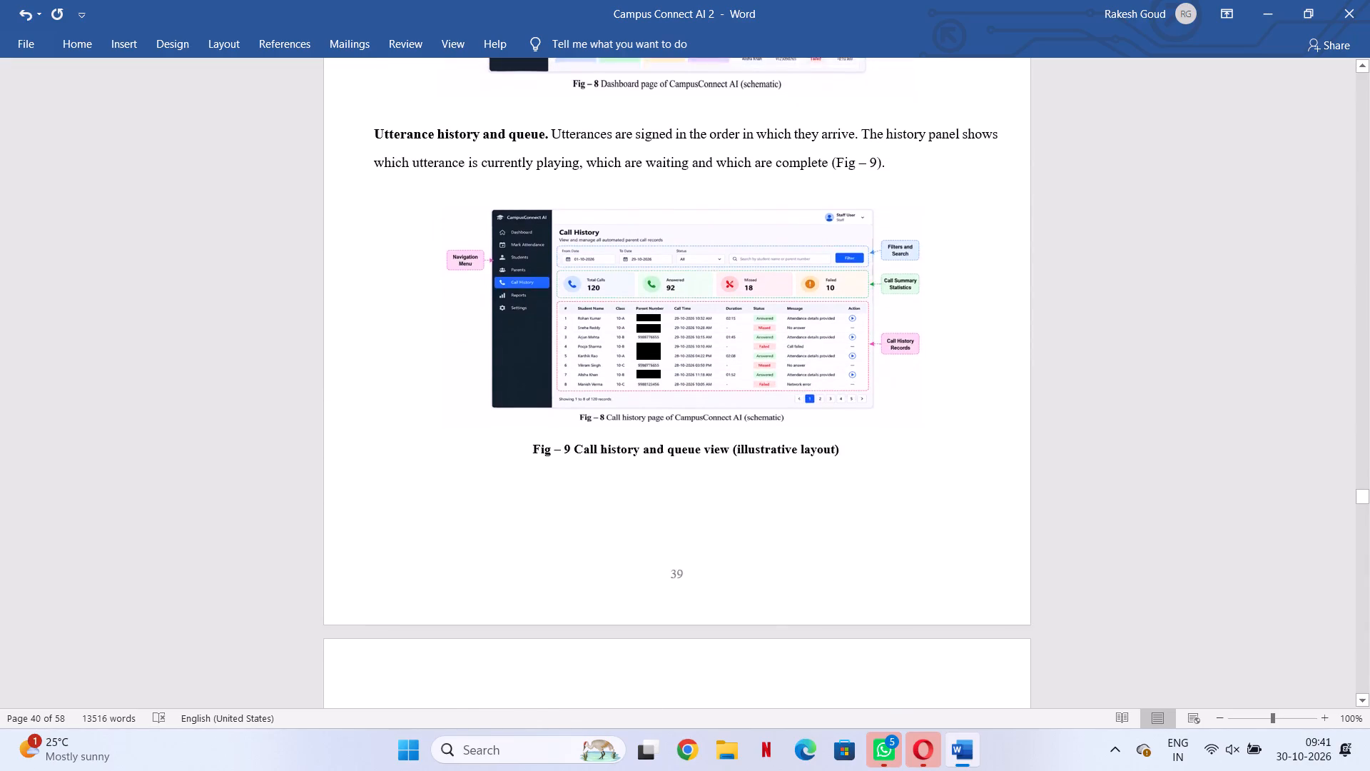
pyautogui.scroll(-16, 778, 605)
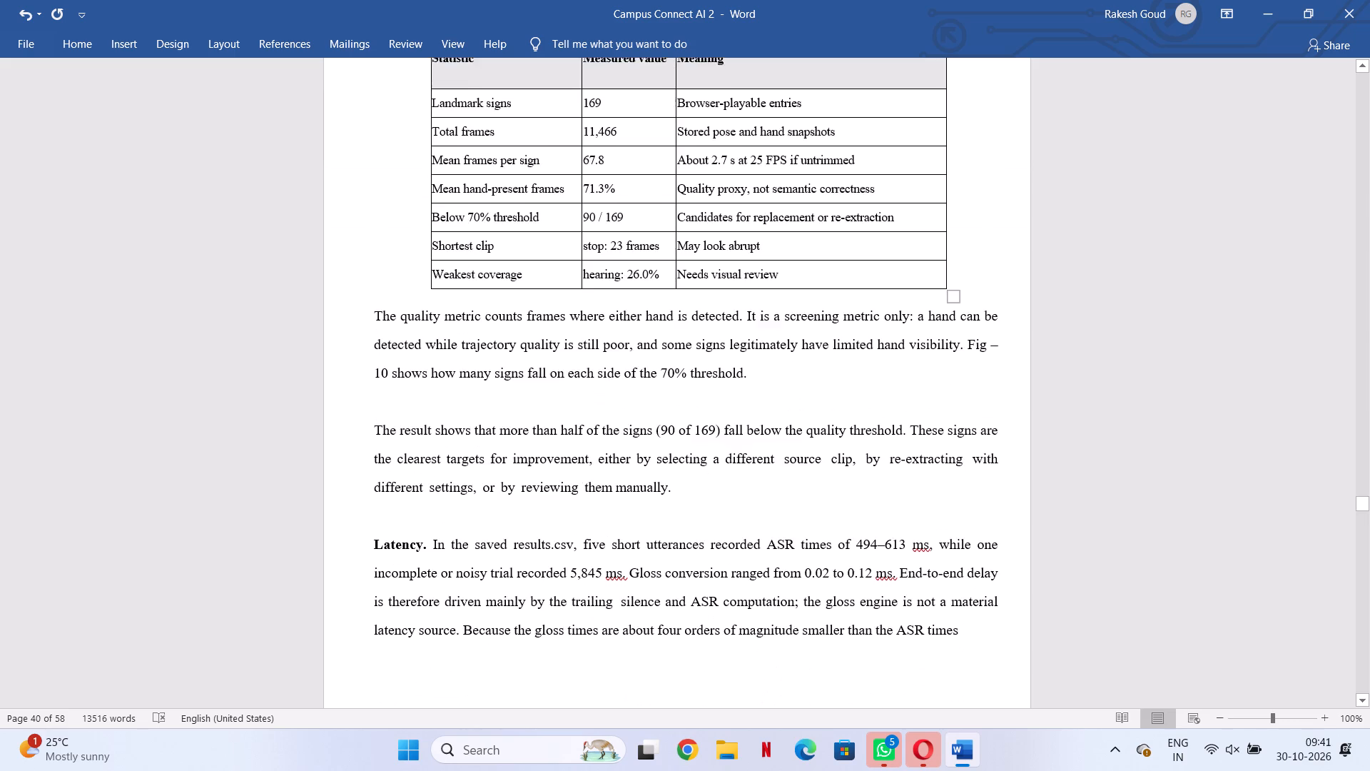
pyautogui.scroll(-18, 783, 600)
pyautogui.scroll(-3, 783, 600)
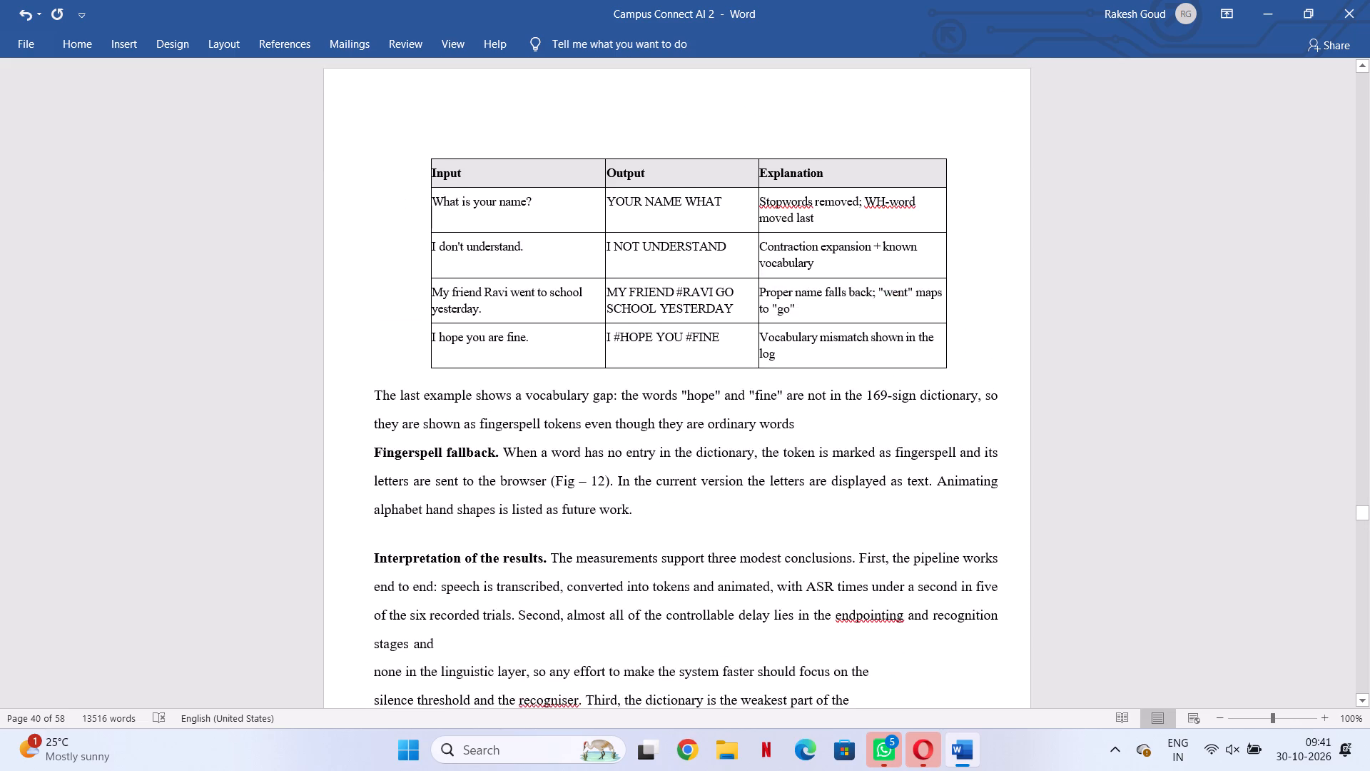
pyautogui.scroll(-5, 783, 600)
pyautogui.scroll(6, 783, 600)
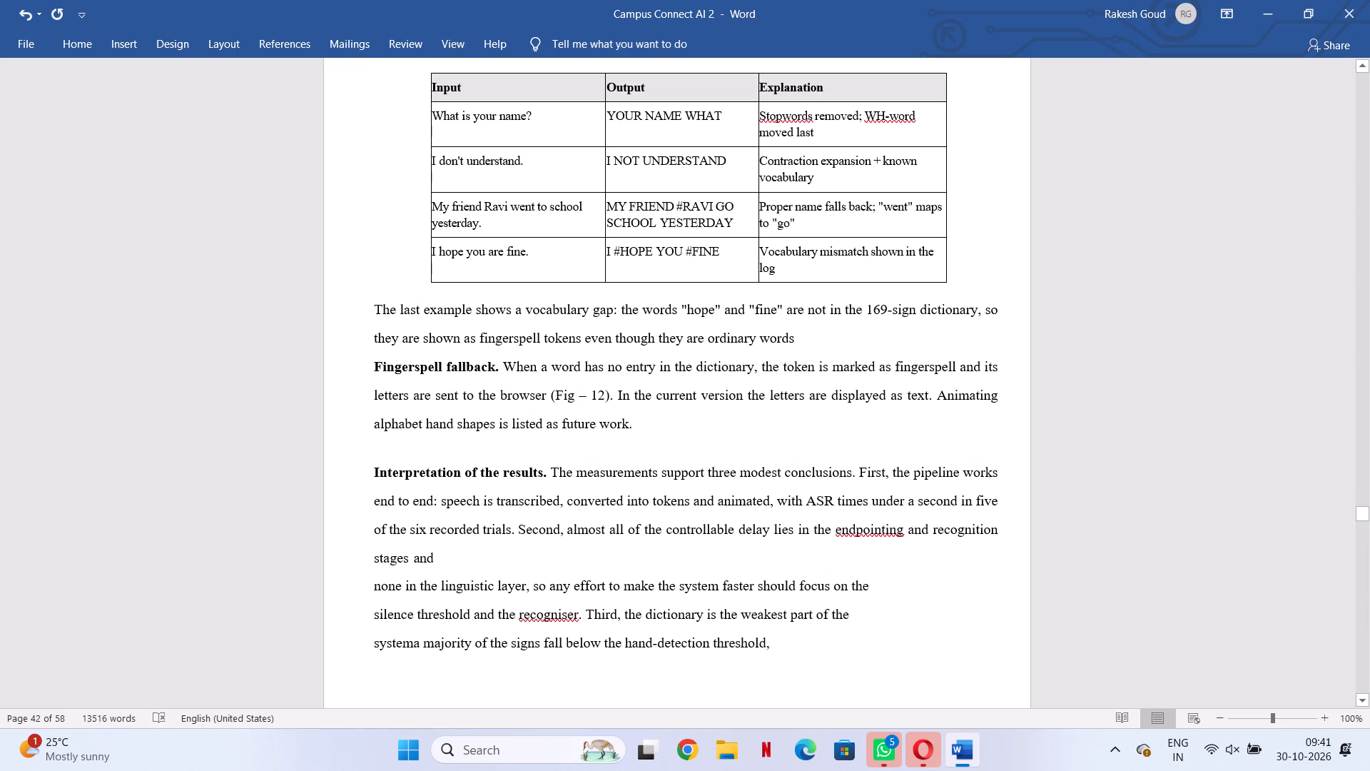
pyautogui.scroll(18, 605, 576)
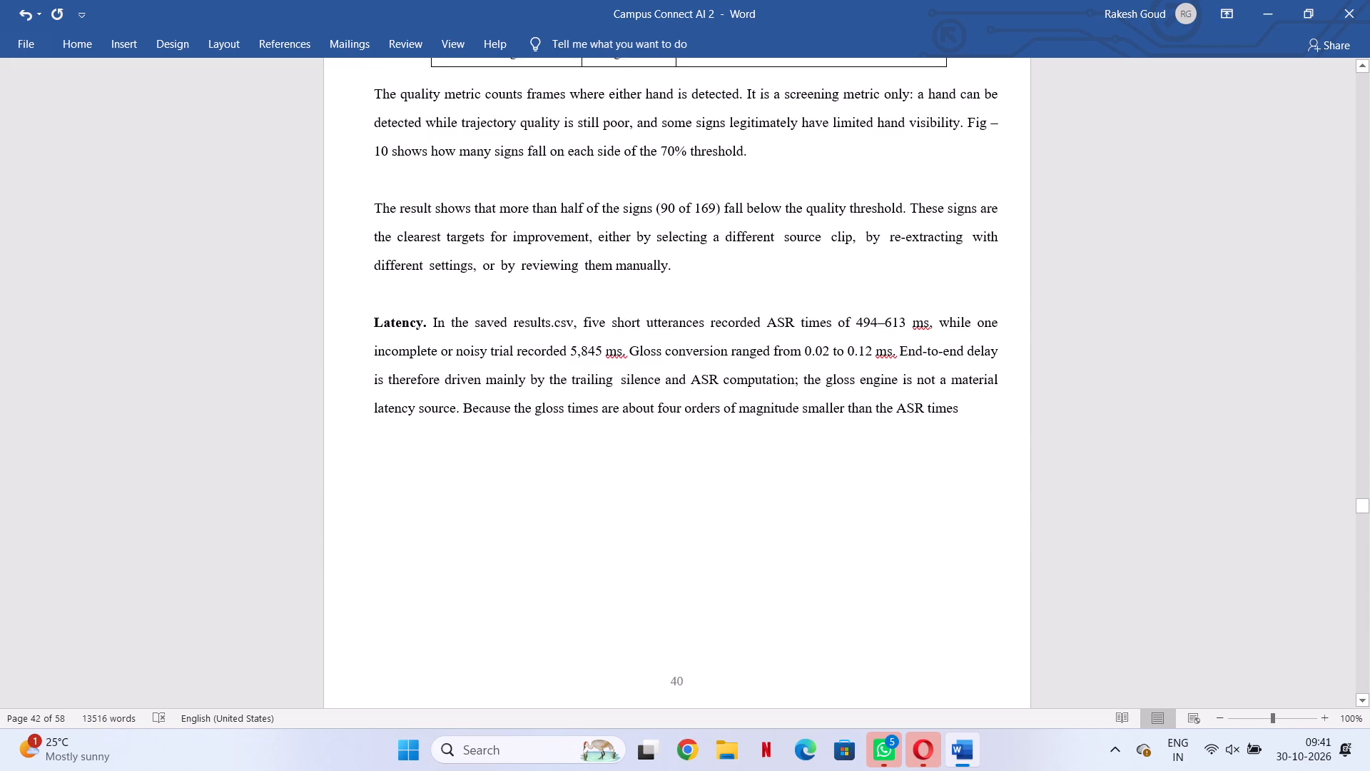
pyautogui.scroll(3, 548, 450)
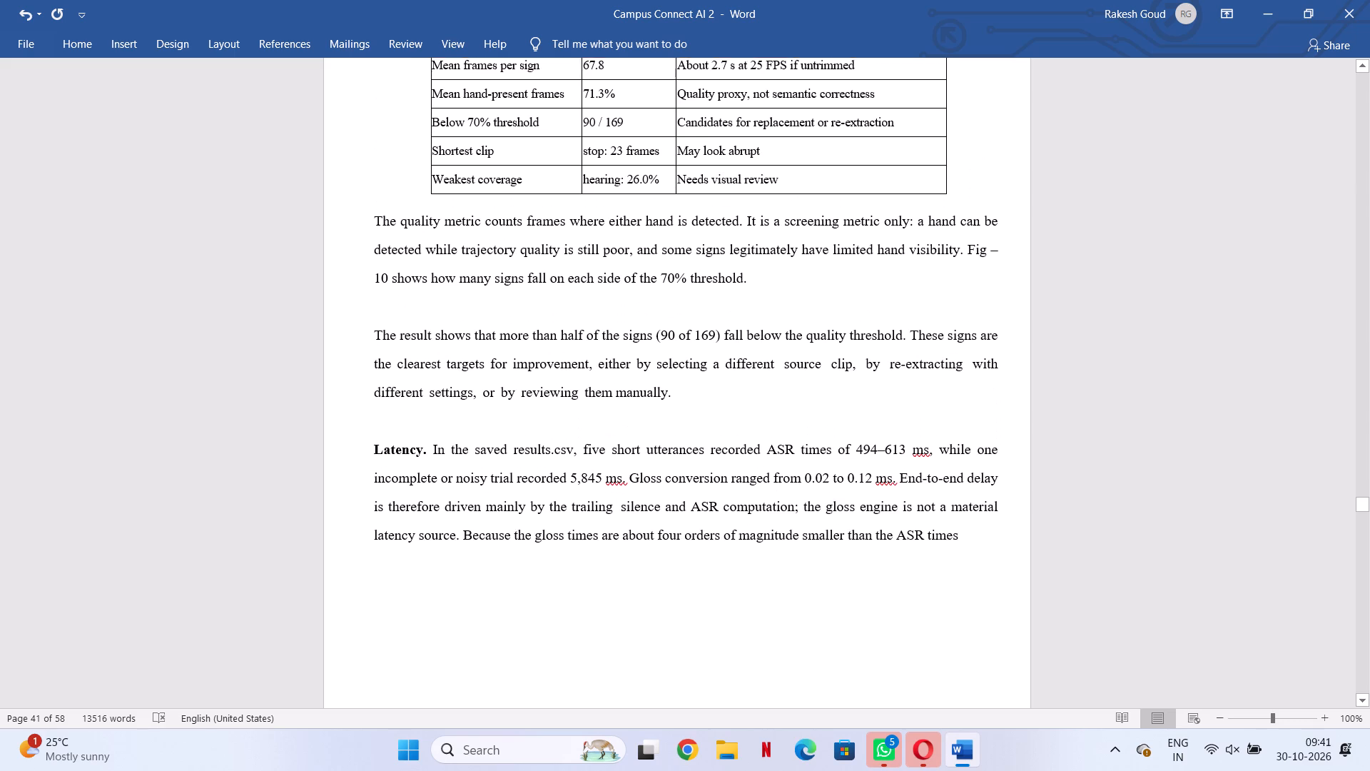
# Copy the "It is a screening metric only… limited hand visibility." sentence from the quality metric paragraph to the end of the Latency paragraph.
pyautogui.moveTo(746, 226); pyautogui.dragTo(760, 237)
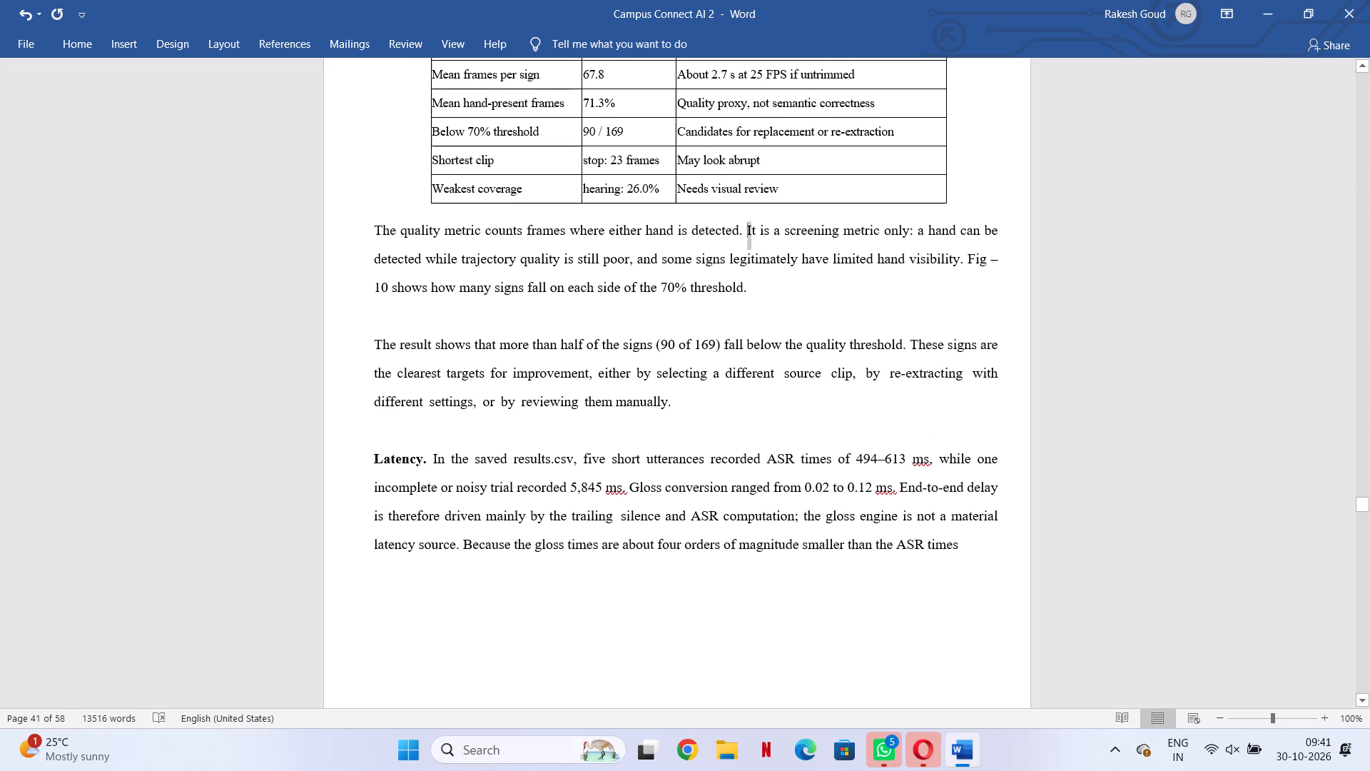
pyautogui.moveTo(760, 237); pyautogui.dragTo(959, 264)
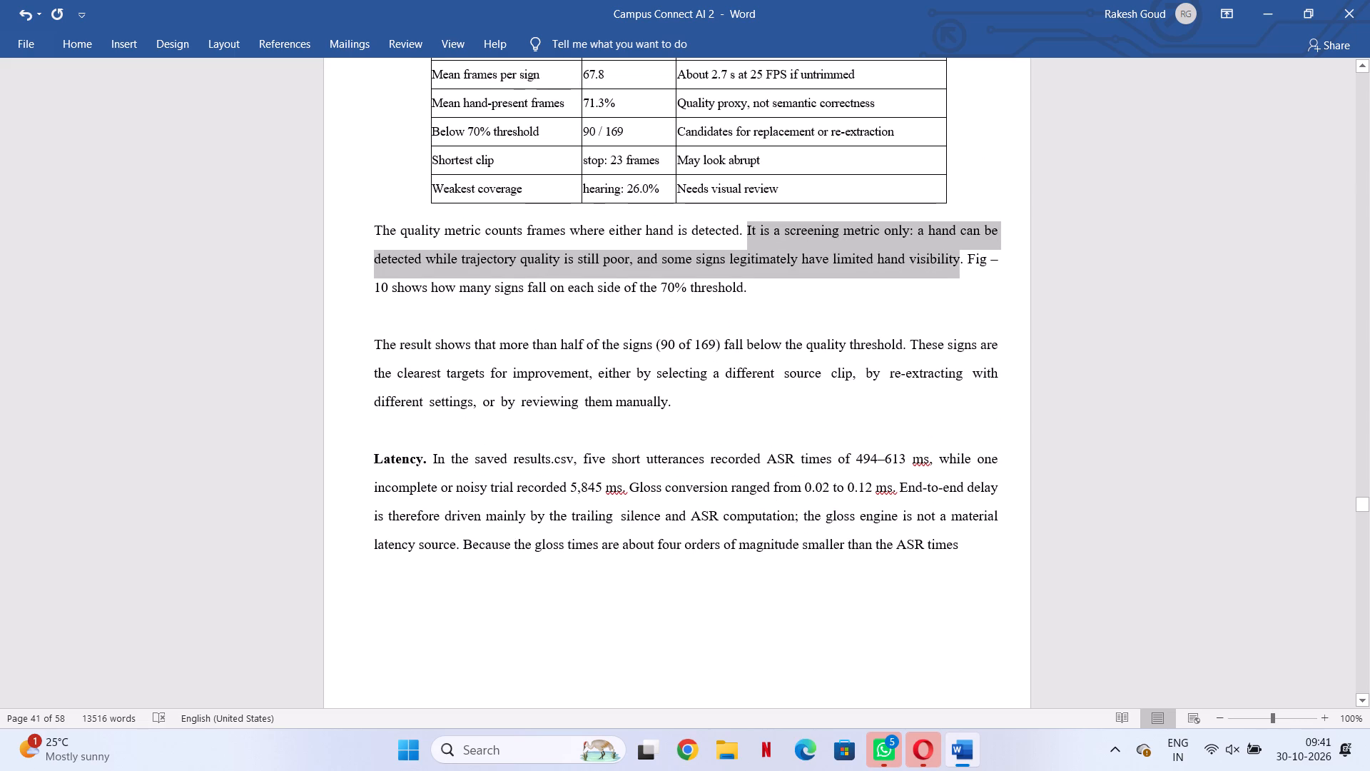
pyautogui.moveTo(959, 264); pyautogui.dragTo(963, 266)
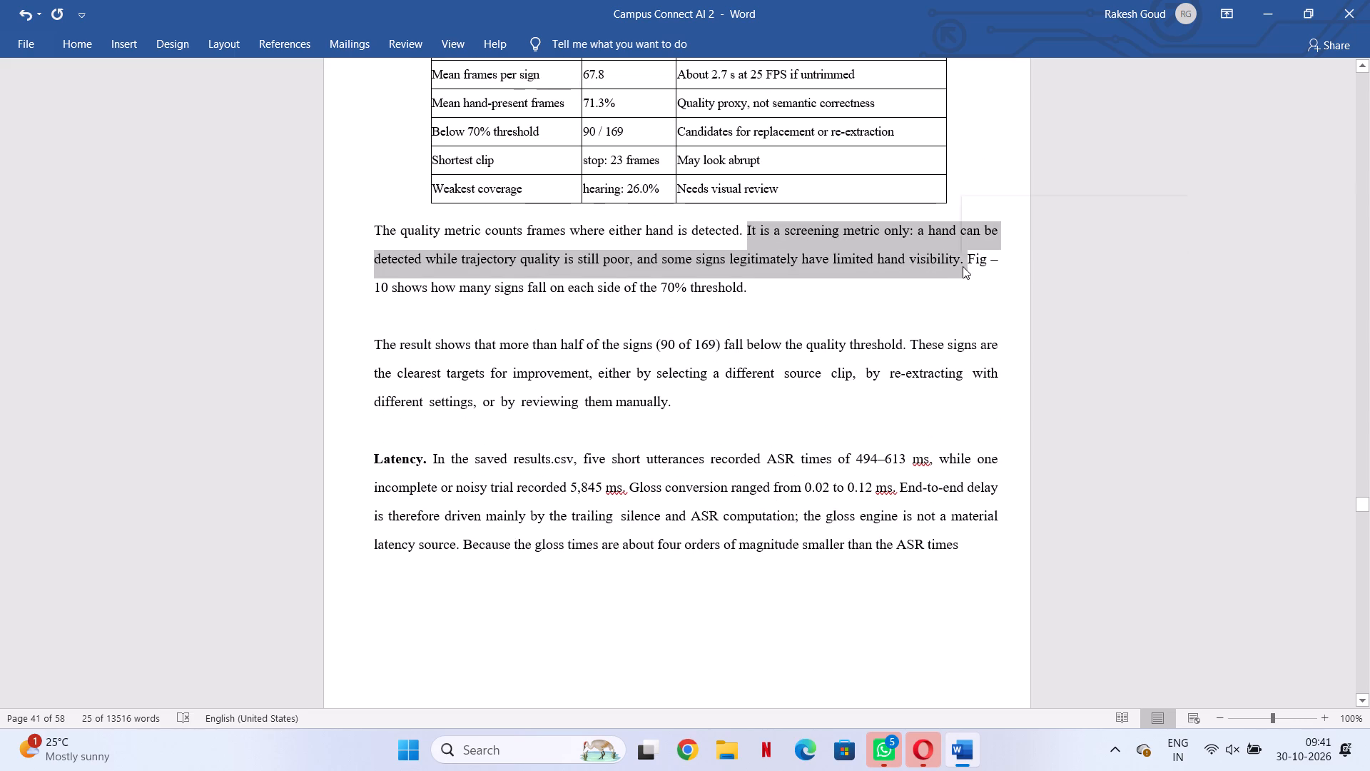
pyautogui.hotkey('ctrl', 'c')
pyautogui.hotkey('ctrl', 'c')
pyautogui.scroll(1, 719, 513)
pyautogui.scroll(-2, 719, 513)
pyautogui.click(960, 503)
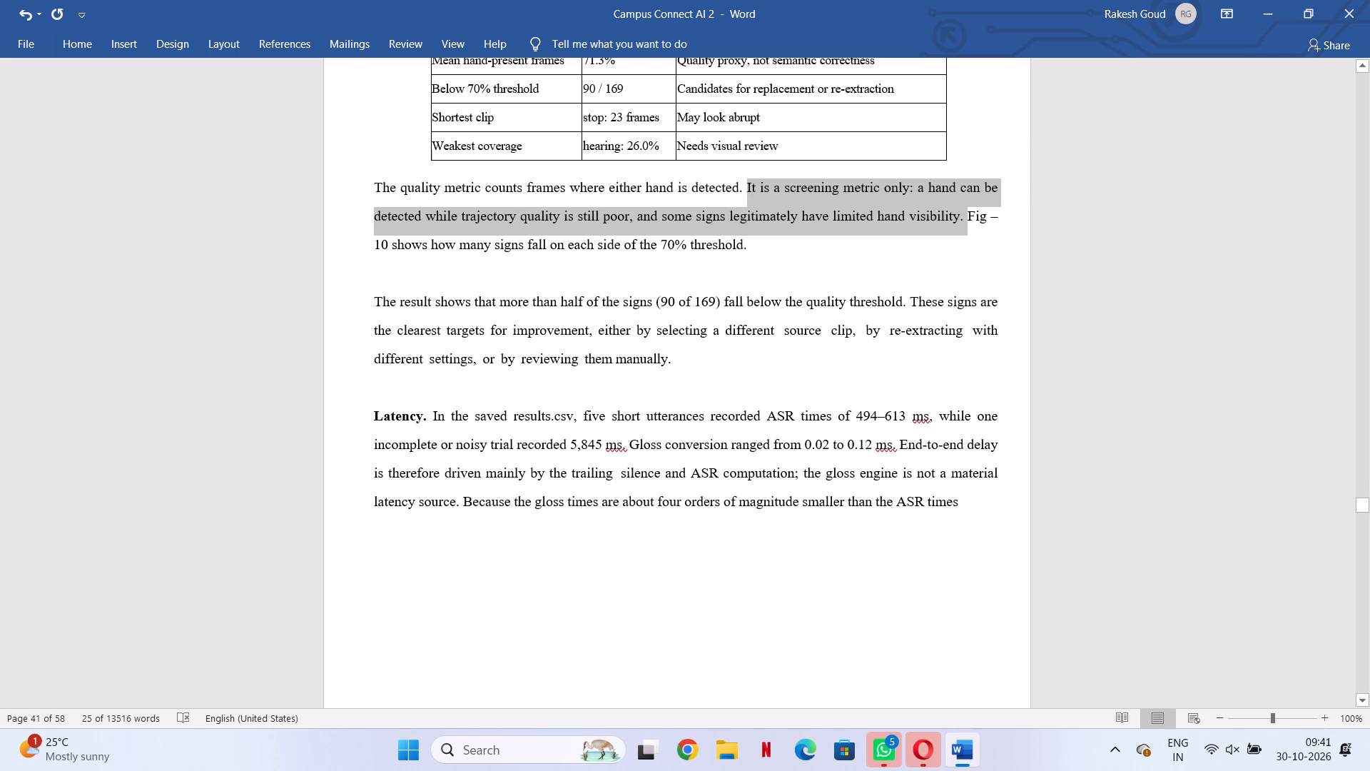
pyautogui.press('space')
pyautogui.press('space')
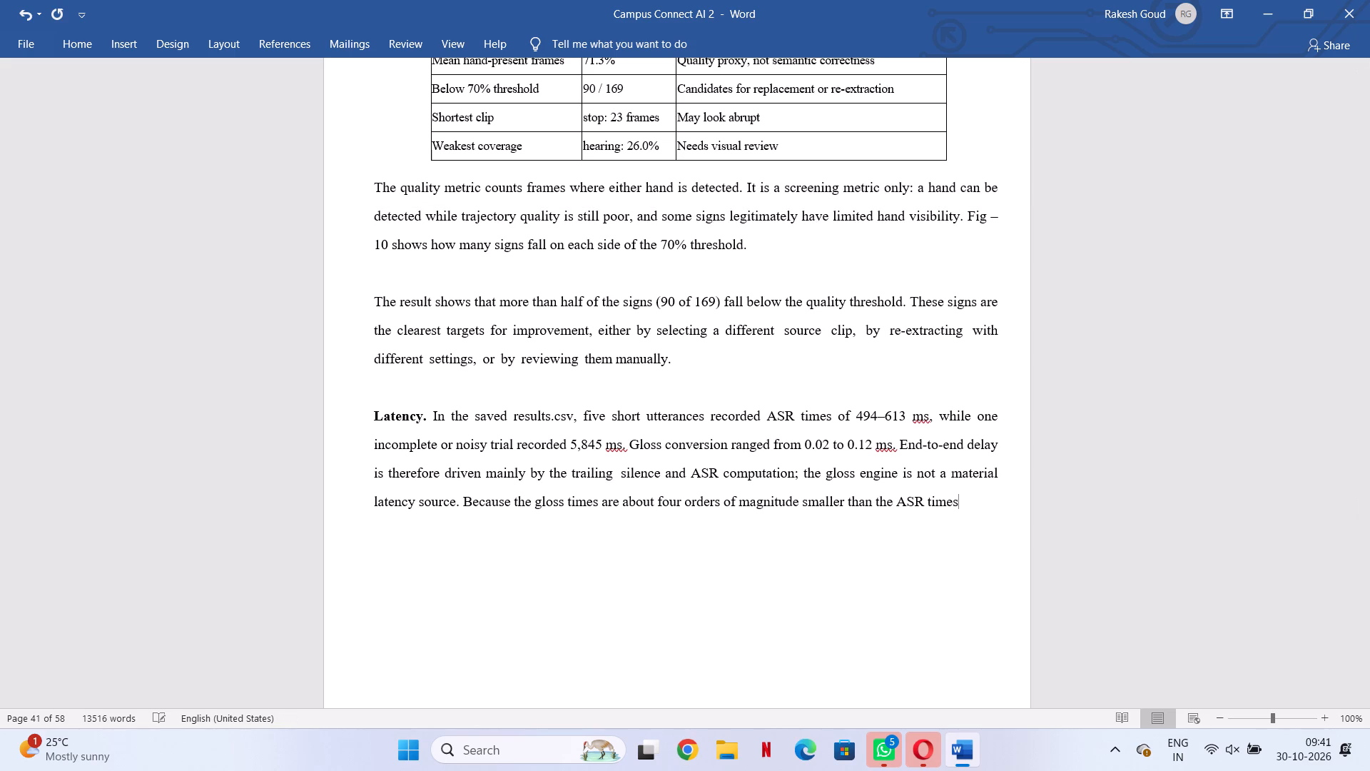
pyautogui.press('space')
pyautogui.press('space')
pyautogui.hotkey('ctrl', 'v')
# Insert the copied screening-metric sentence three times after "six recorded trials." in the Interpretation of the results paragraph.
pyautogui.scroll(-14, 965, 525)
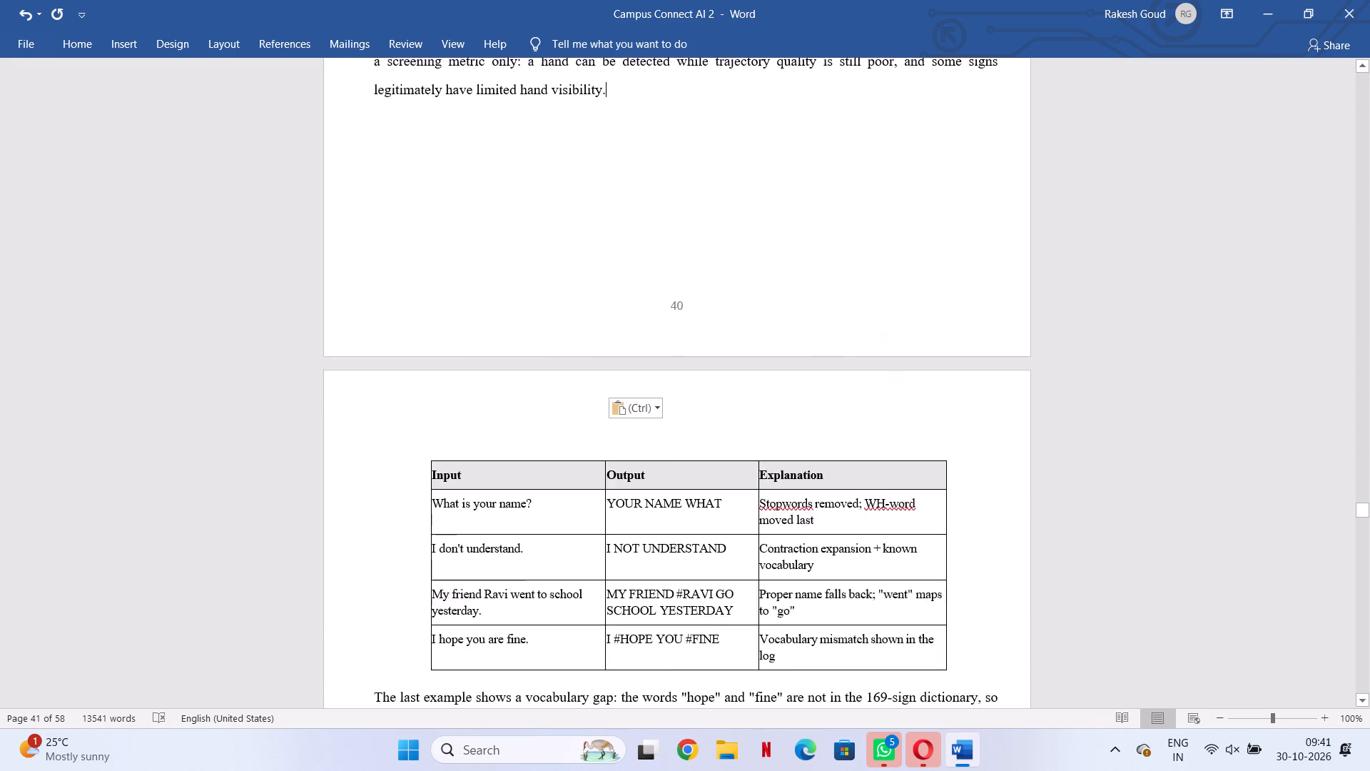
pyautogui.scroll(-15, 965, 525)
pyautogui.scroll(5, 873, 394)
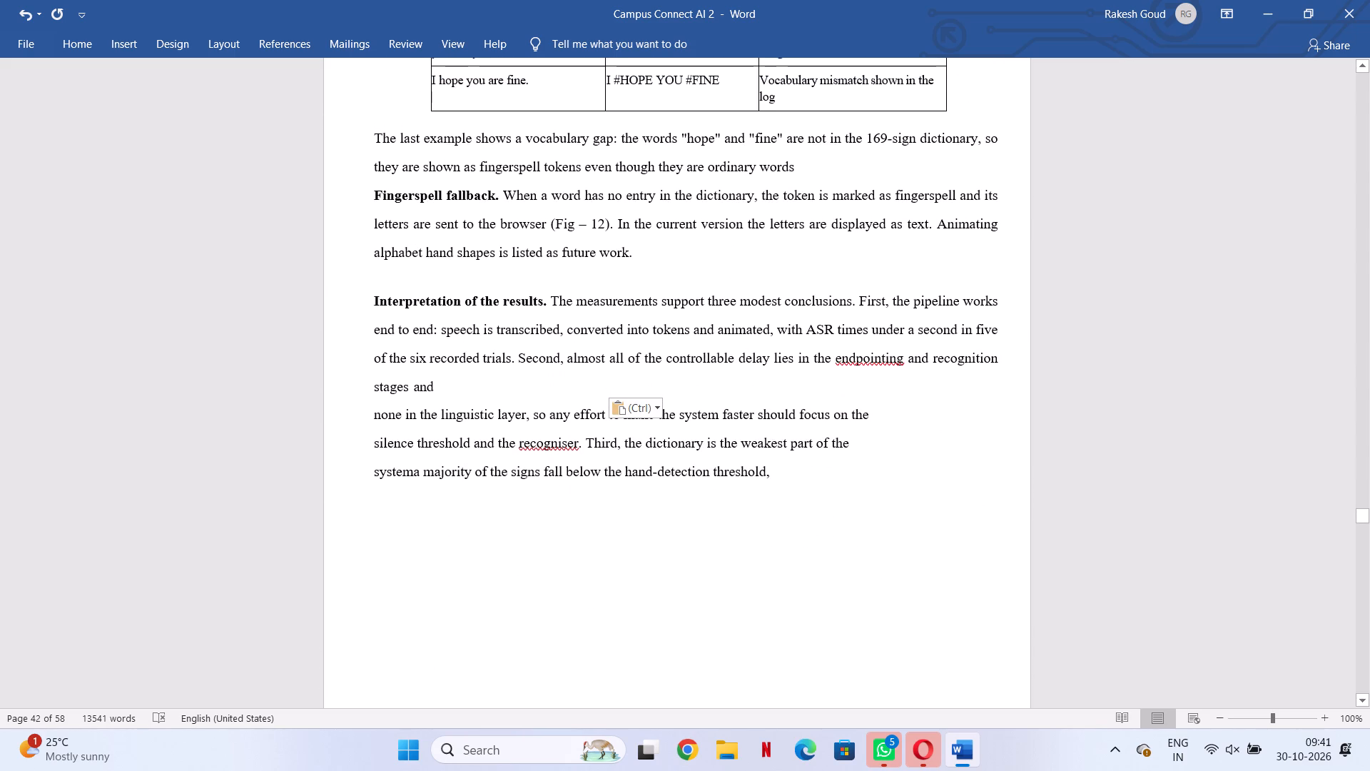
pyautogui.click(515, 360)
pyautogui.hotkey('ctrl', 'v')
pyautogui.hotkey('ctrl', 'v')
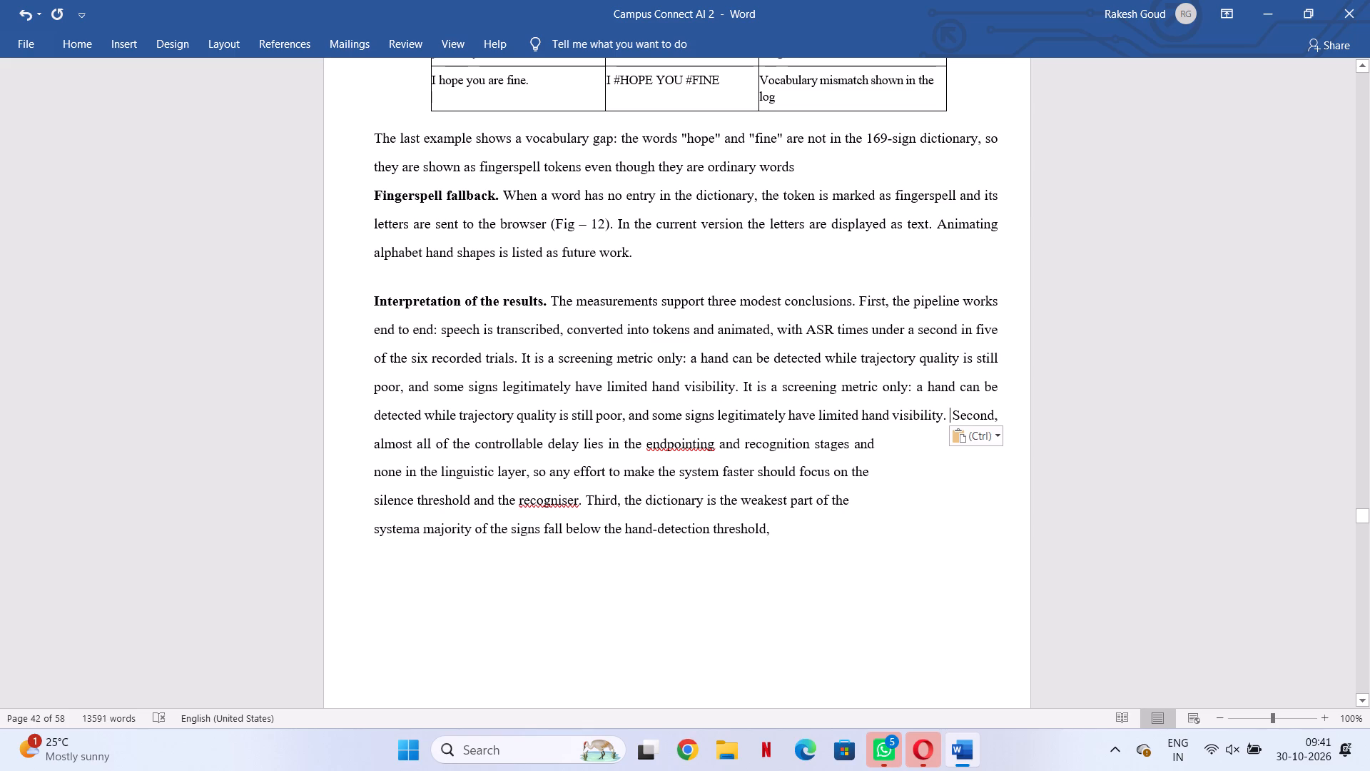
pyautogui.hotkey('ctrl', 'v')
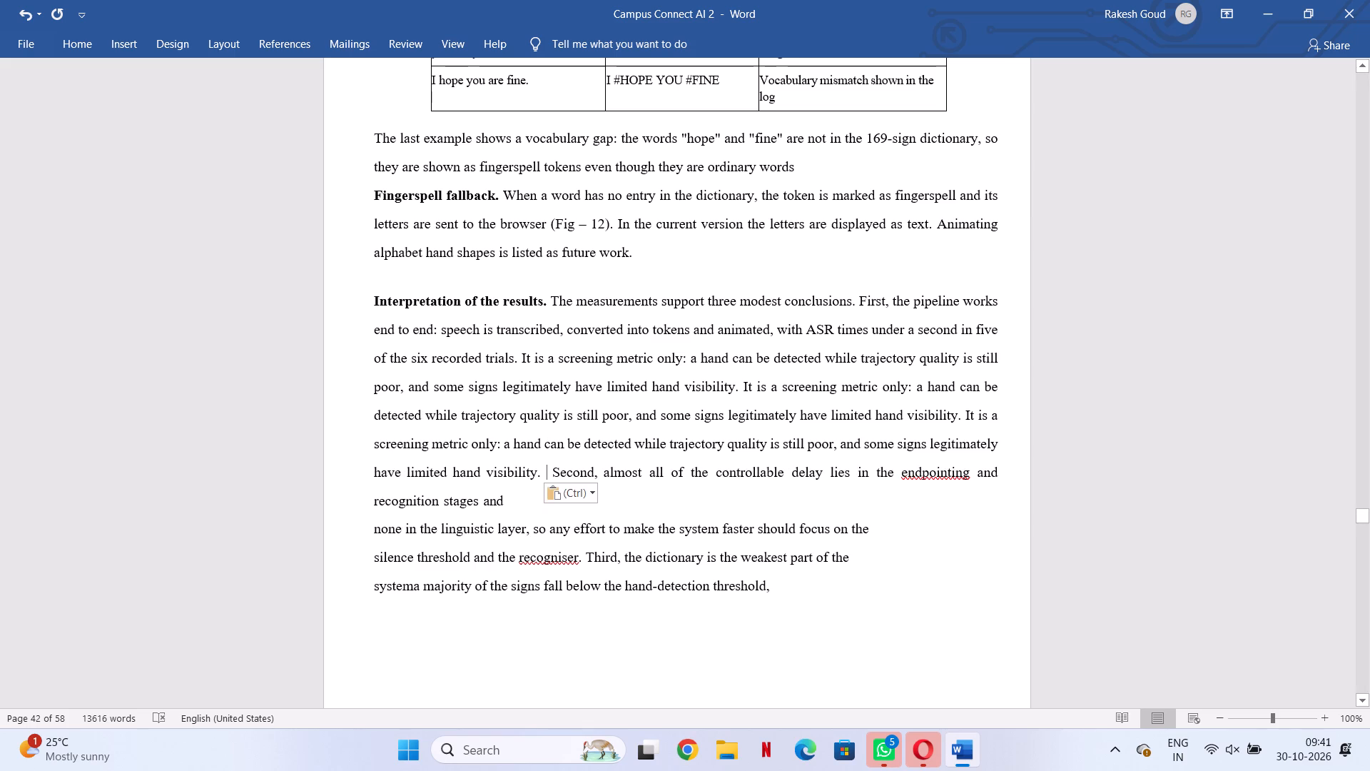
# Review the rest of the Results chapter, from Threats to validity through 5.6 Summary of Results to the start of 6. Conclusion, for layout problems.
pyautogui.scroll(-10, 559, 641)
pyautogui.scroll(-12, 594, 592)
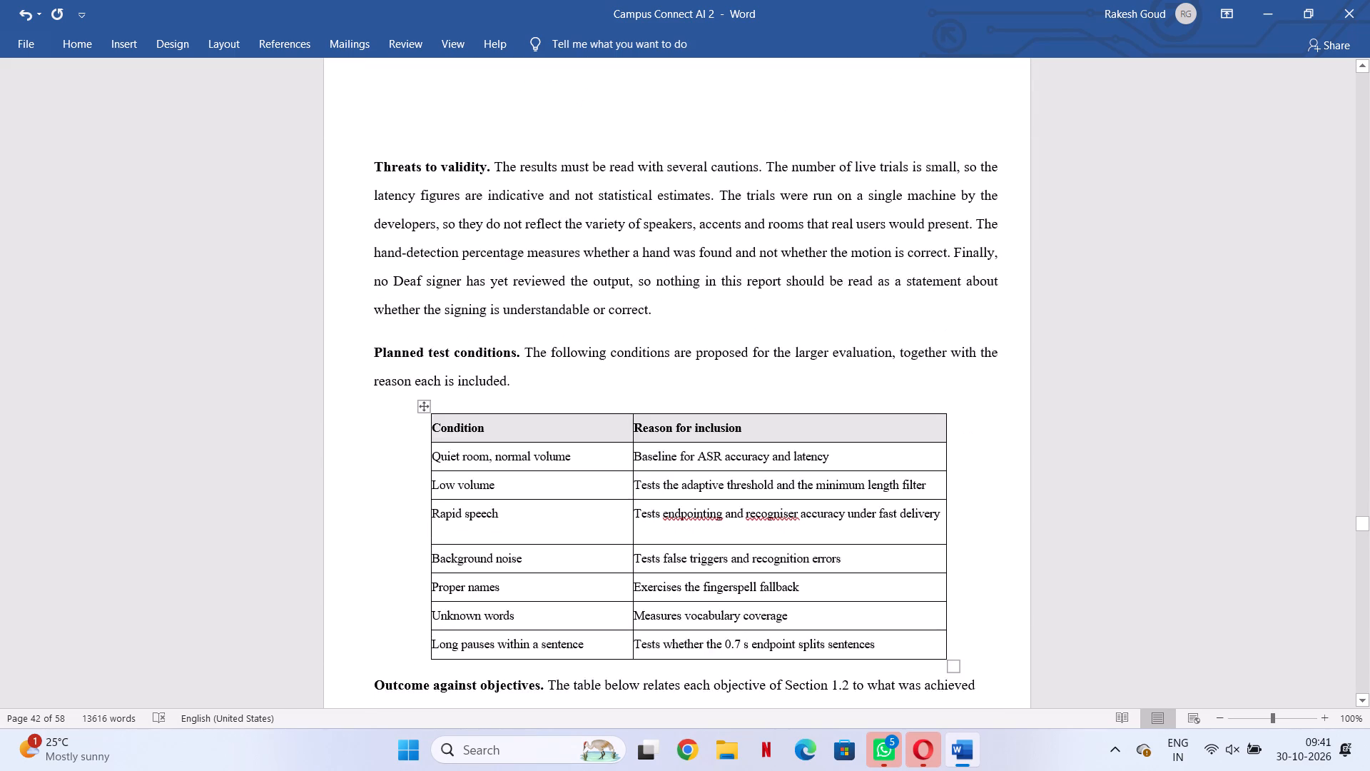
pyautogui.scroll(-11, 594, 598)
pyautogui.scroll(-14, 594, 598)
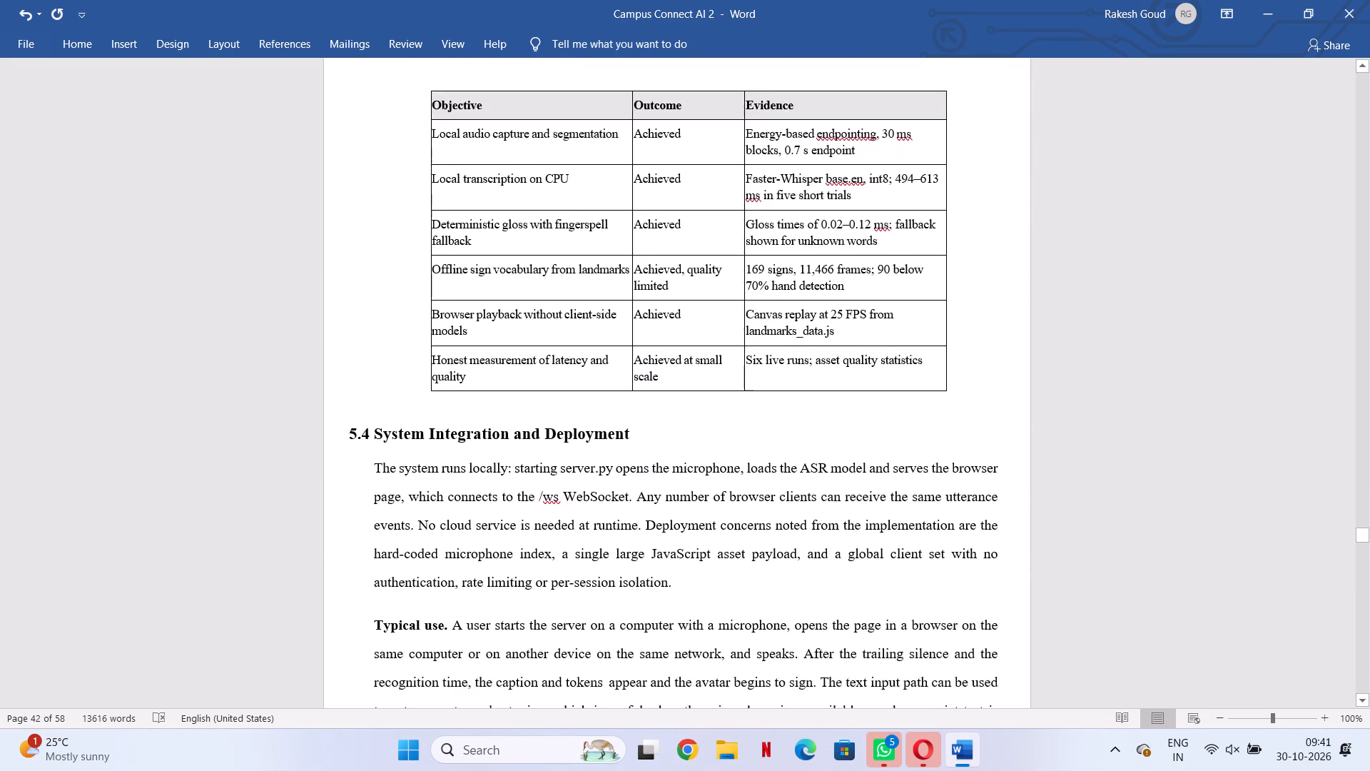
pyautogui.scroll(-16, 594, 598)
pyautogui.scroll(-5, 594, 598)
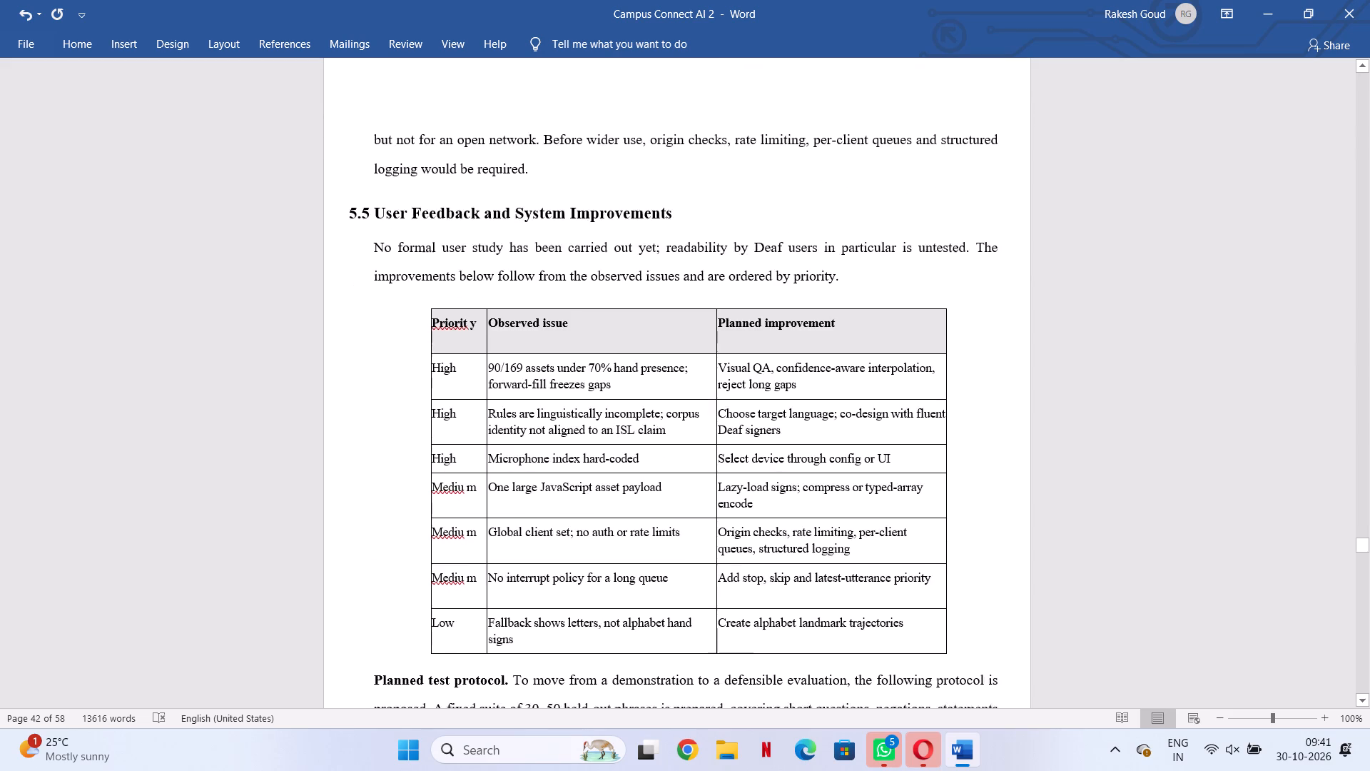
pyautogui.scroll(-6, 594, 598)
pyautogui.scroll(-16, 594, 598)
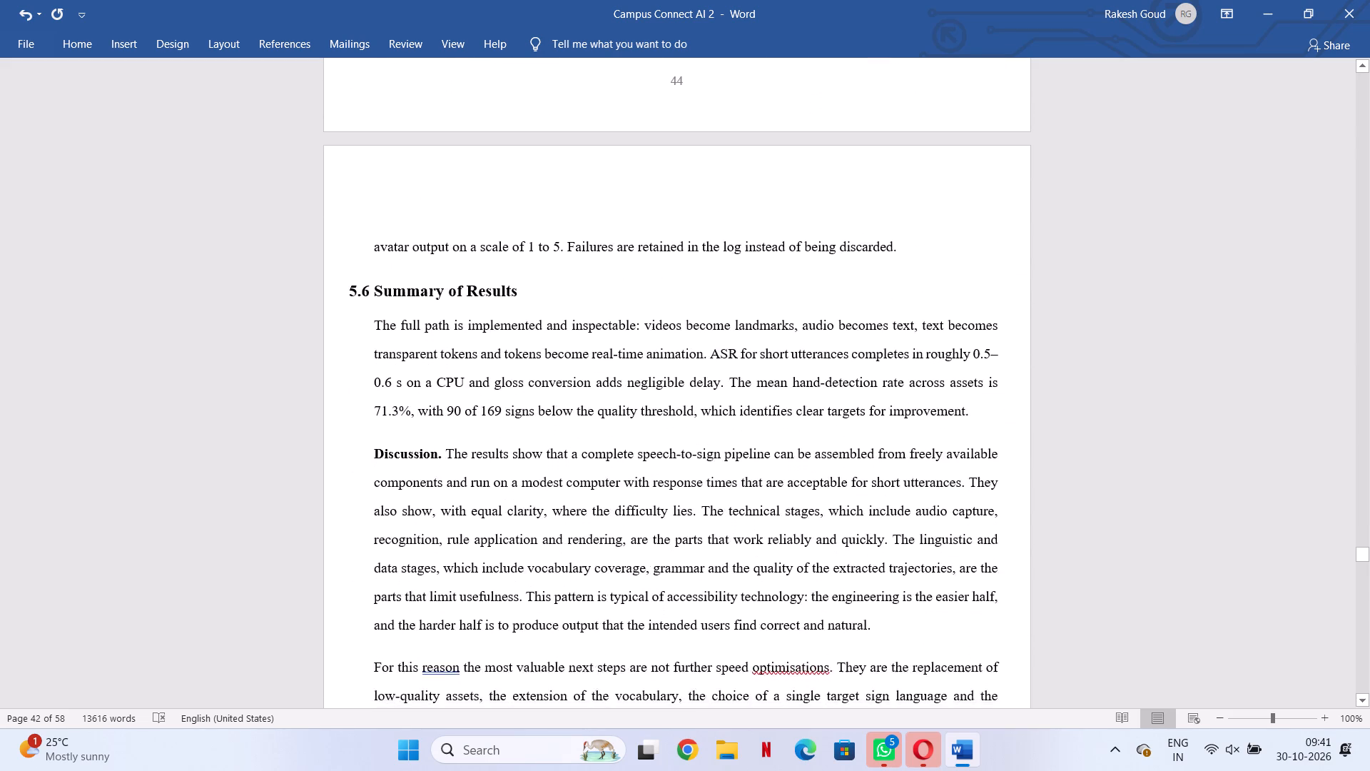
pyautogui.scroll(-20, 594, 598)
pyautogui.scroll(-6, 594, 598)
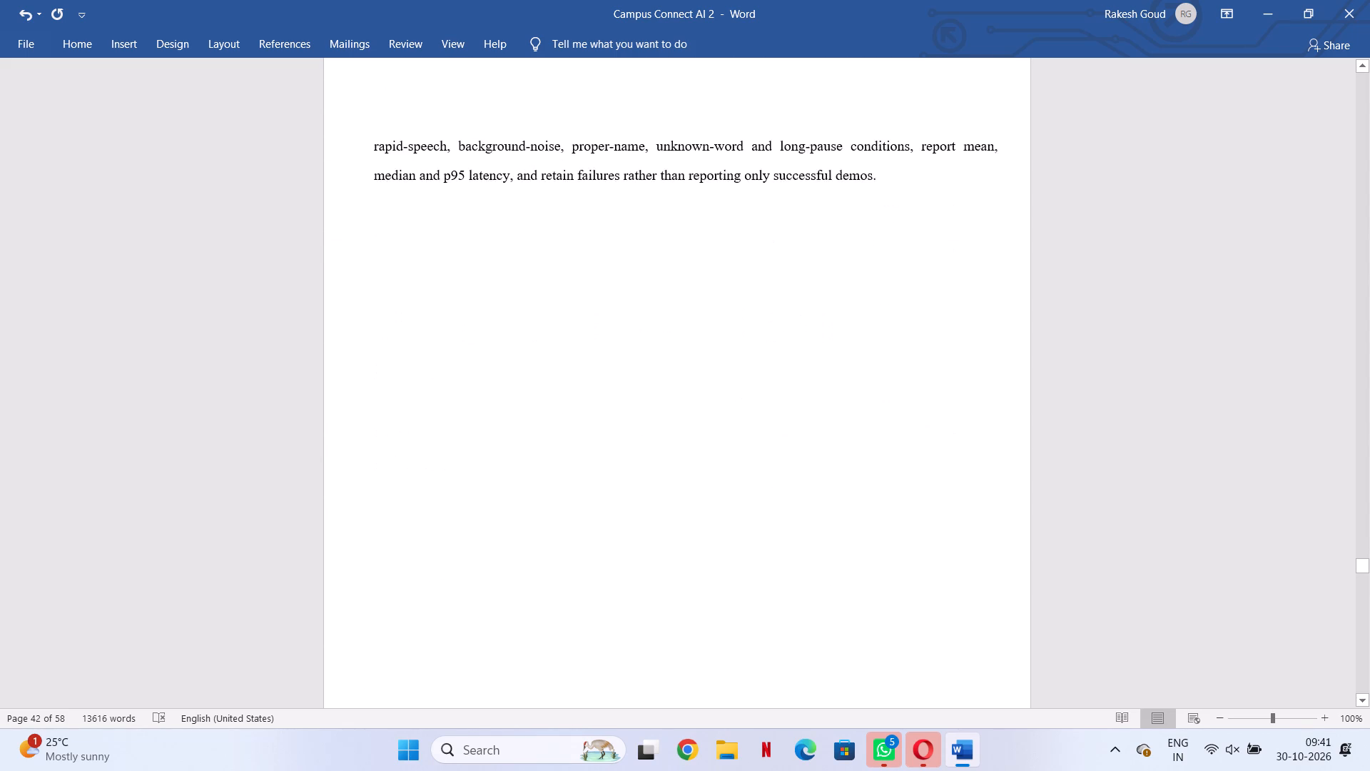
pyautogui.scroll(-16, 594, 598)
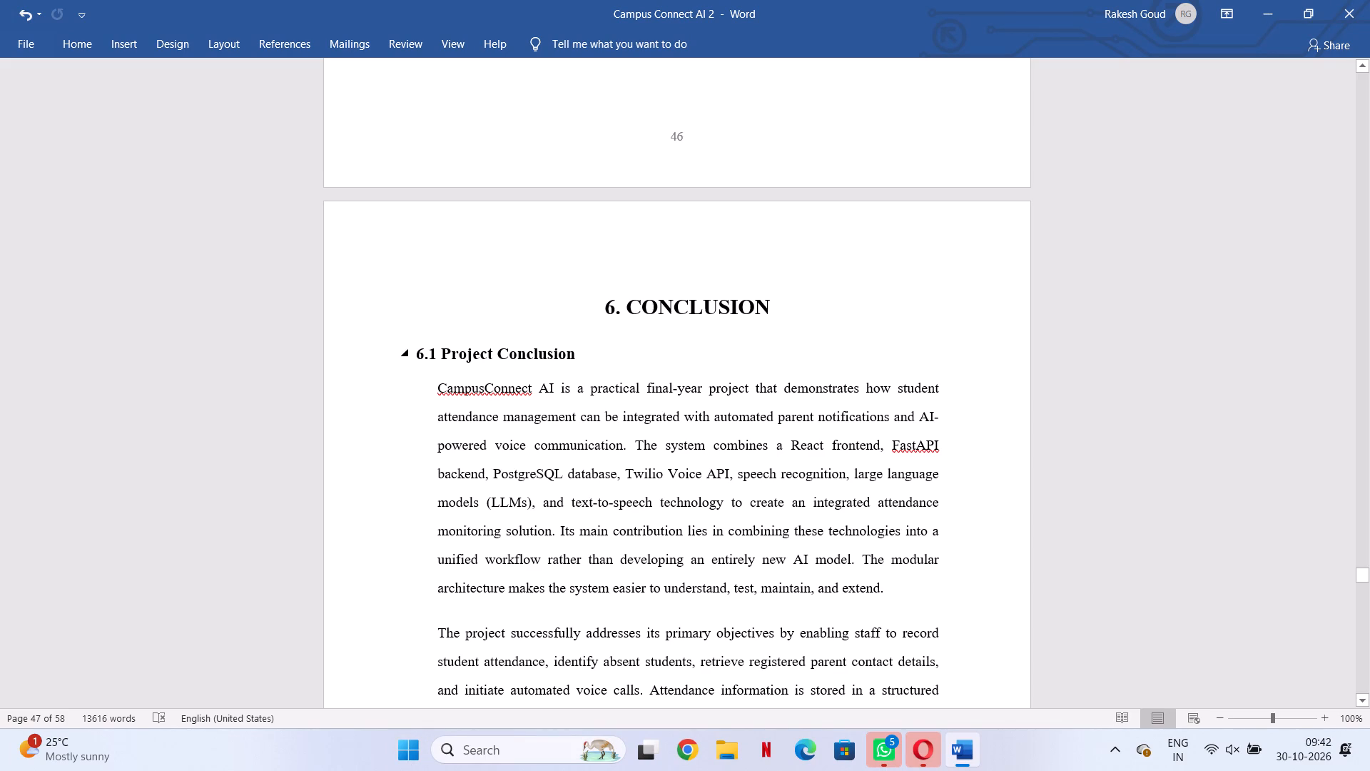
# Reduce the left and right indents of everything from the 6.1 Project Conclusion heading through the last reference so the text fills the page width.
pyautogui.moveTo(440, 346); pyautogui.dragTo(574, 483)
pyautogui.scroll(-20, 575, 452)
pyautogui.scroll(-16, 574, 483)
pyautogui.scroll(-15, 574, 483)
pyautogui.scroll(-19, 574, 483)
pyautogui.scroll(-16, 574, 483)
pyautogui.scroll(-15, 574, 483)
pyautogui.scroll(-17, 574, 483)
pyautogui.scroll(-12, 574, 483)
pyautogui.scroll(-20, 574, 483)
pyautogui.scroll(-5, 574, 483)
pyautogui.scroll(-20, 574, 483)
pyautogui.scroll(-19, 574, 483)
pyautogui.scroll(-6, 574, 483)
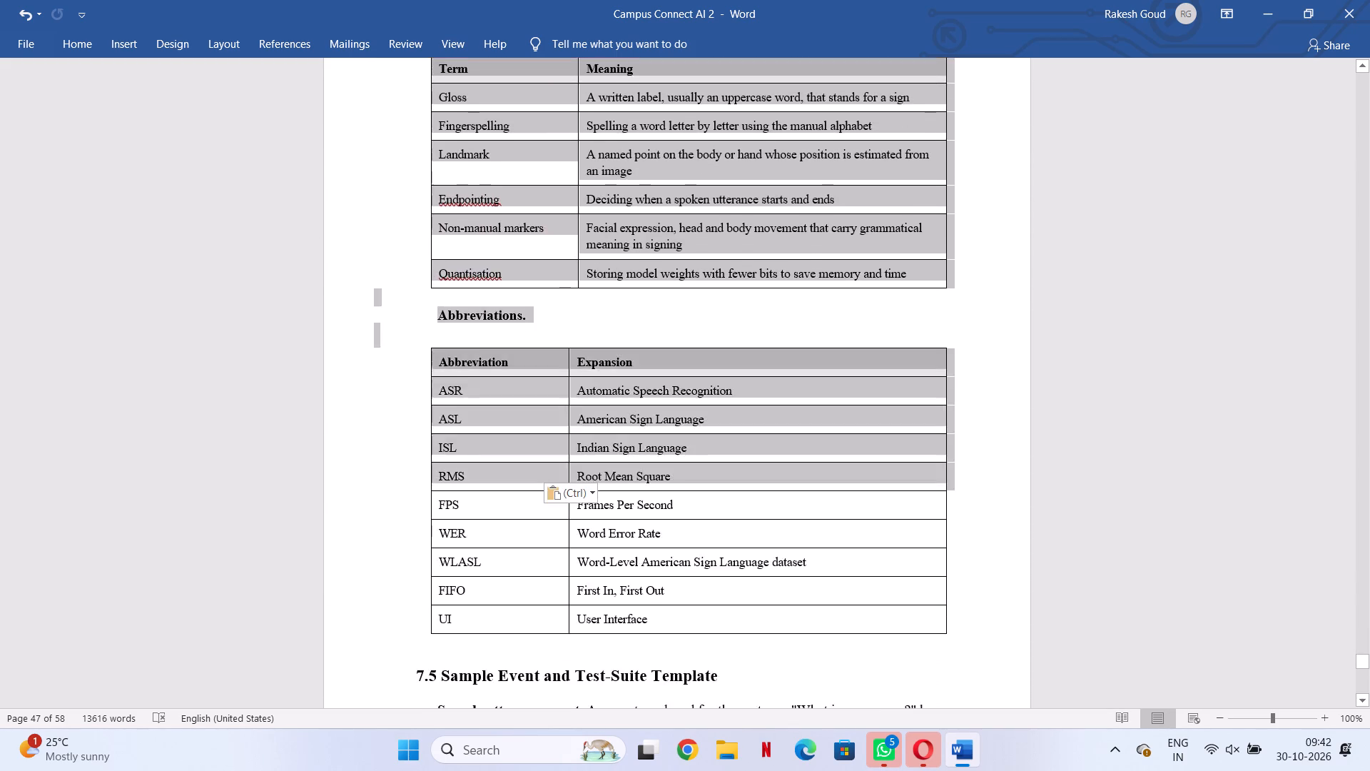
pyautogui.moveTo(574, 483); pyautogui.dragTo(574, 484)
pyautogui.scroll(-17, 574, 483)
pyautogui.scroll(-17, 574, 484)
pyautogui.scroll(-17, 574, 484)
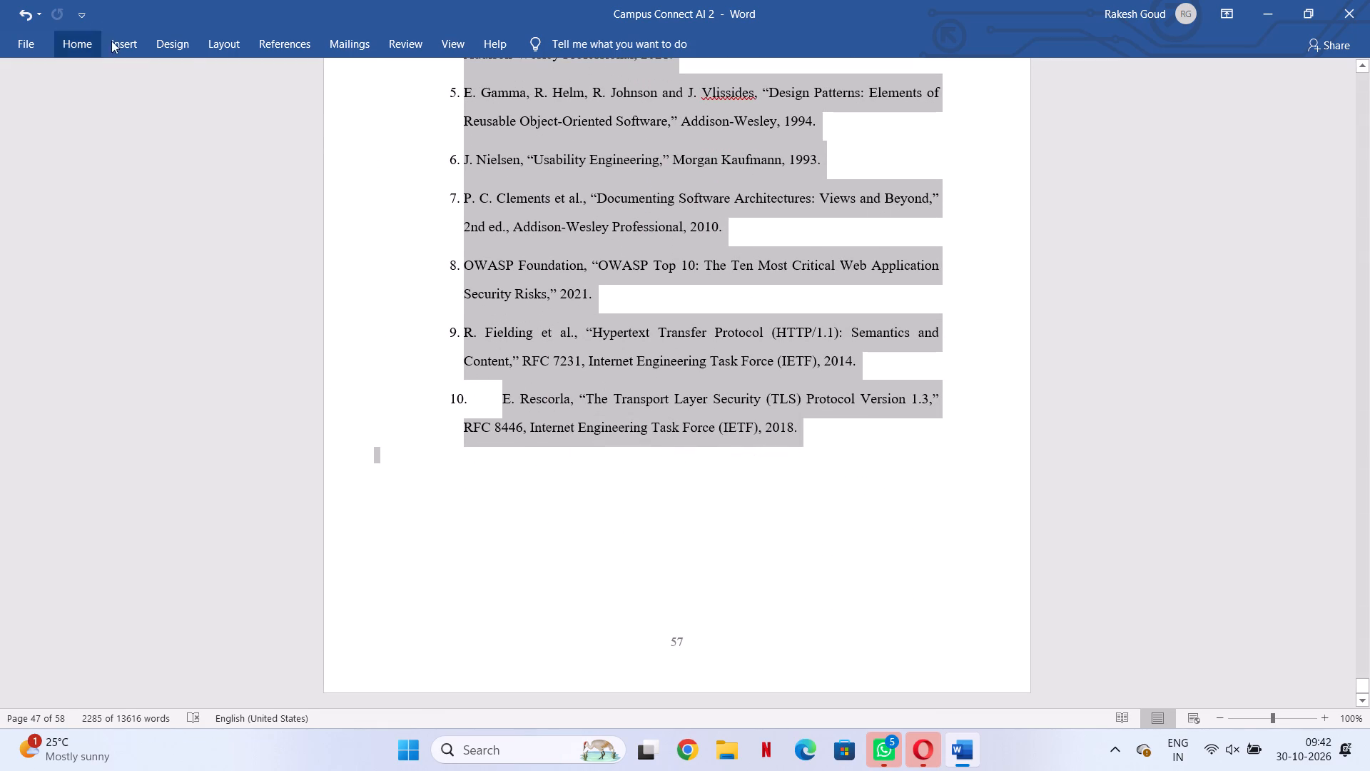
pyautogui.click(232, 34)
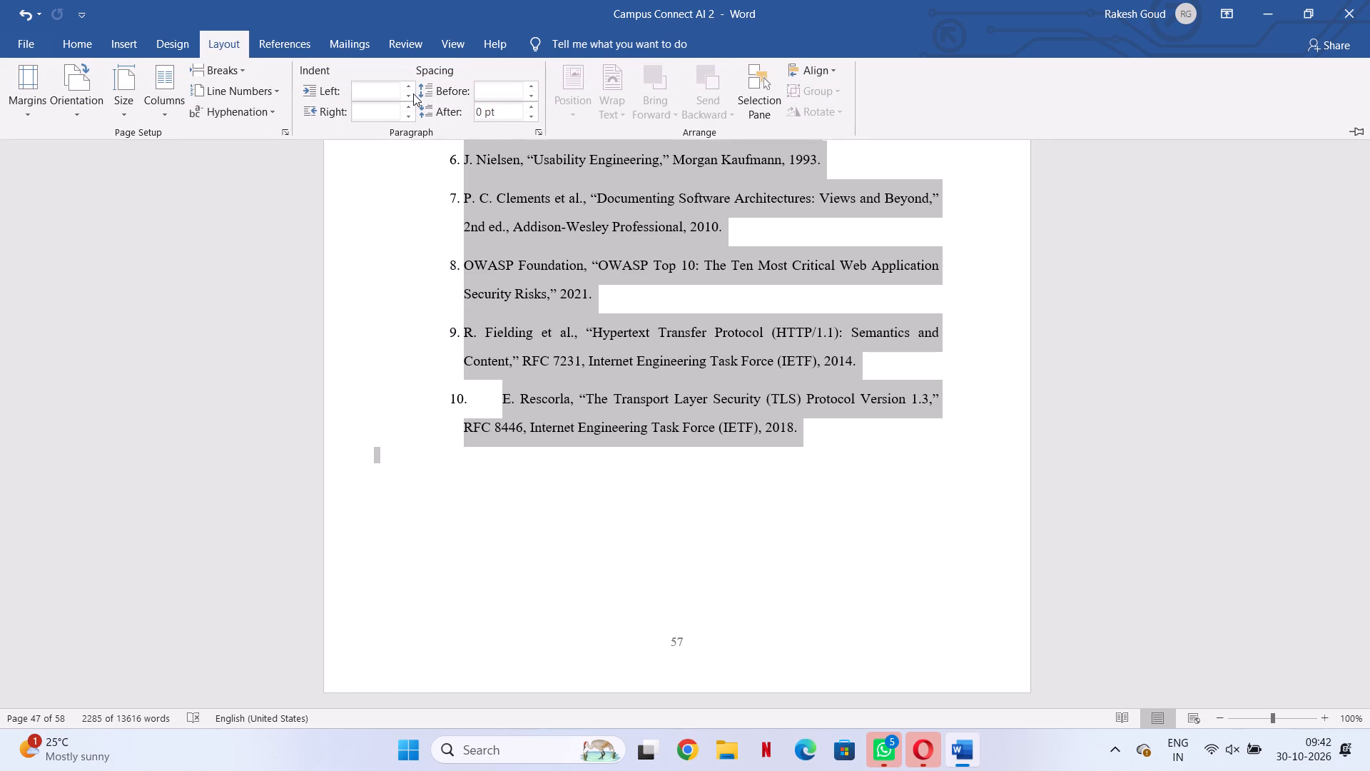
pyautogui.click(413, 94)
pyautogui.click(405, 116)
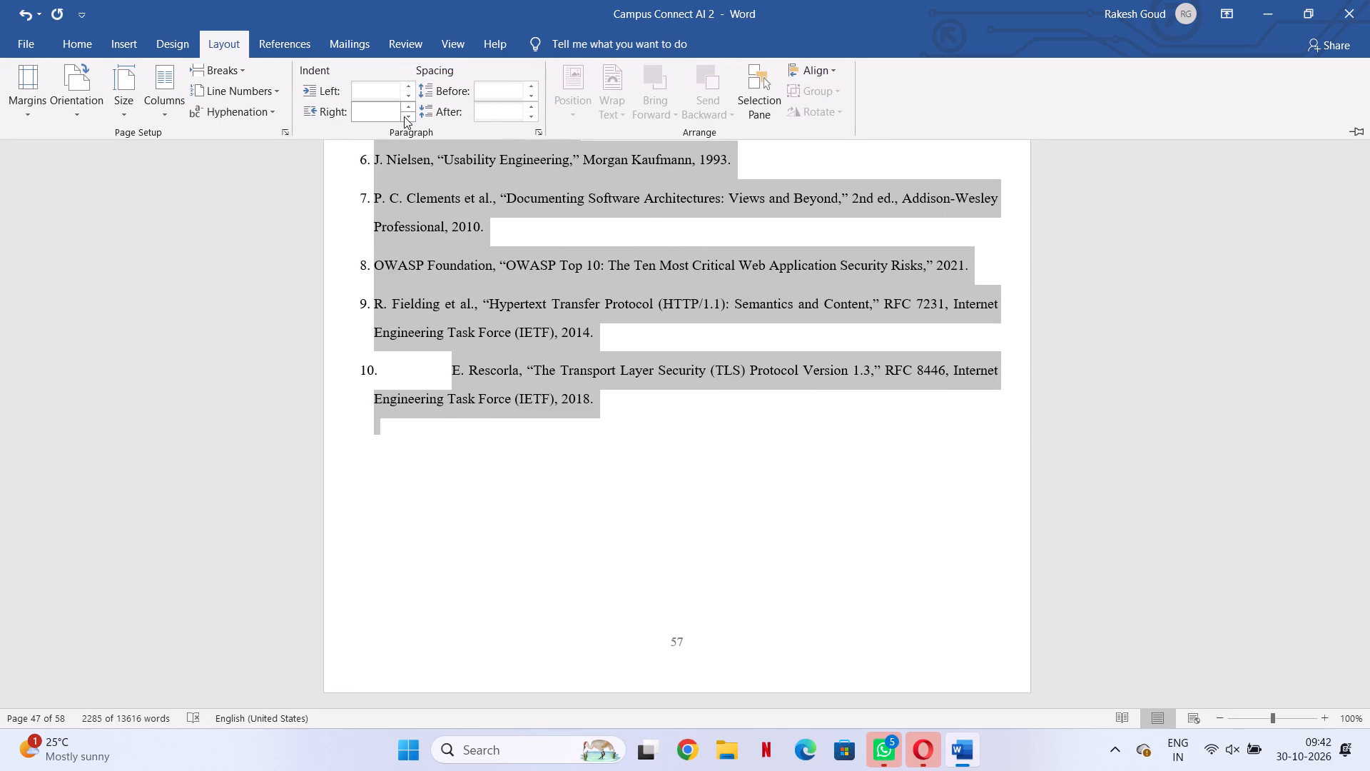
pyautogui.click(547, 518)
pyautogui.click(547, 518)
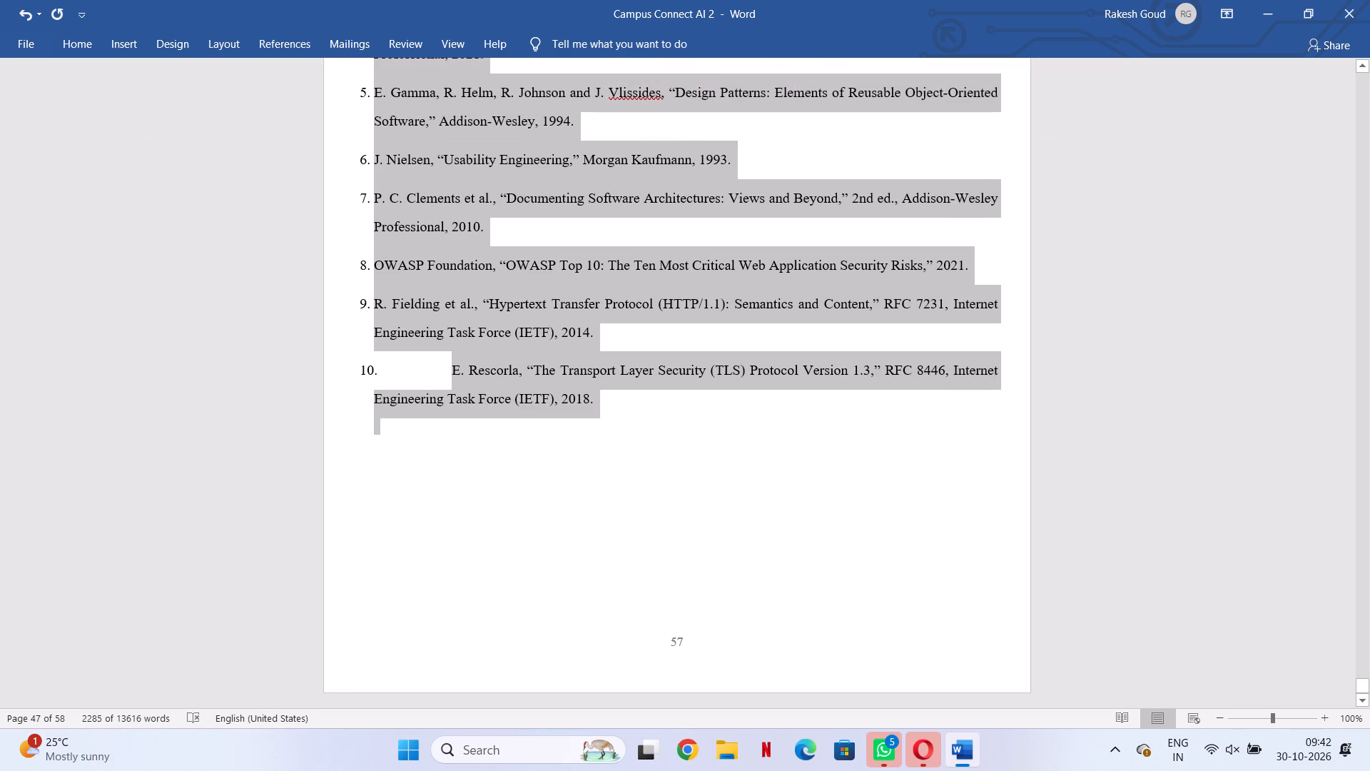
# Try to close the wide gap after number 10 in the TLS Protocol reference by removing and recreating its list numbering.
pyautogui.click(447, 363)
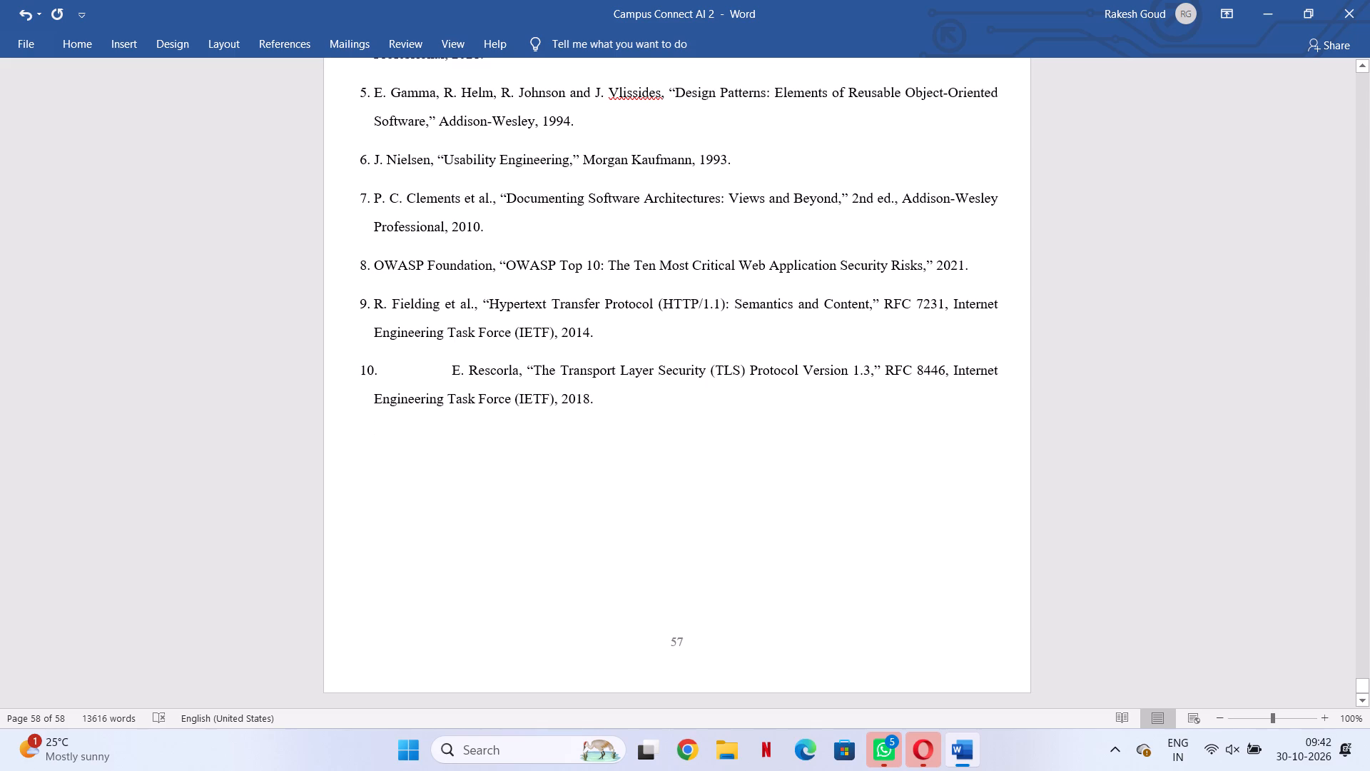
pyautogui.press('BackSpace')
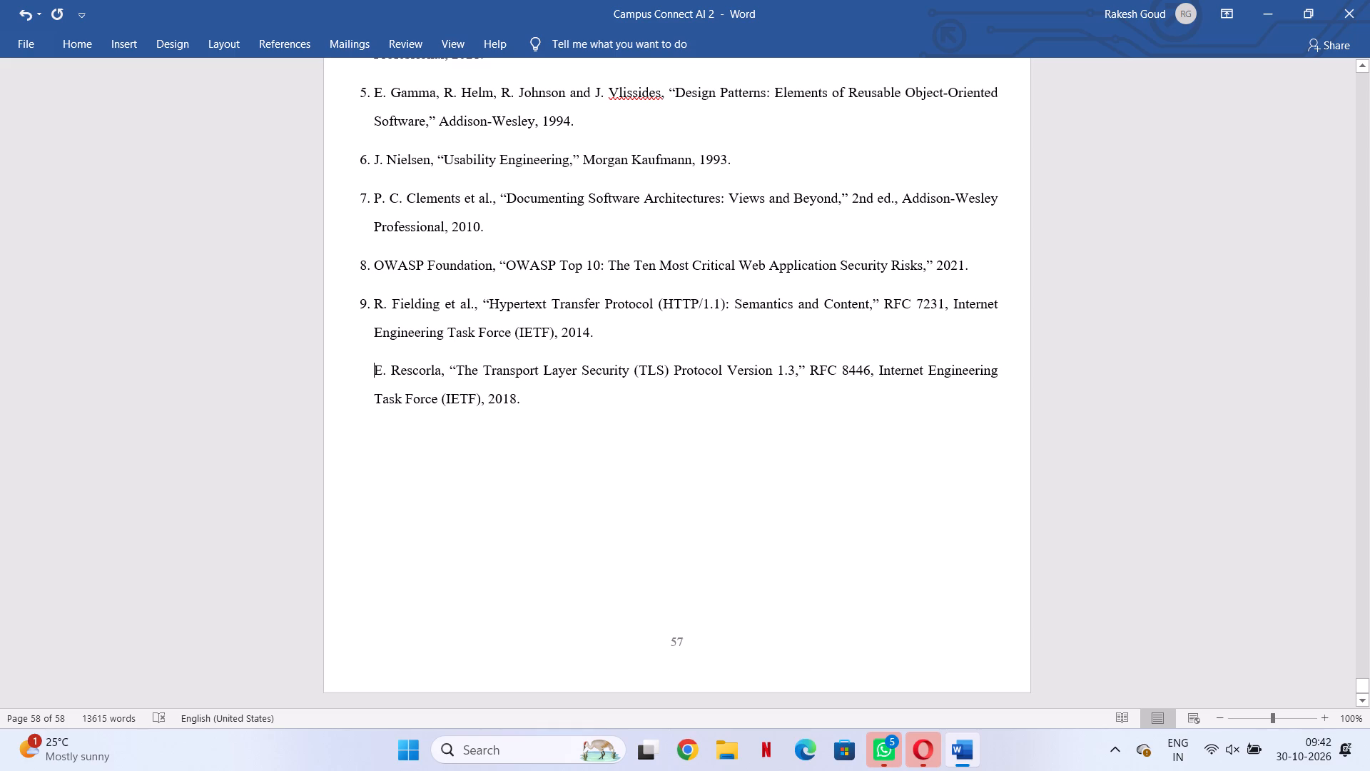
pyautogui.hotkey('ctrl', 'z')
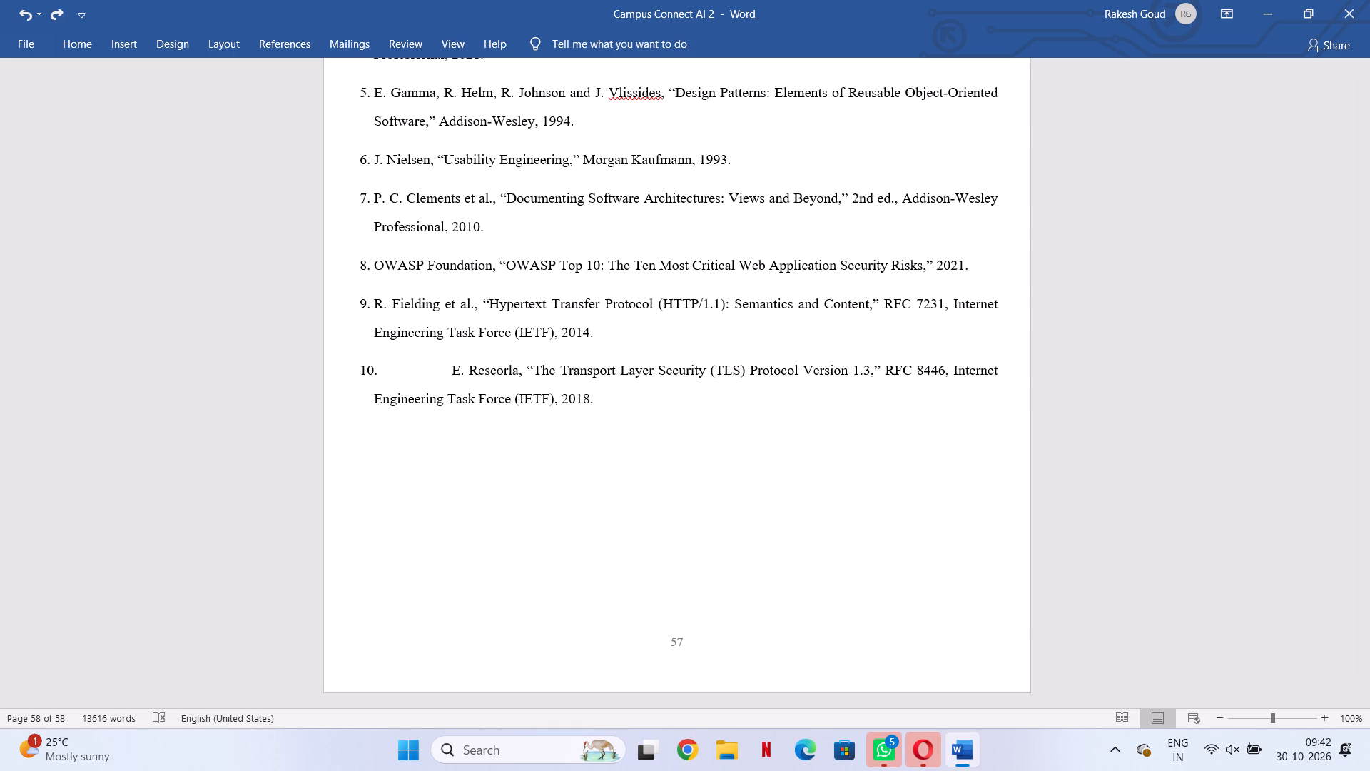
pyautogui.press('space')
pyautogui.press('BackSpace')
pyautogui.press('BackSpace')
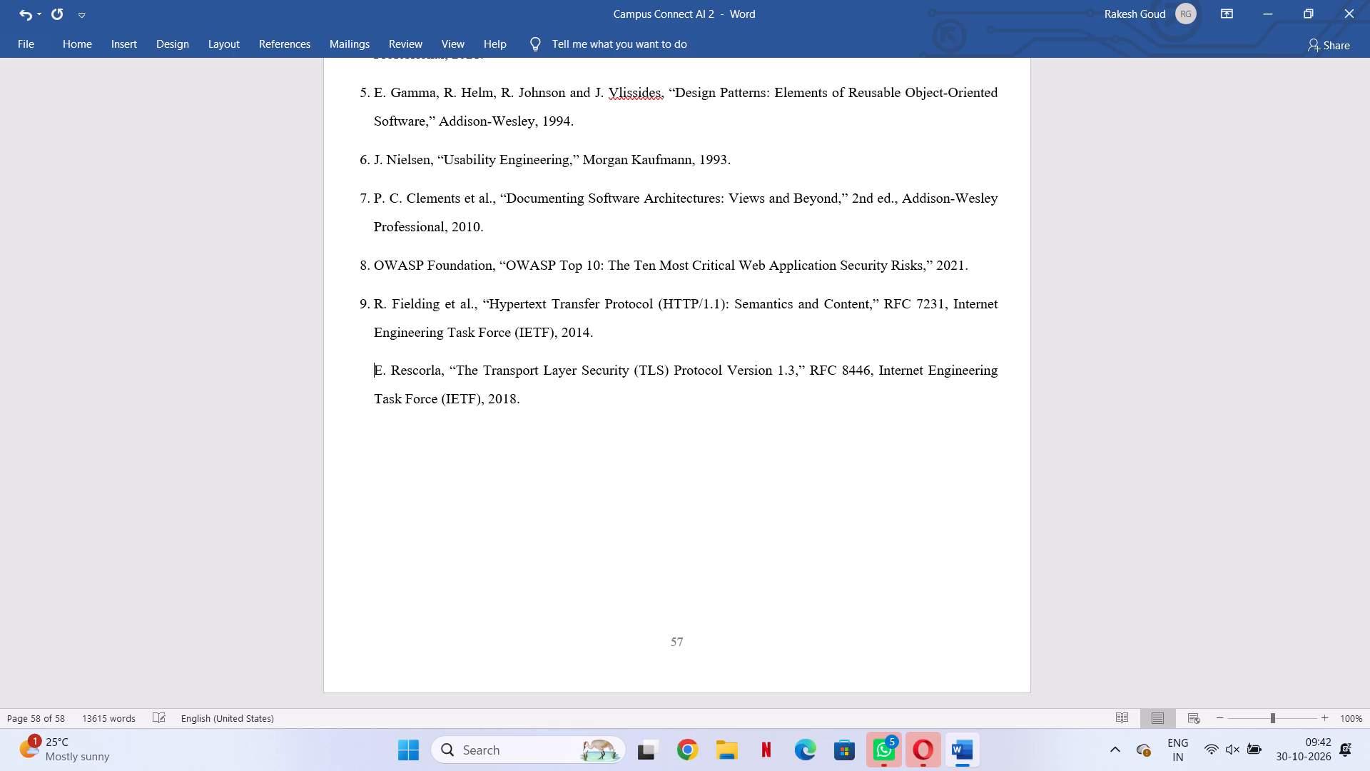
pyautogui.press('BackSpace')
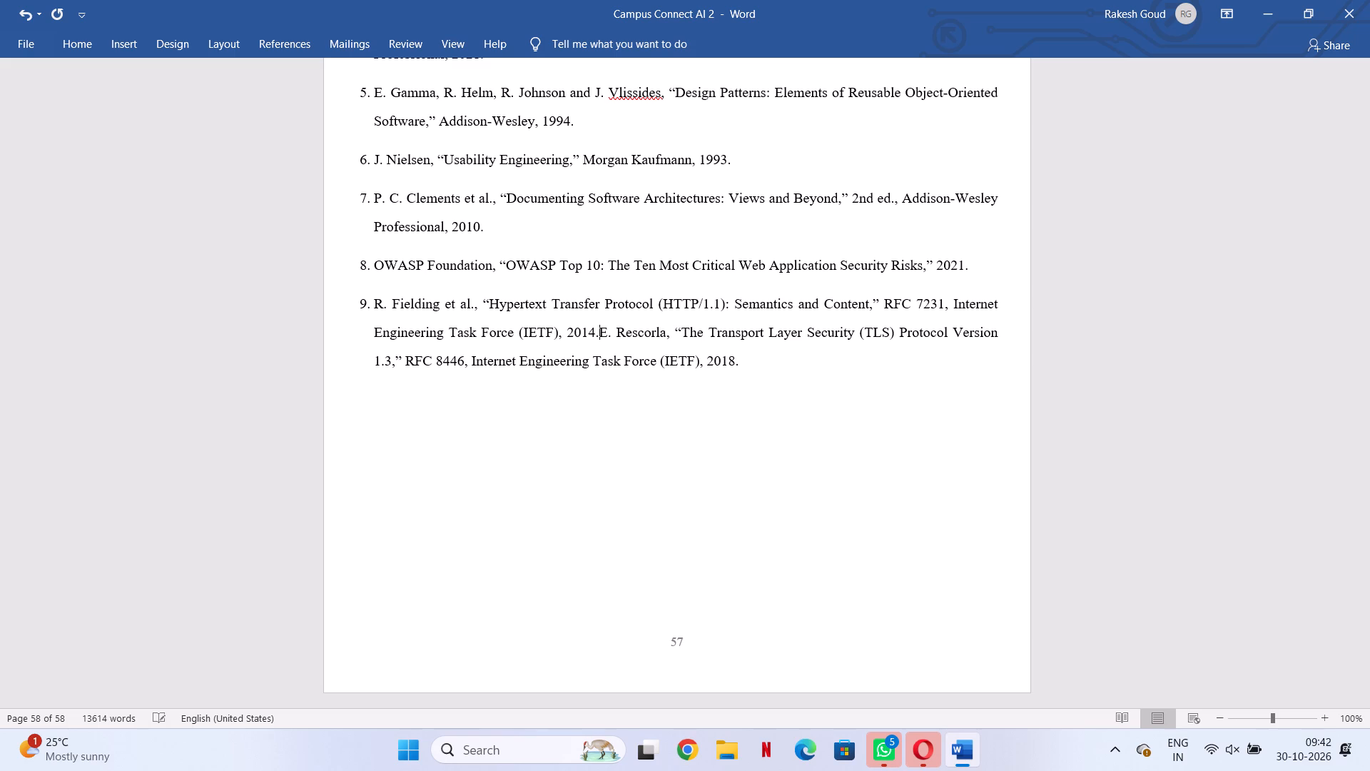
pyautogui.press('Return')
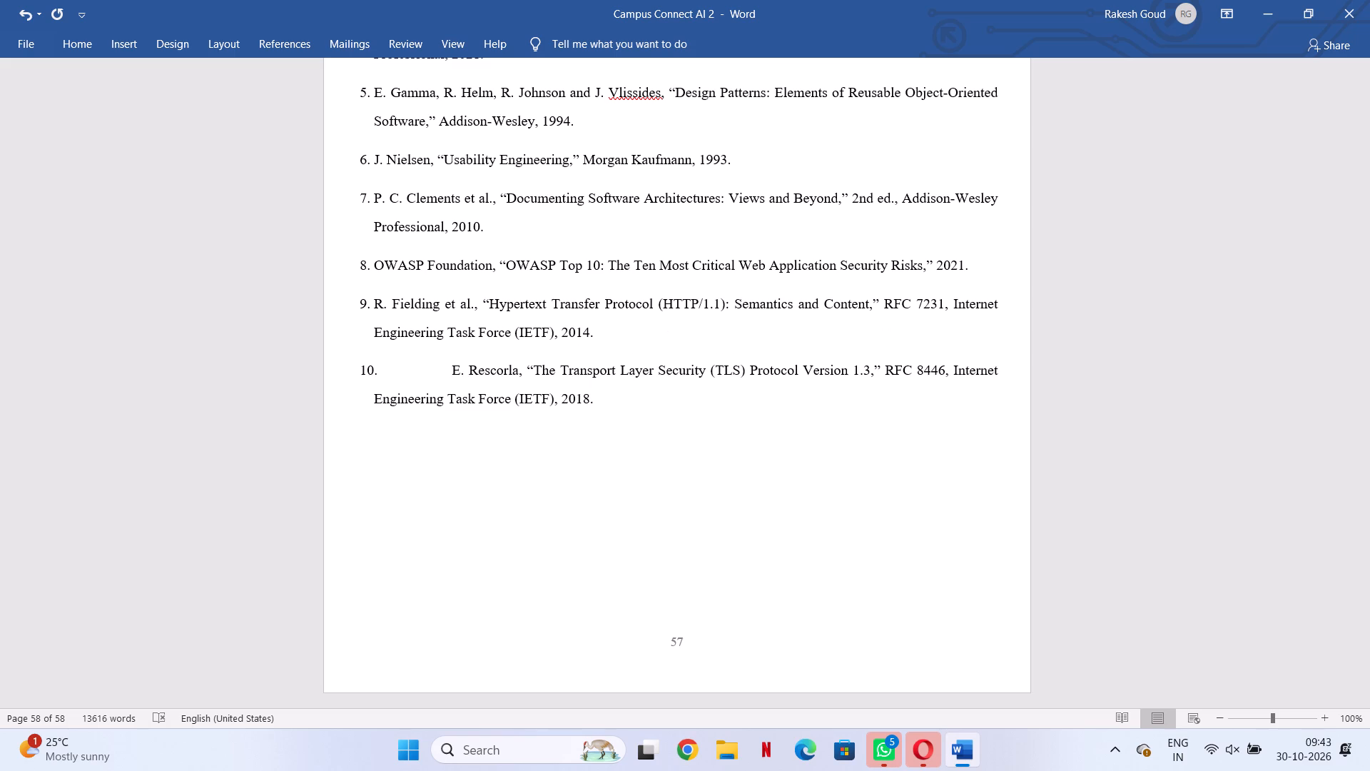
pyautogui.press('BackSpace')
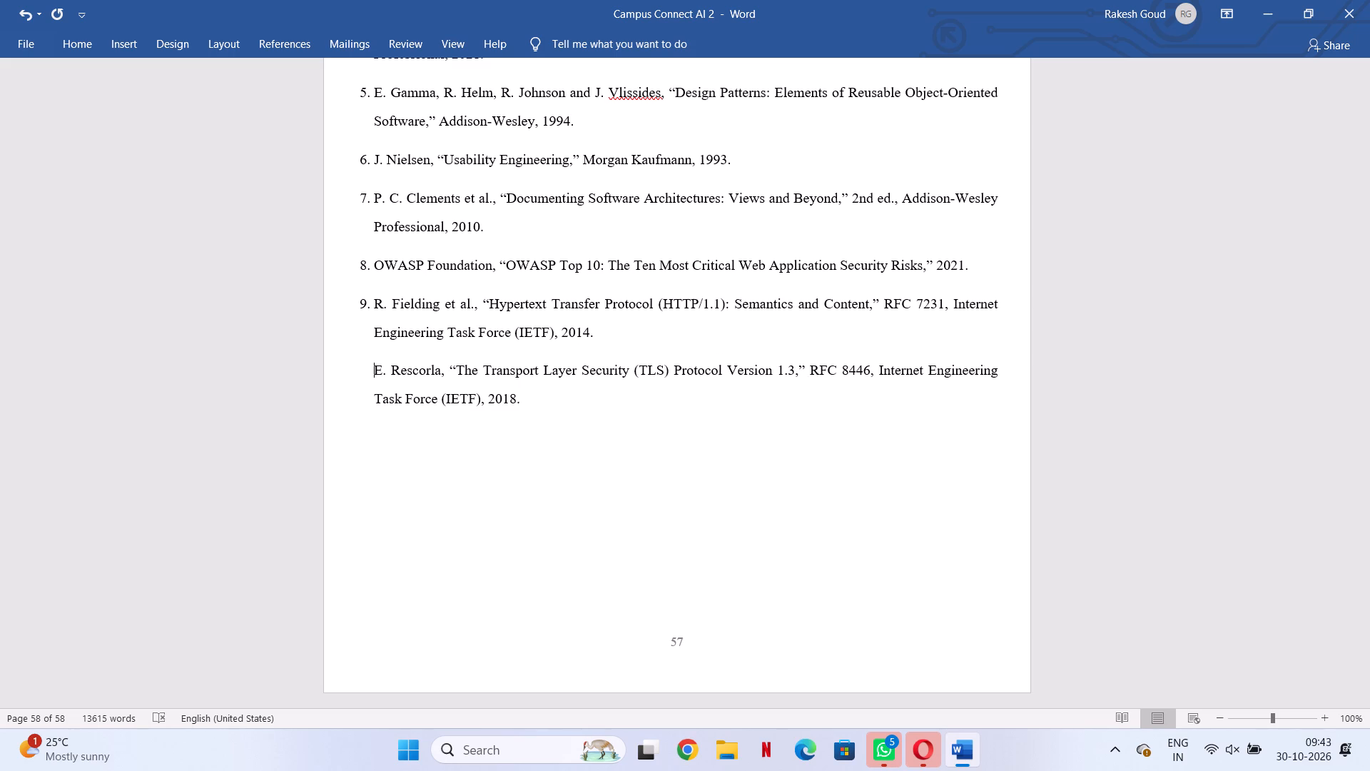
# Delete the Transport Layer Security (TLS) Protocol Version 1.3 entry, RFC 8446, from the end of the reference list.
pyautogui.moveTo(525, 413); pyautogui.dragTo(437, 385)
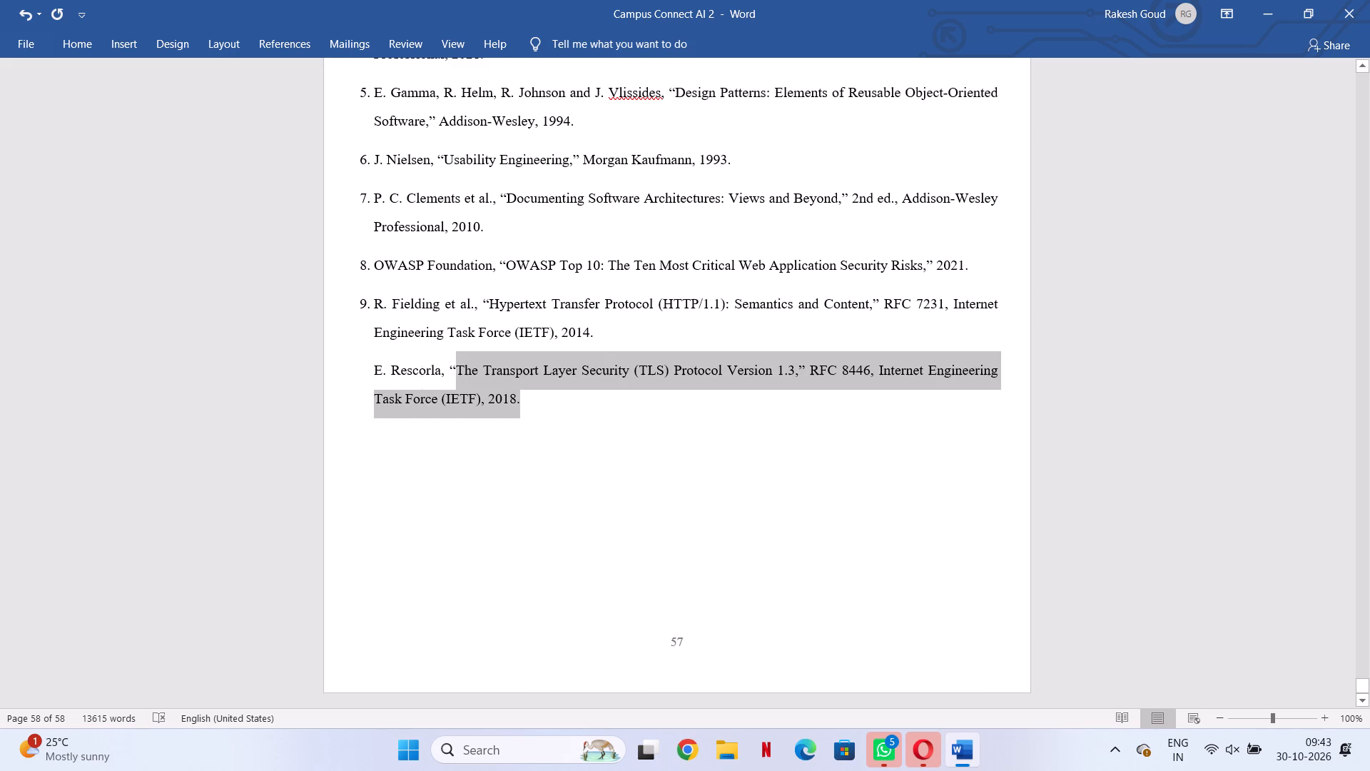
pyautogui.moveTo(437, 385); pyautogui.dragTo(376, 384)
pyautogui.press('BackSpace')
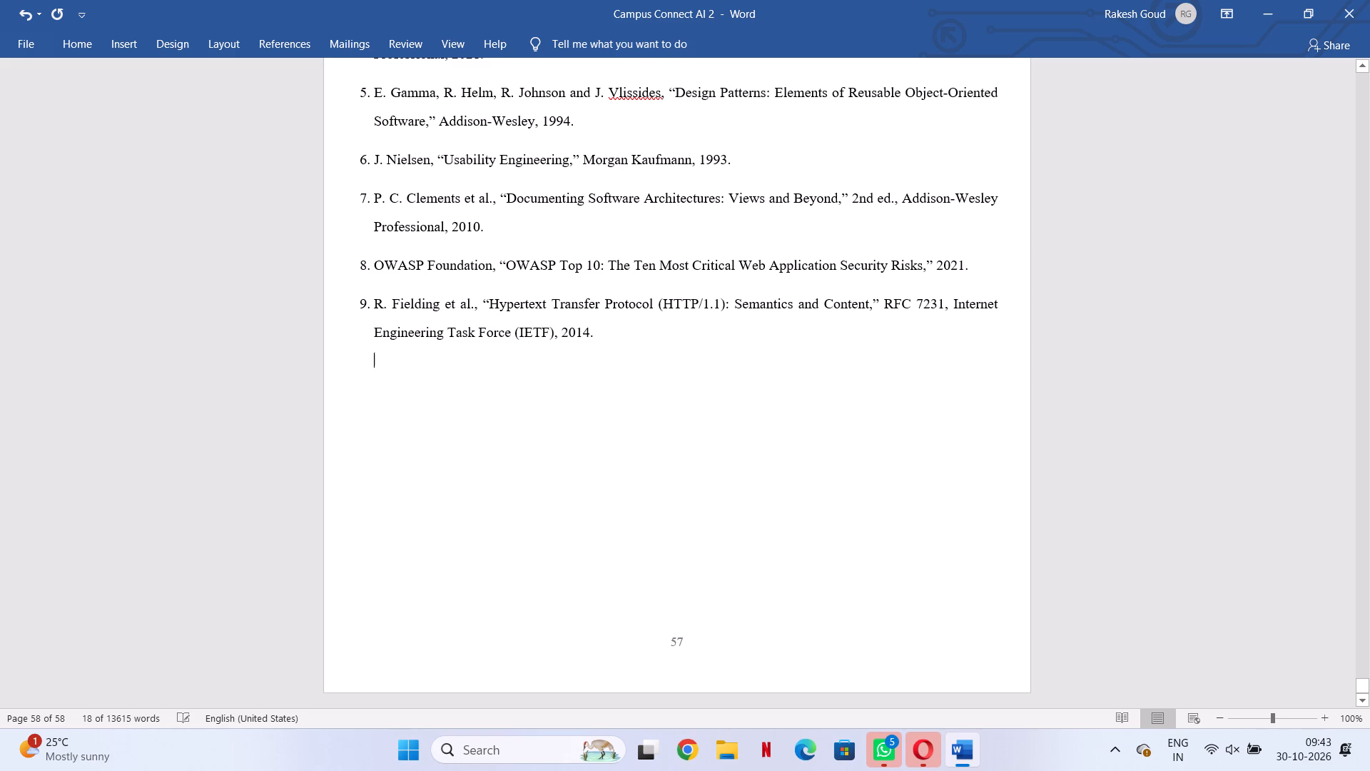
# Review the report backwards from the references through the 7. Appendices sections to 6.2 Future Scope for layout gaps.
pyautogui.scroll(10, 381, 387)
pyautogui.scroll(17, 382, 388)
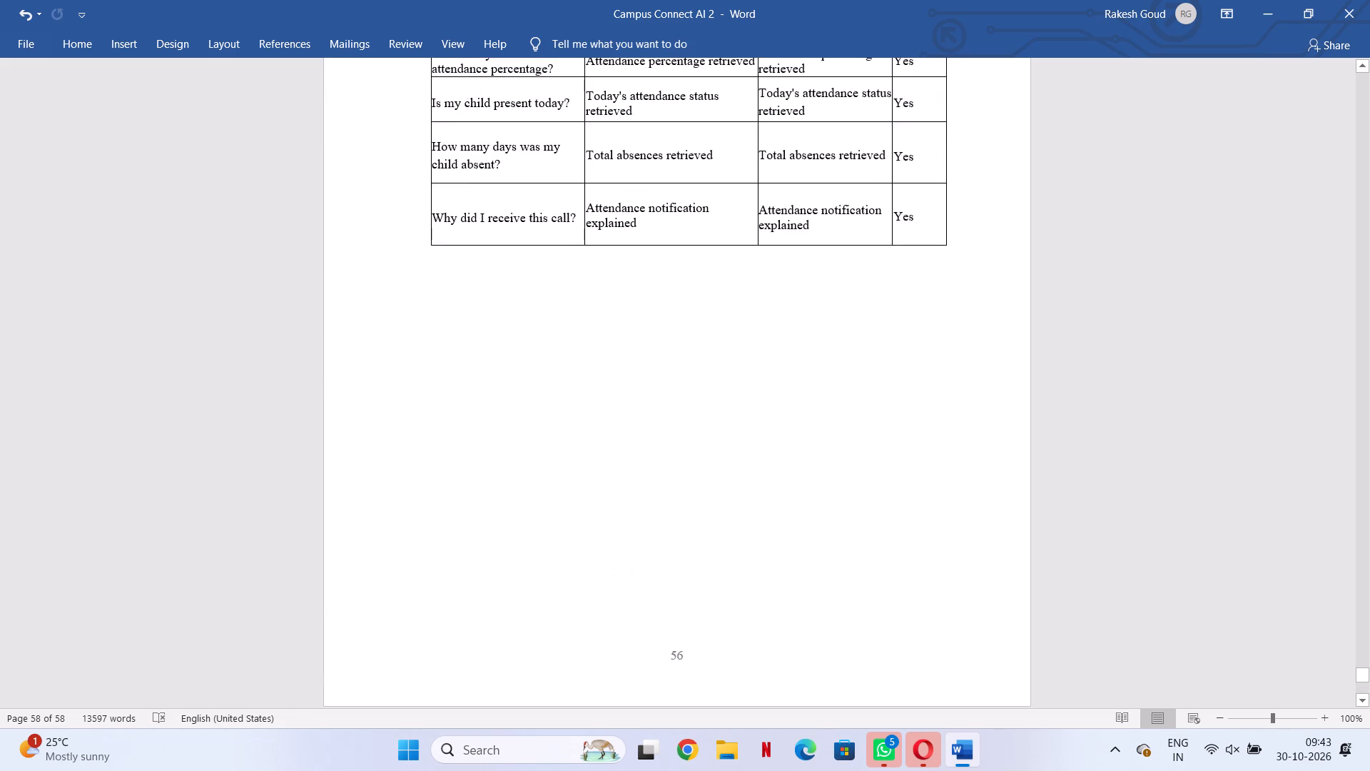
pyautogui.scroll(20, 385, 390)
pyautogui.scroll(4, 385, 390)
pyautogui.scroll(-5, 385, 391)
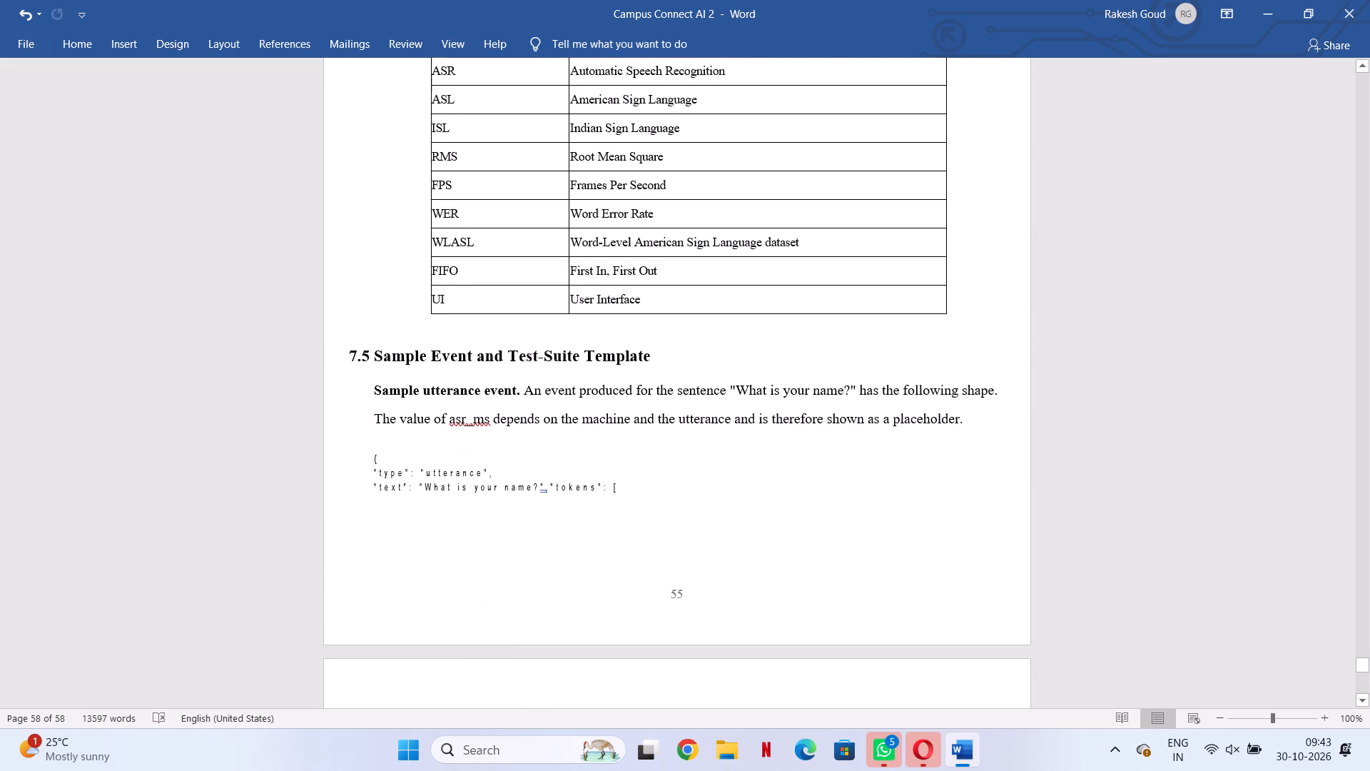
pyautogui.scroll(-4, 385, 393)
pyautogui.scroll(2, 386, 393)
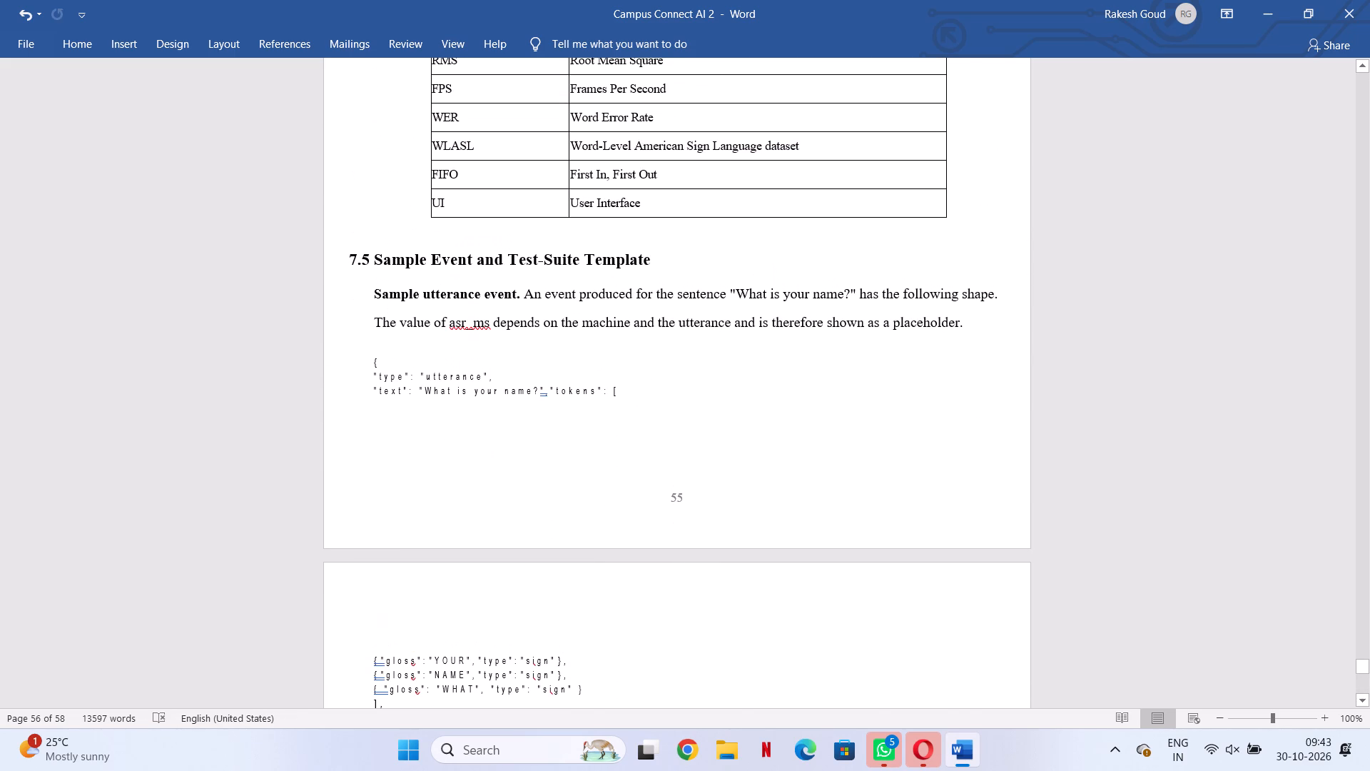
pyautogui.scroll(12, 380, 381)
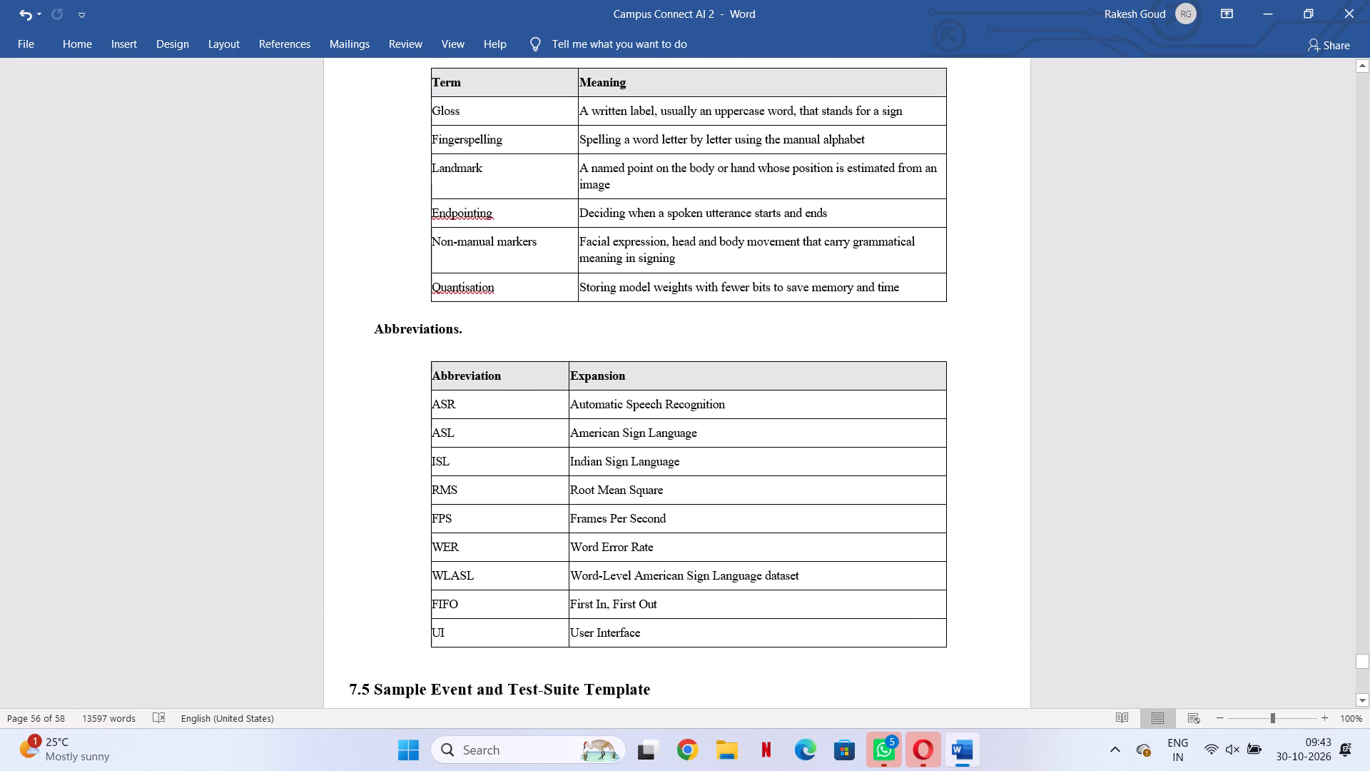
pyautogui.scroll(11, 383, 385)
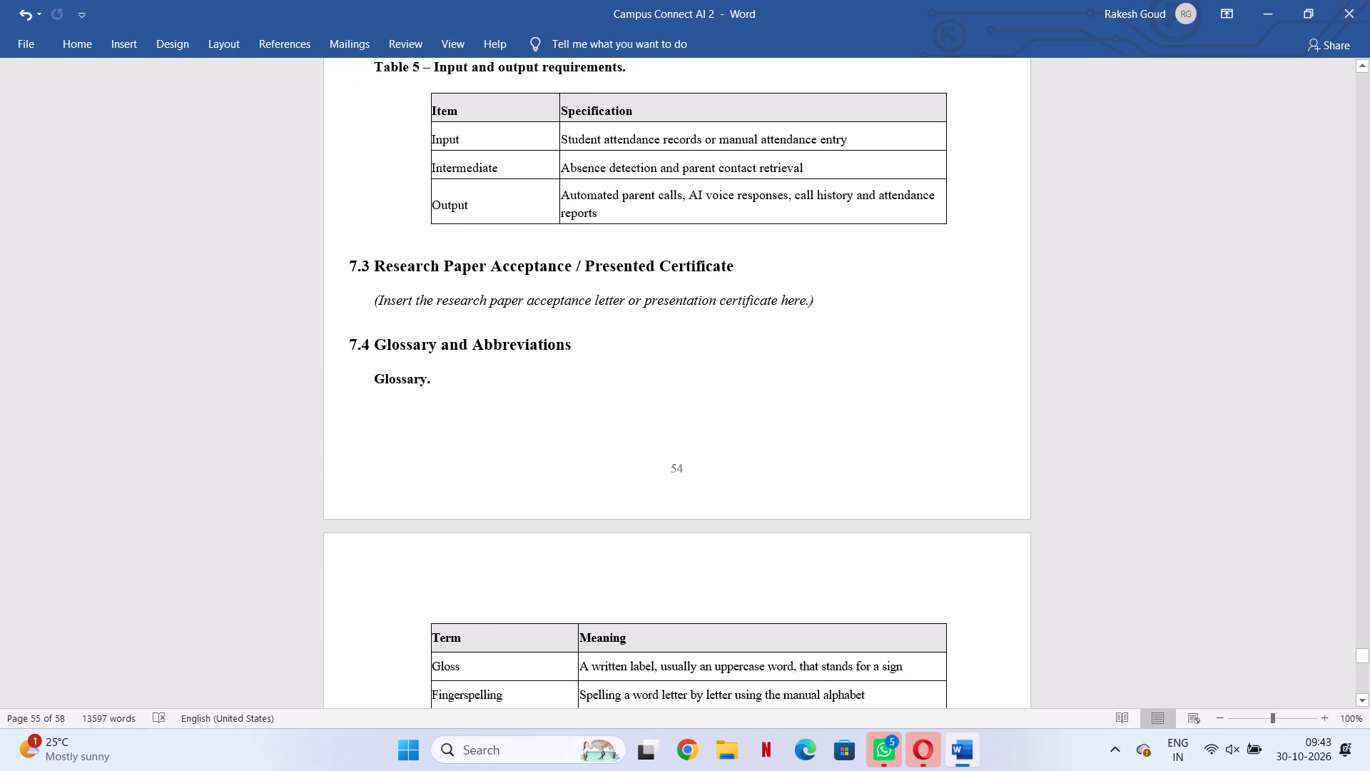
pyautogui.scroll(20, 533, 334)
pyautogui.scroll(3, 533, 334)
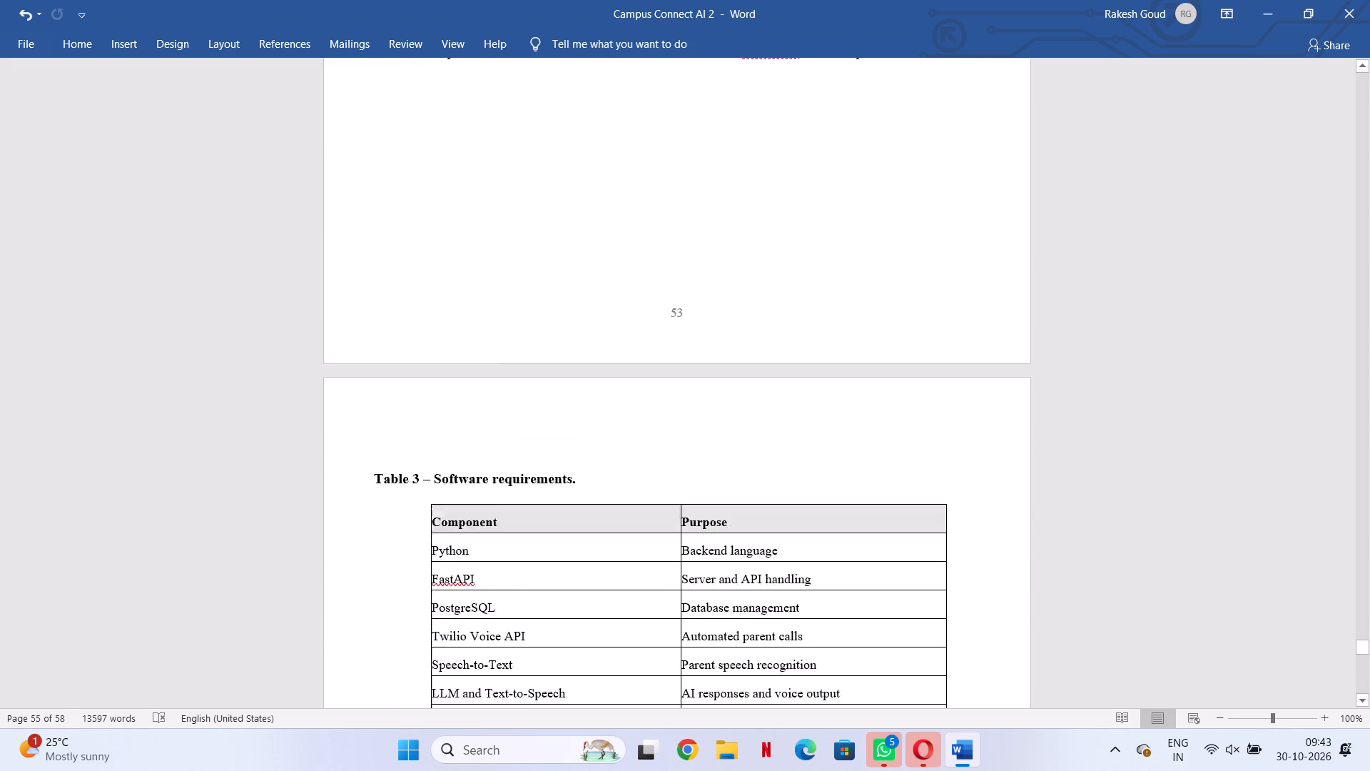
pyautogui.scroll(20, 532, 345)
pyautogui.scroll(4, 532, 345)
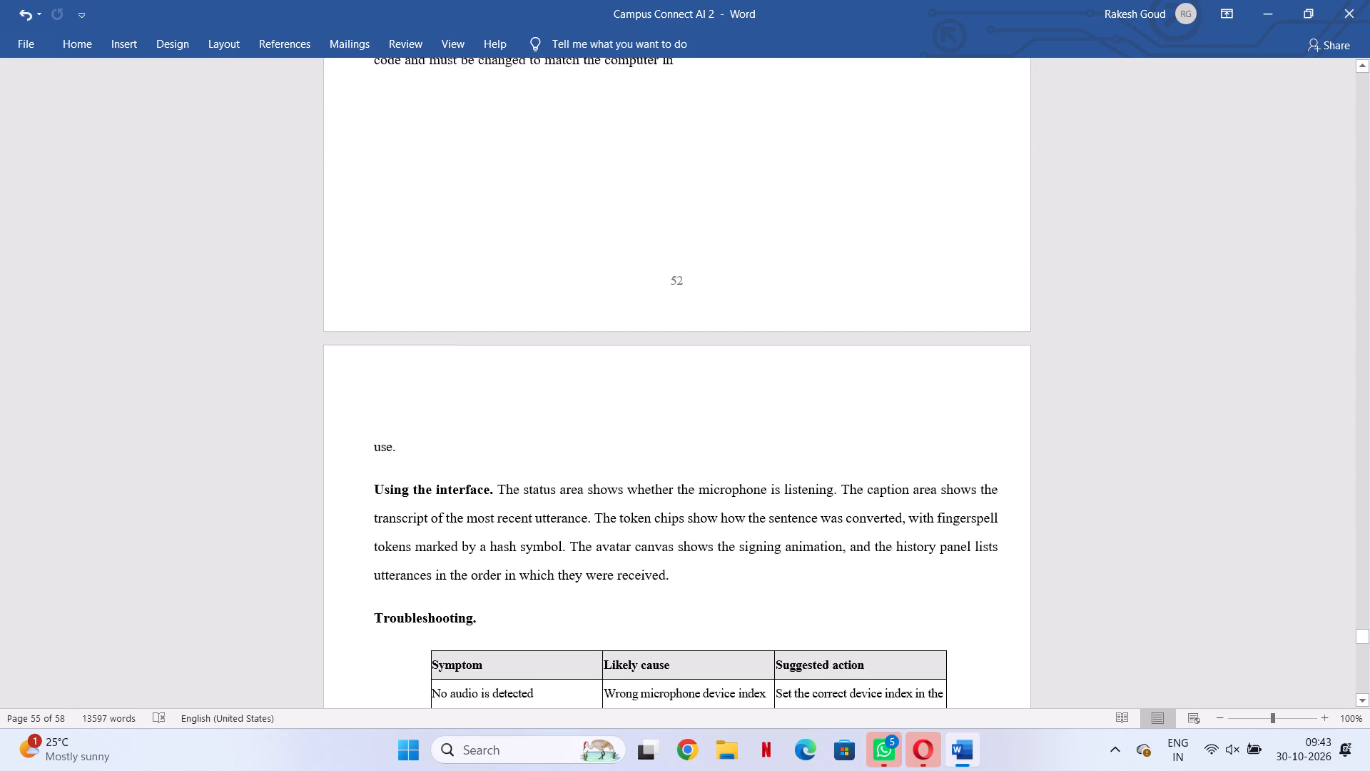
pyautogui.scroll(20, 532, 346)
pyautogui.scroll(4, 532, 346)
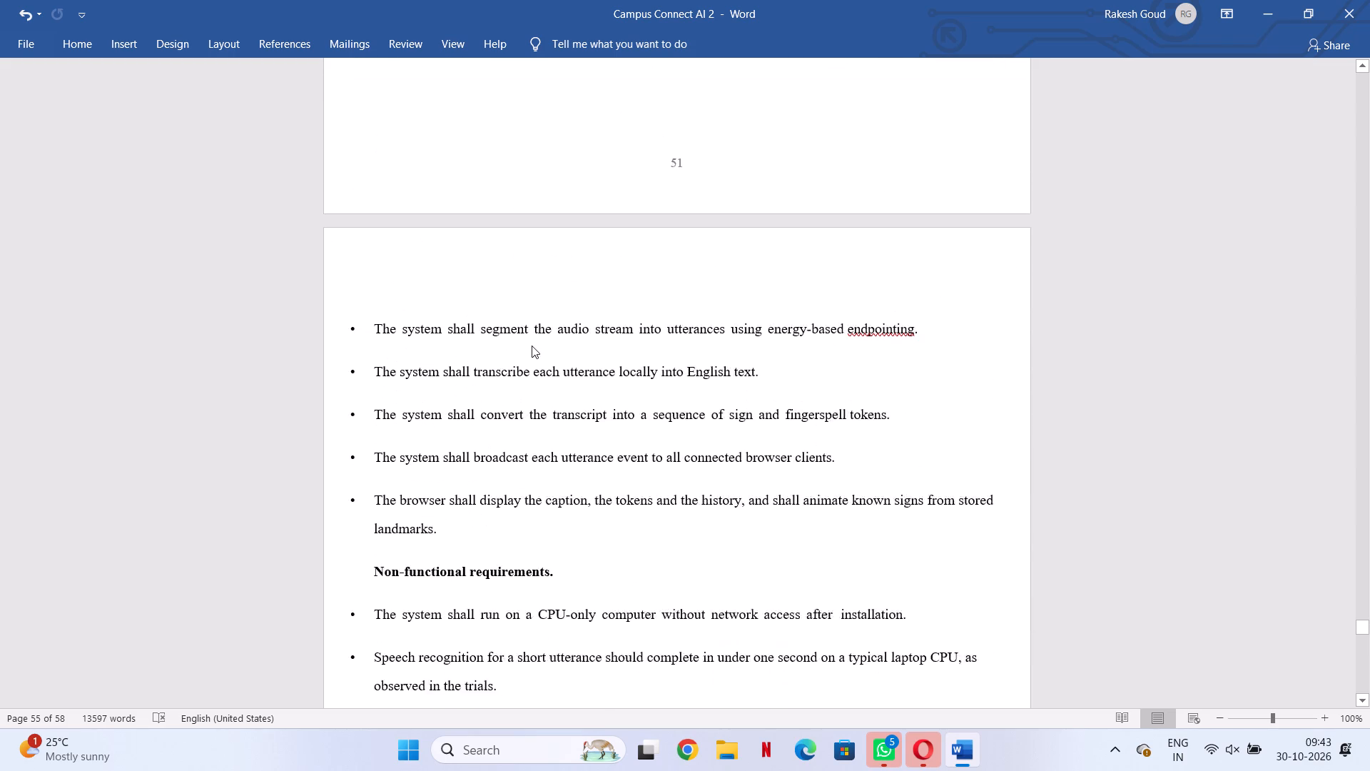
pyautogui.scroll(20, 532, 346)
pyautogui.scroll(4, 532, 346)
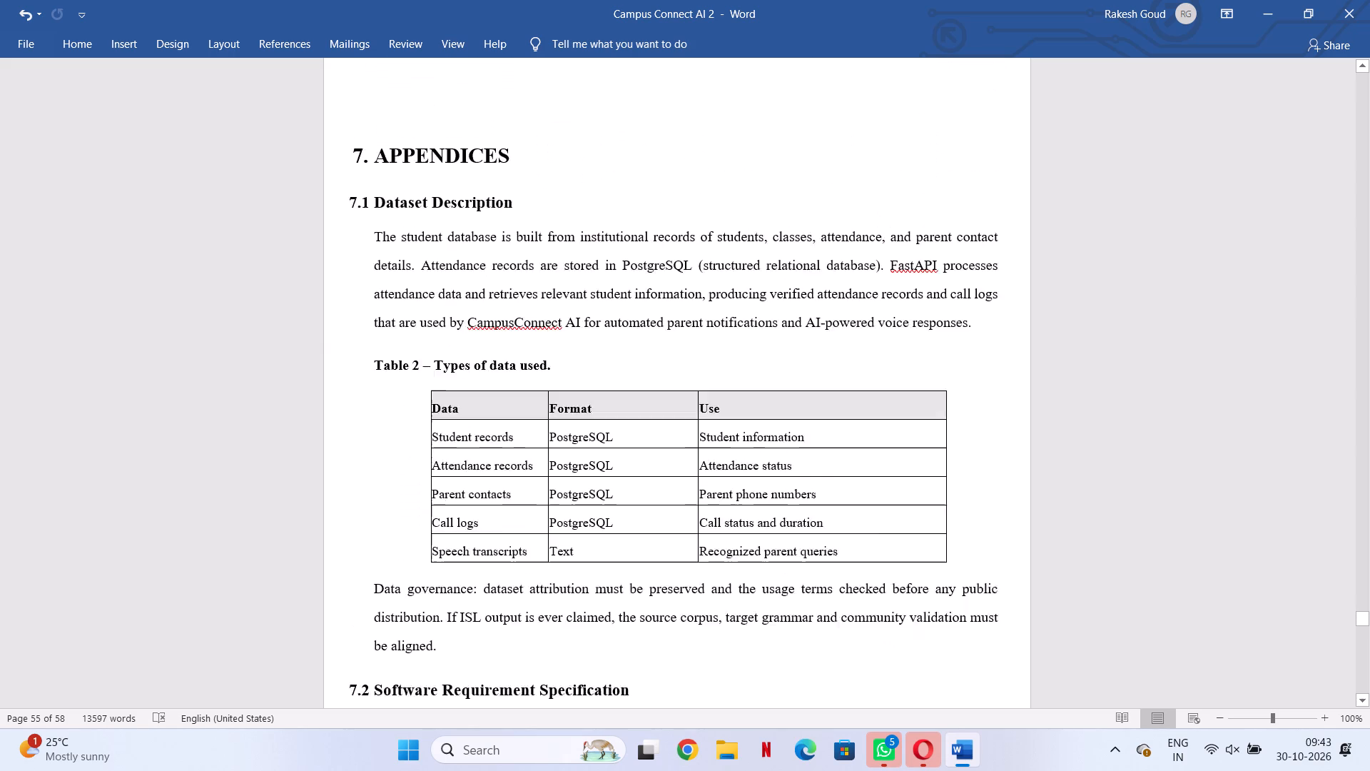
pyautogui.scroll(20, 532, 346)
pyautogui.scroll(4, 532, 346)
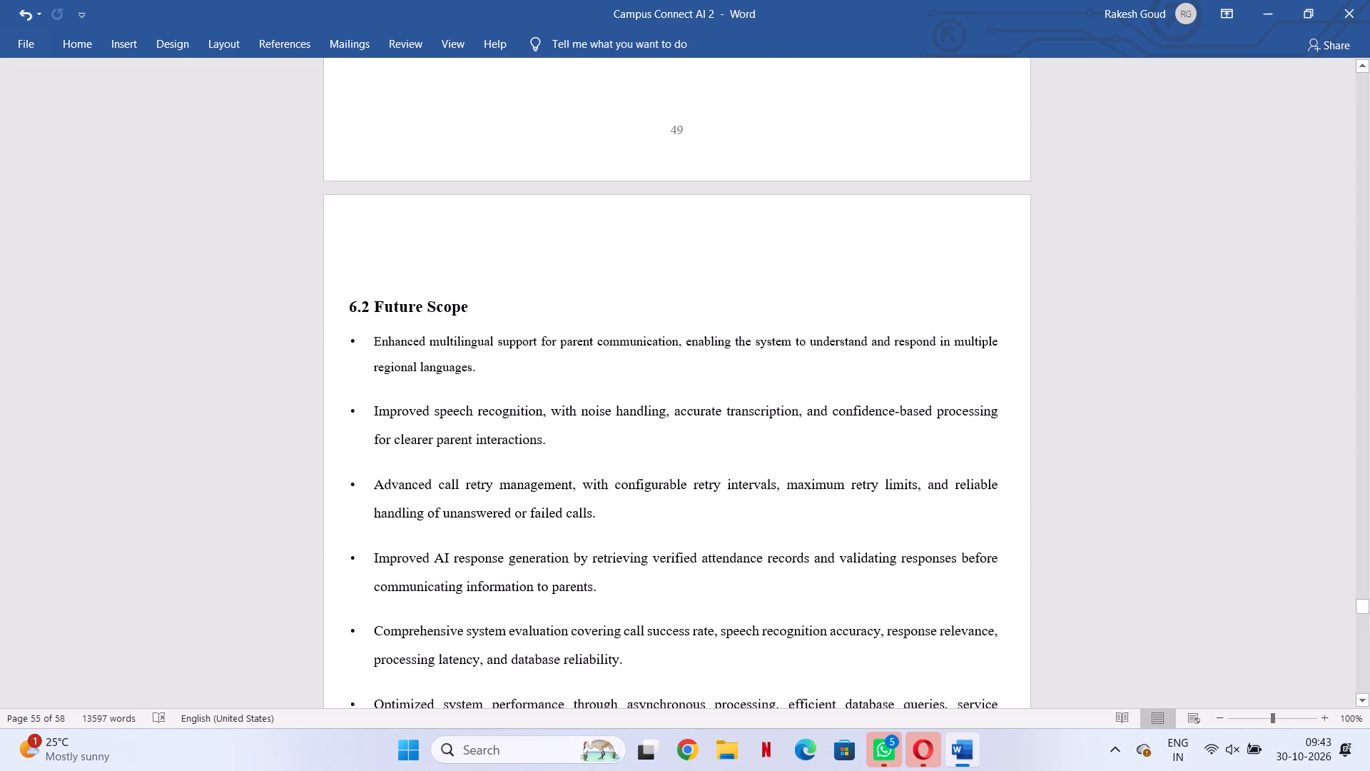
pyautogui.scroll(9, 532, 346)
pyautogui.scroll(14, 532, 346)
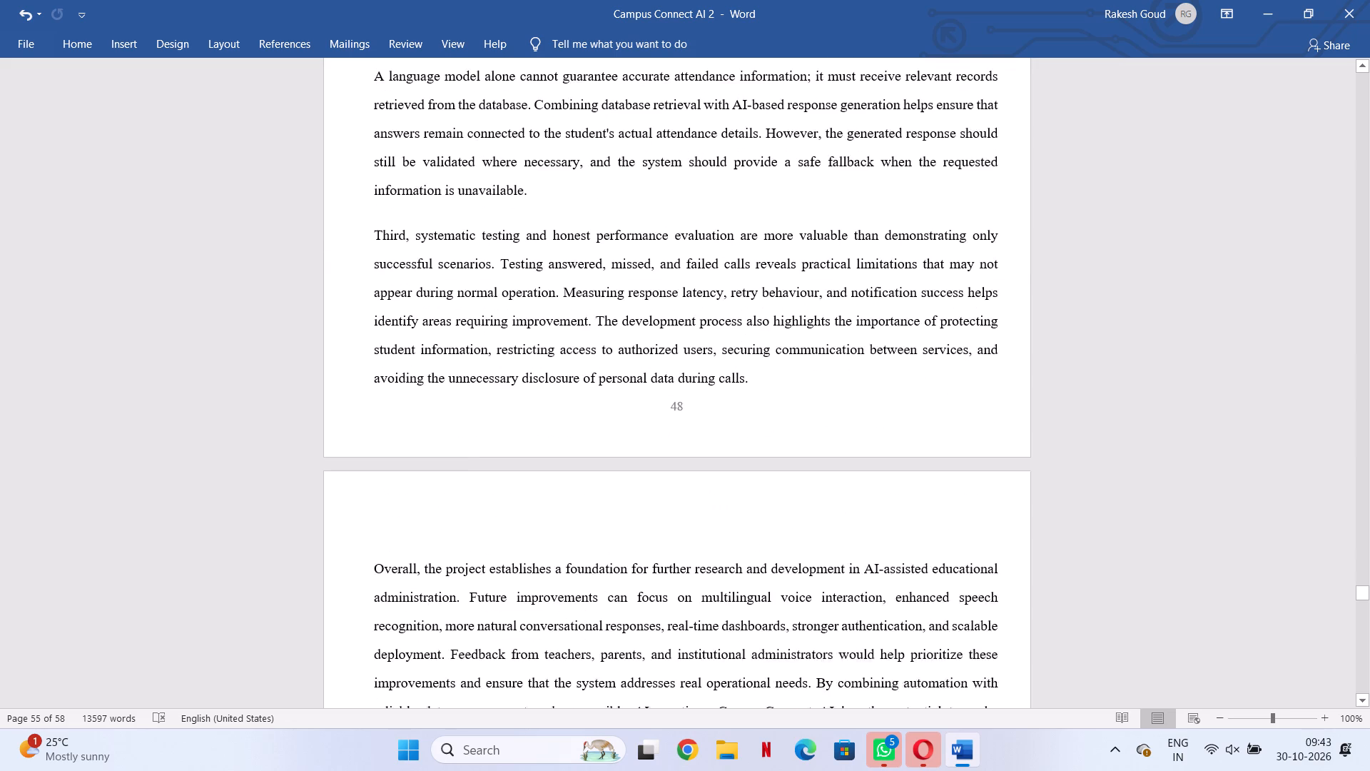
pyautogui.scroll(-8, 532, 346)
pyautogui.scroll(2, 532, 346)
pyautogui.scroll(-20, 532, 346)
pyautogui.scroll(-4, 532, 346)
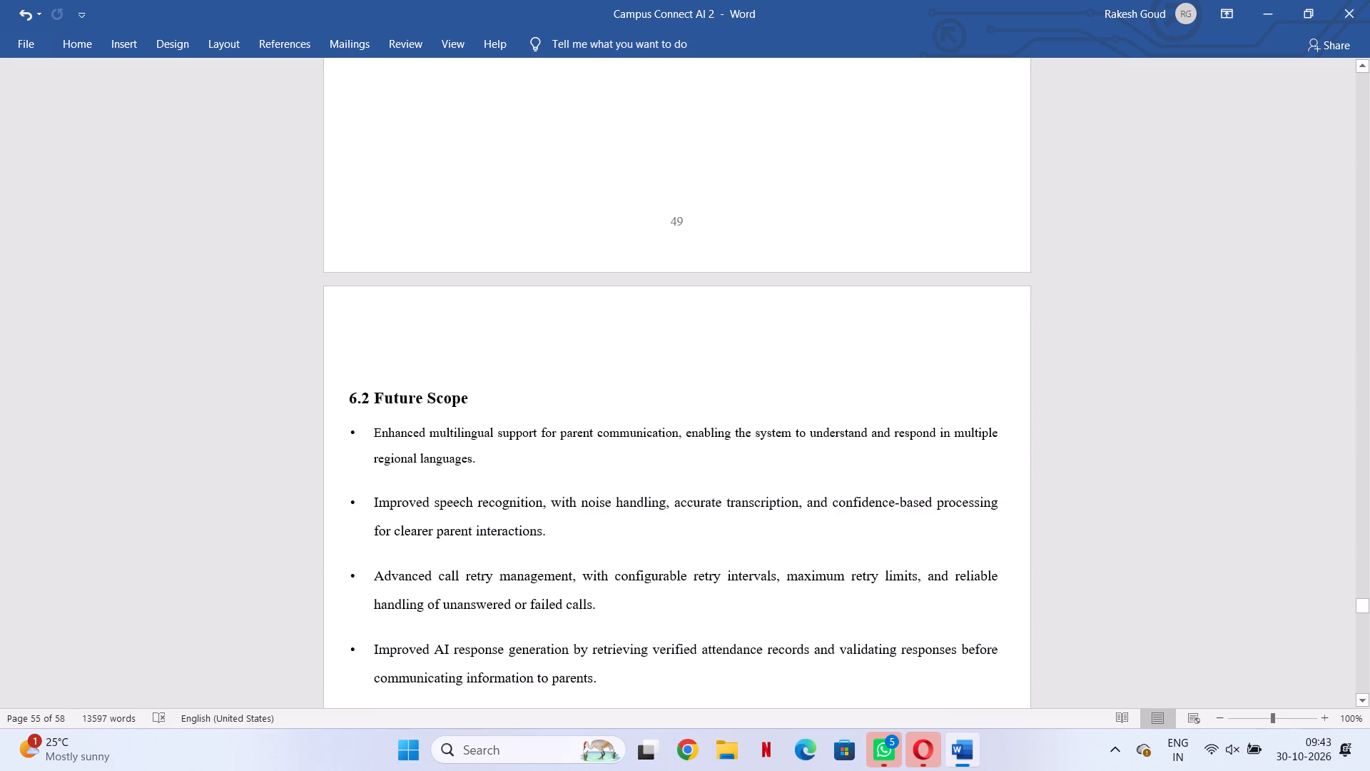
# Copy the "Feedback from teachers…" through "…transparent." text from the Overall paragraph and paste it twice before "Measuring response latency" in the Third paragraph.
pyautogui.scroll(19, 532, 354)
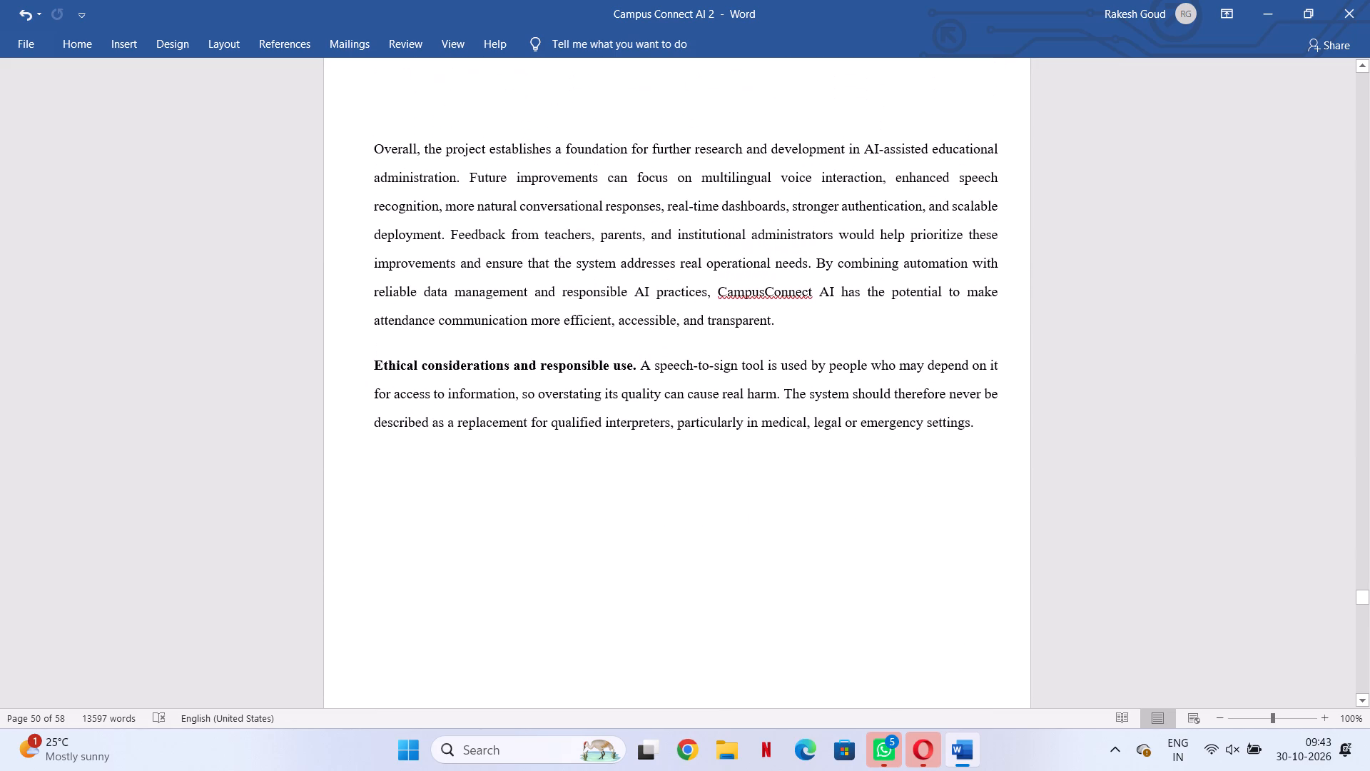
pyautogui.moveTo(449, 244); pyautogui.dragTo(513, 263)
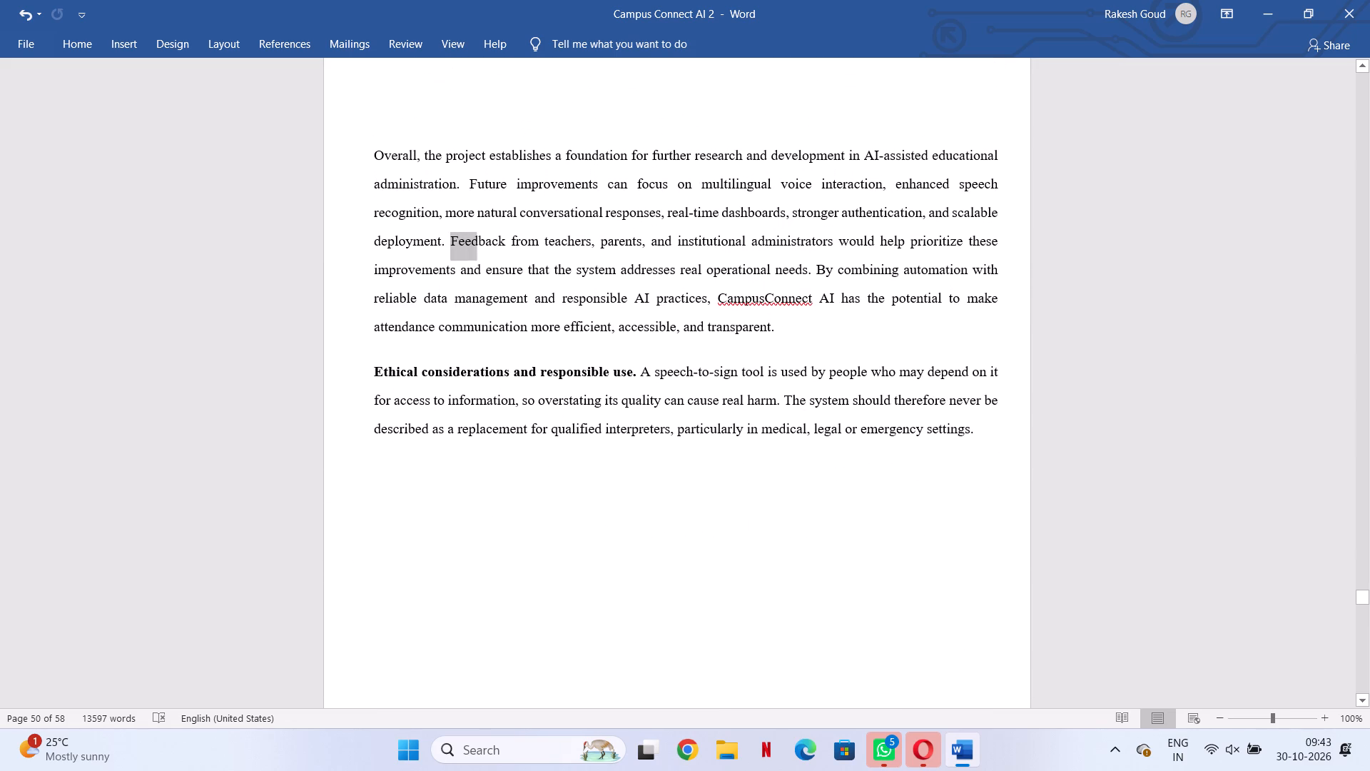
pyautogui.moveTo(513, 263); pyautogui.dragTo(776, 328)
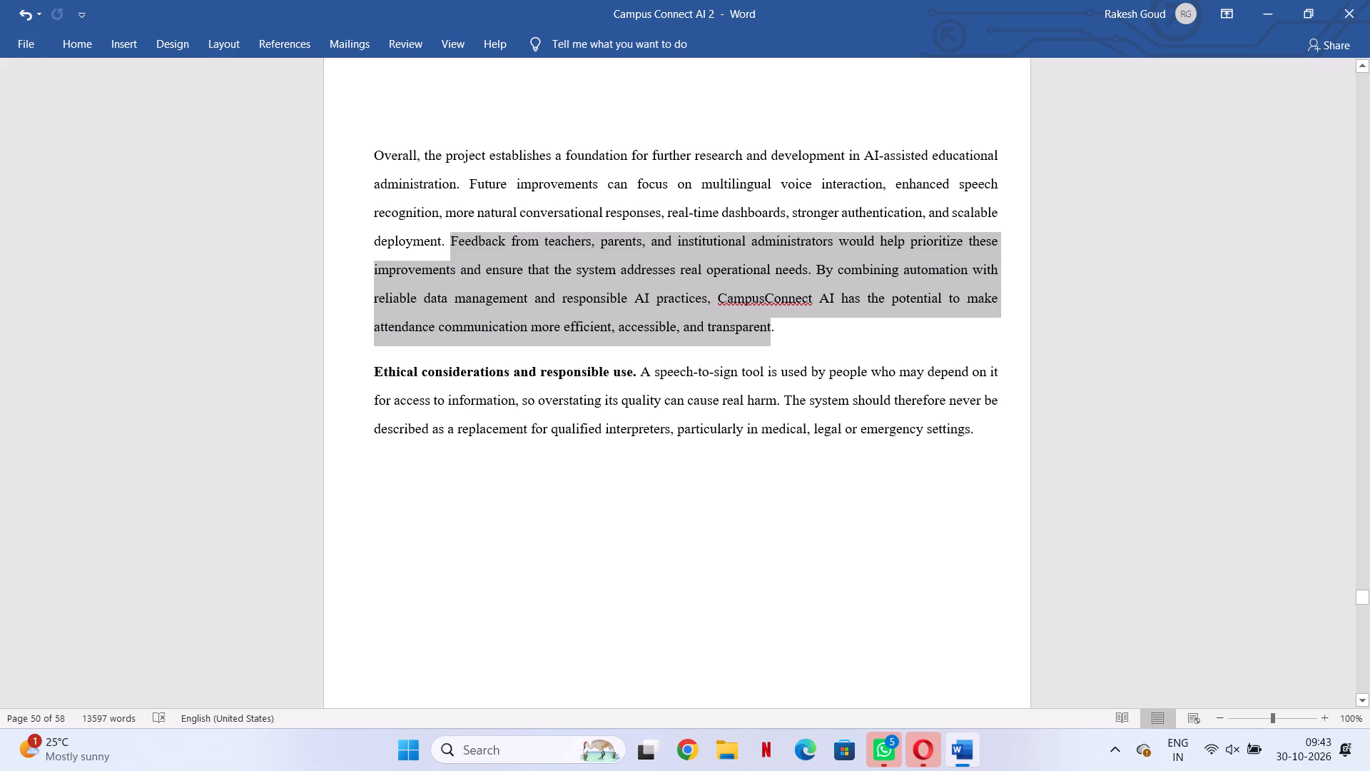
pyautogui.moveTo(776, 328); pyautogui.dragTo(778, 330)
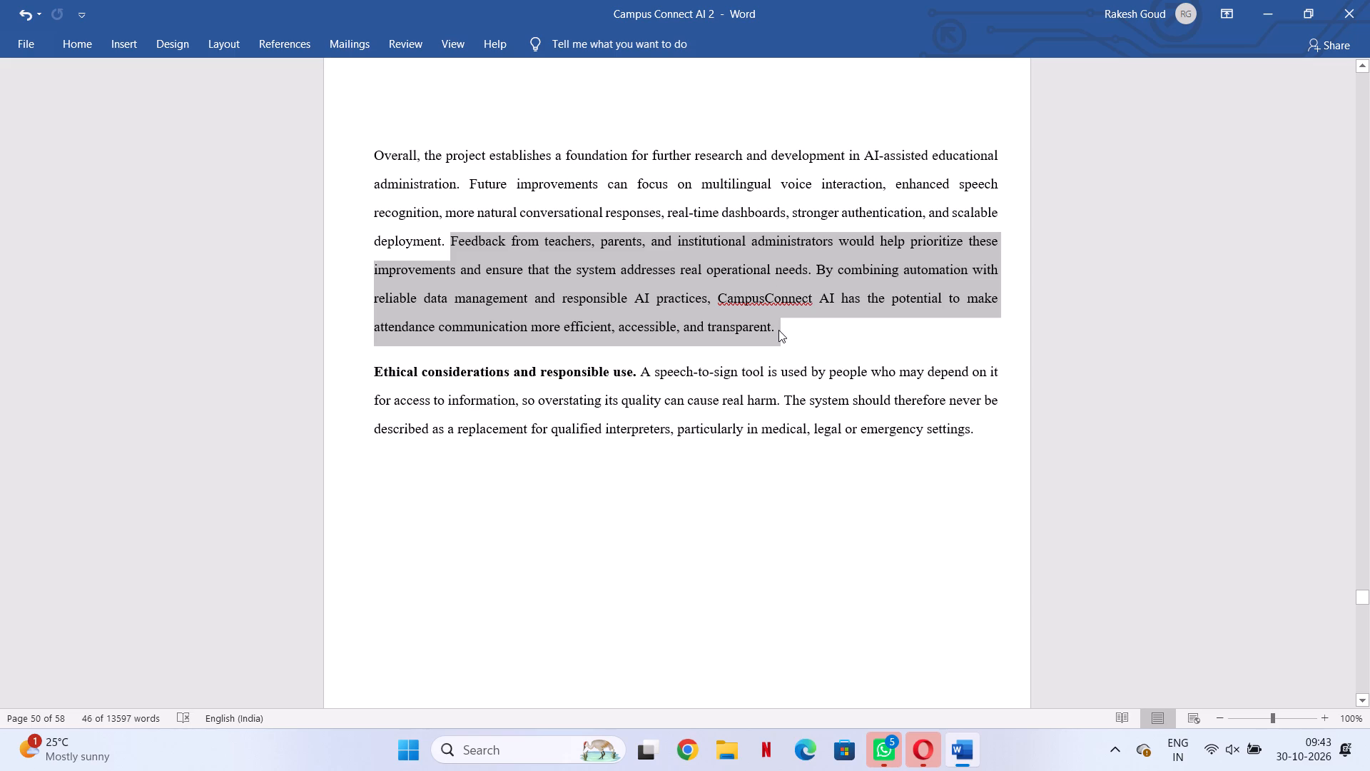
pyautogui.hotkey('ctrl', 'c')
pyautogui.hotkey('ctrl', 'c')
pyautogui.scroll(5, 778, 330)
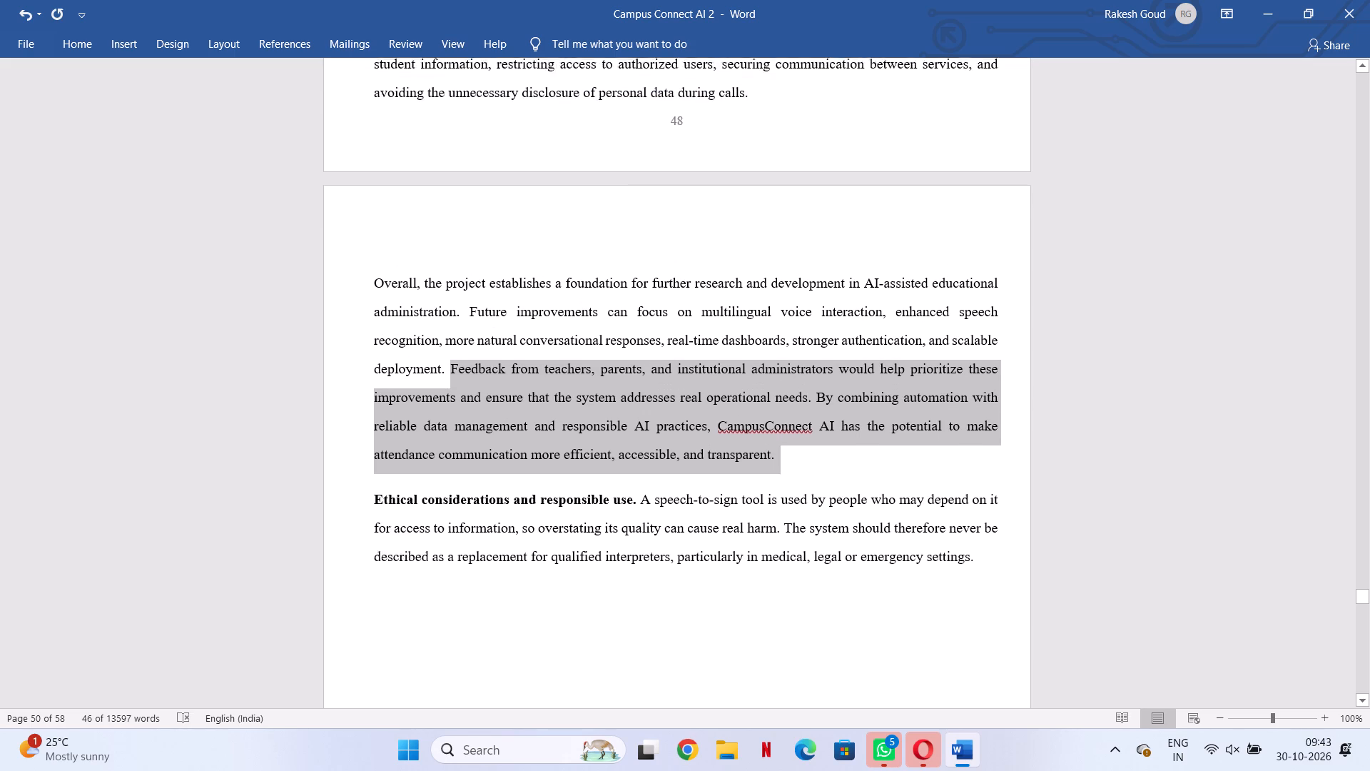
pyautogui.scroll(3, 781, 334)
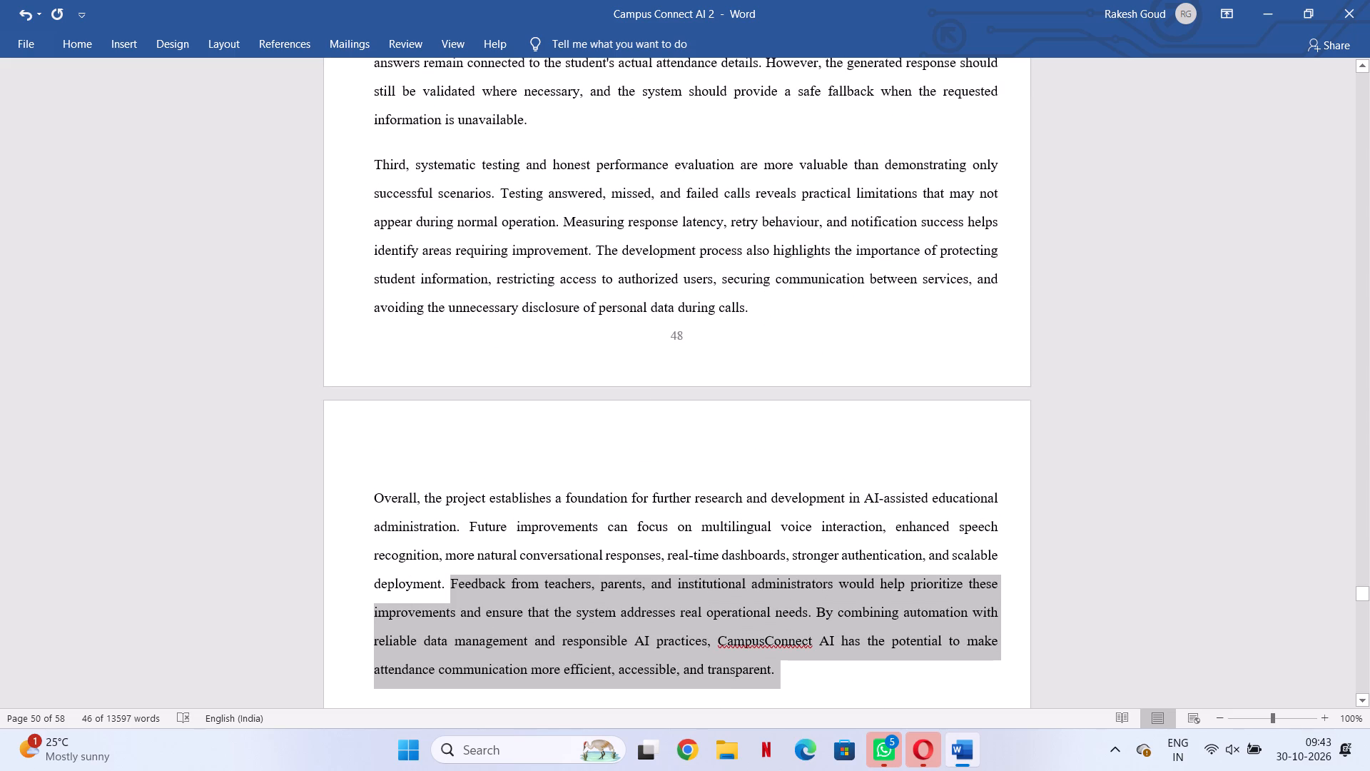
pyautogui.click(566, 221)
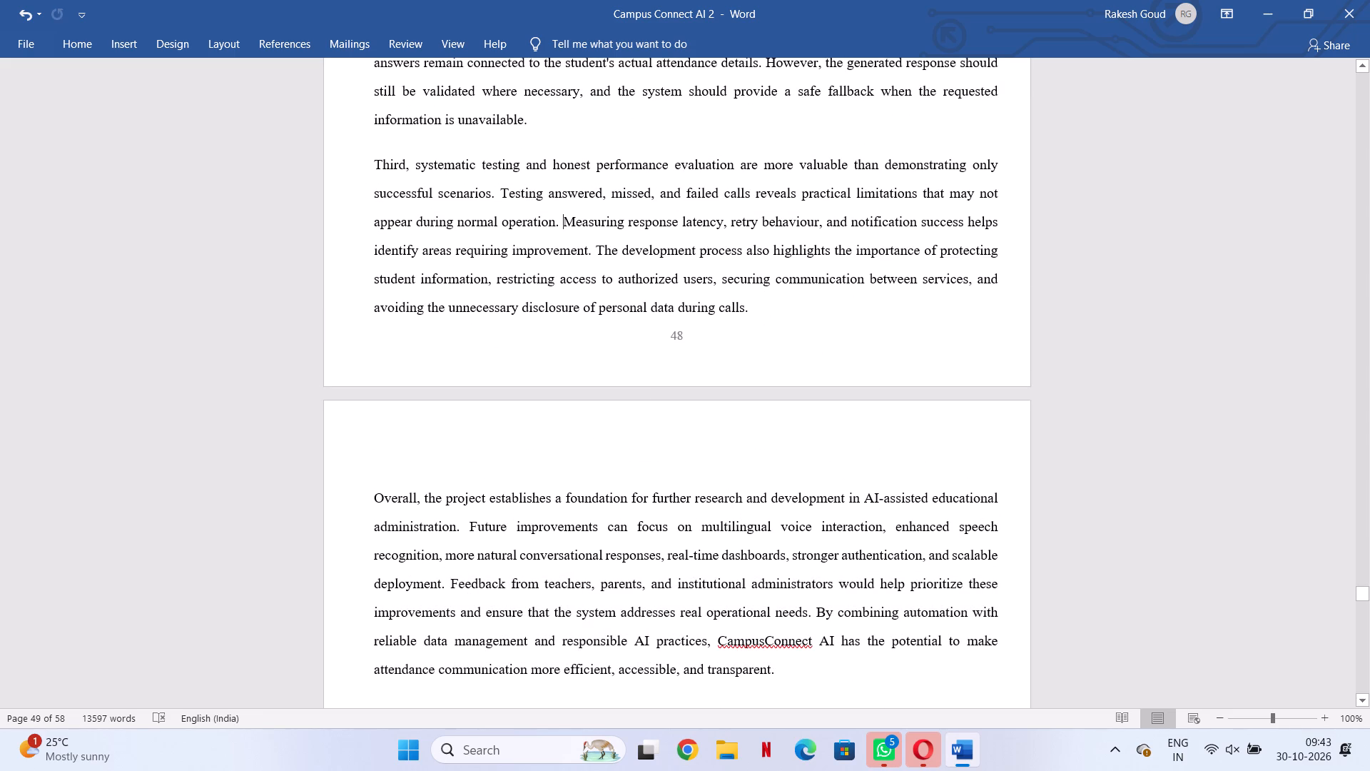
pyautogui.hotkey('ctrl', 'v')
pyautogui.hotkey('ctrl', 'v')
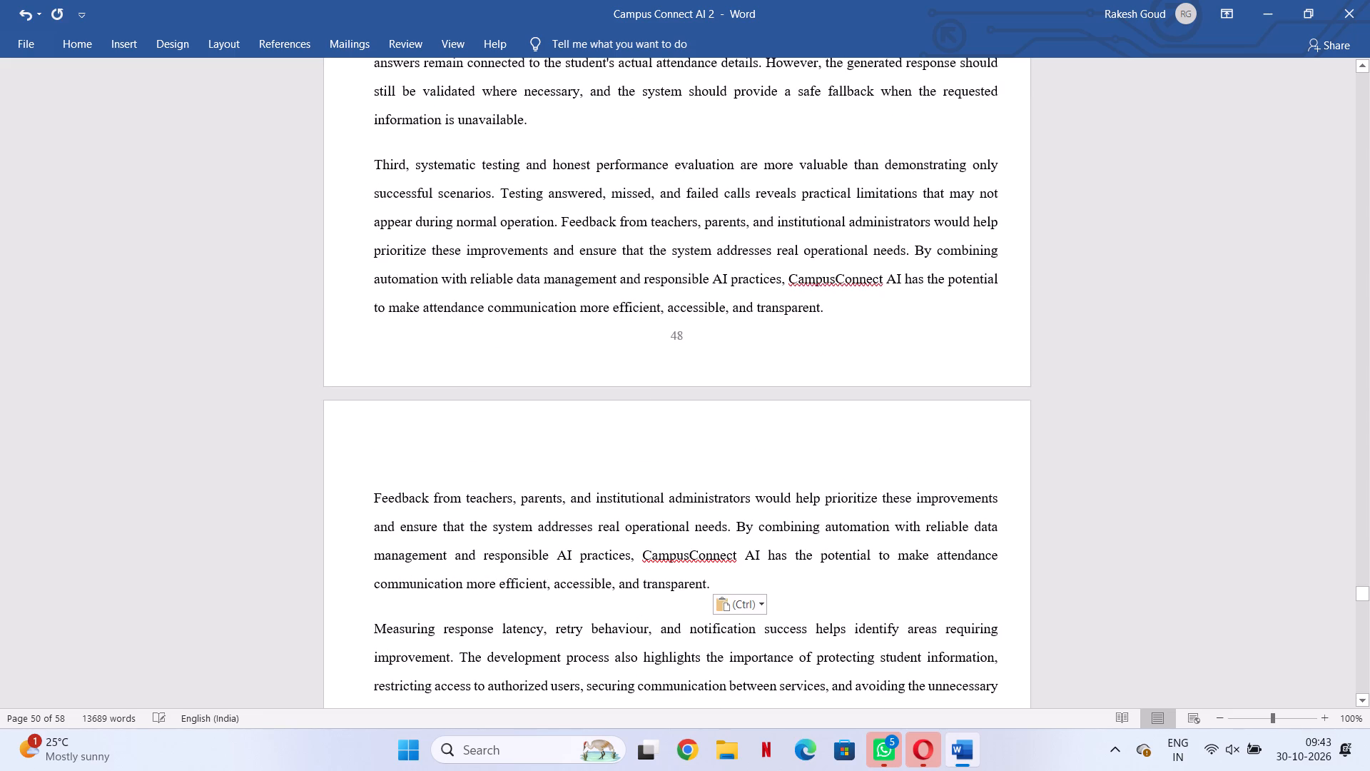
# Paste the copied feedback text into the Ethical considerations and responsible use paragraph, right before "The system should therefore never be".
pyautogui.scroll(-9, 571, 246)
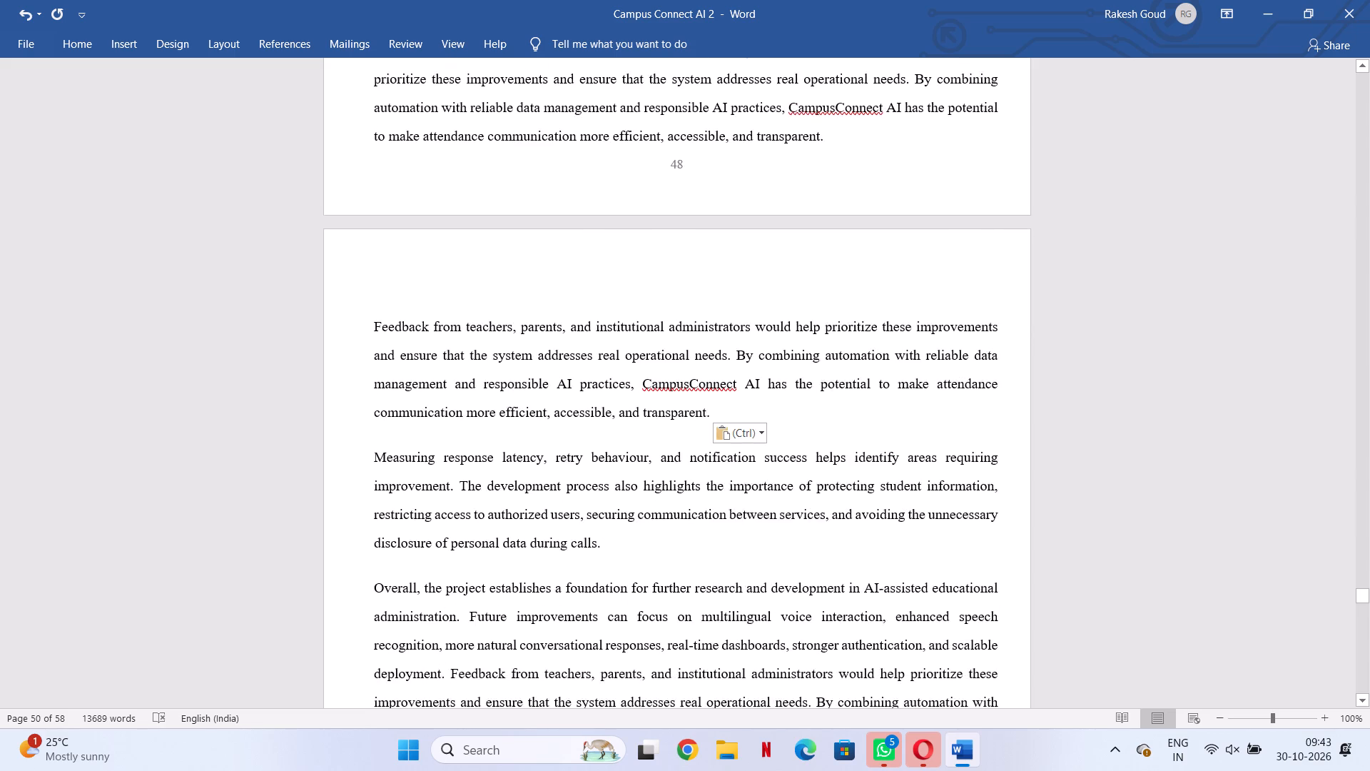
pyautogui.scroll(-13, 559, 313)
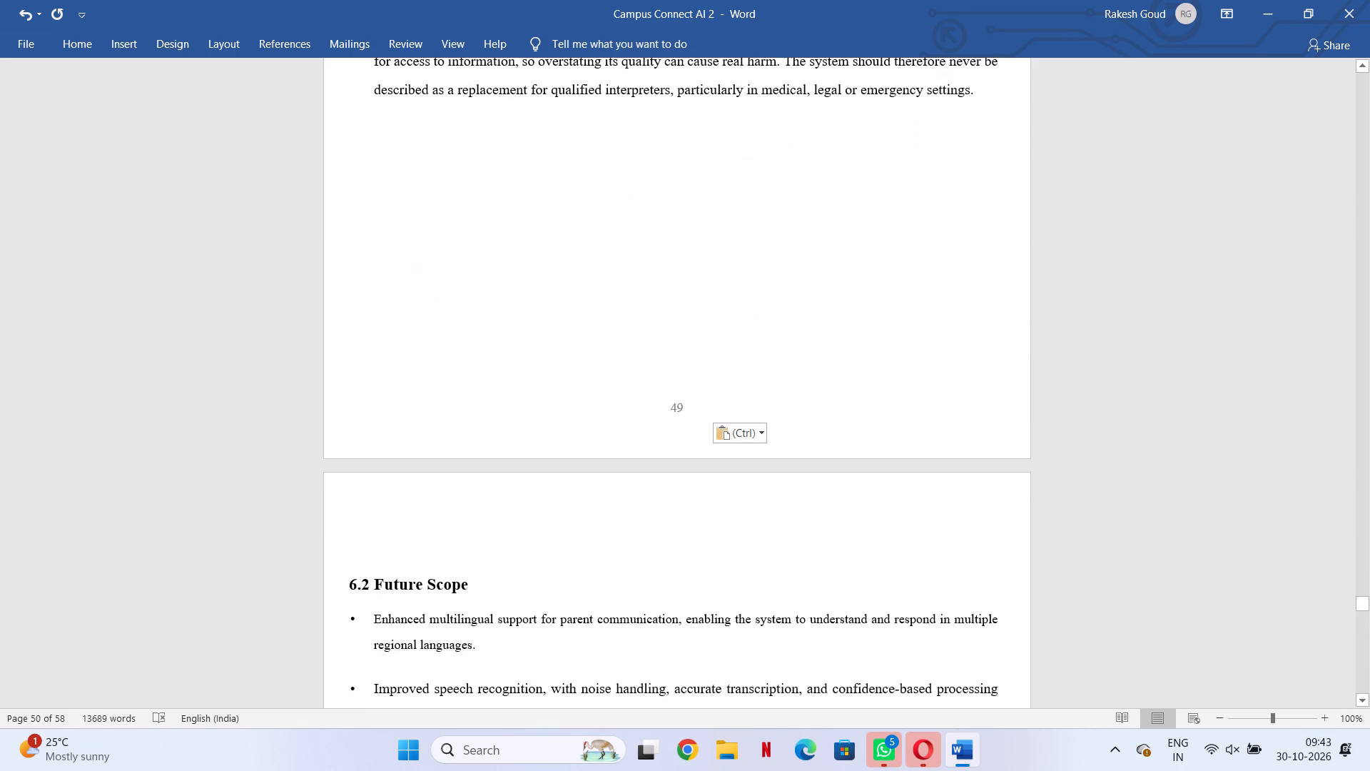
pyautogui.scroll(5, 559, 318)
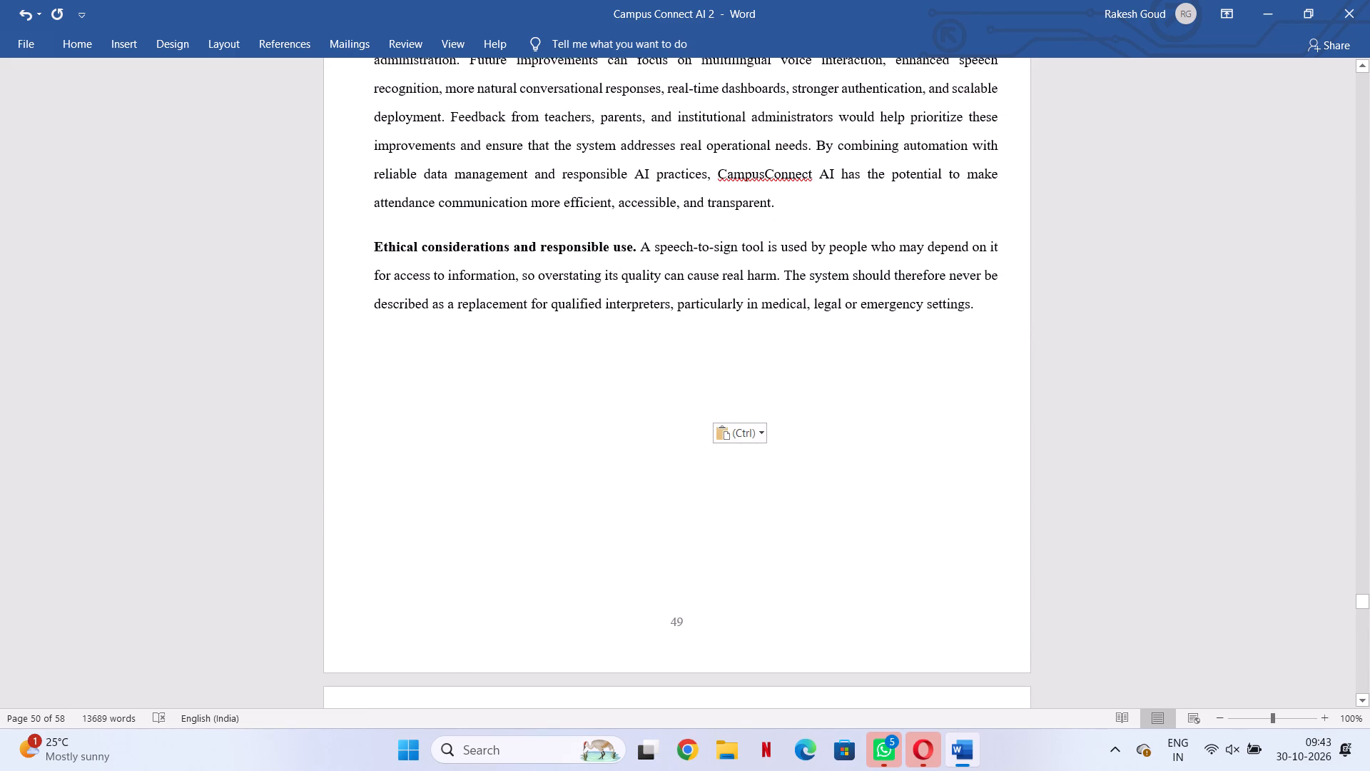
pyautogui.click(787, 279)
pyautogui.hotkey('ctrl', 'v')
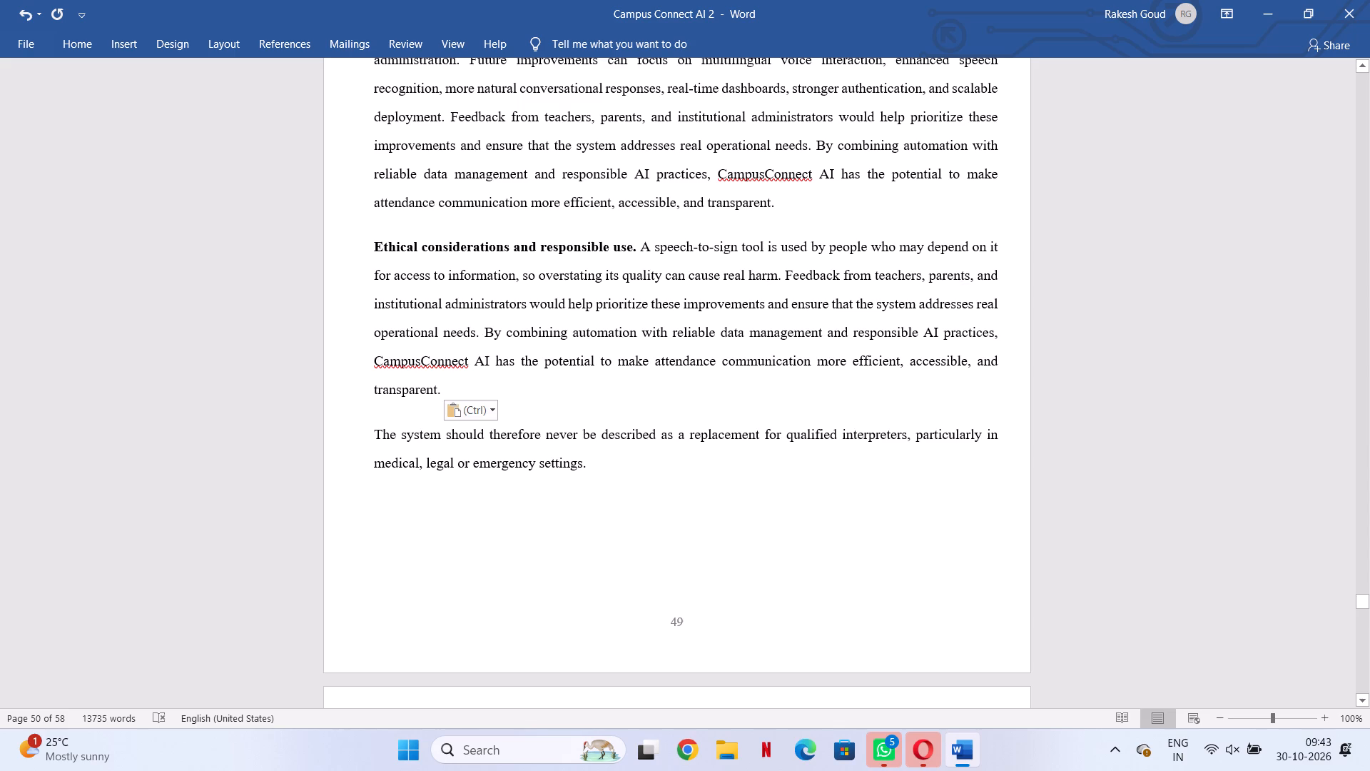
# Review the pages backwards from 6.1 Project Conclusion through 5.6 and 5.5 to the page before Threats to validity for layout gaps.
pyautogui.scroll(4, 731, 309)
pyautogui.scroll(18, 730, 313)
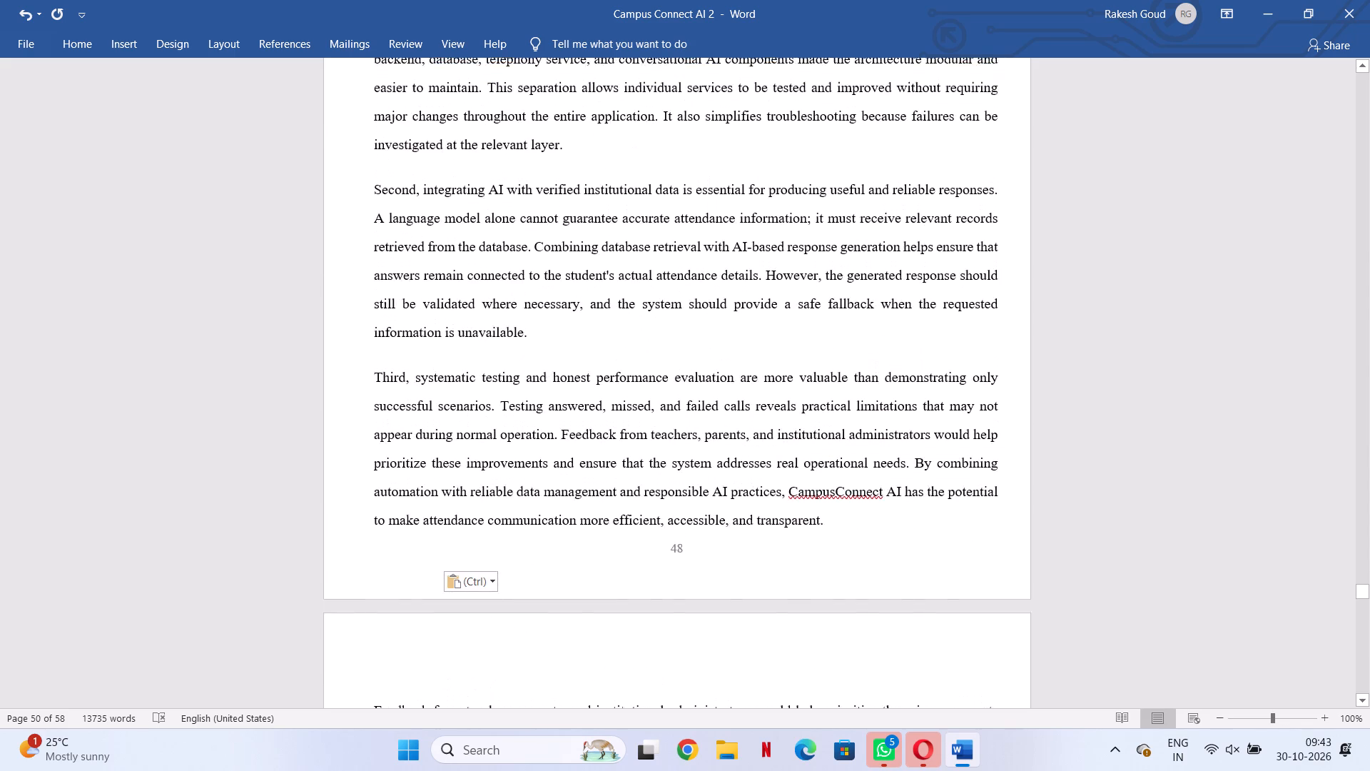
pyautogui.scroll(19, 730, 313)
pyautogui.scroll(5, 731, 313)
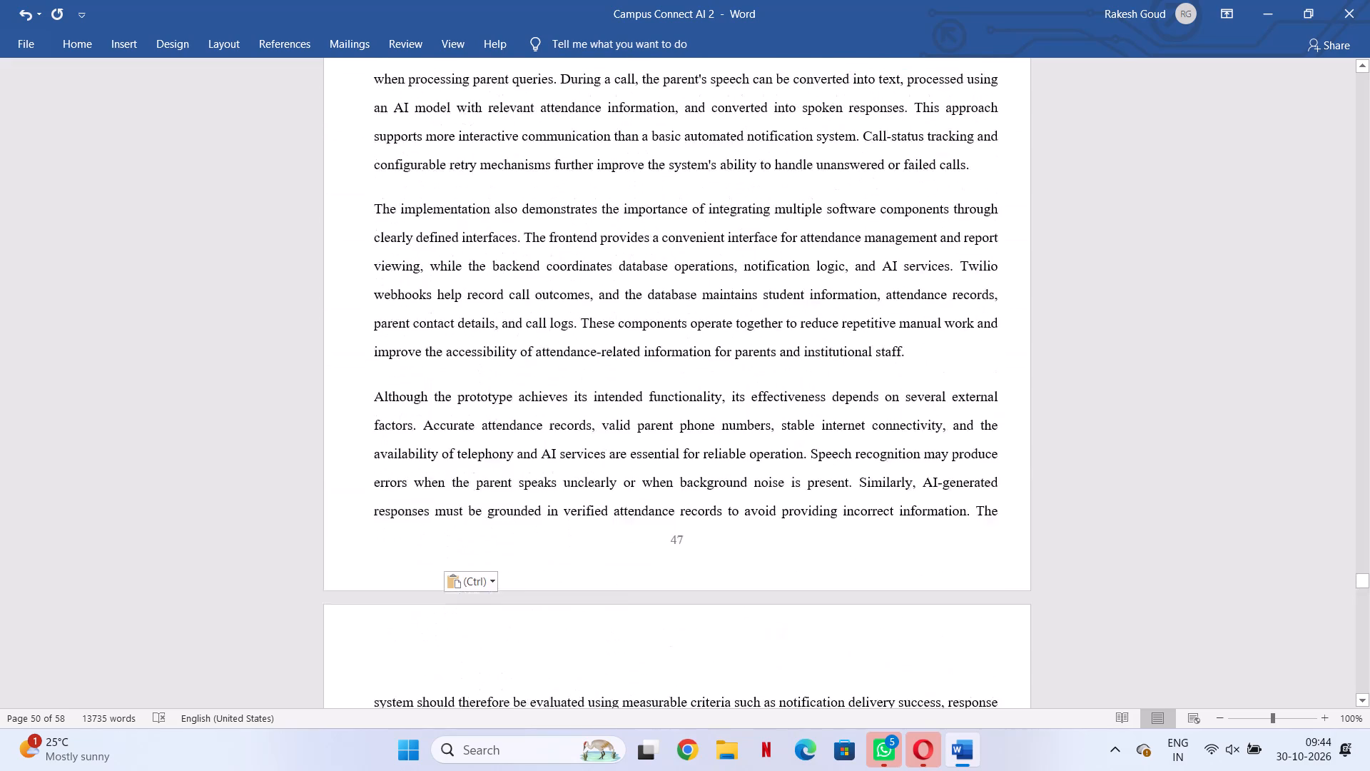
pyautogui.scroll(3, 724, 315)
pyautogui.scroll(5, 630, 68)
pyautogui.scroll(3, 499, 594)
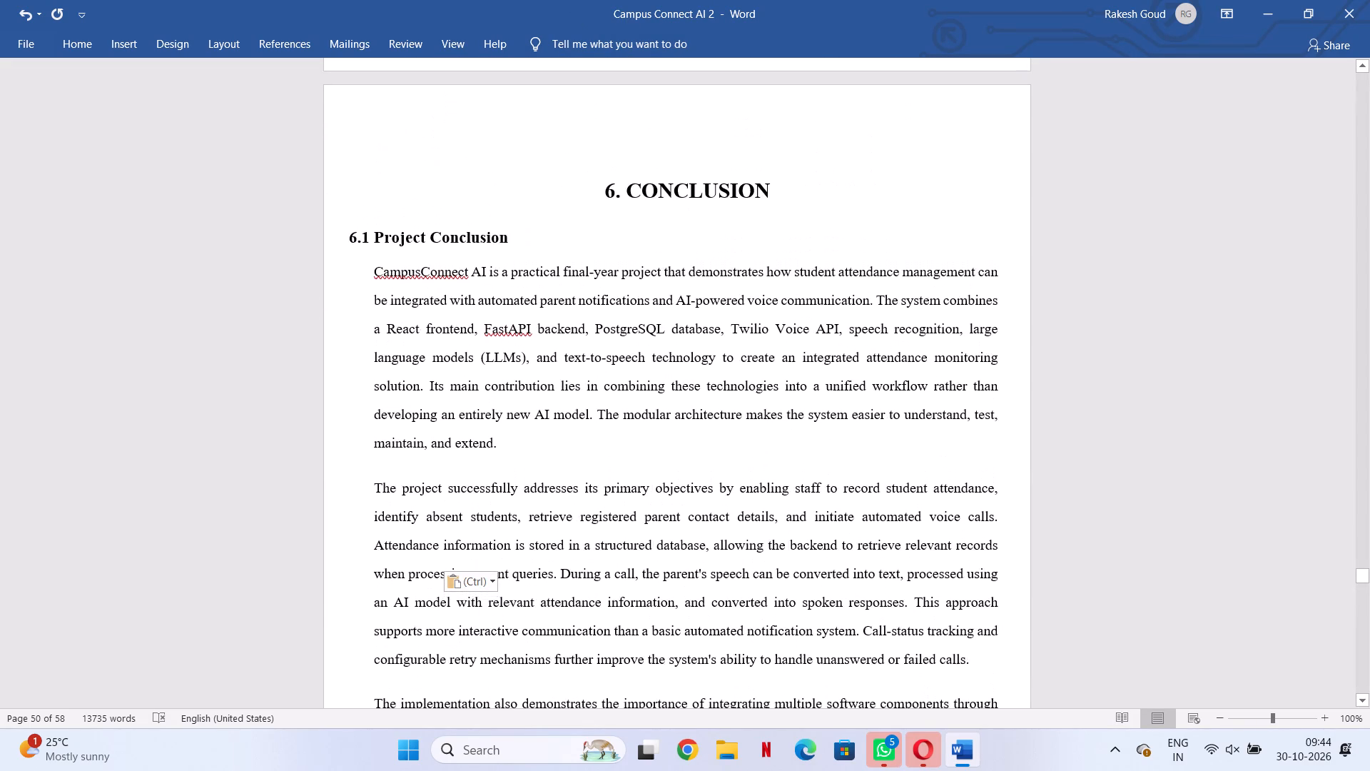
pyautogui.scroll(11, 502, 594)
pyautogui.scroll(16, 502, 594)
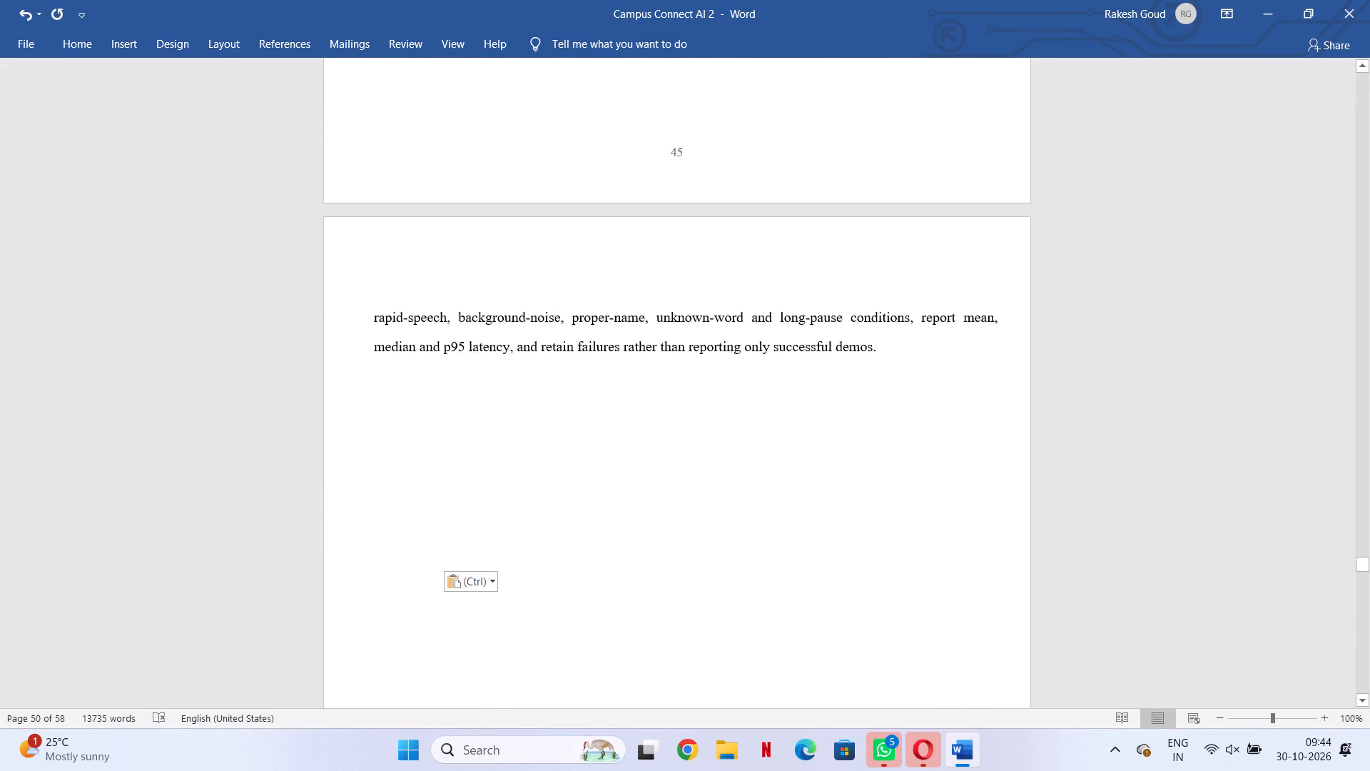
pyautogui.scroll(17, 502, 594)
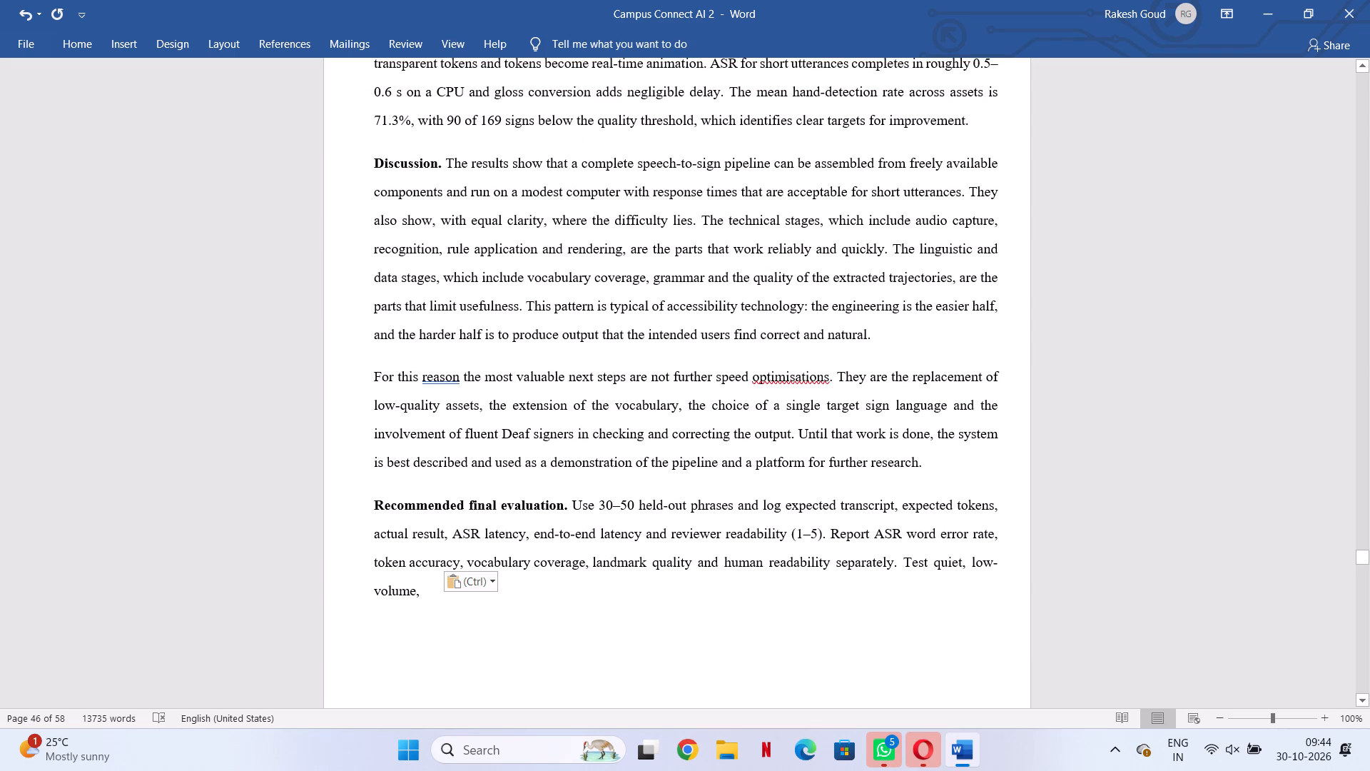
pyautogui.scroll(12, 502, 594)
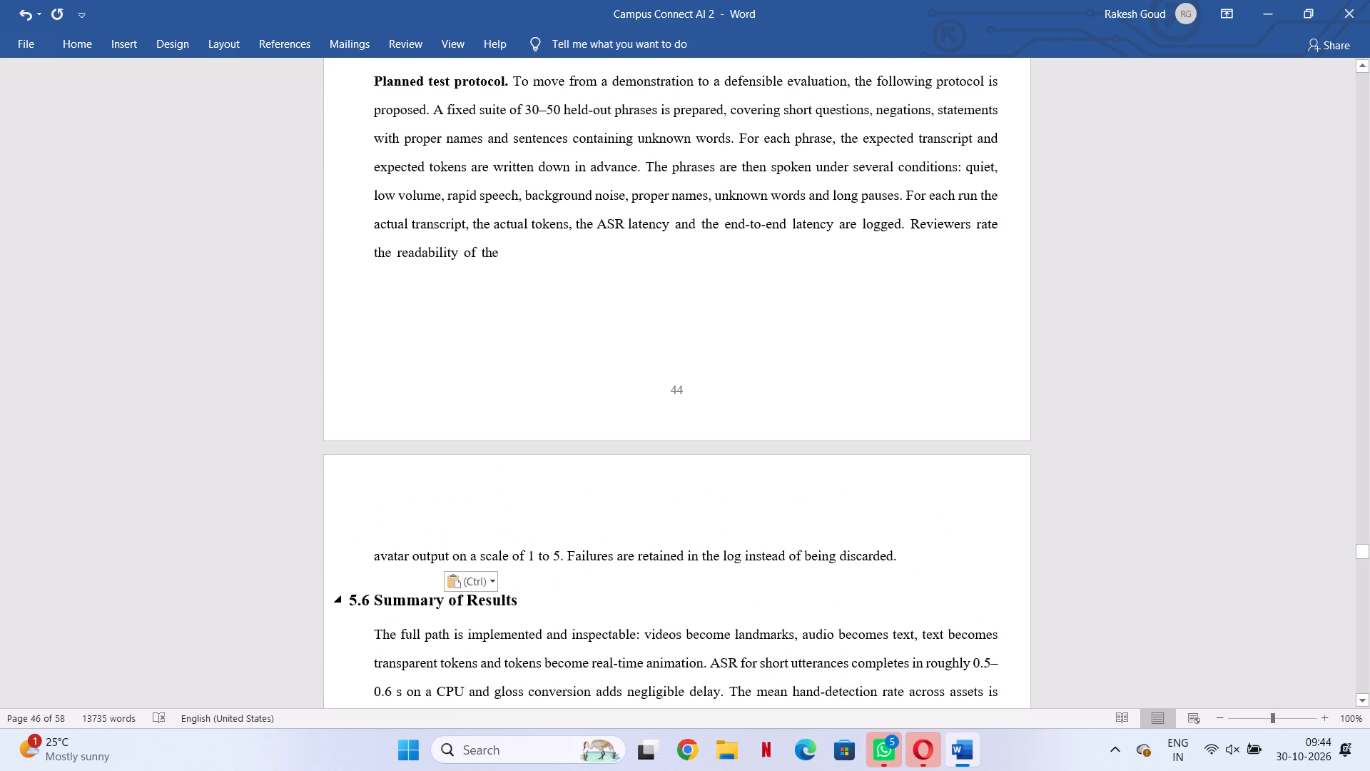
pyautogui.scroll(14, 502, 594)
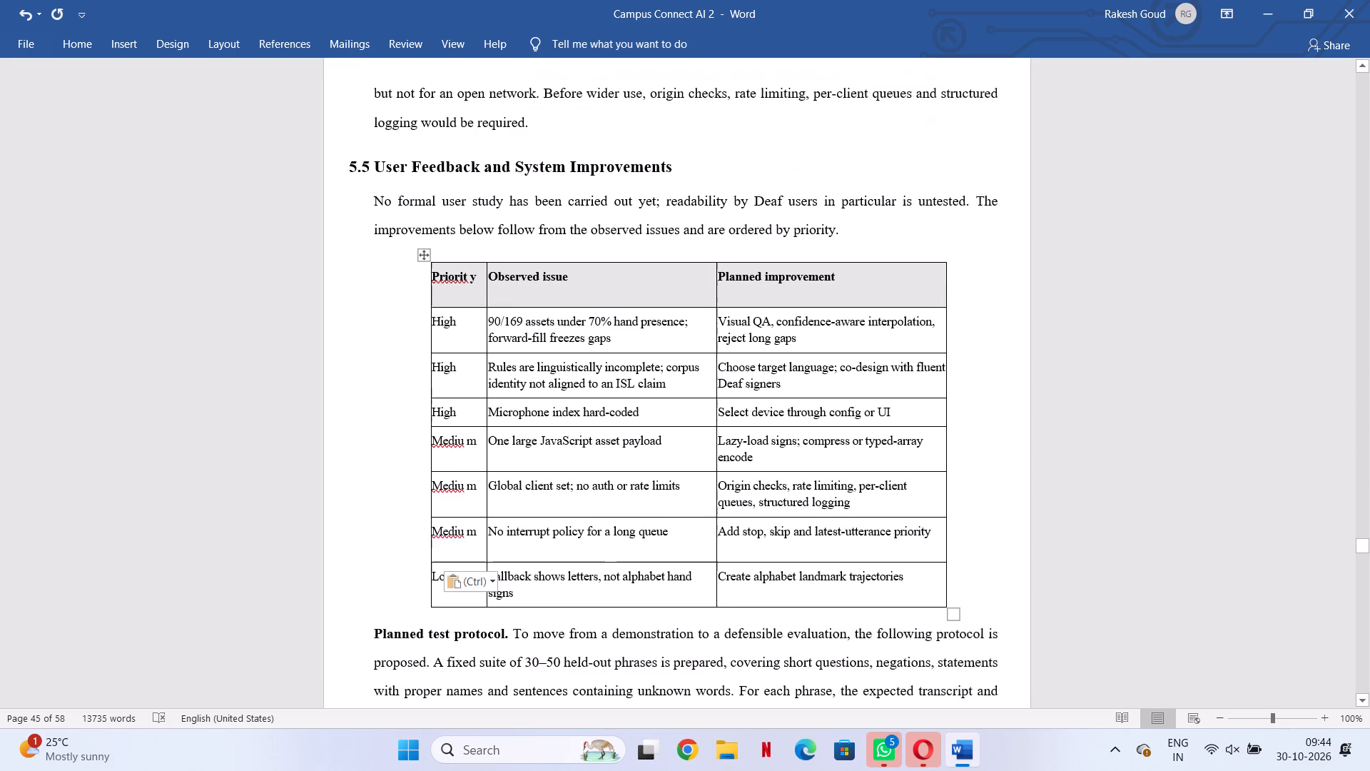
pyautogui.scroll(5, 552, 444)
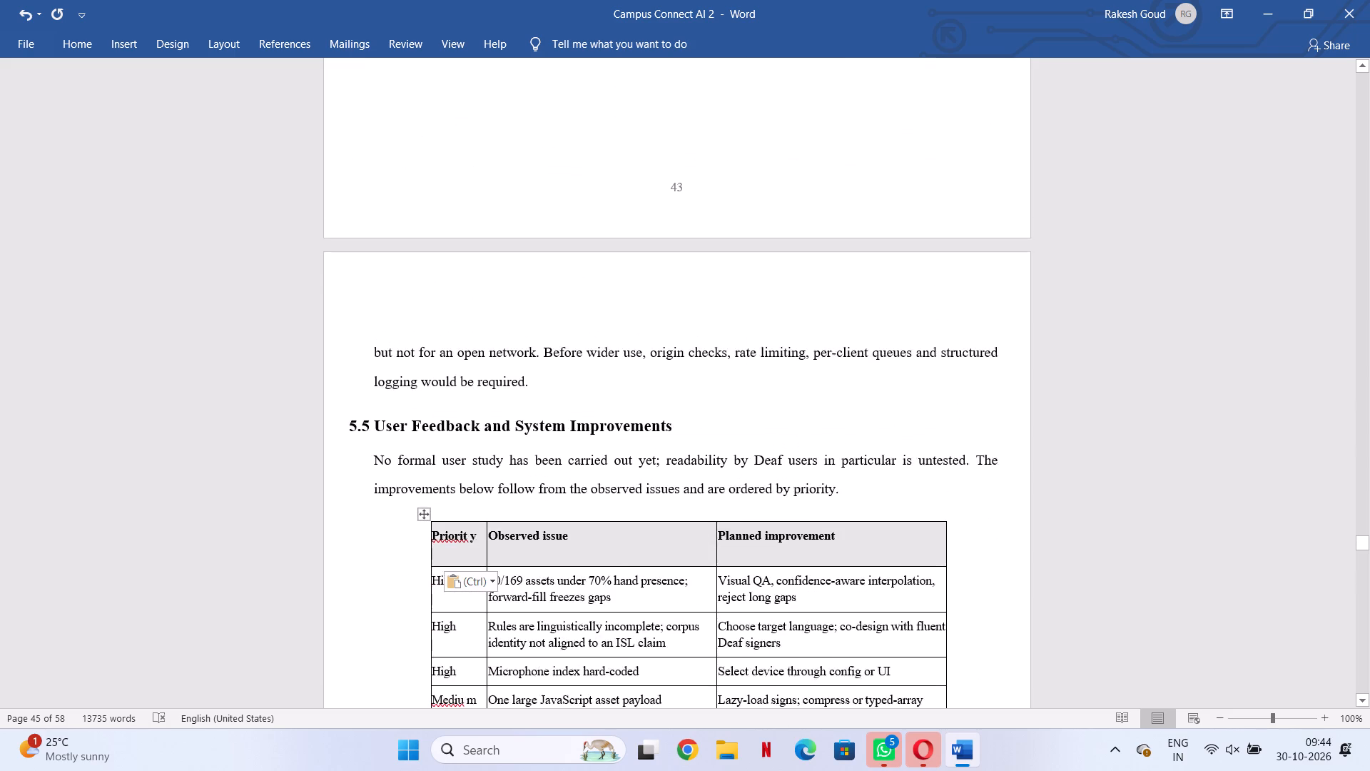
pyautogui.scroll(7, 553, 442)
pyautogui.scroll(20, 553, 441)
pyautogui.scroll(1, 553, 441)
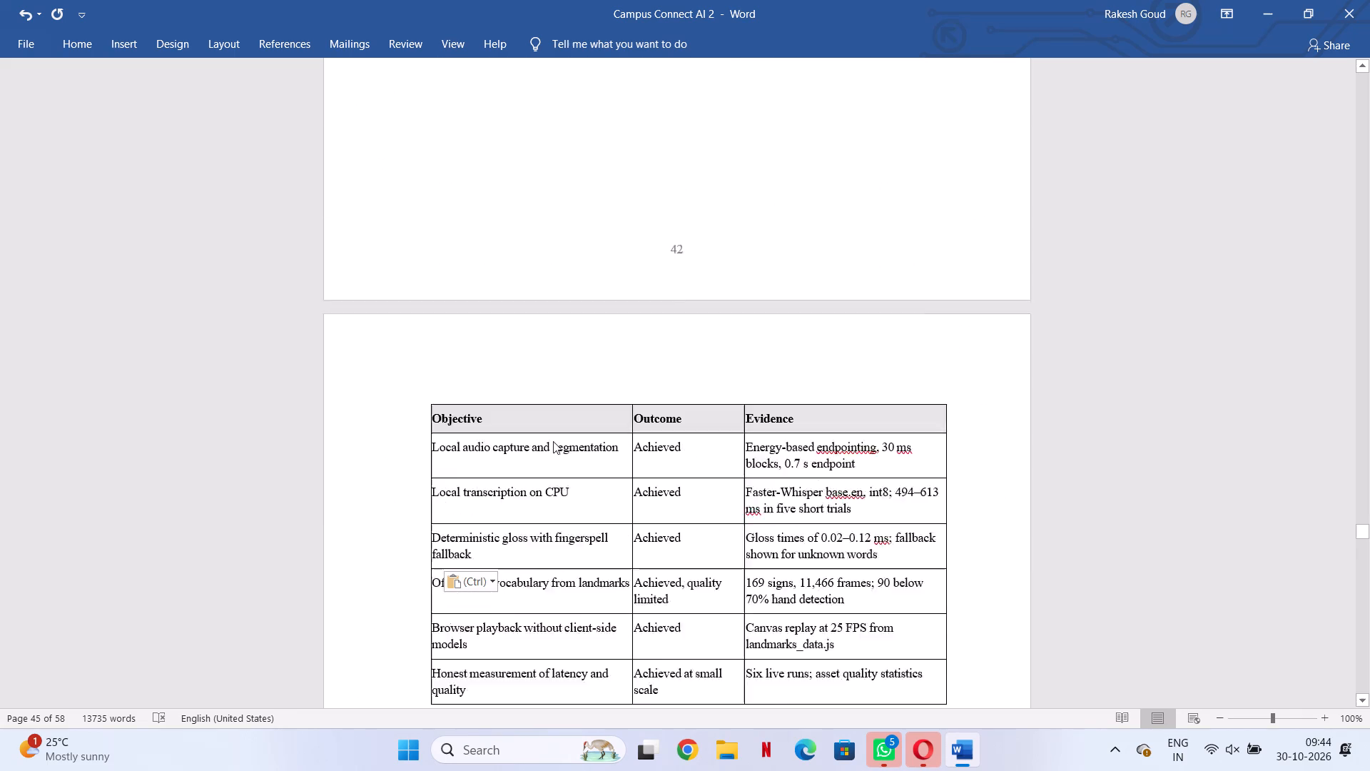
pyautogui.scroll(6, 553, 441)
pyautogui.scroll(-1, 553, 441)
pyautogui.scroll(20, 553, 441)
pyautogui.scroll(1, 553, 441)
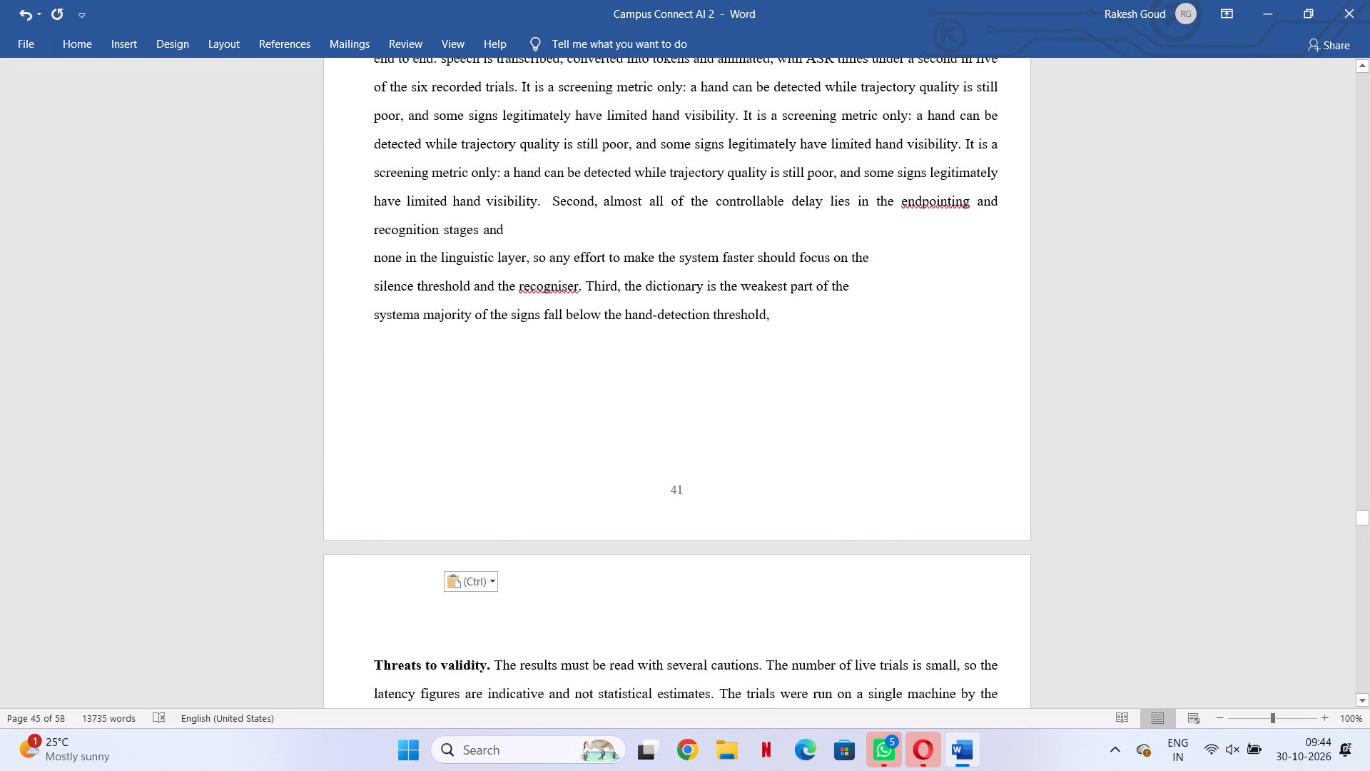
# Review the pages backwards from page 41 through the latency, figure and 5.3 Results pages to page 35 for layout gaps.
pyautogui.scroll(13, 553, 441)
pyautogui.scroll(-1, 553, 441)
pyautogui.scroll(17, 553, 441)
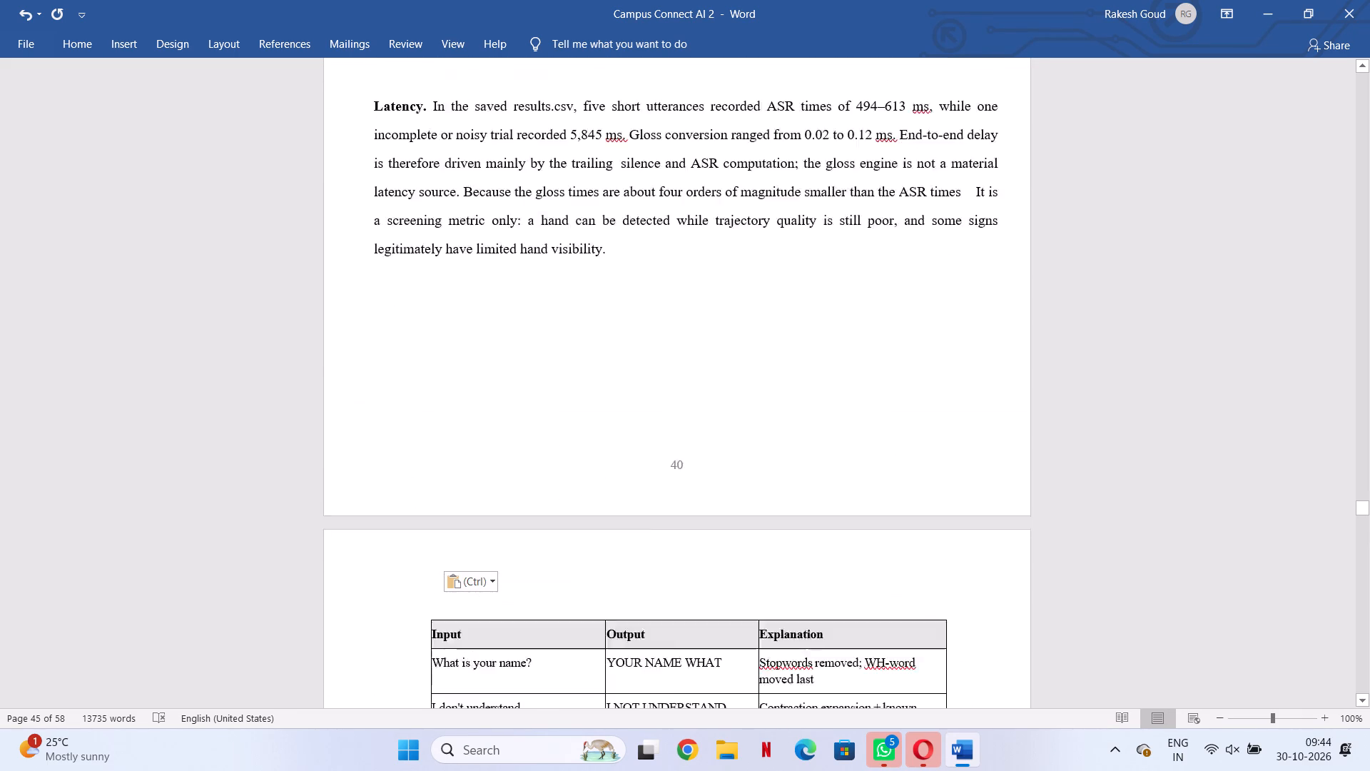
pyautogui.scroll(20, 553, 441)
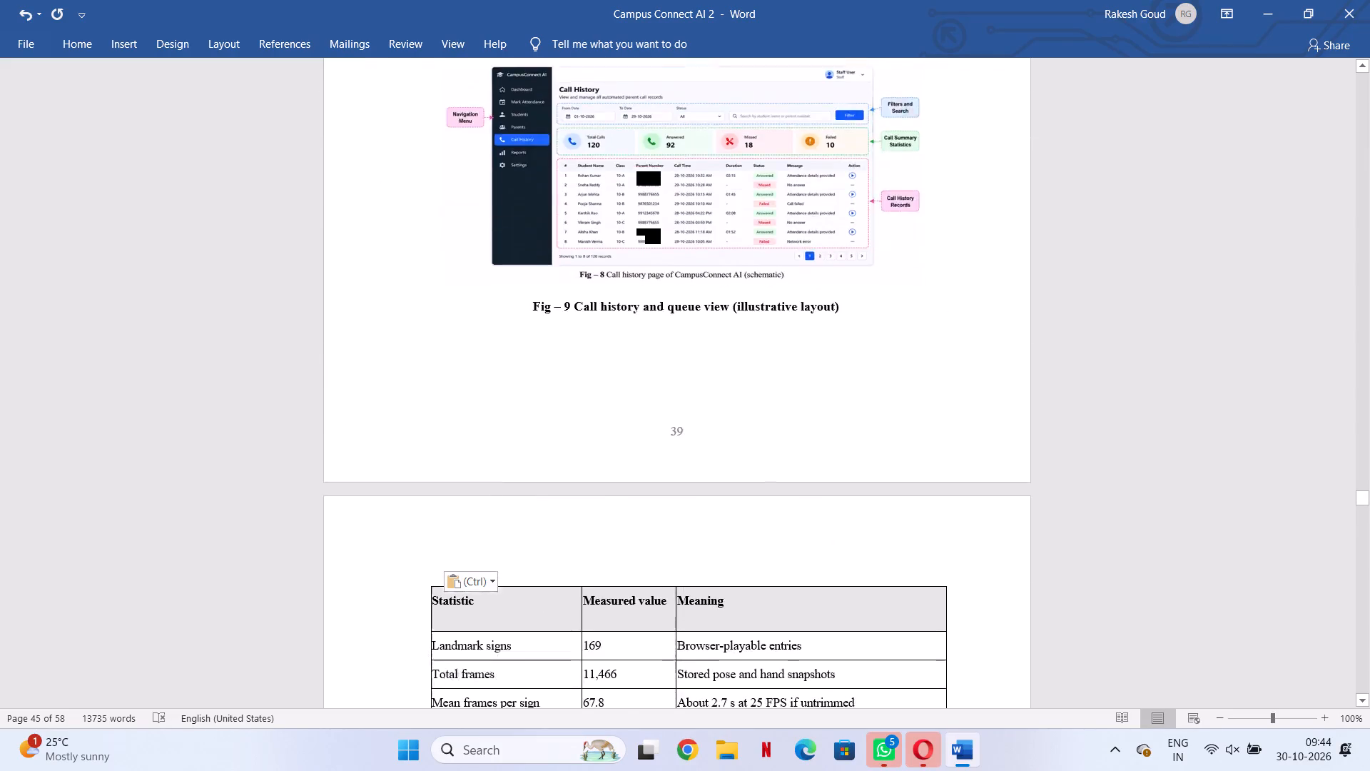
pyautogui.scroll(15, 553, 441)
pyautogui.scroll(10, 553, 441)
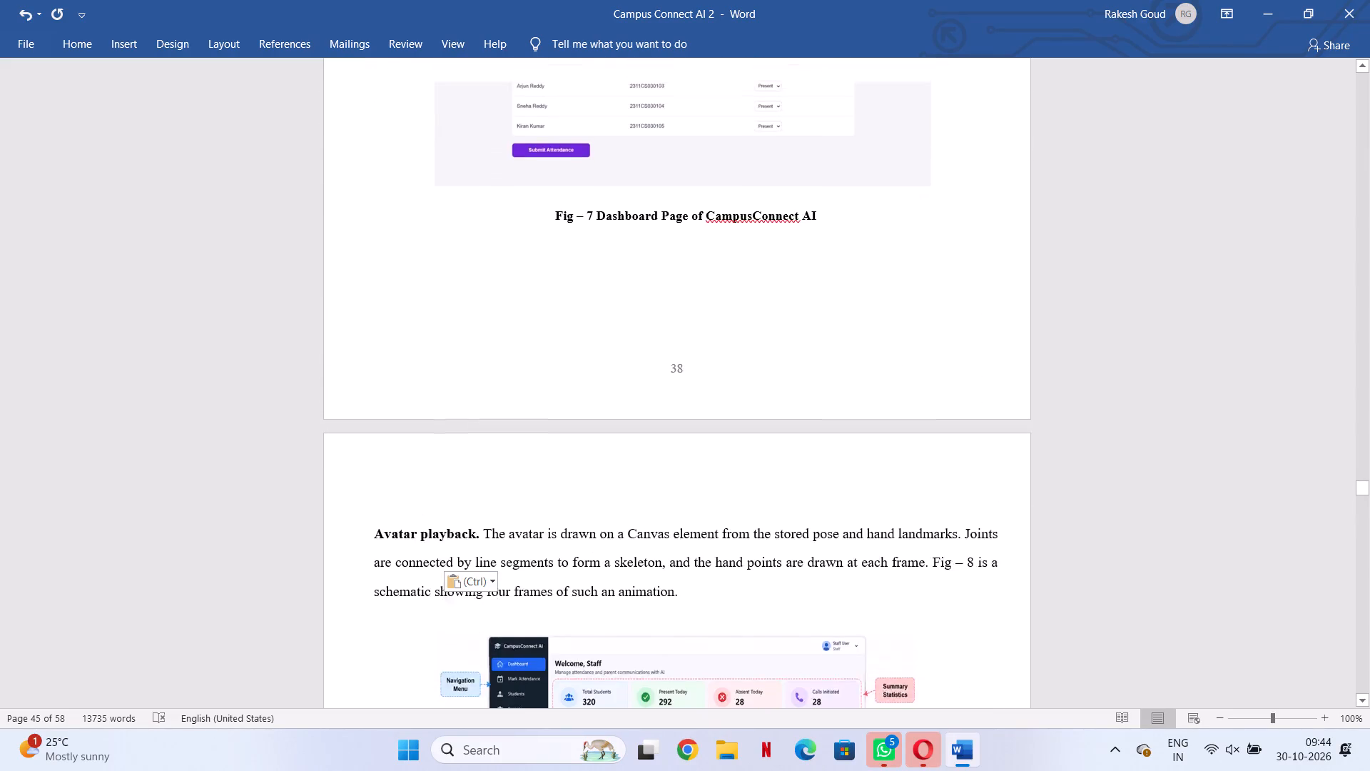
pyautogui.scroll(20, 553, 441)
pyautogui.scroll(14, 553, 441)
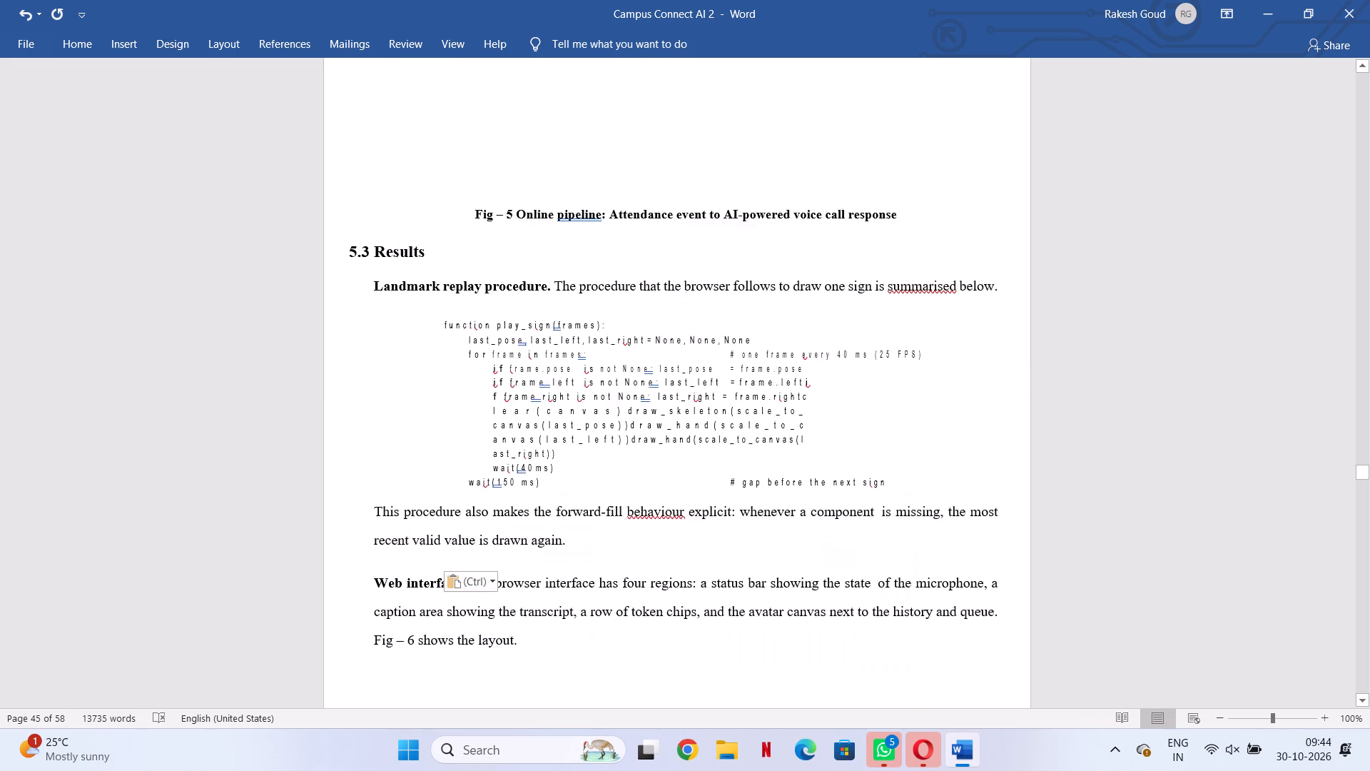
pyautogui.scroll(19, 553, 441)
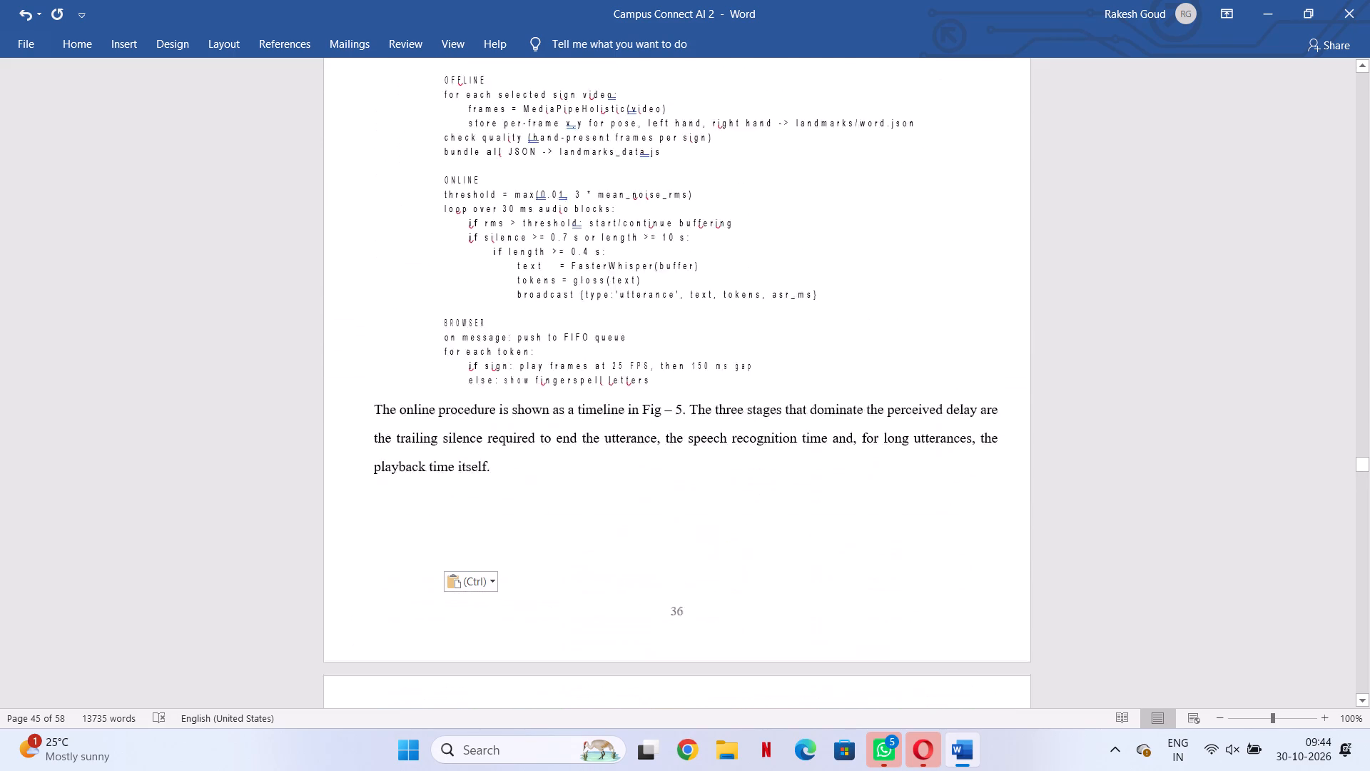
pyautogui.scroll(14, 553, 441)
pyautogui.scroll(7, 553, 441)
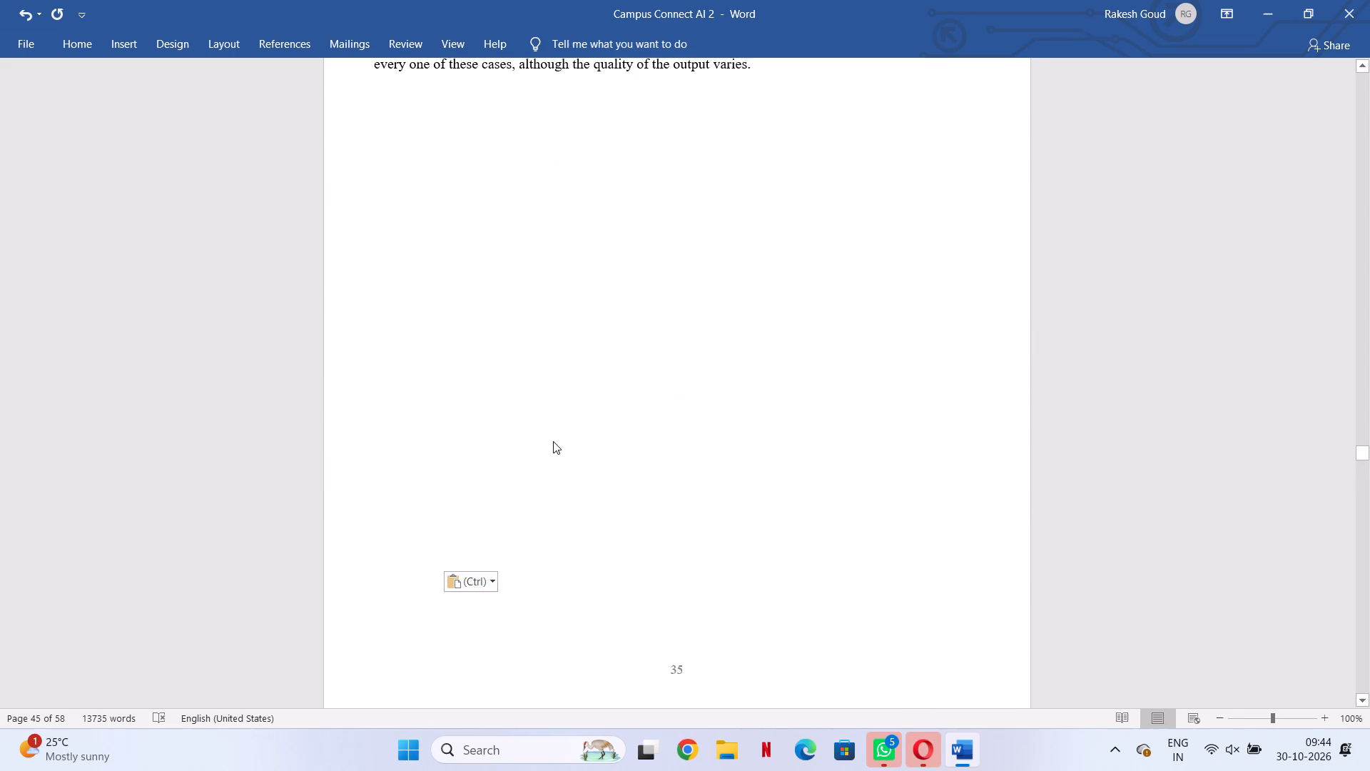
# Review Chapter 4 backwards from 4.4 Structural Design through 4.3 Methods and Algorithms to the Fig – 2 architecture diagram for layout gaps.
pyautogui.scroll(16, 553, 441)
pyautogui.scroll(6, 553, 441)
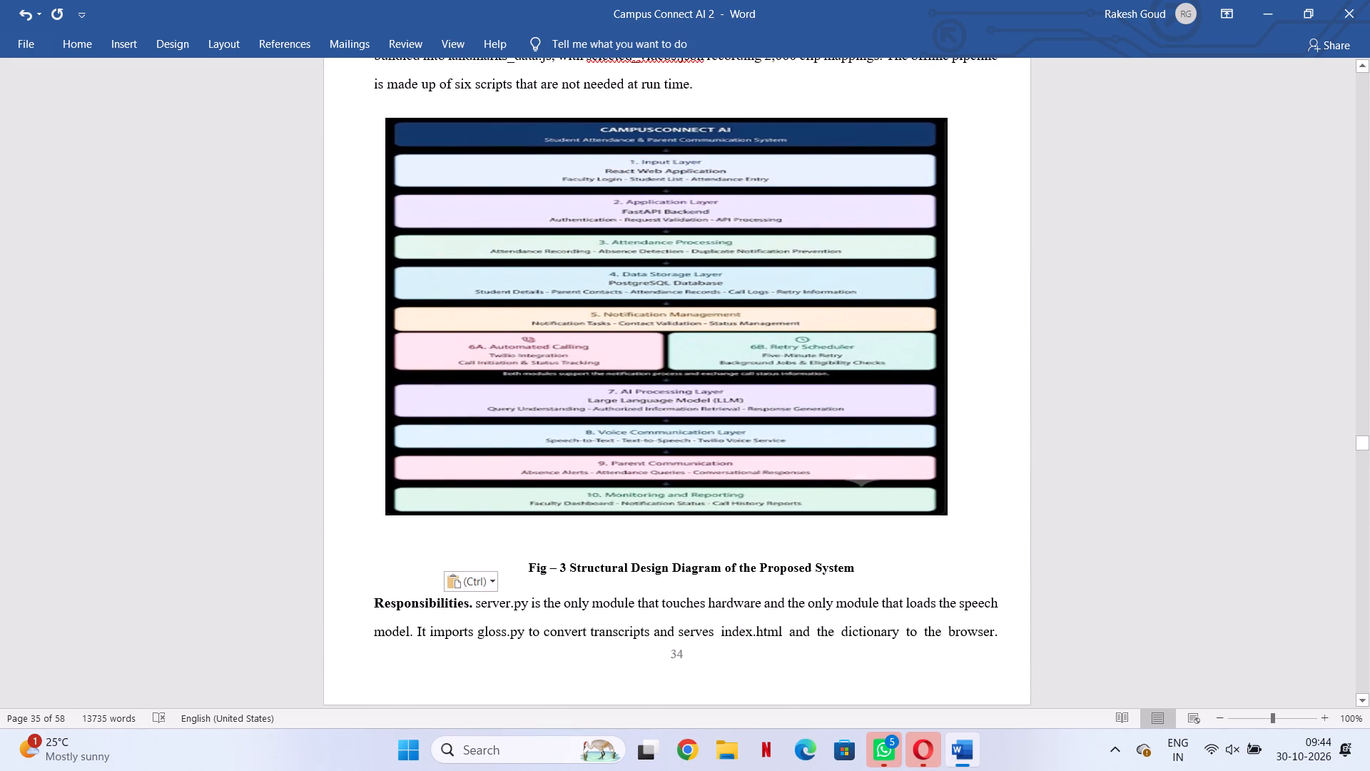
pyautogui.scroll(5, 572, 484)
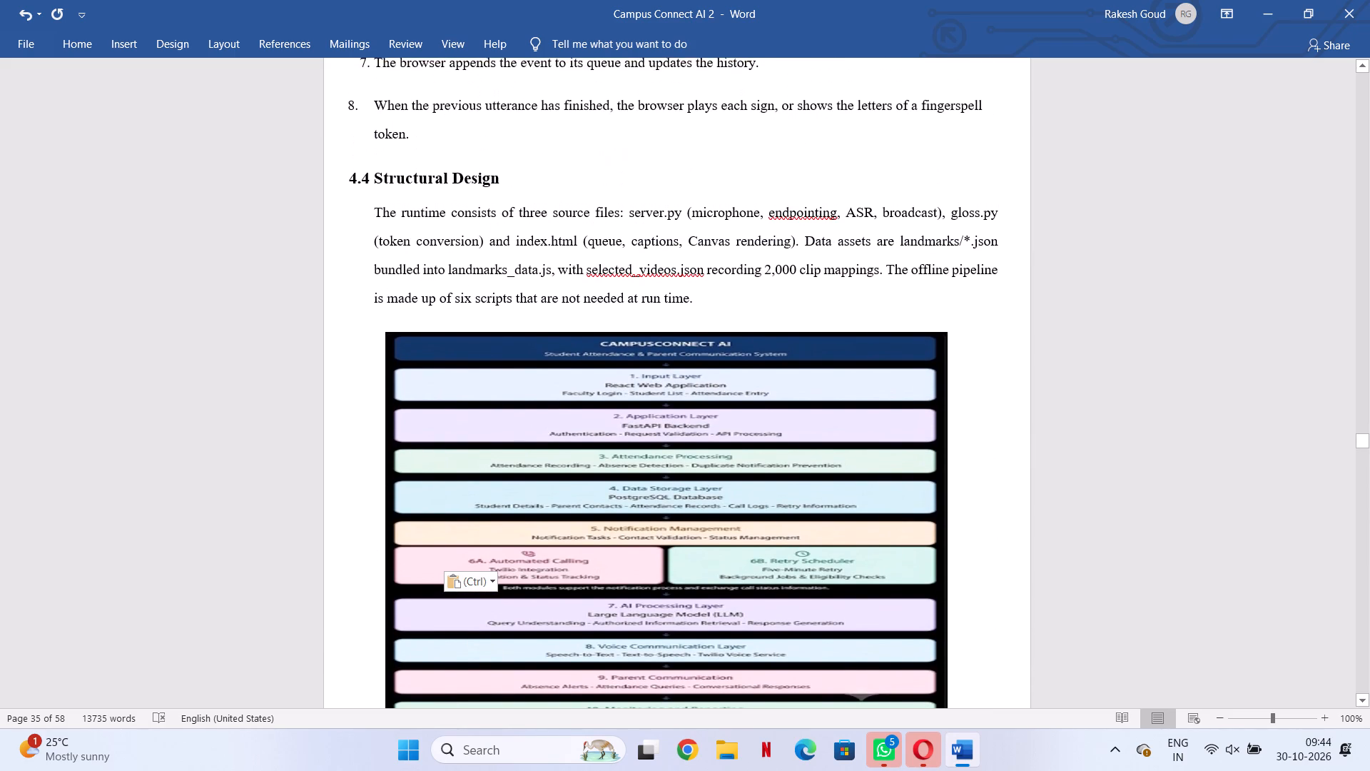
pyautogui.scroll(18, 572, 485)
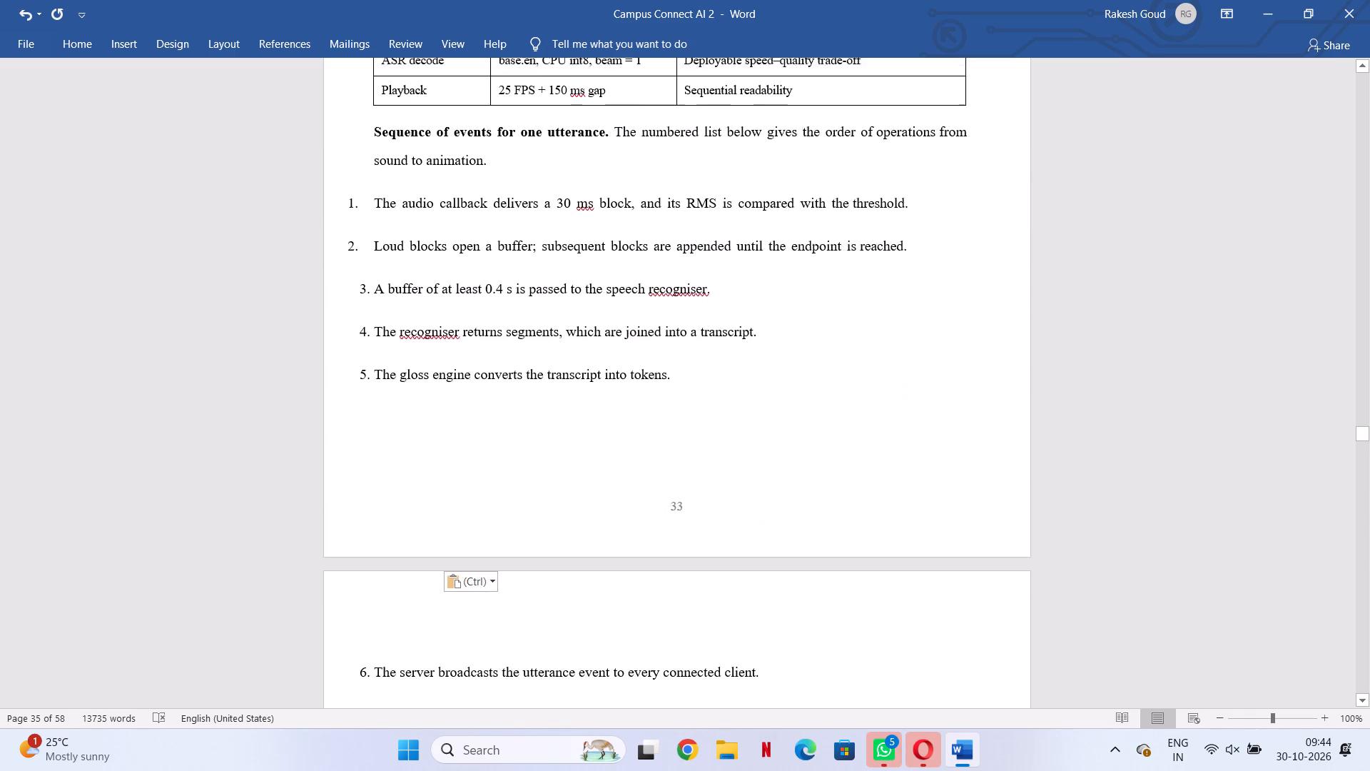
pyautogui.scroll(19, 572, 485)
pyautogui.scroll(13, 572, 485)
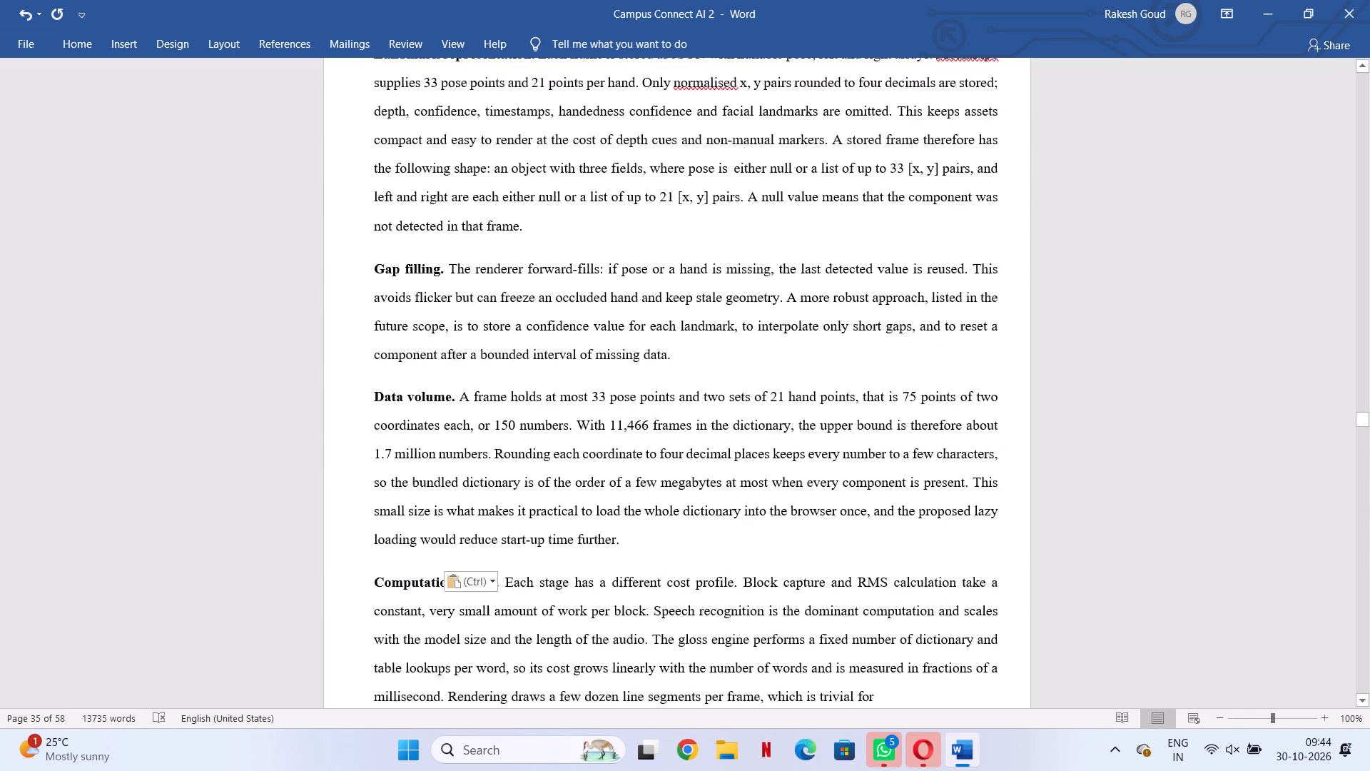
pyautogui.scroll(11, 572, 485)
pyautogui.scroll(20, 572, 485)
pyautogui.scroll(4, 572, 485)
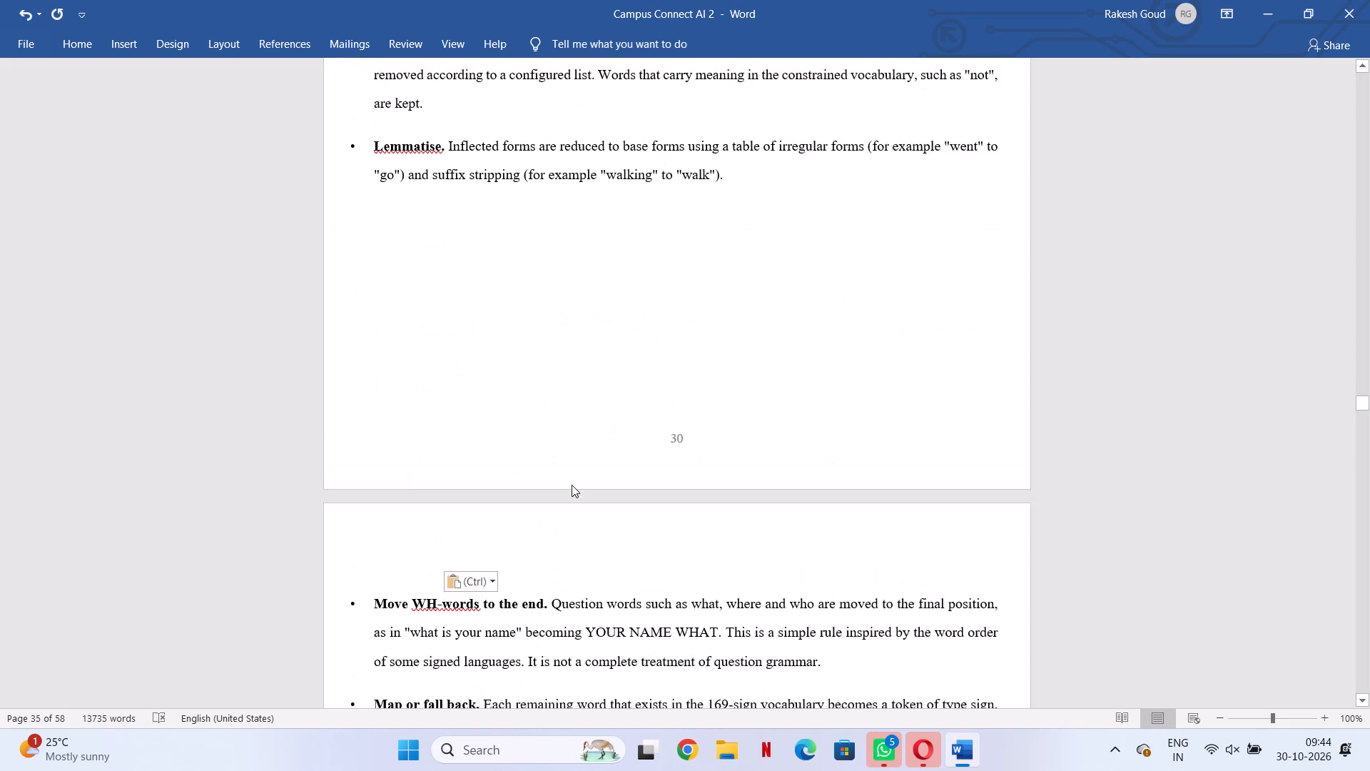
pyautogui.scroll(15, 572, 485)
pyautogui.scroll(18, 572, 485)
pyautogui.scroll(-1, 572, 485)
pyautogui.scroll(7, 572, 485)
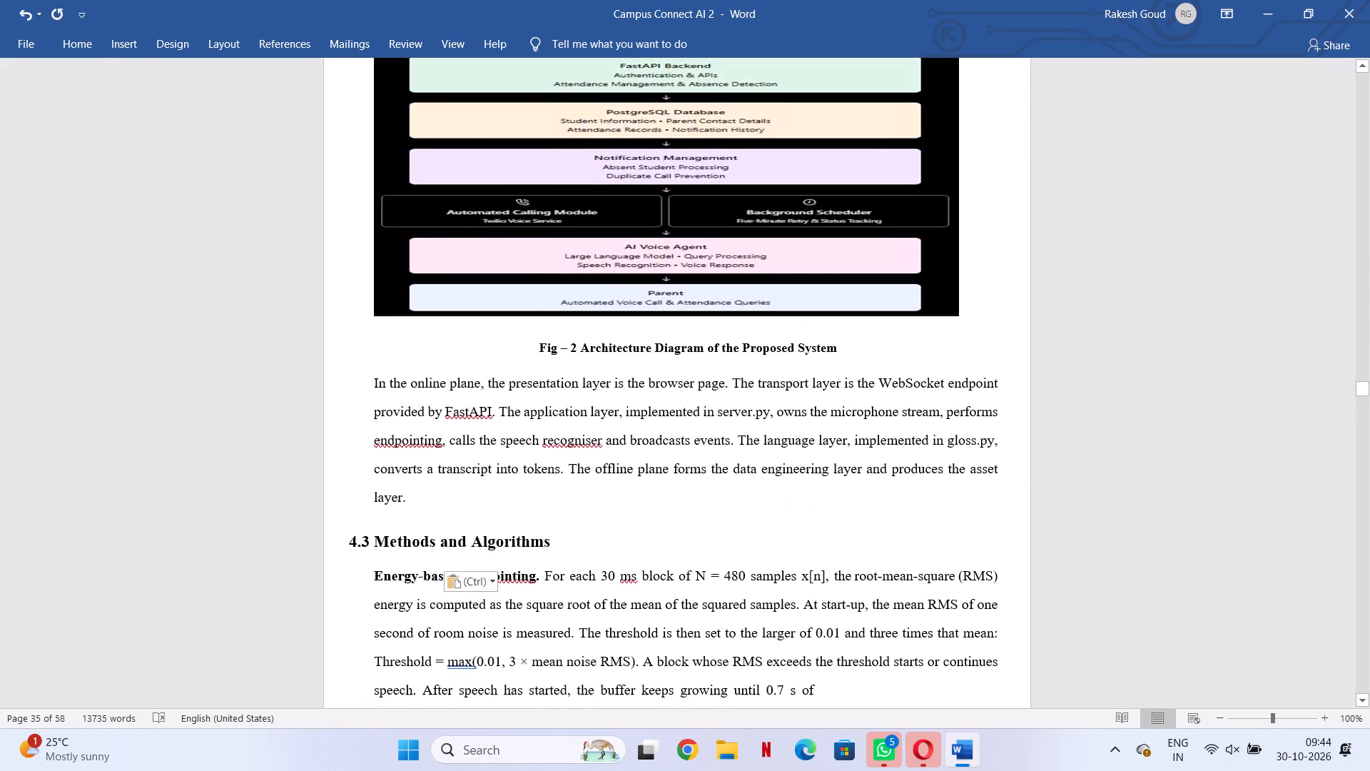
pyautogui.scroll(1, 572, 485)
pyautogui.scroll(-1, 572, 485)
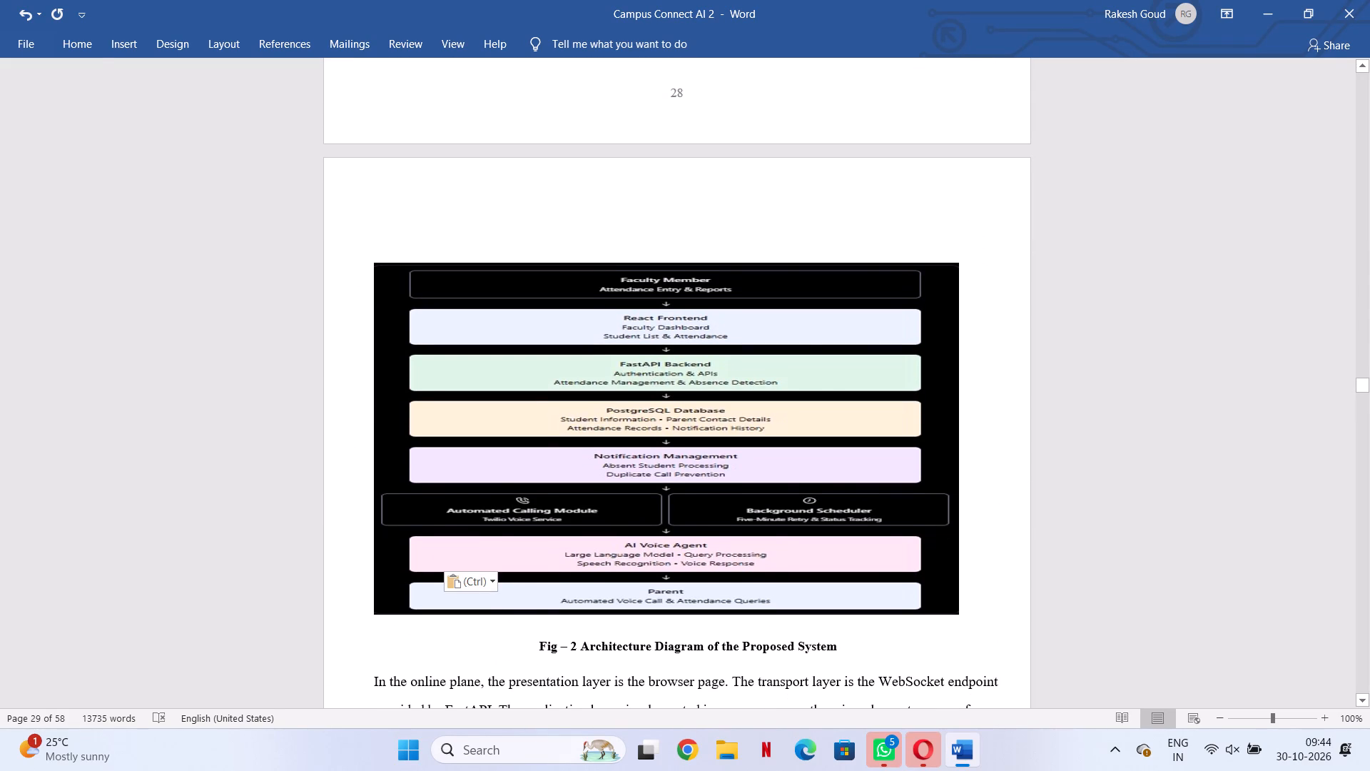
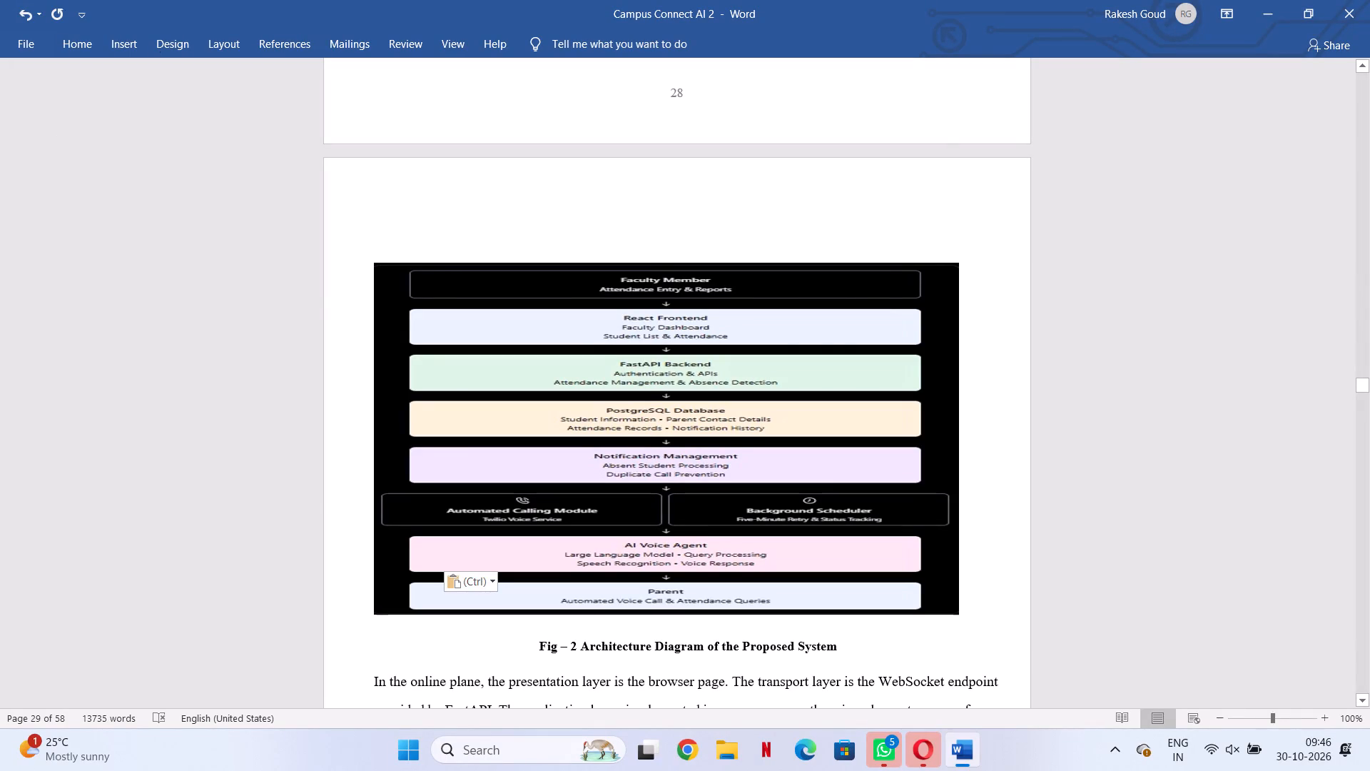
# Start saving a copy of the Campus Connect AI 2 document to this PC's Desktop folder and bring up the file format choices.
pyautogui.click(22, 43)
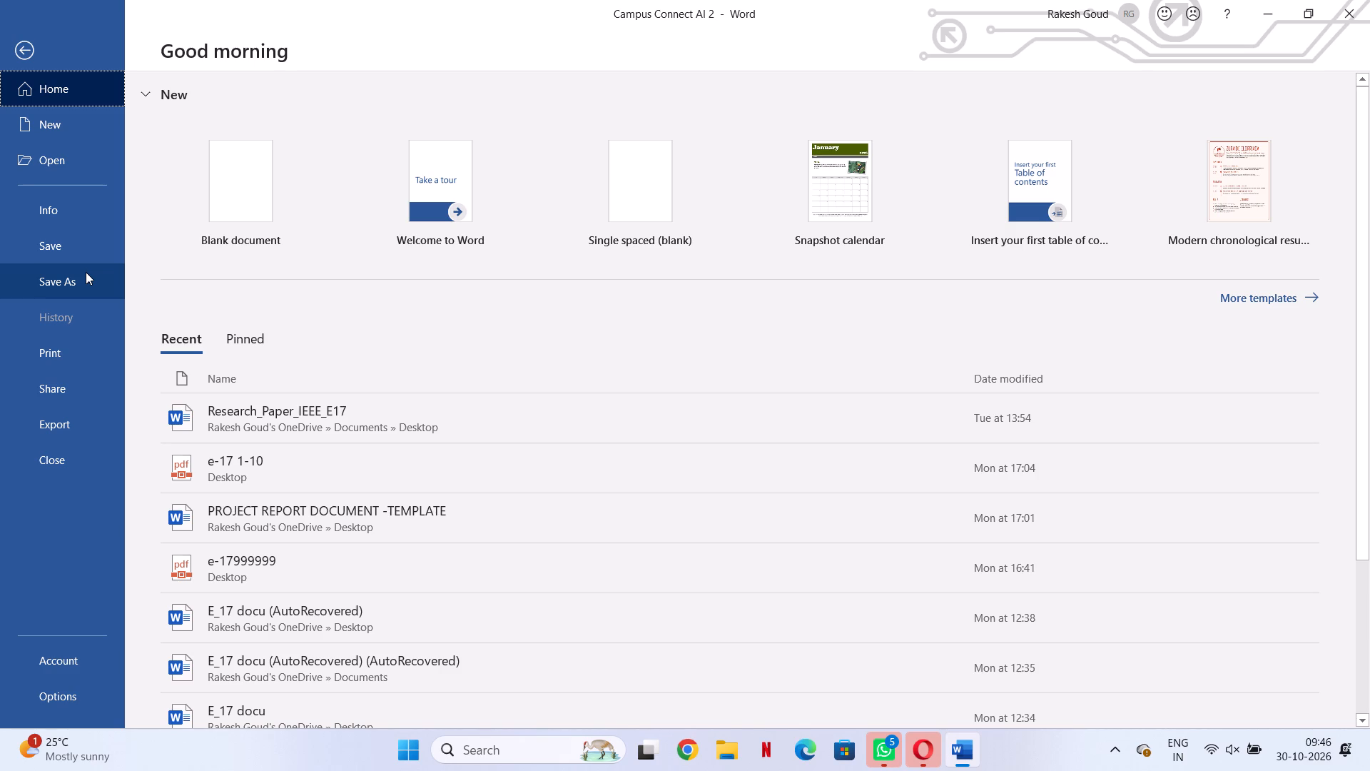
pyautogui.click(47, 275)
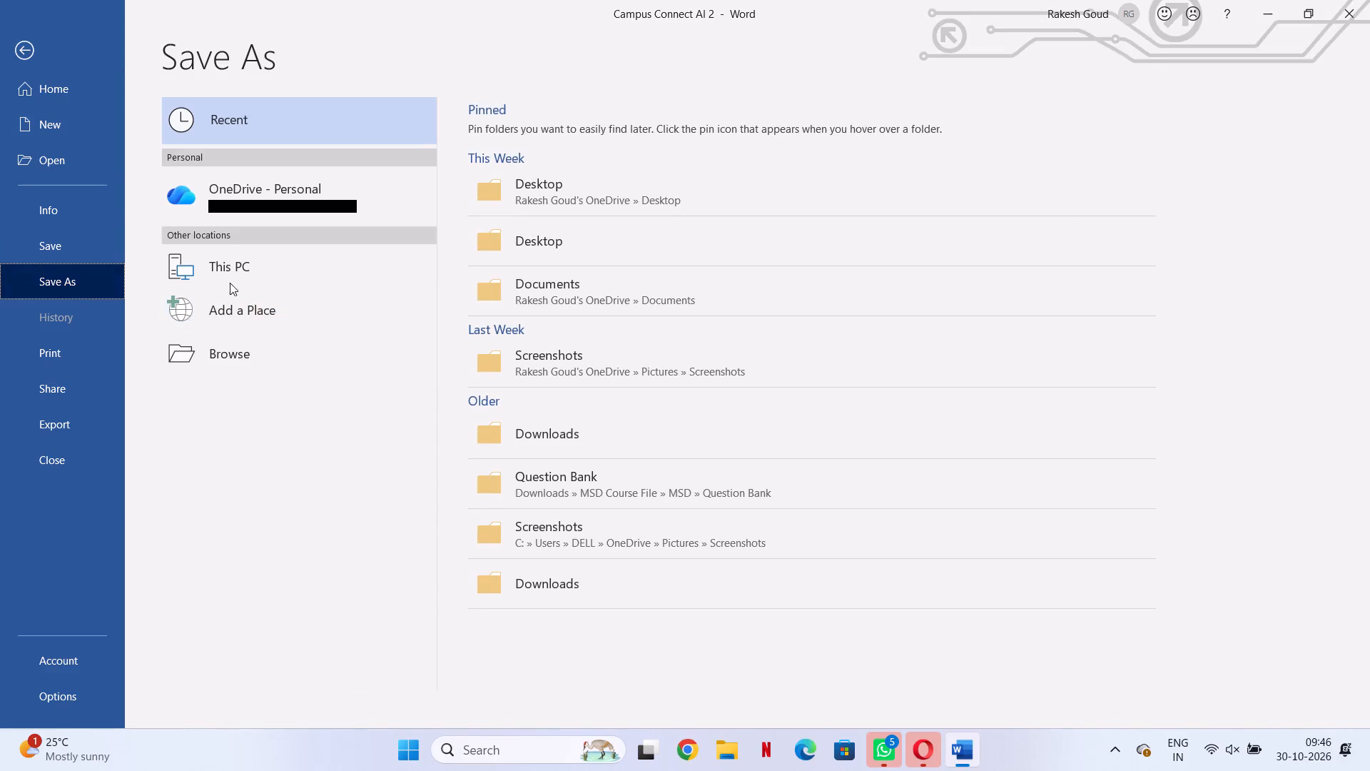
pyautogui.click(234, 277)
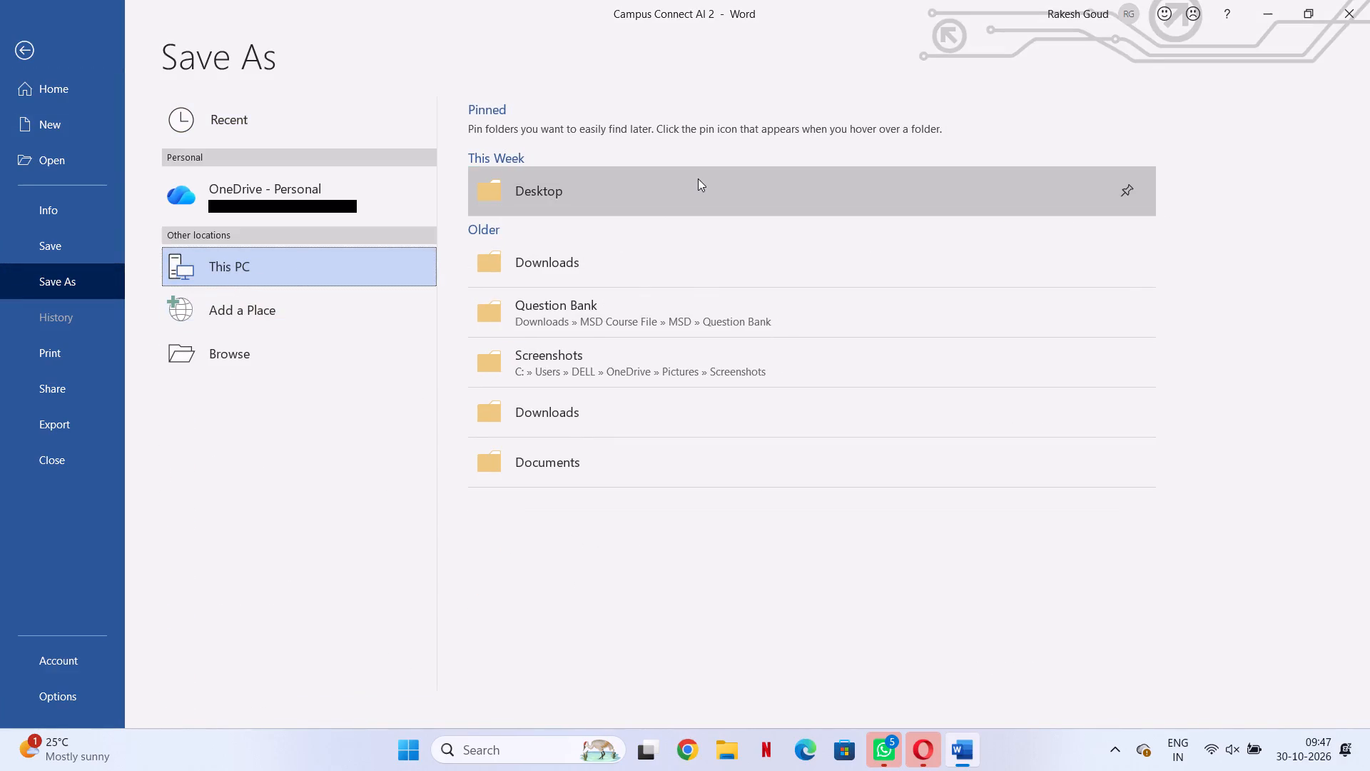
pyautogui.click(698, 191)
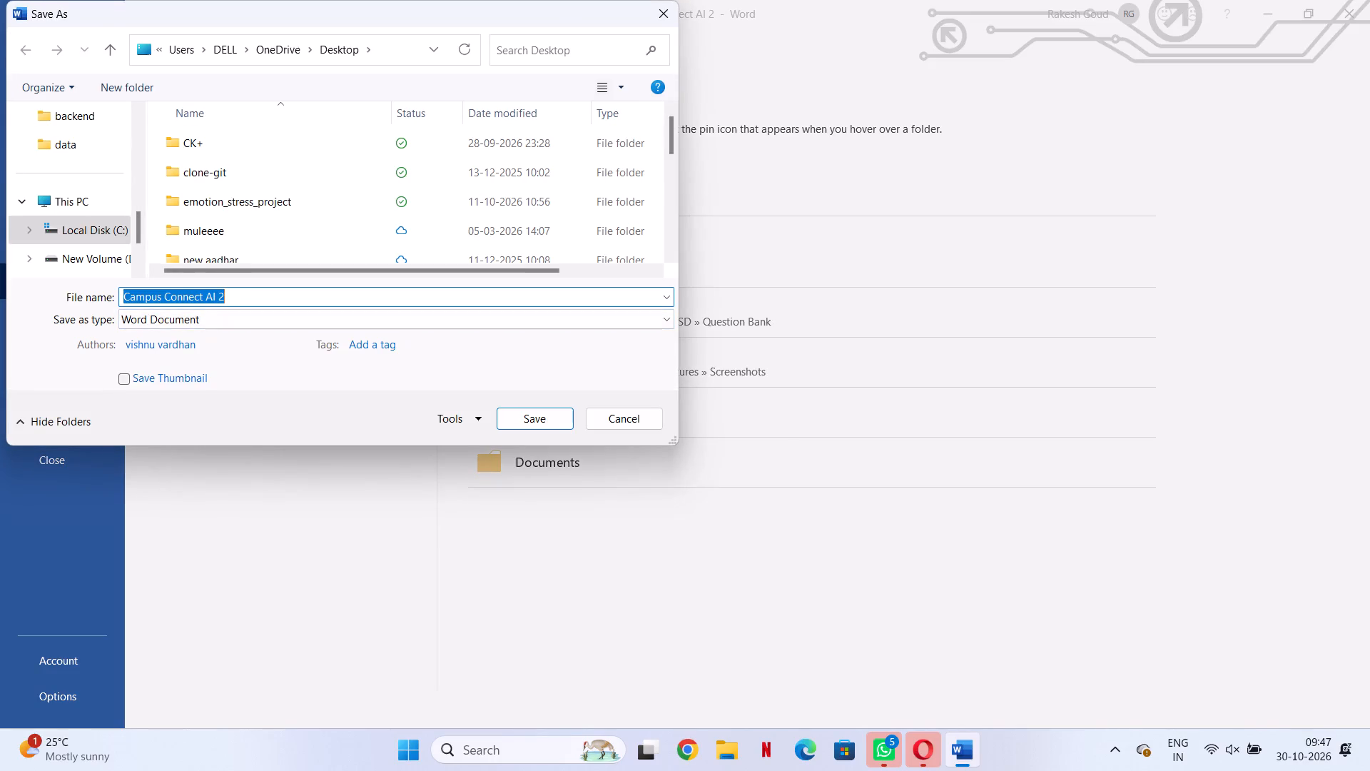
pyautogui.click(237, 298)
pyautogui.click(237, 298)
pyautogui.click(237, 298)
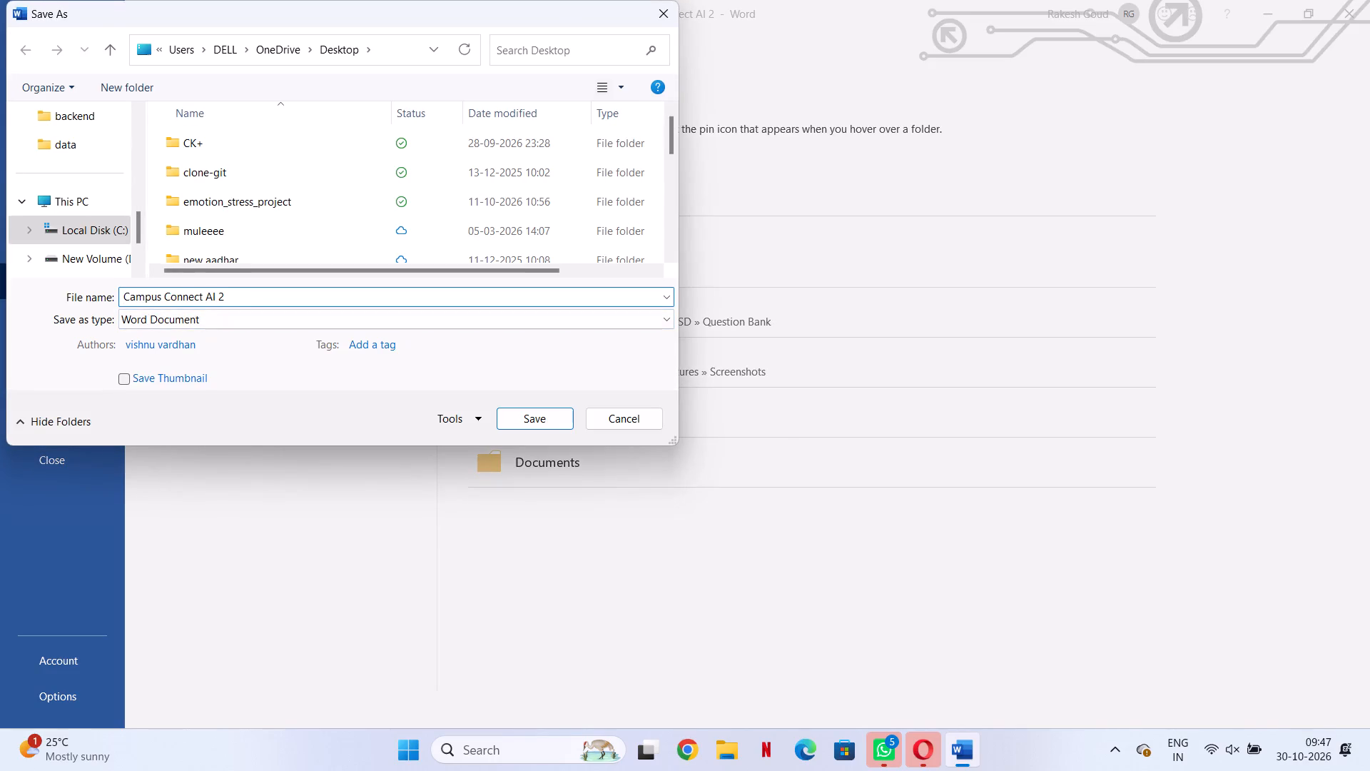
pyautogui.click(240, 314)
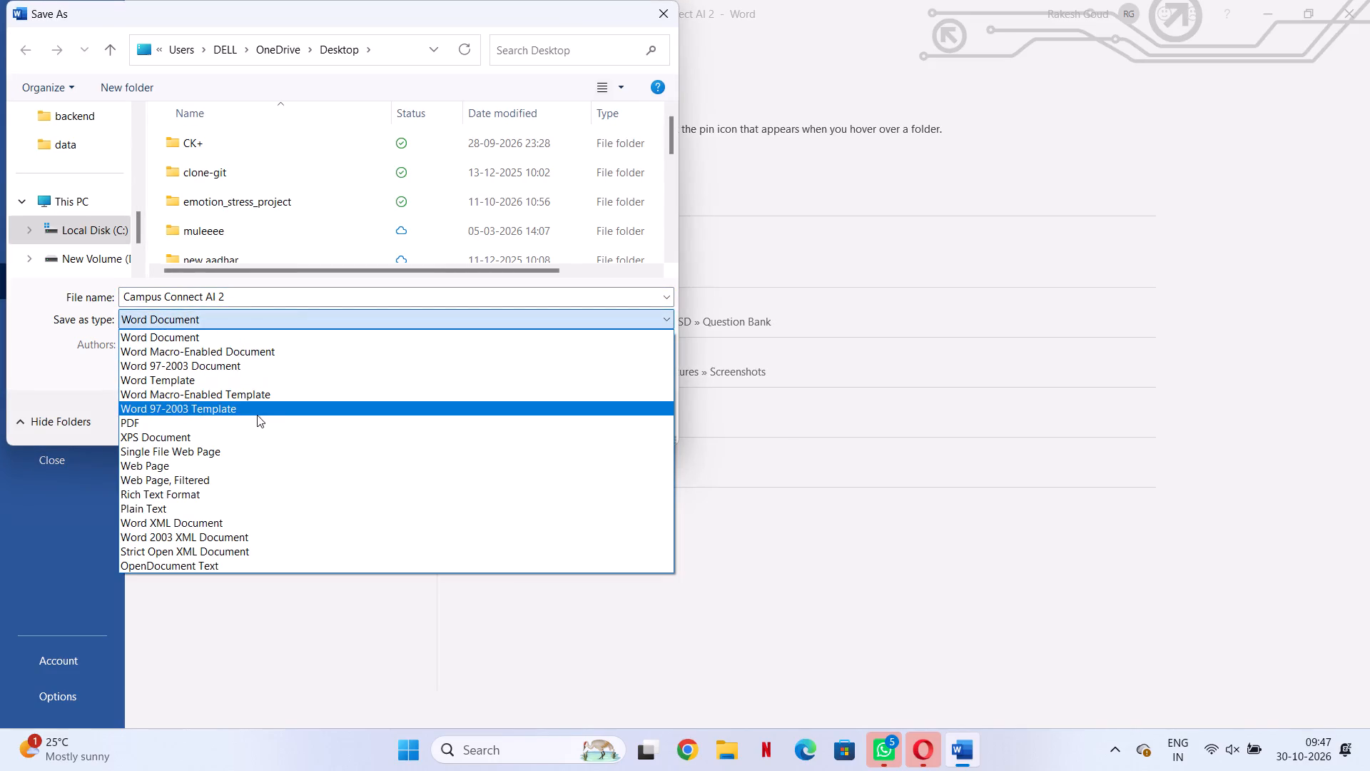
# Choose PDF as the format for the Campus Connect AI 2 copy and Desktop as its destination folder.
pyautogui.click(258, 417)
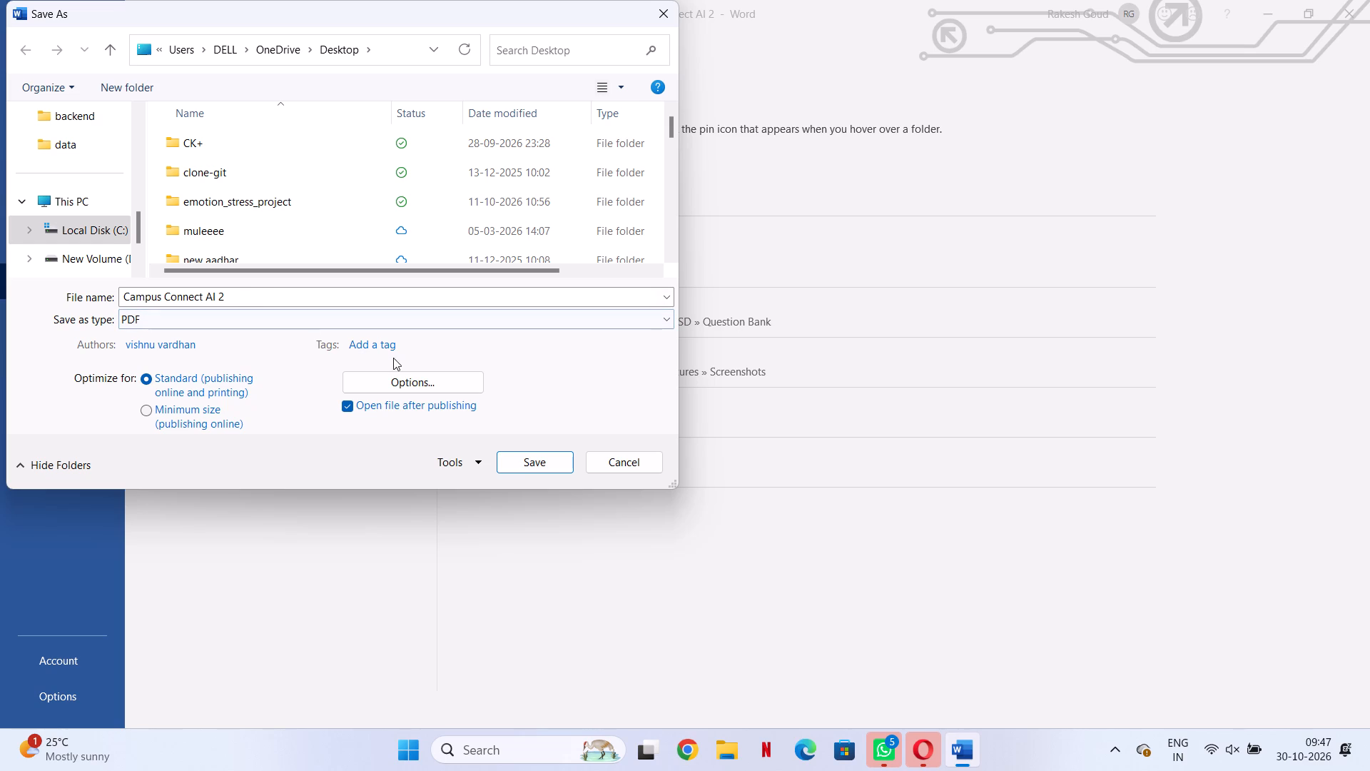
pyautogui.scroll(4, 79, 168)
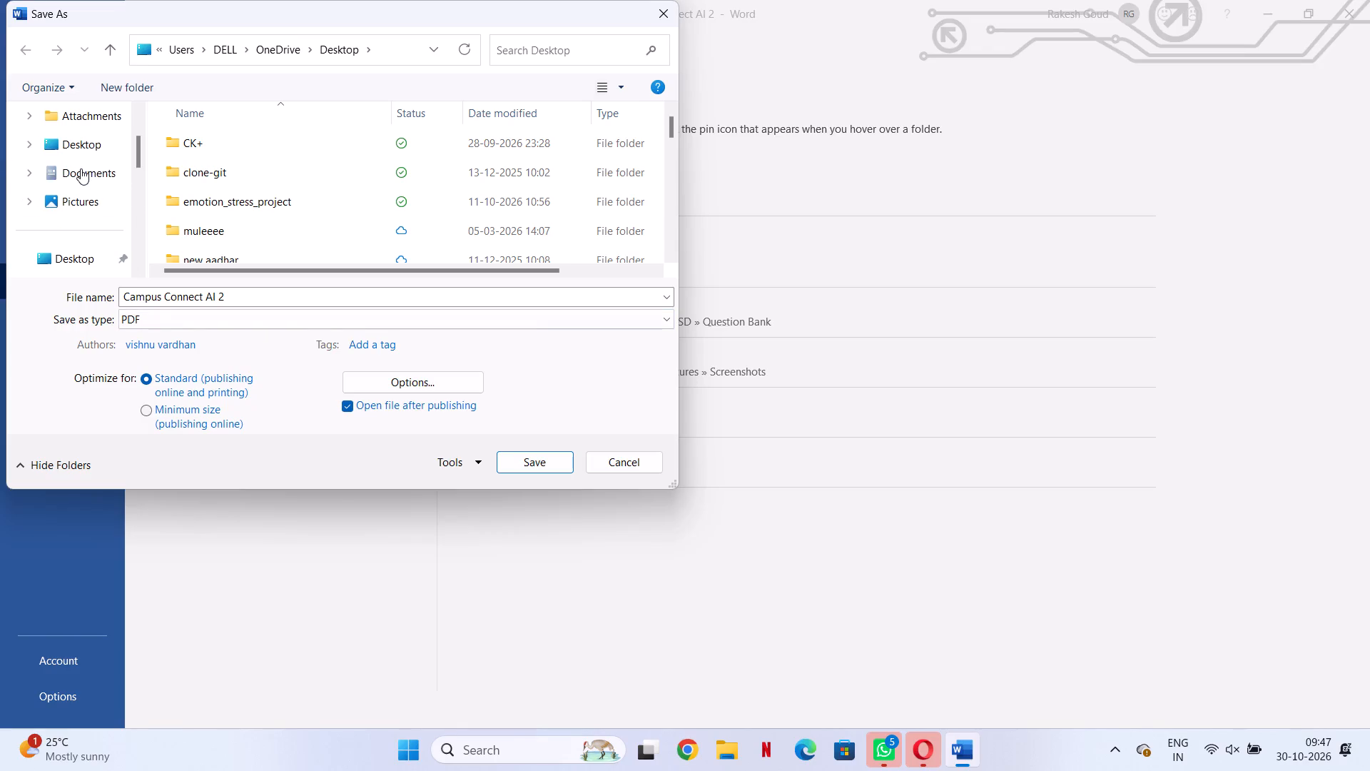
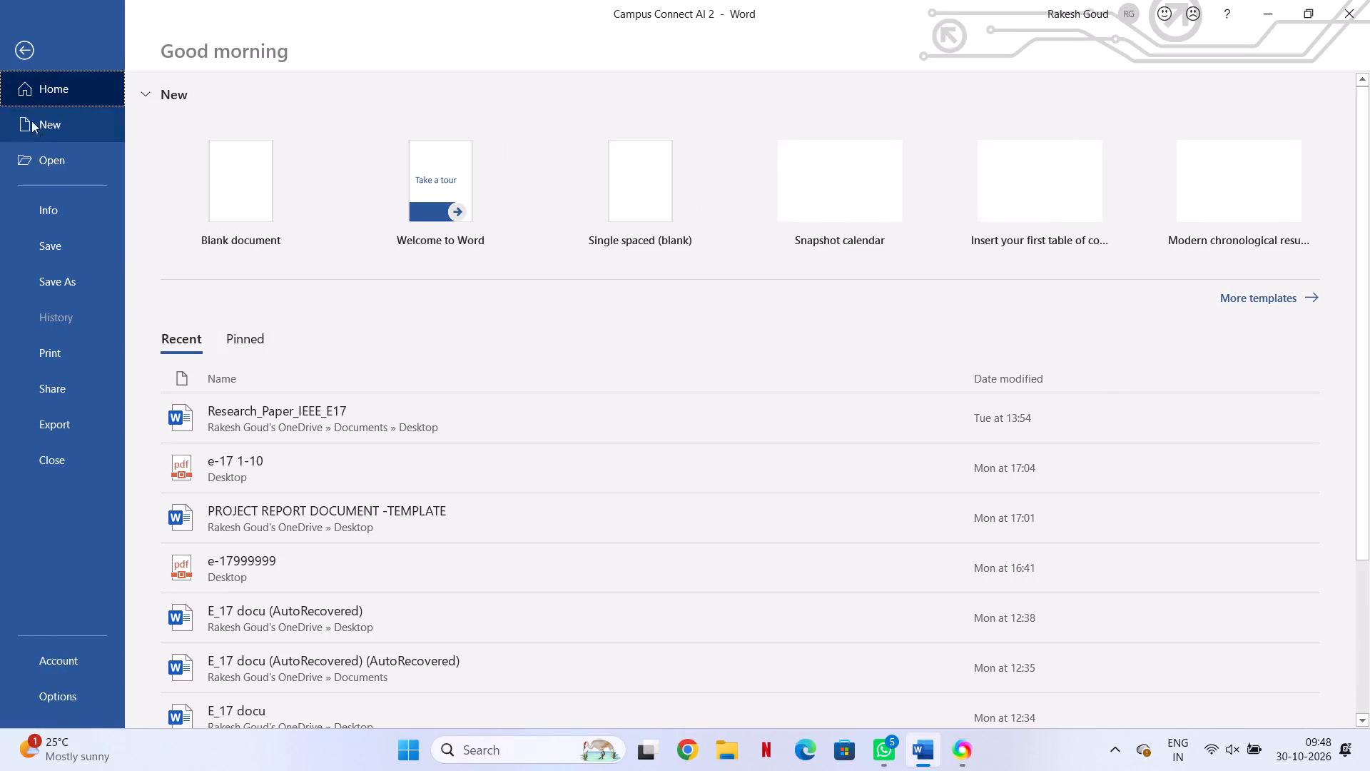
# Start saving a copy of the Campus Connect AI 2 document in the OneDrive Desktop folder.
pyautogui.click(69, 273)
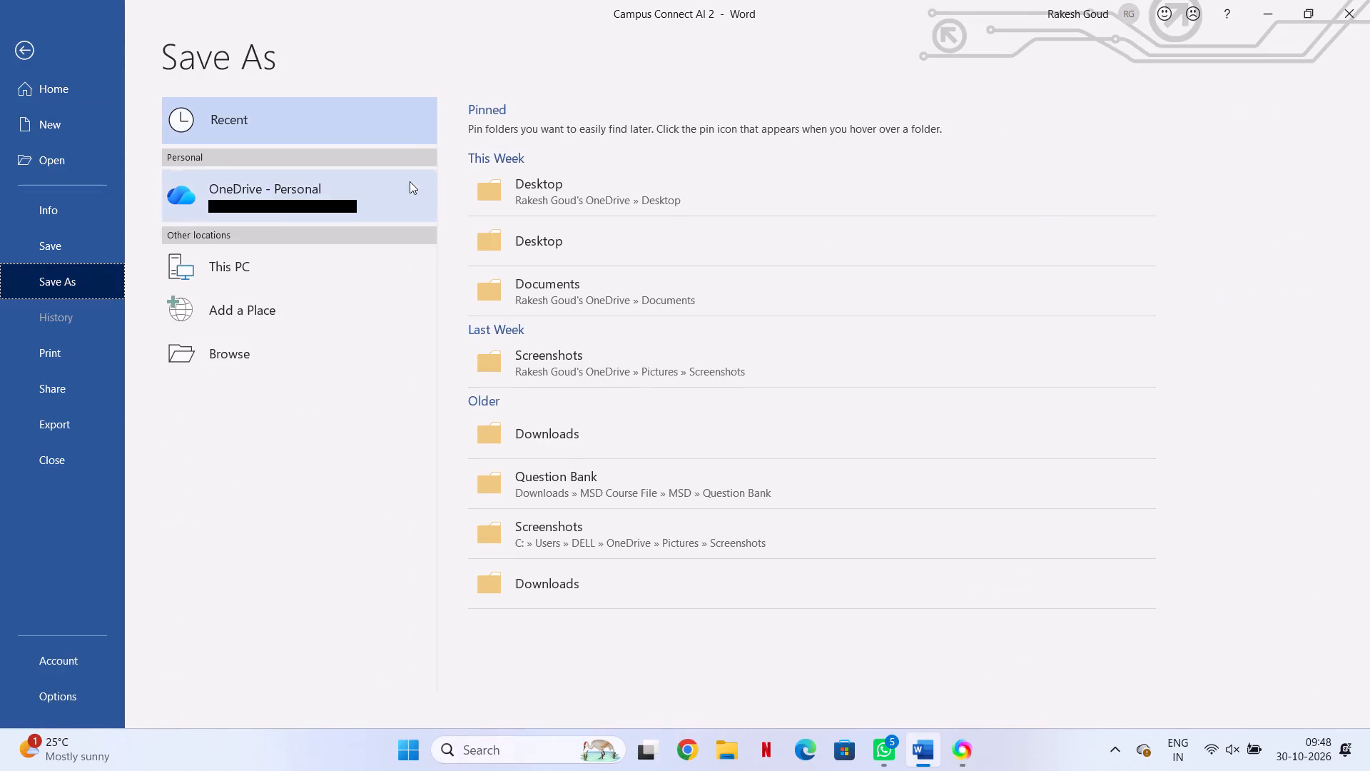
pyautogui.click(577, 207)
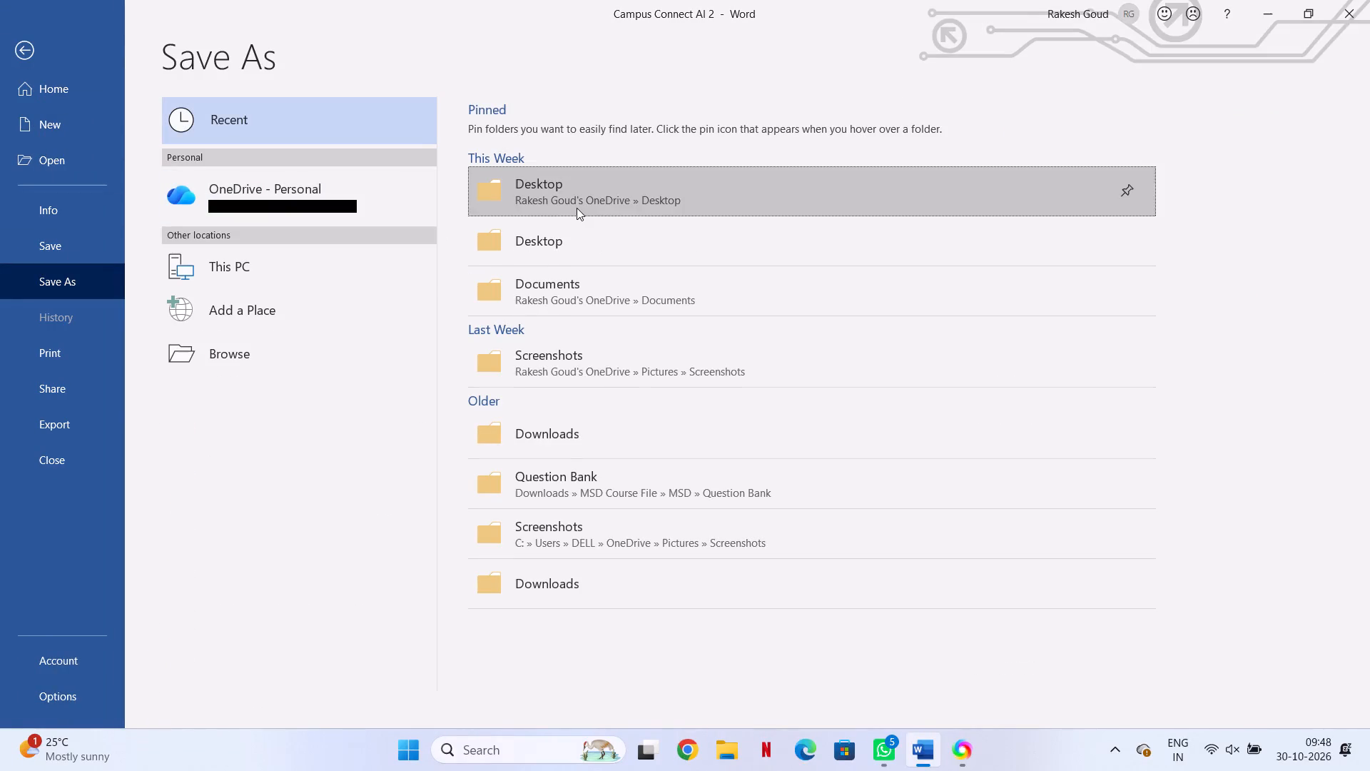
pyautogui.click(366, 256)
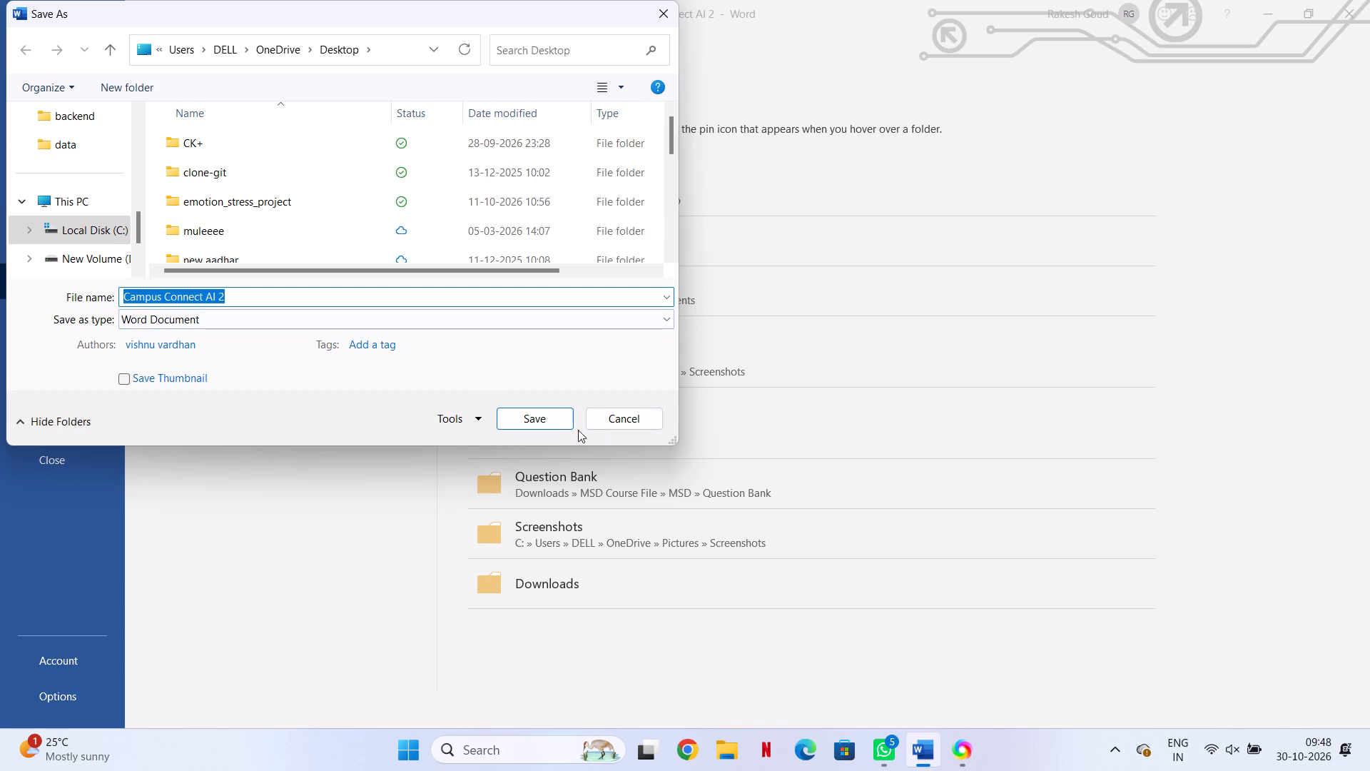
# Save the report to the Desktop as a Word Document named Campus Connect AI 2, and close the document.
pyautogui.click(554, 423)
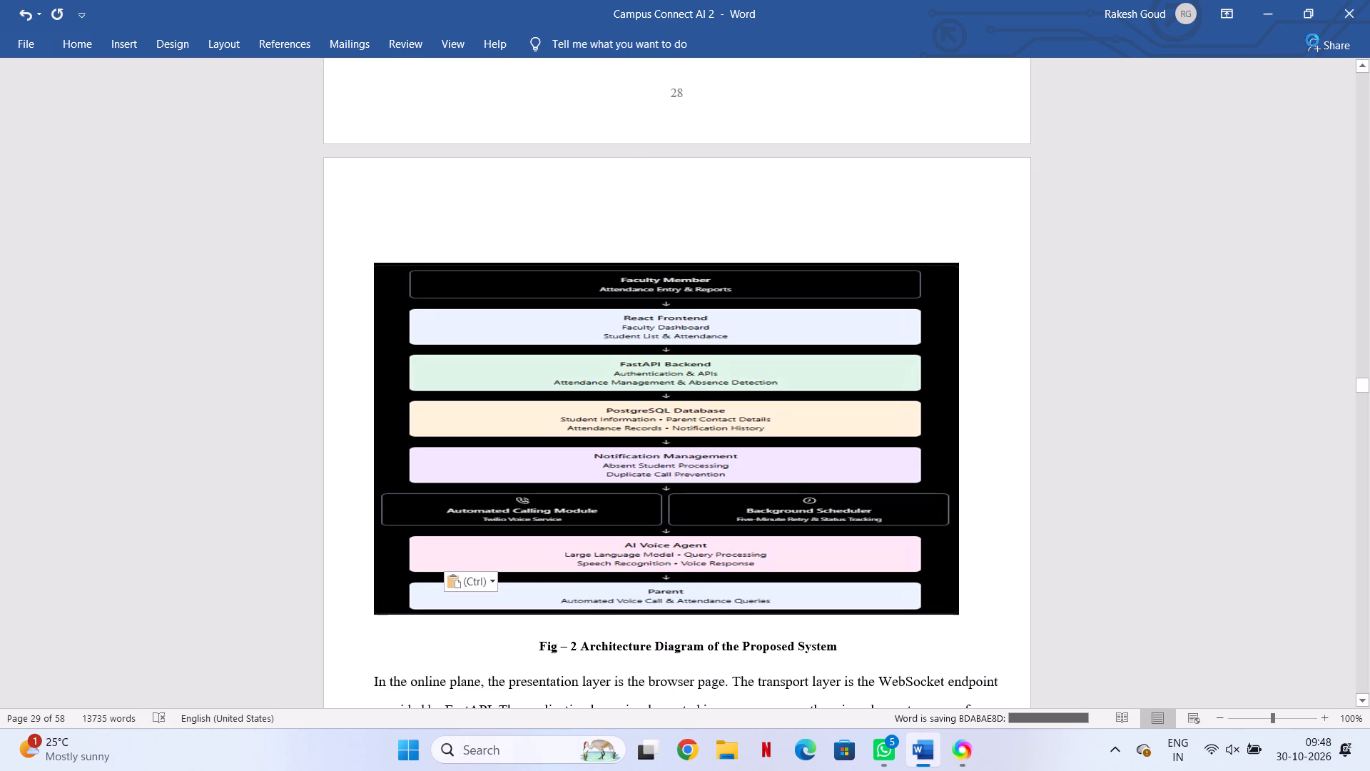
pyautogui.click(1356, 17)
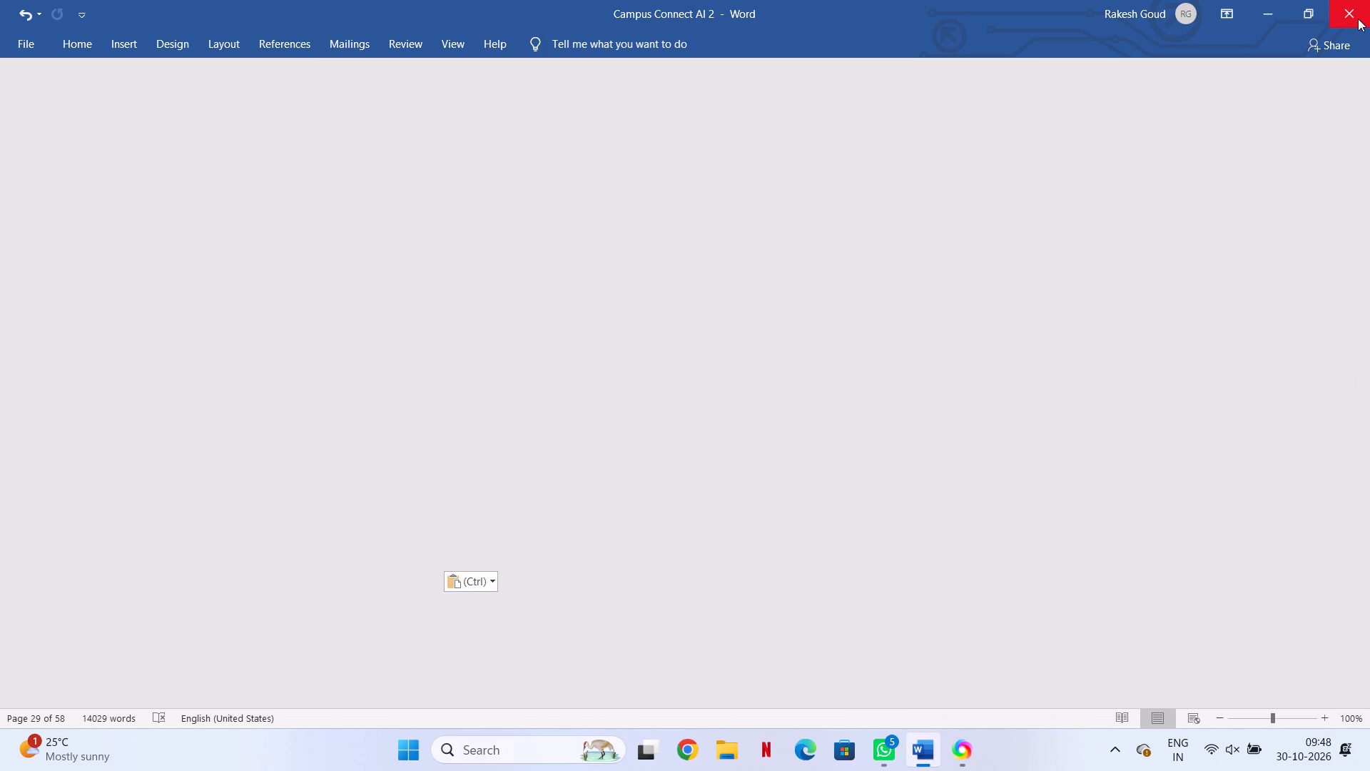
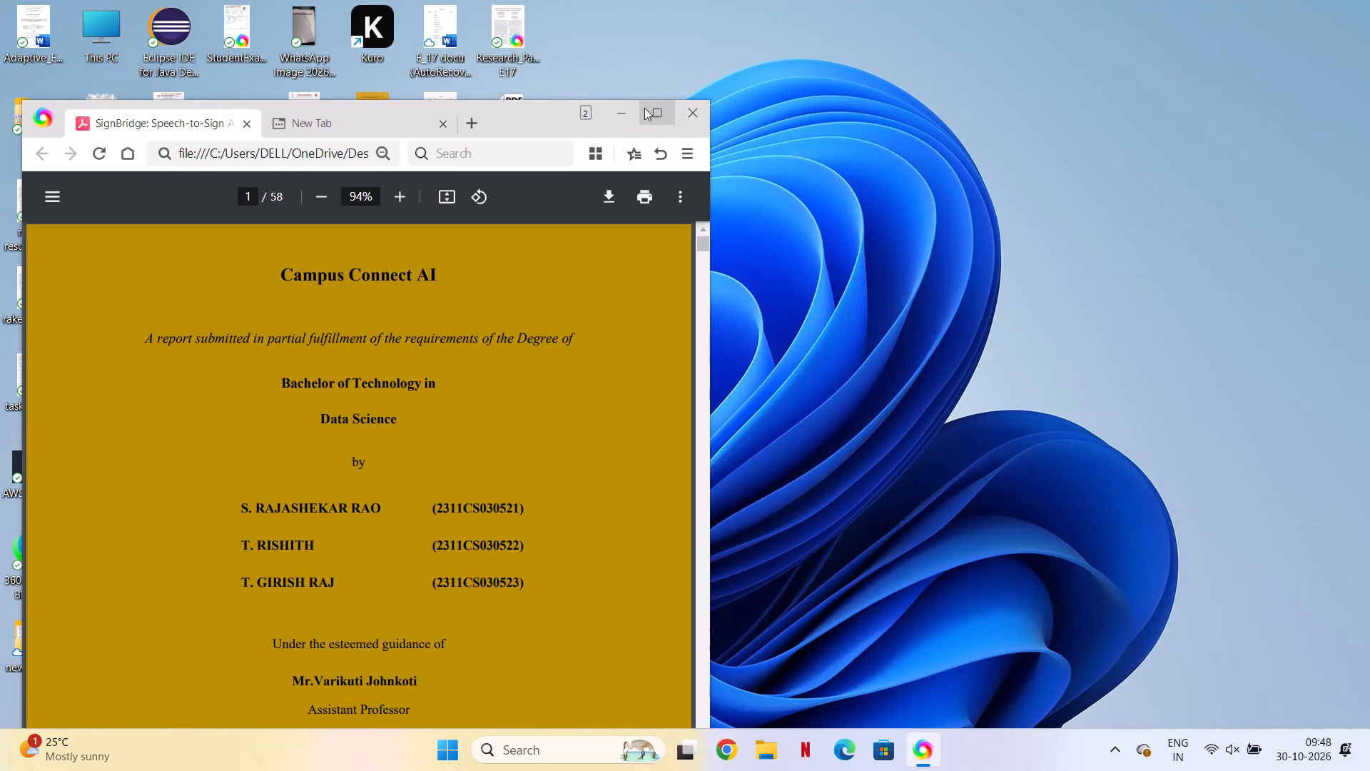
# Close the browser window containing the Campus Connect AI report PDF.
pyautogui.click(686, 106)
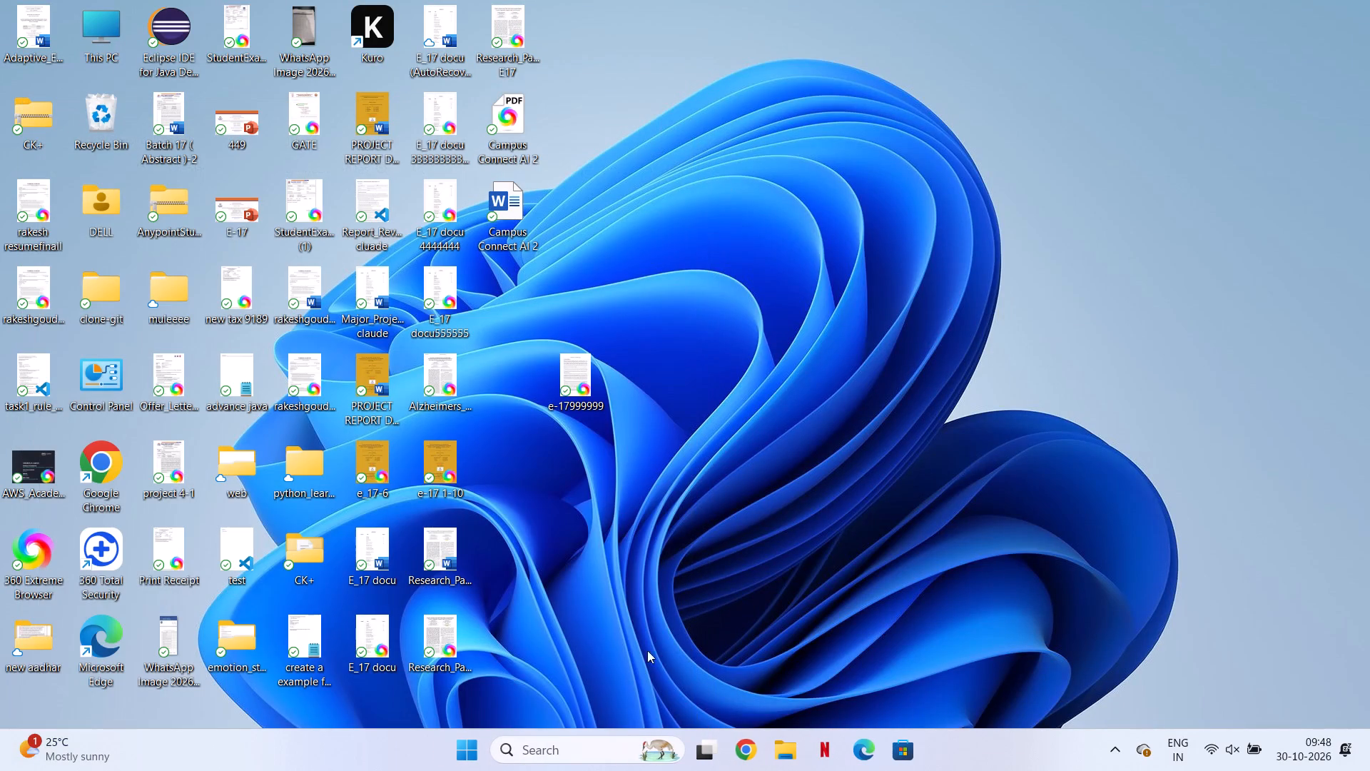
# Shut down the computer from the Windows power options.
pyautogui.click(472, 757)
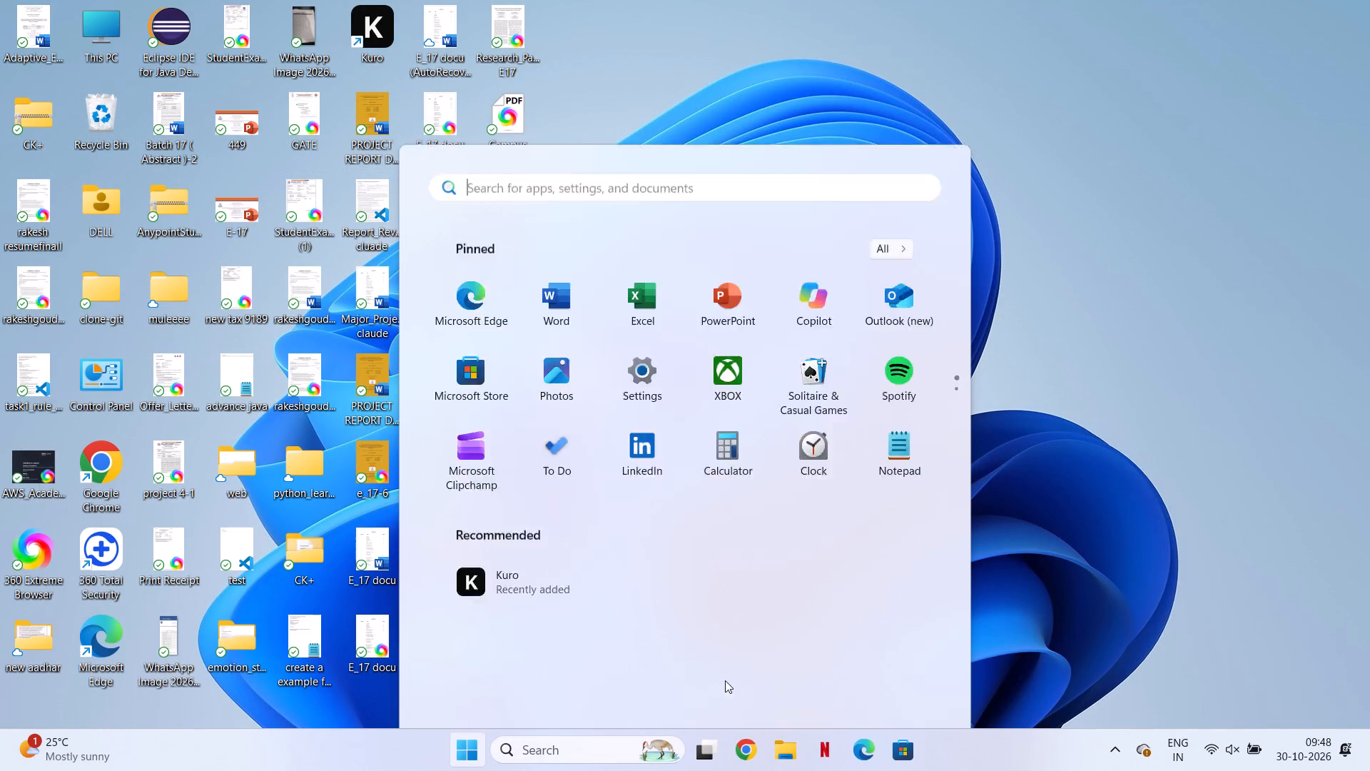
pyautogui.click(919, 685)
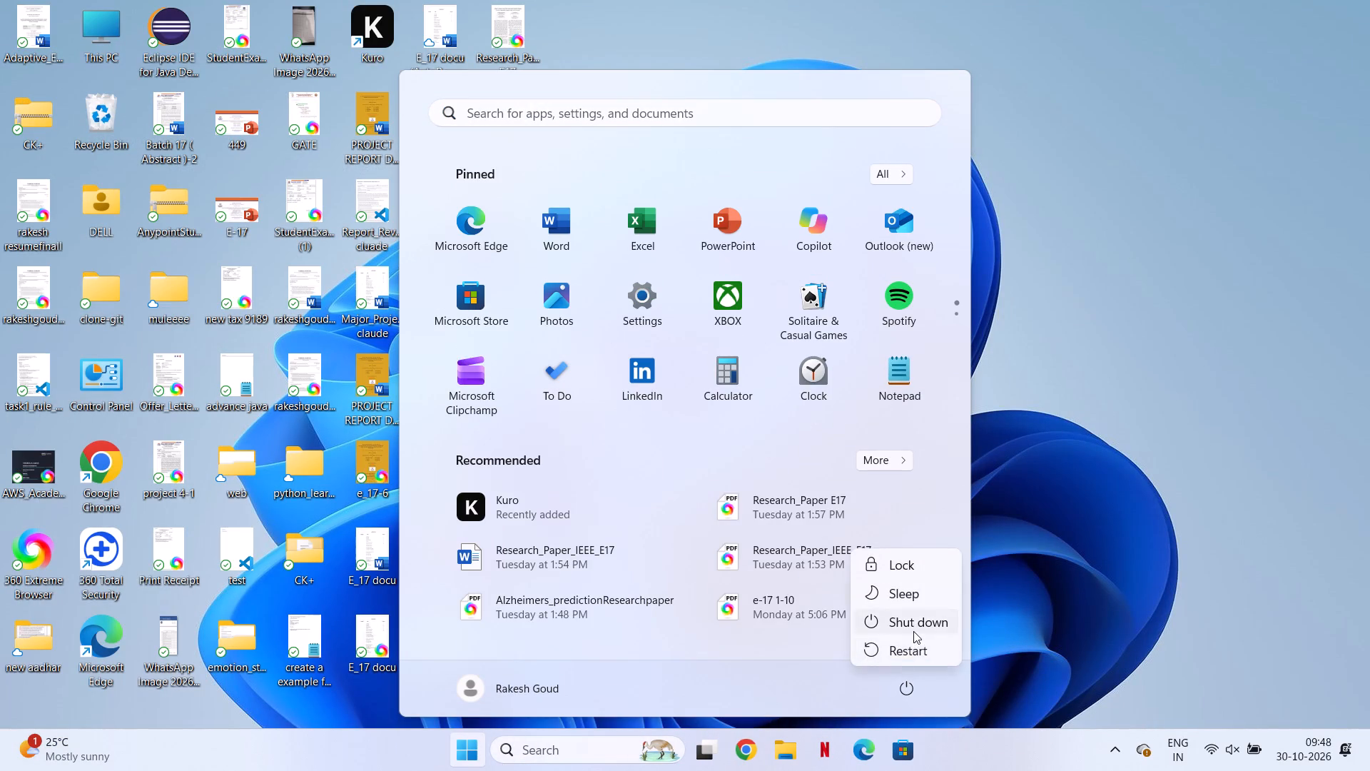
pyautogui.click(913, 631)
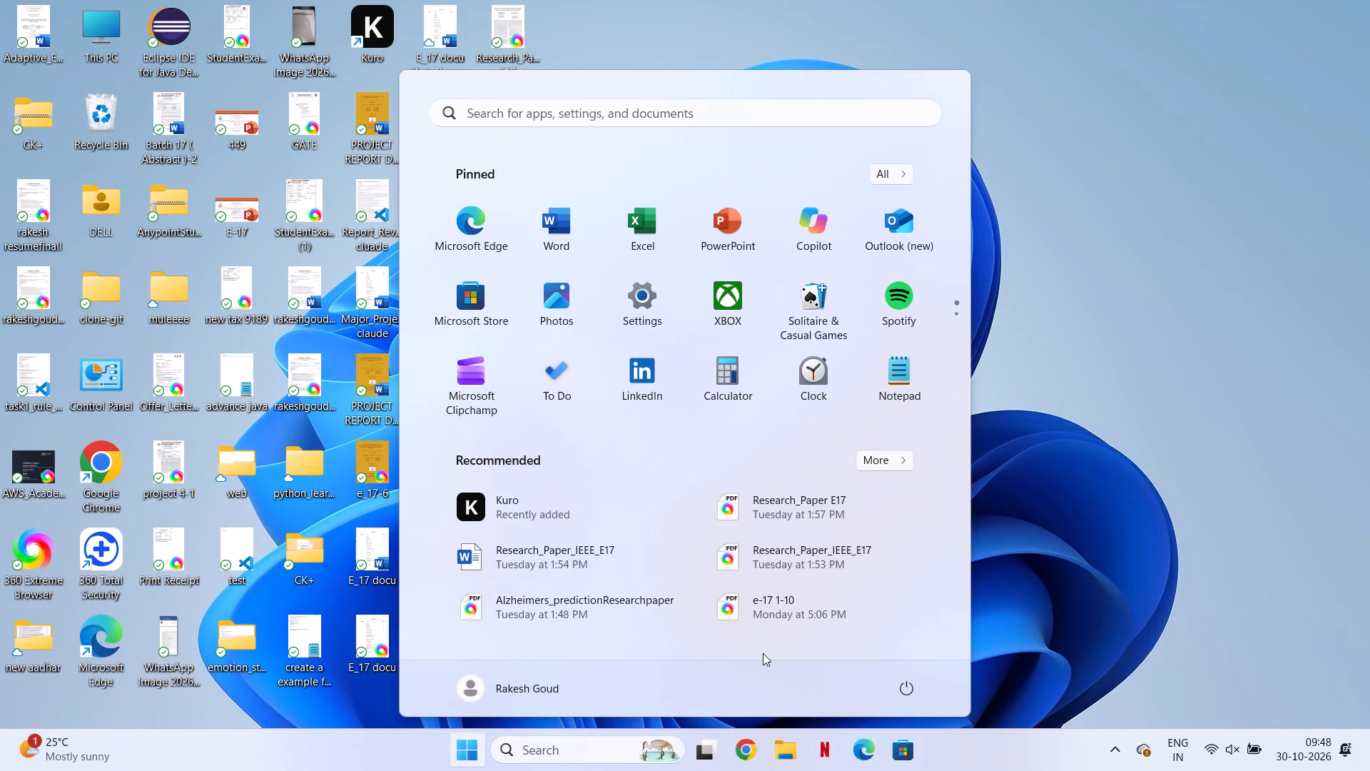